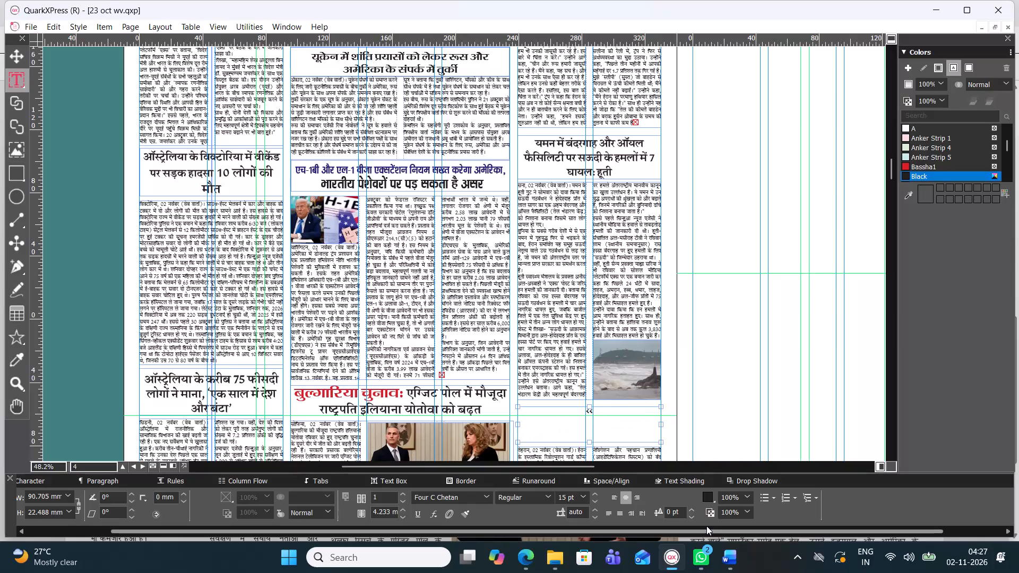
Undo the last edit to the oil tanker headline and reduce all of its text by 1 pt.
{"action": "key", "text": "ctrl+z"}
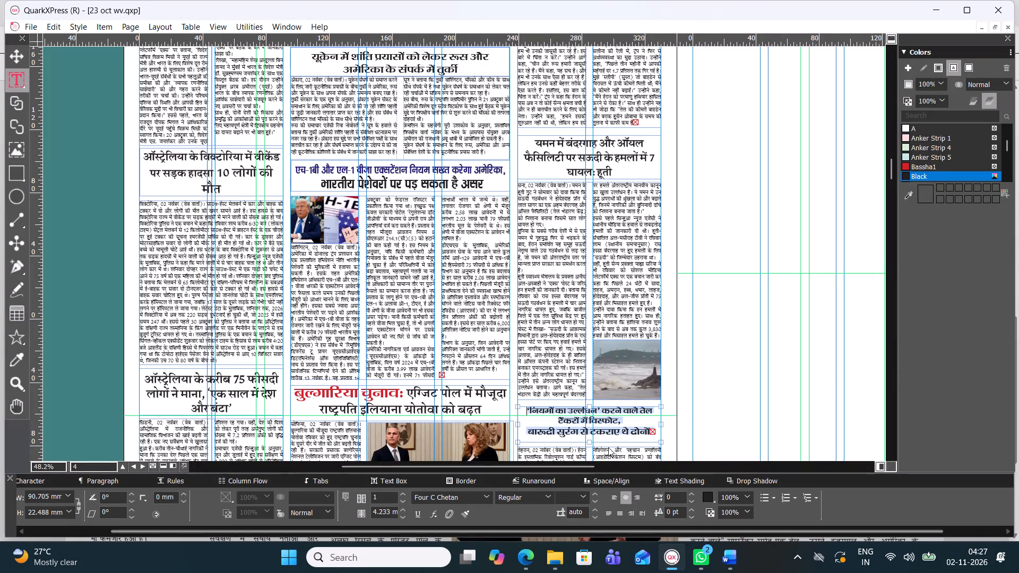
{"action": "key", "text": "ctrl+alt+shift+comma"}
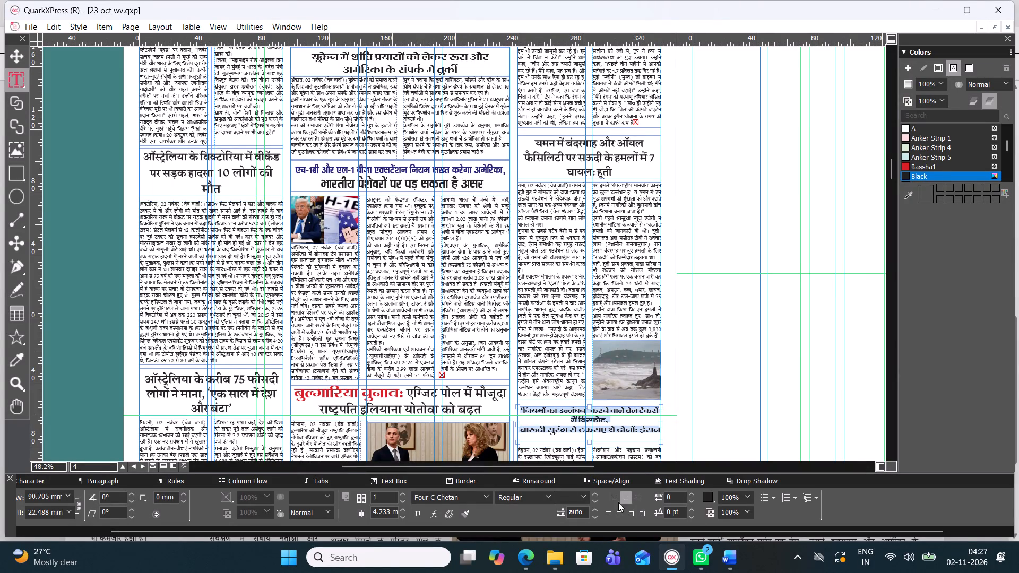
Close up the oil tanker headline before 'में विस्फोट' and join its 'बारूदी सुरंग' line to the preceding one, keeping single spaces between words.
{"action": "left_click", "coordinate": [567, 419]}
{"action": "key", "text": "BackSpace"}
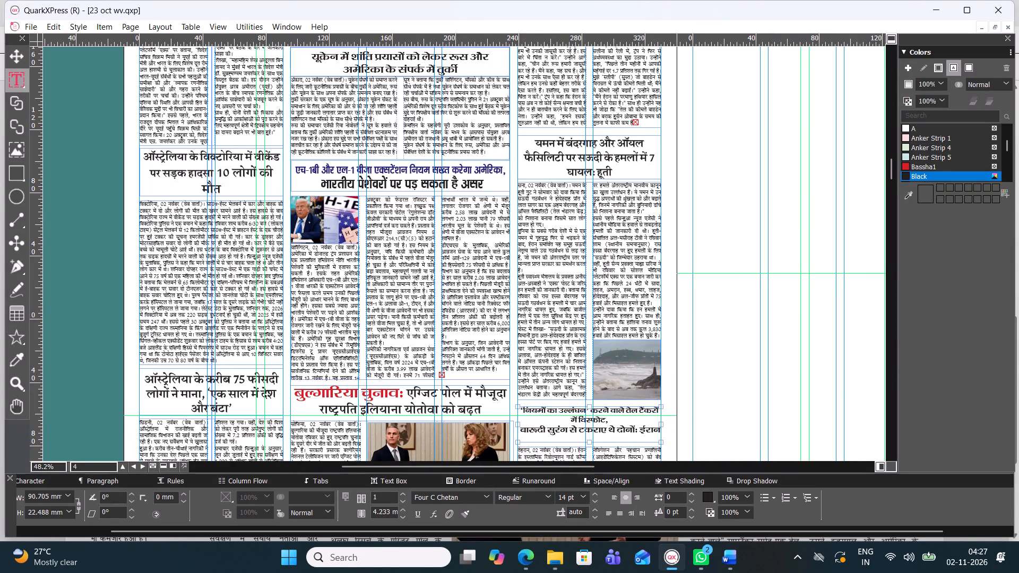
{"action": "key", "text": "BackSpace"}
{"action": "key", "text": "BackSpace"}
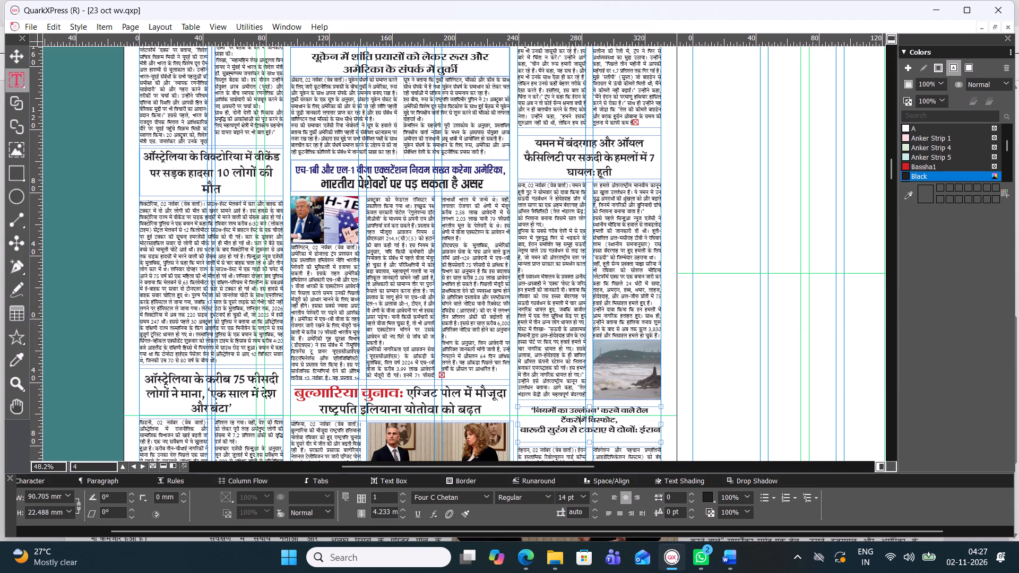
{"action": "key", "text": "BackSpace"}
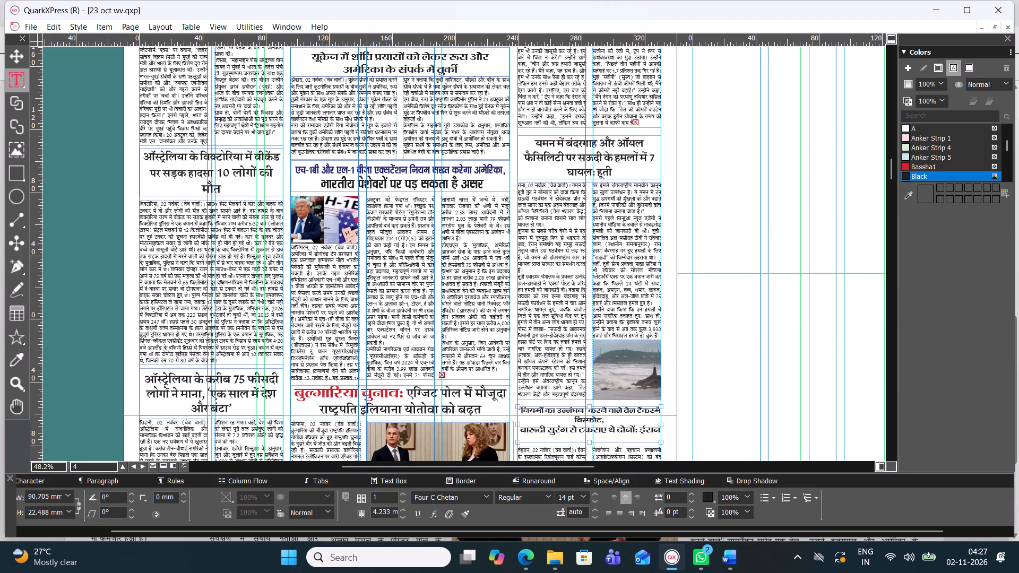
{"action": "key", "text": "ctrl+z"}
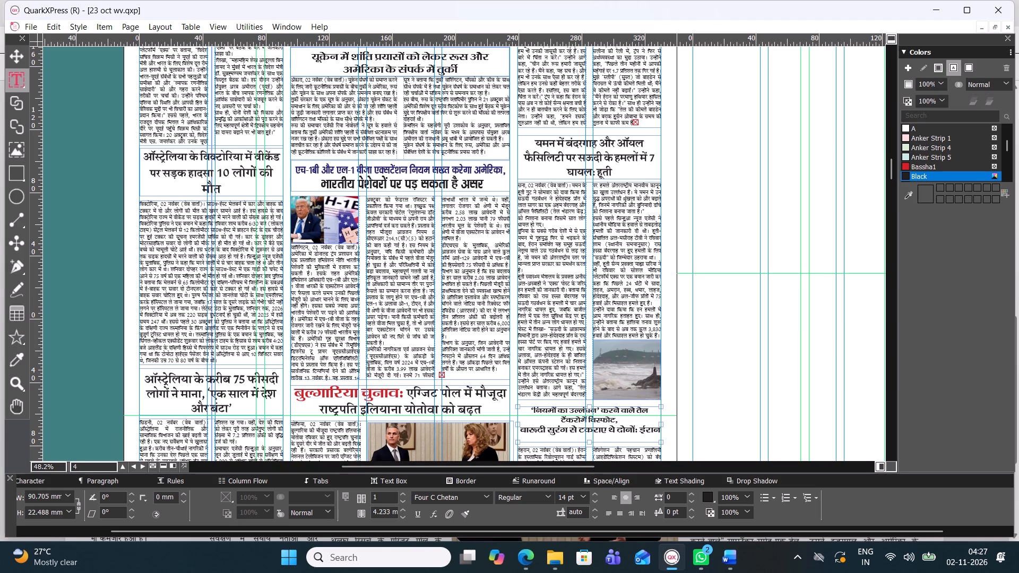
{"action": "key", "text": "space"}
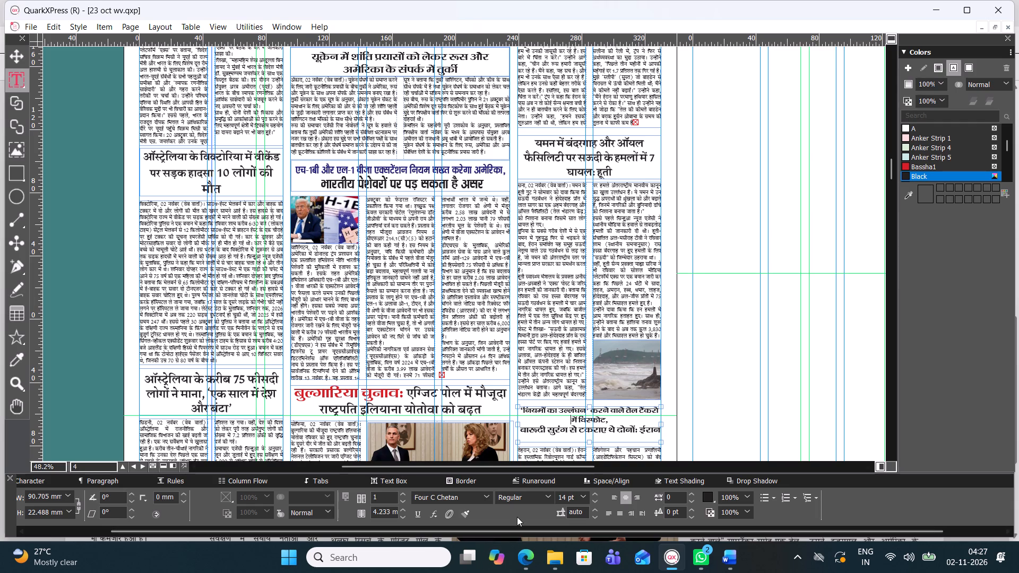
{"action": "left_click", "coordinate": [521, 428]}
{"action": "key", "text": "BackSpace"}
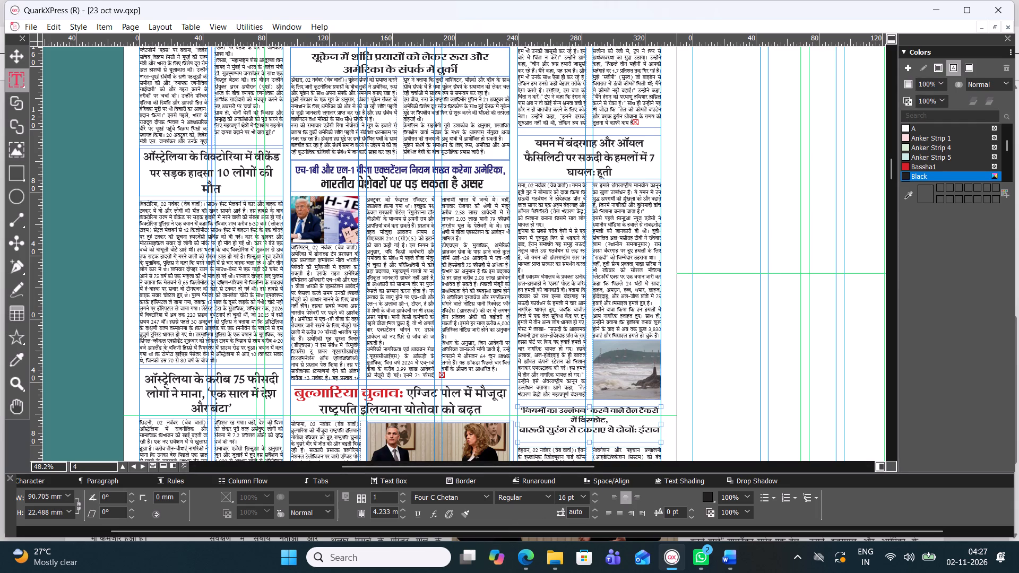
{"action": "key", "text": "BackSpace"}
{"action": "key", "text": "space"}
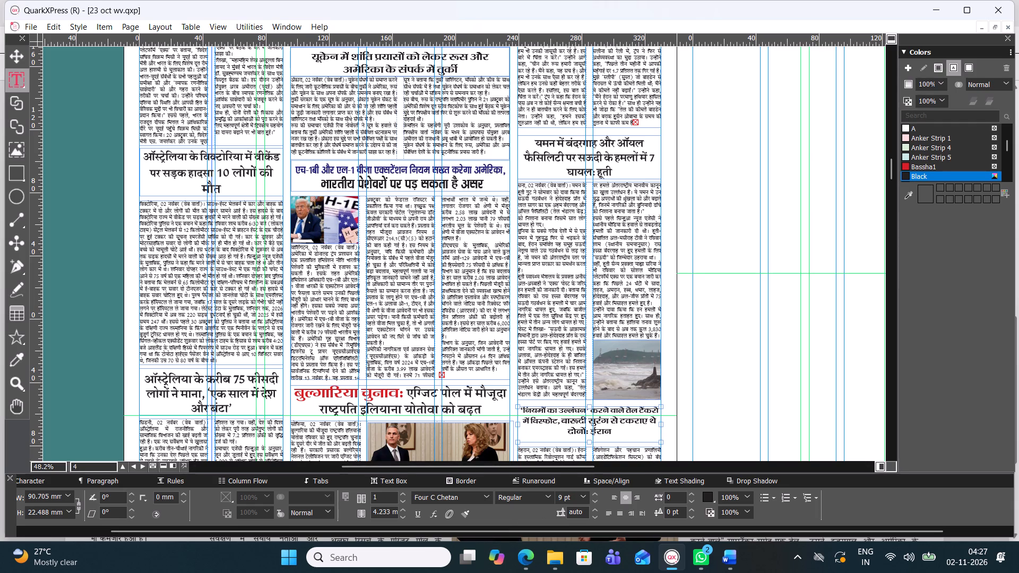
Enlarge the whole oil tanker headline by 1 pt and leave text editing.
{"action": "key", "text": "ctrl+a"}
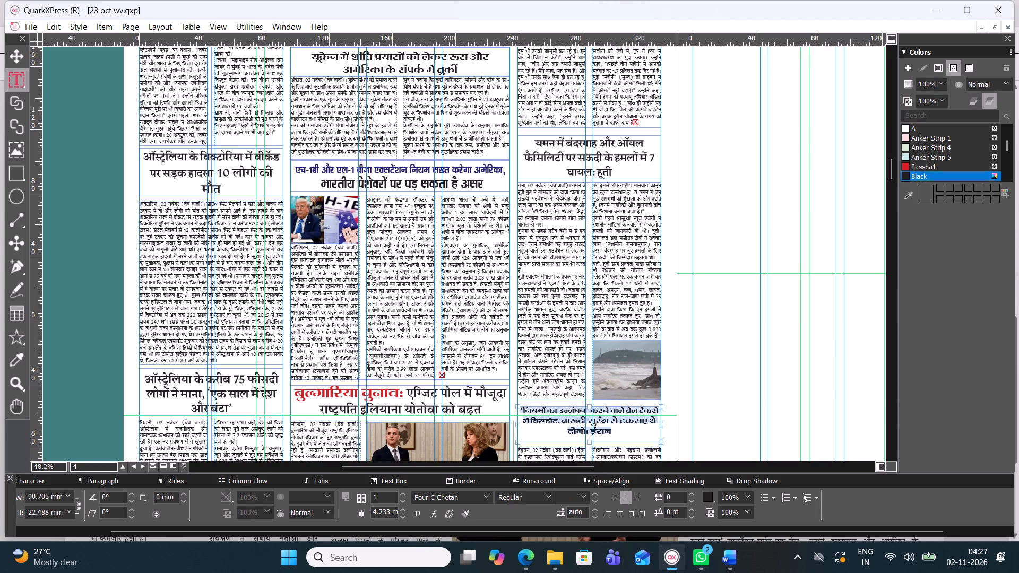
{"action": "key", "text": "ctrl+alt+shift+period"}
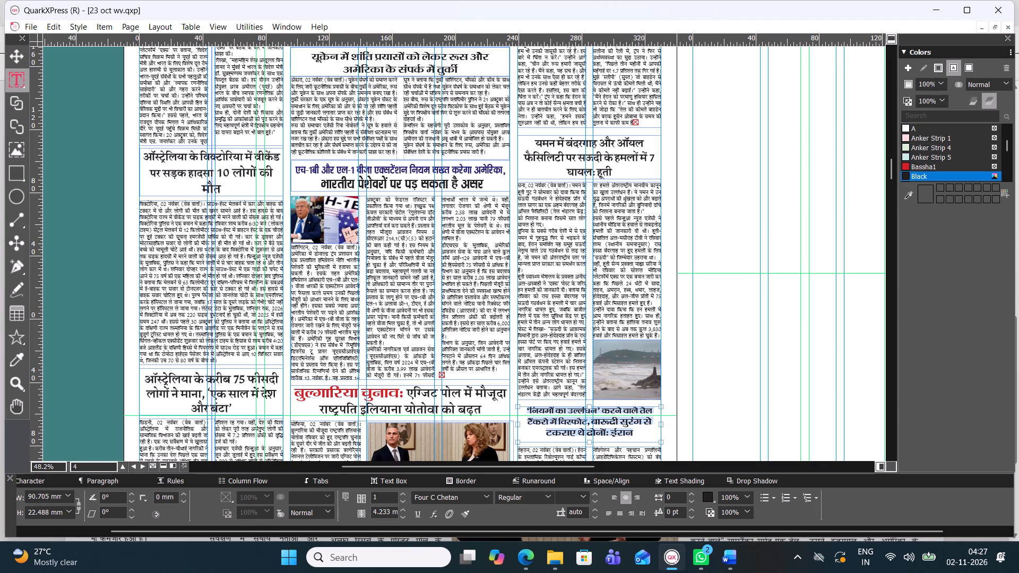
{"action": "left_click", "coordinate": [738, 392]}
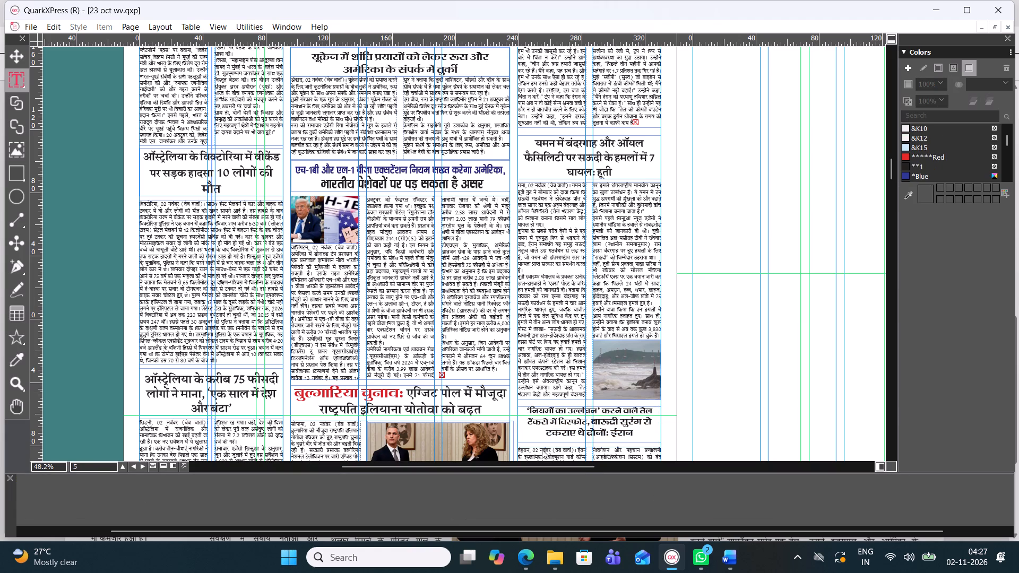
{"action": "left_click", "coordinate": [27, 60]}
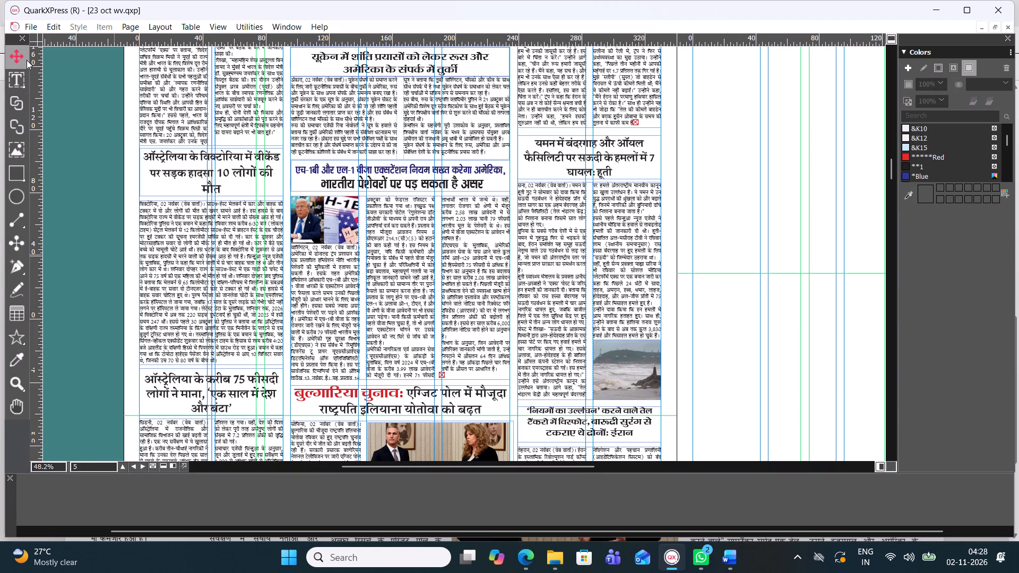
Delete the outdated INTERNATIONAL 4 PDF from the Downloads folder in File Explorer.
{"action": "left_click", "coordinate": [554, 557]}
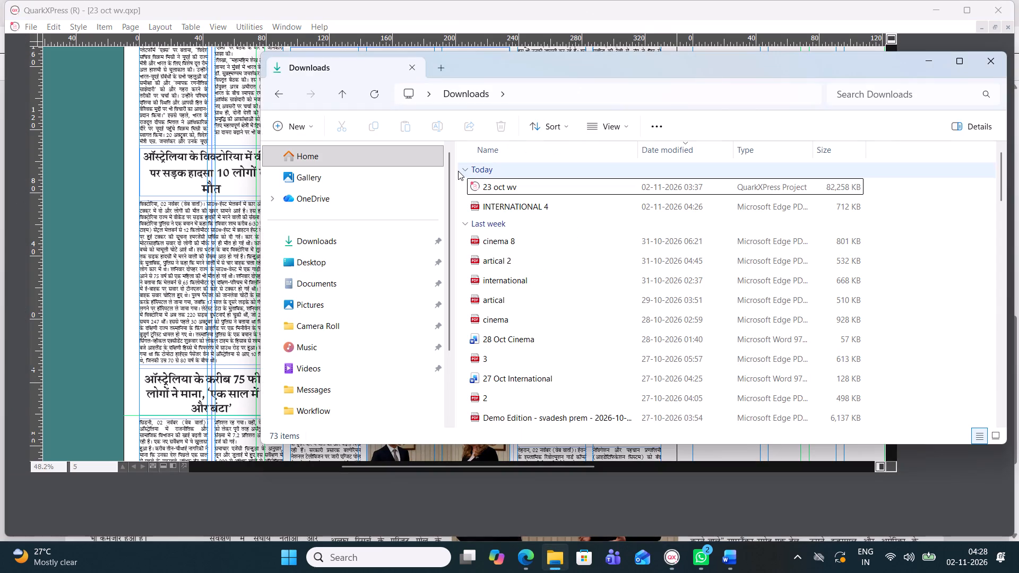
{"action": "left_click", "coordinate": [488, 193]}
{"action": "left_click", "coordinate": [490, 199]}
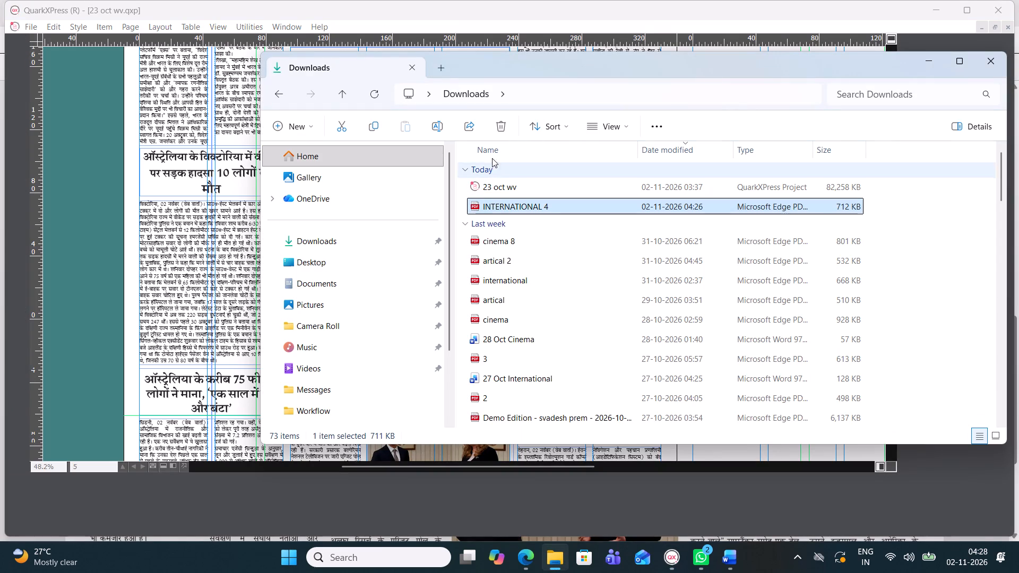
{"action": "left_click", "coordinate": [497, 126]}
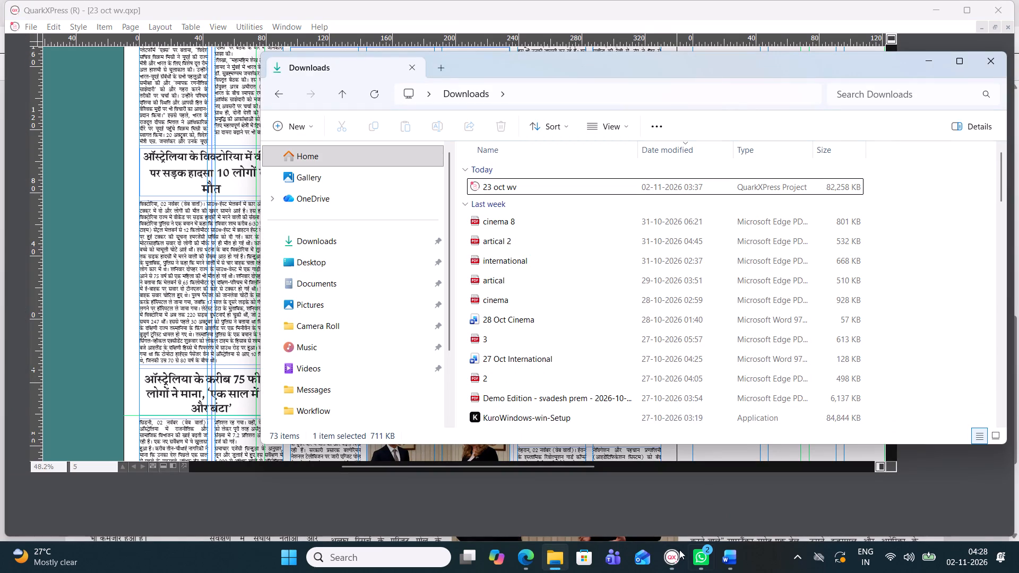
Return to QuarkXPress and export only page 4 to Downloads as a PDF named INTERNATIONAL 4.
{"action": "left_click", "coordinate": [675, 562]}
{"action": "right_click", "coordinate": [605, 493]}
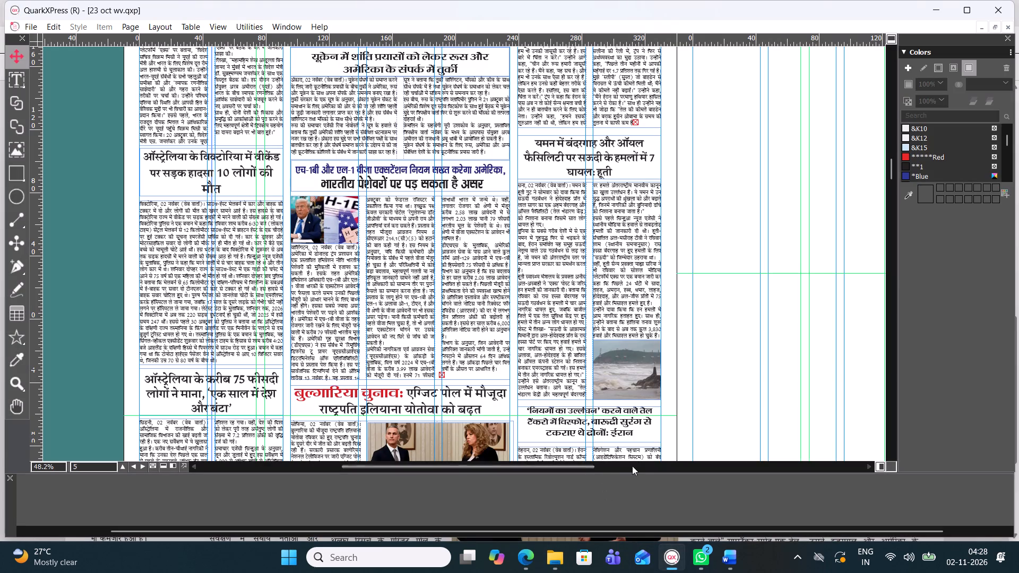
{"action": "right_click", "coordinate": [616, 483]}
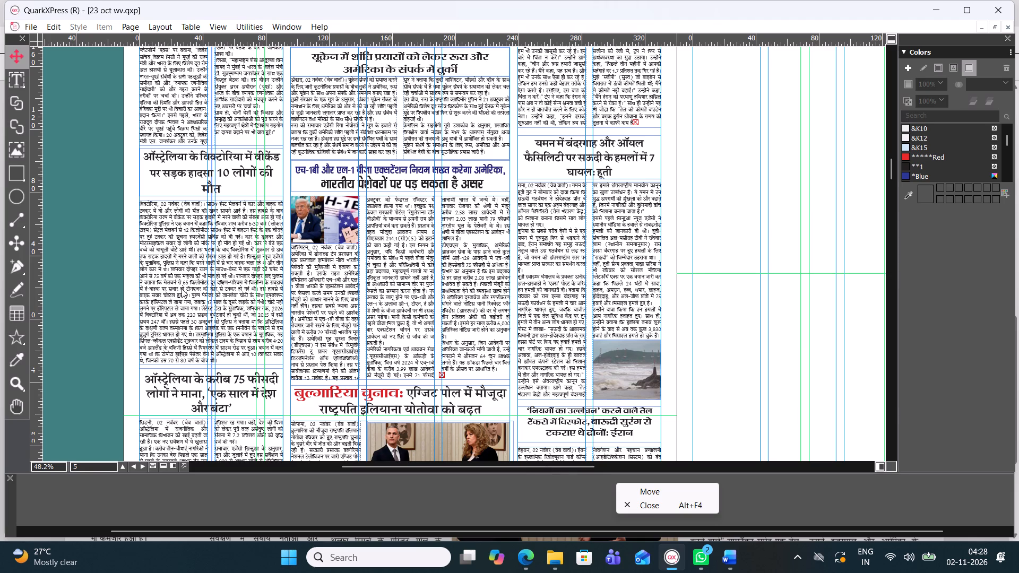
{"action": "right_click", "coordinate": [105, 299]}
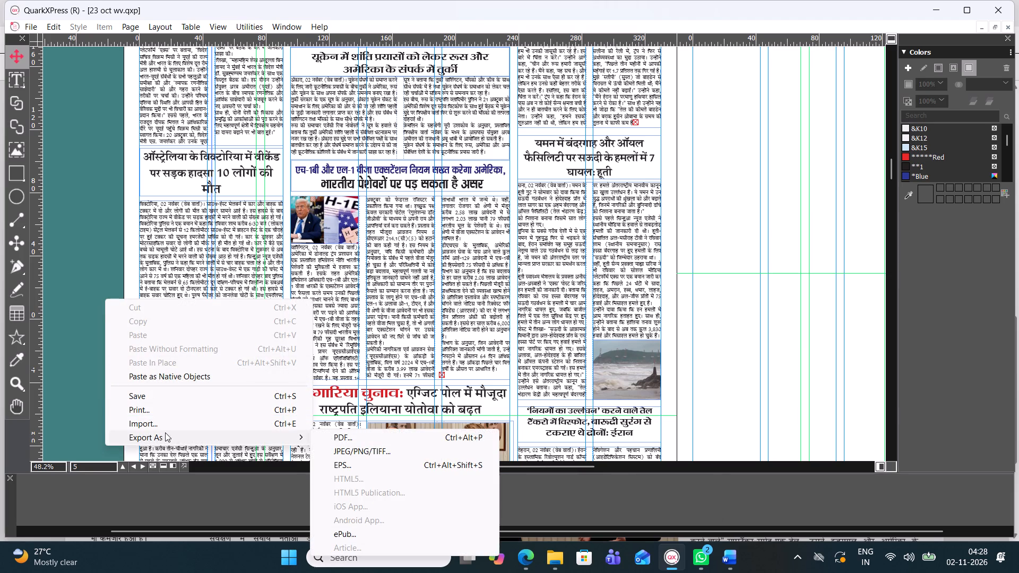
{"action": "left_click", "coordinate": [375, 438]}
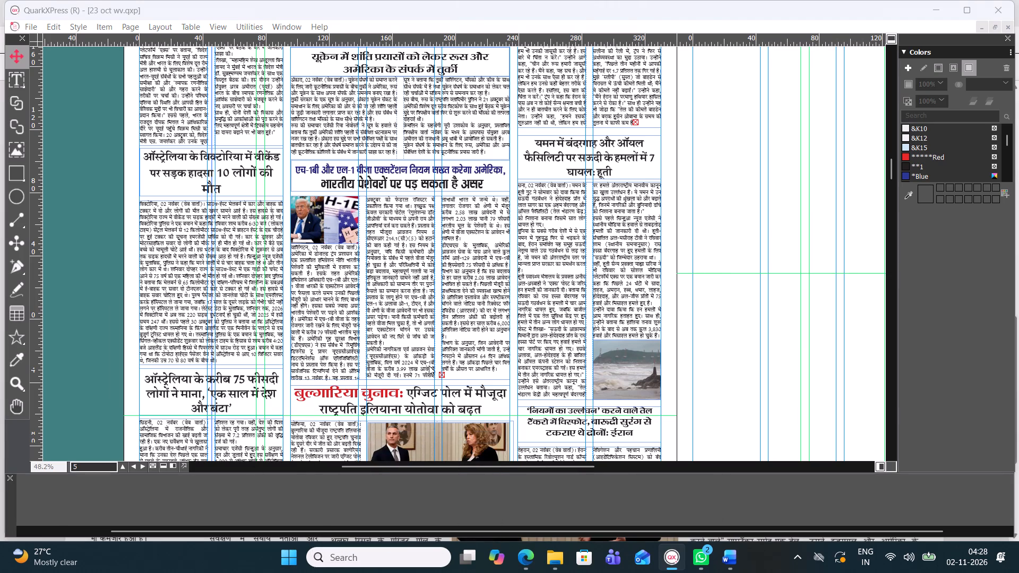
{"action": "key", "text": "BackSpace"}
{"action": "type", "text": "INTERNATIONAL"}
{"action": "key", "text": "space"}
{"action": "type", "text": "4"}
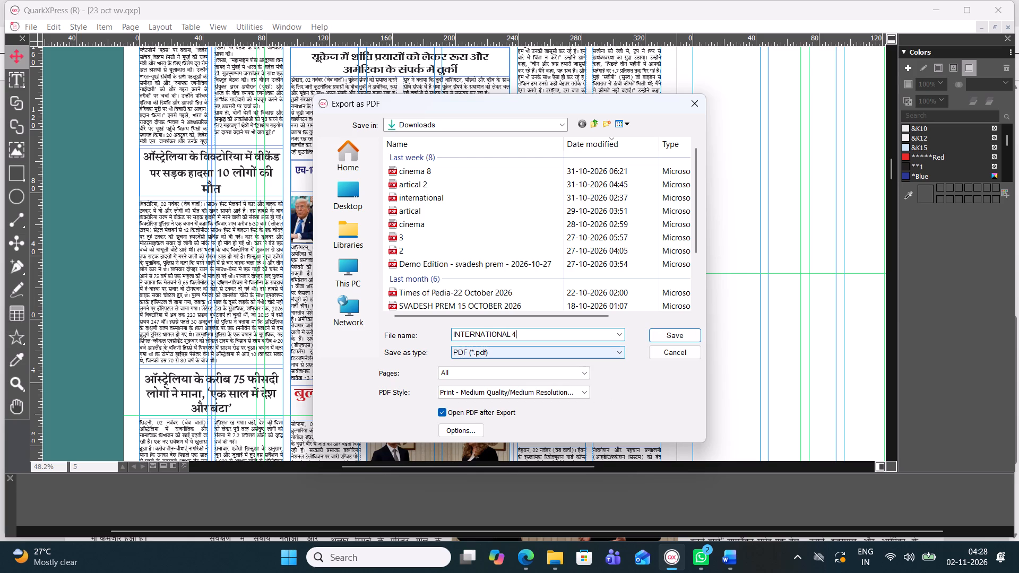
{"action": "key", "text": "space"}
{"action": "left_click", "coordinate": [499, 372]}
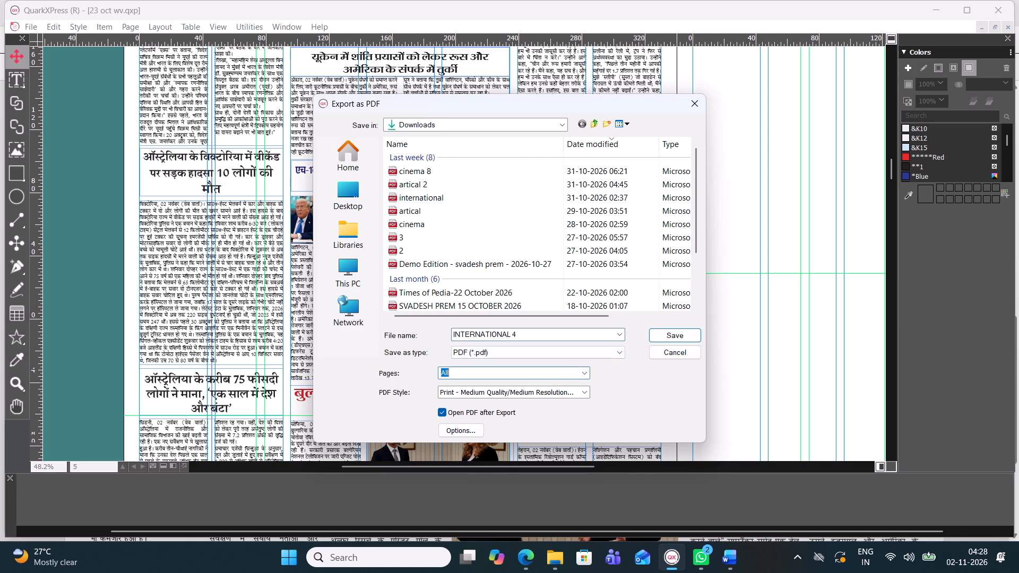
{"action": "key", "text": "4"}
{"action": "key", "text": "Return"}
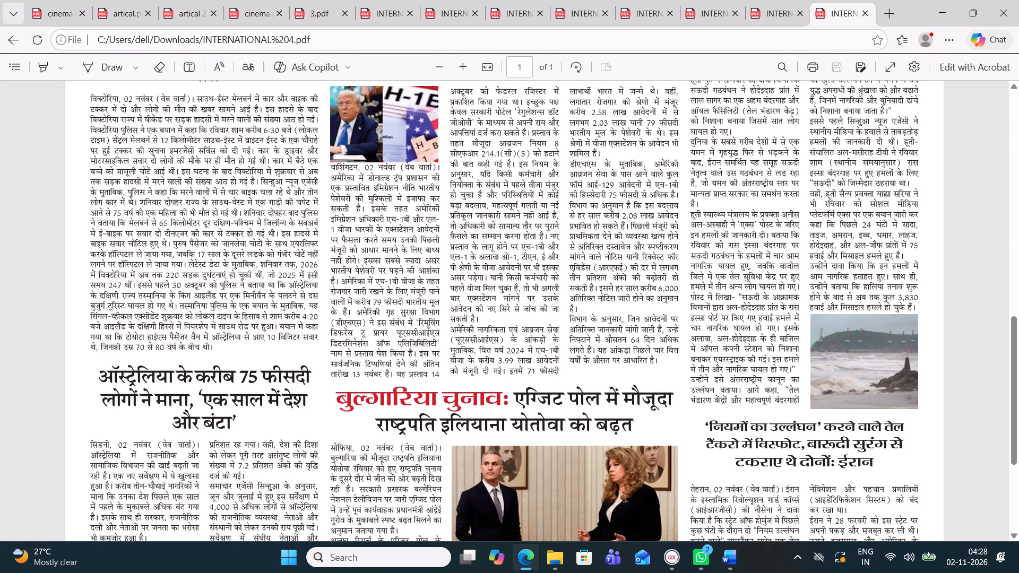
Proofread the exported page 4 PDF, examining its headlines, photos and article columns.
{"action": "scroll", "coordinate": [400, 262], "scroll_direction": "up", "scroll_amount": 1}
{"action": "scroll", "coordinate": [400, 262], "scroll_direction": "down", "scroll_amount": 1}
{"action": "scroll", "coordinate": [400, 262], "scroll_direction": "up", "scroll_amount": 5}
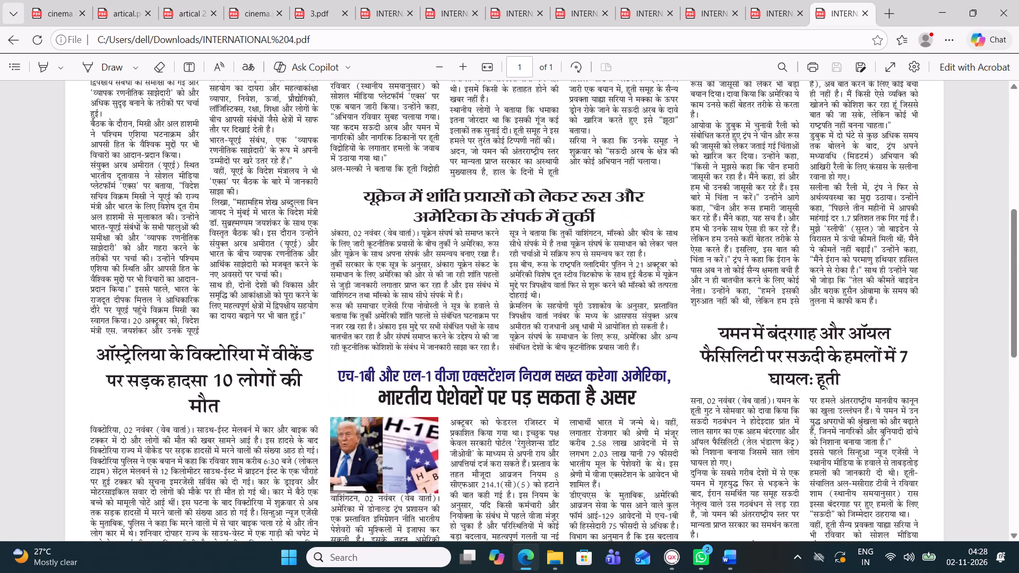
{"action": "scroll", "coordinate": [400, 262], "scroll_direction": "up", "scroll_amount": 2}
{"action": "scroll", "coordinate": [400, 262], "scroll_direction": "down", "scroll_amount": 1}
{"action": "scroll", "coordinate": [400, 262], "scroll_direction": "up", "scroll_amount": 2}
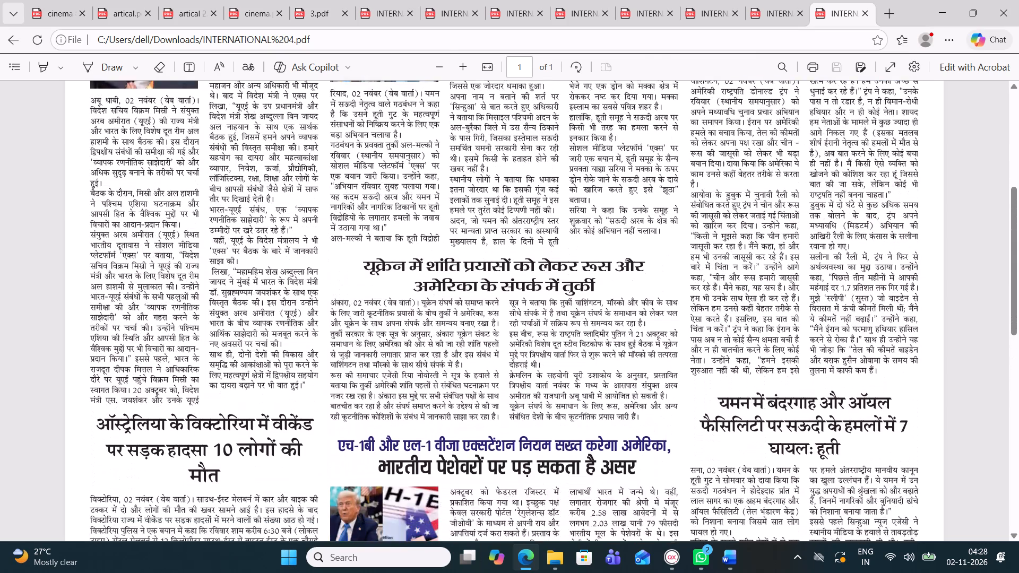
{"action": "scroll", "coordinate": [400, 262], "scroll_direction": "up", "scroll_amount": 1}
{"action": "scroll", "coordinate": [400, 262], "scroll_direction": "down", "scroll_amount": 1}
{"action": "scroll", "coordinate": [400, 262], "scroll_direction": "up", "scroll_amount": 3}
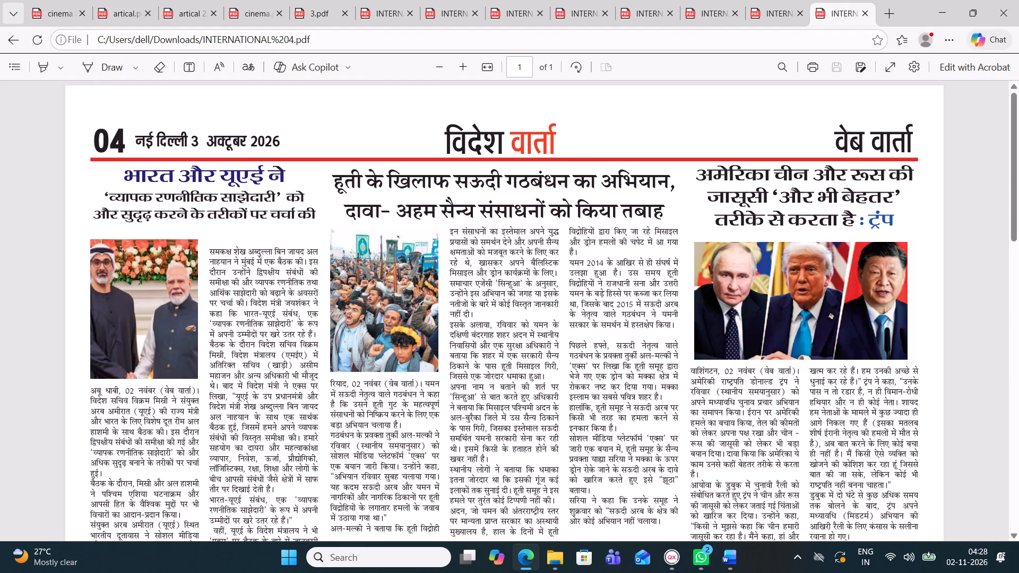
{"action": "key", "text": "Down"}
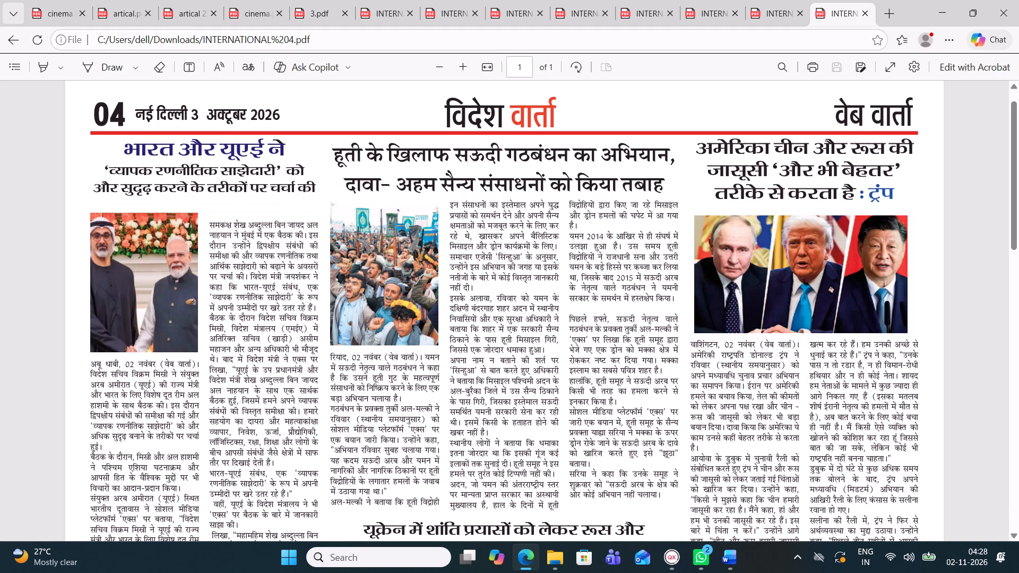
{"action": "key", "text": "Down"}
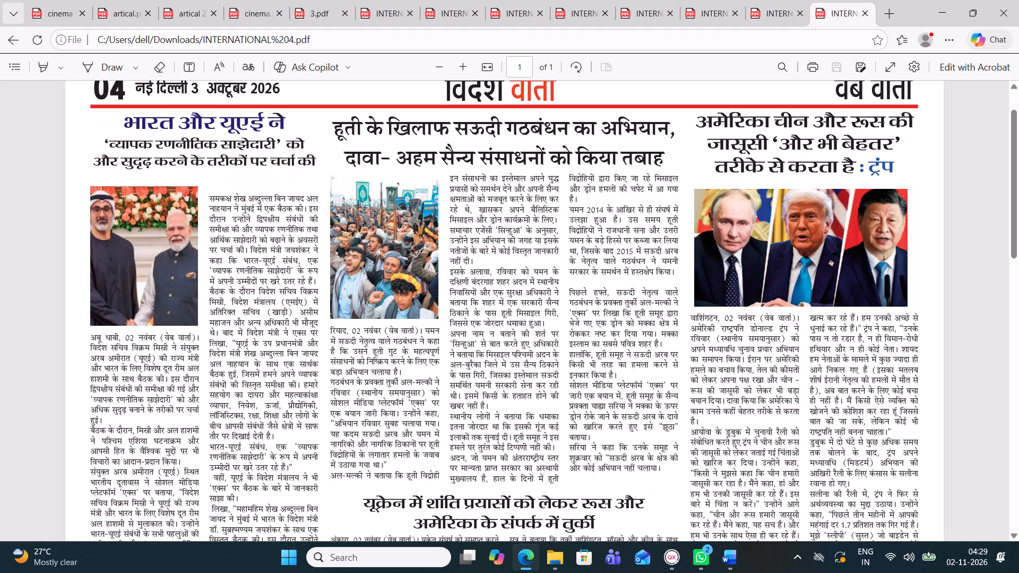
{"action": "key", "text": "Down"}
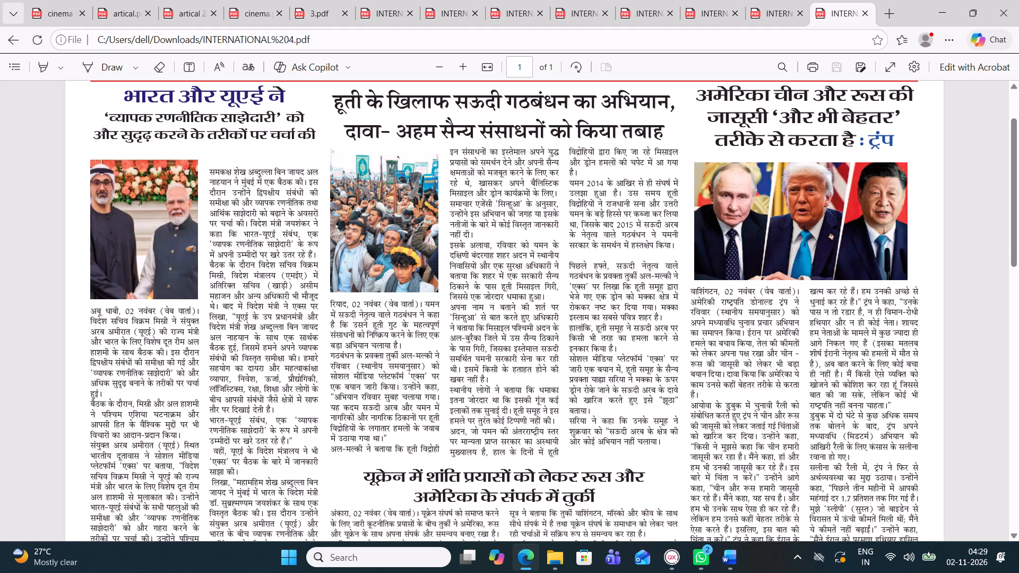
Proofread the rest of the exported page 4 PDF down to its bottom edge, examining the headlines, article columns and photo placement.
{"action": "key", "text": "Down"}
{"action": "key", "text": "Down"}
{"action": "key", "text": "Down"}
{"action": "key", "text": "Down"}
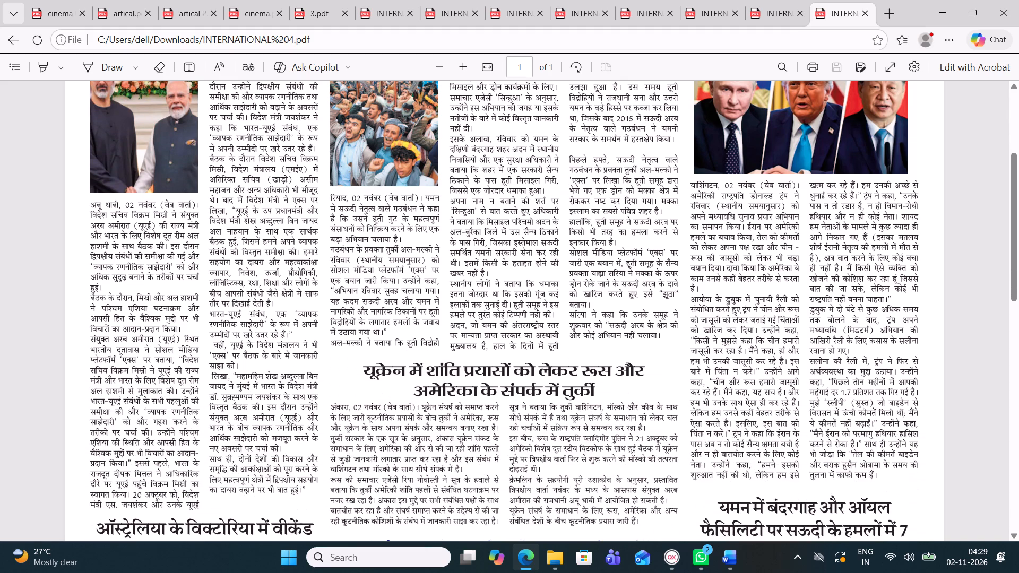
{"action": "key", "text": "Down"}
{"action": "key", "text": "Down"}
{"action": "key", "text": "Down"}
{"action": "key", "text": "Down"}
{"action": "key", "text": "Down"}
{"action": "key", "text": "Down"}
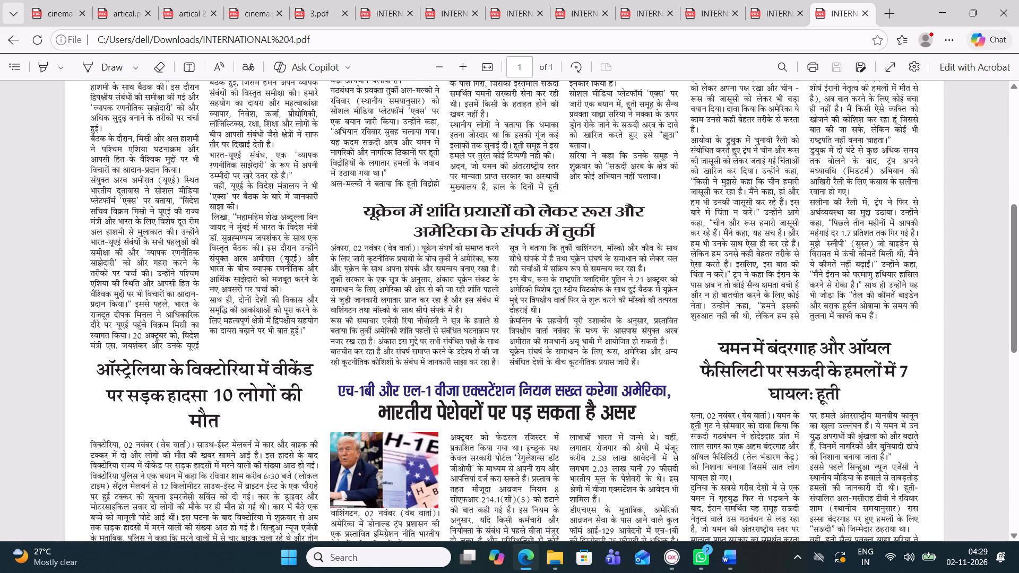
{"action": "key", "text": "Down"}
{"action": "key", "text": "Down"}
{"action": "key", "text": "Down"}
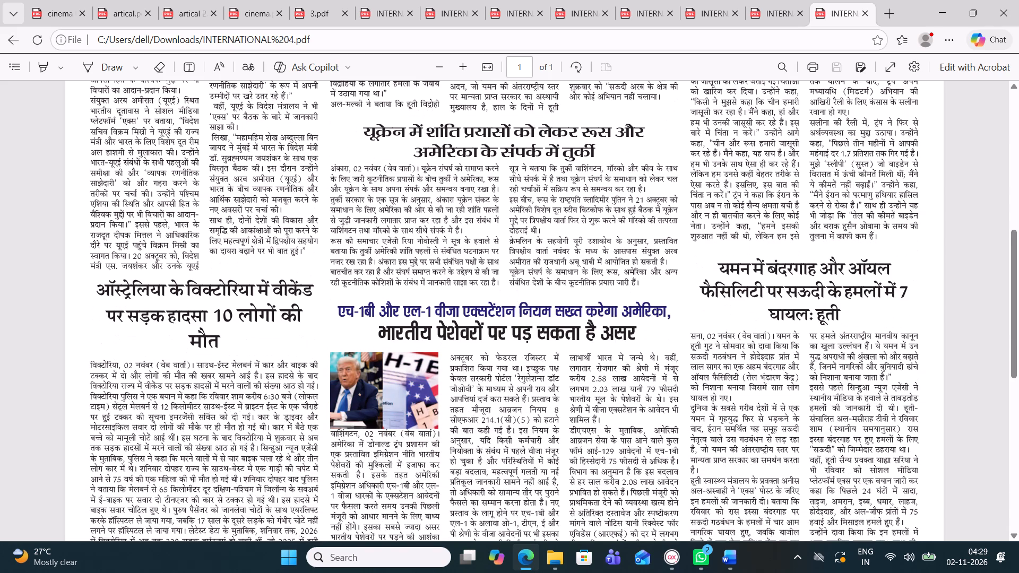
{"action": "key", "text": "Down"}
{"action": "key", "text": "Down"}
{"action": "key", "text": "Down"}
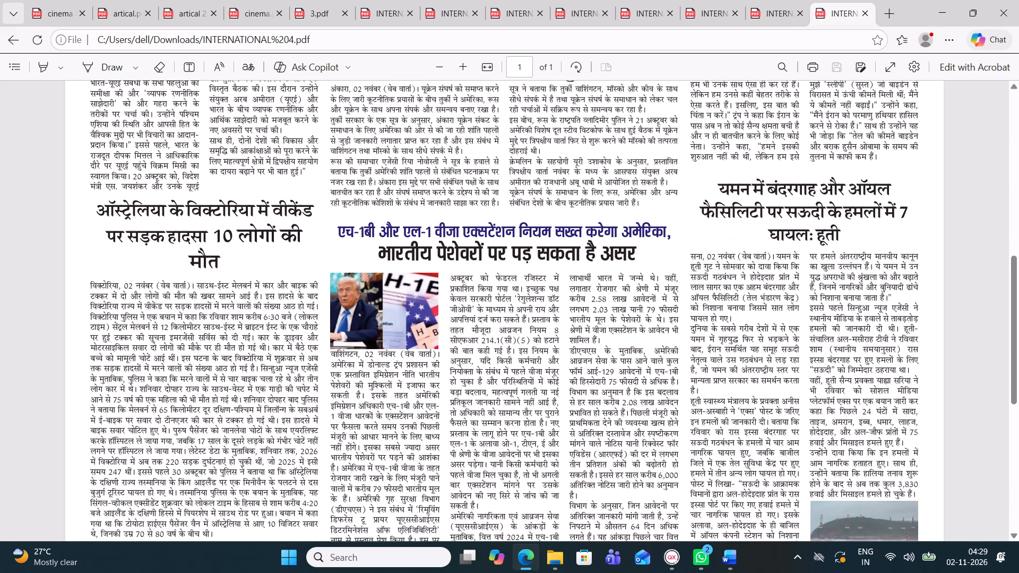
{"action": "key", "text": "Down"}
{"action": "key", "text": "Down"}
{"action": "key", "text": "Down"}
{"action": "key", "text": "Down"}
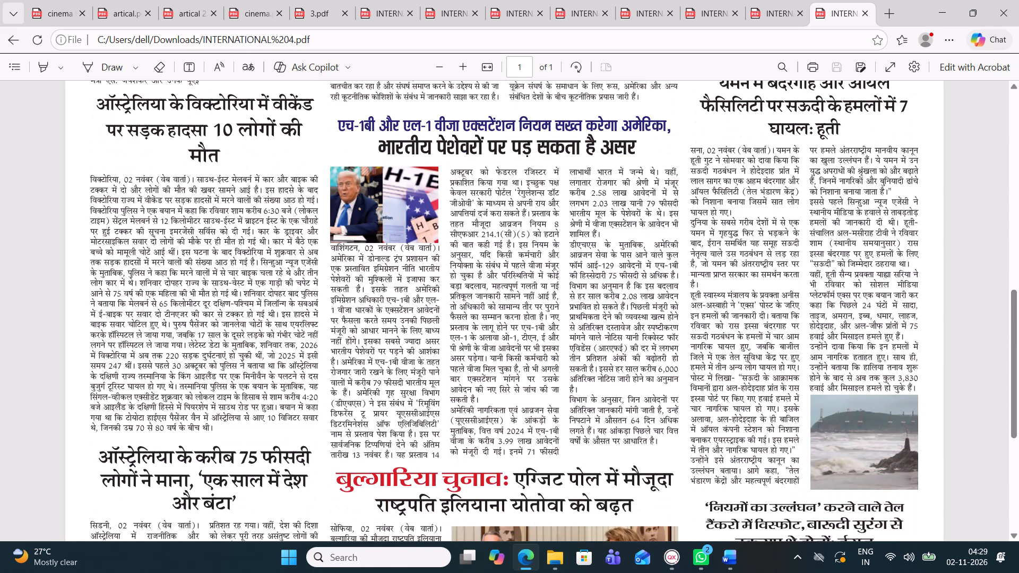
{"action": "key", "text": "Down"}
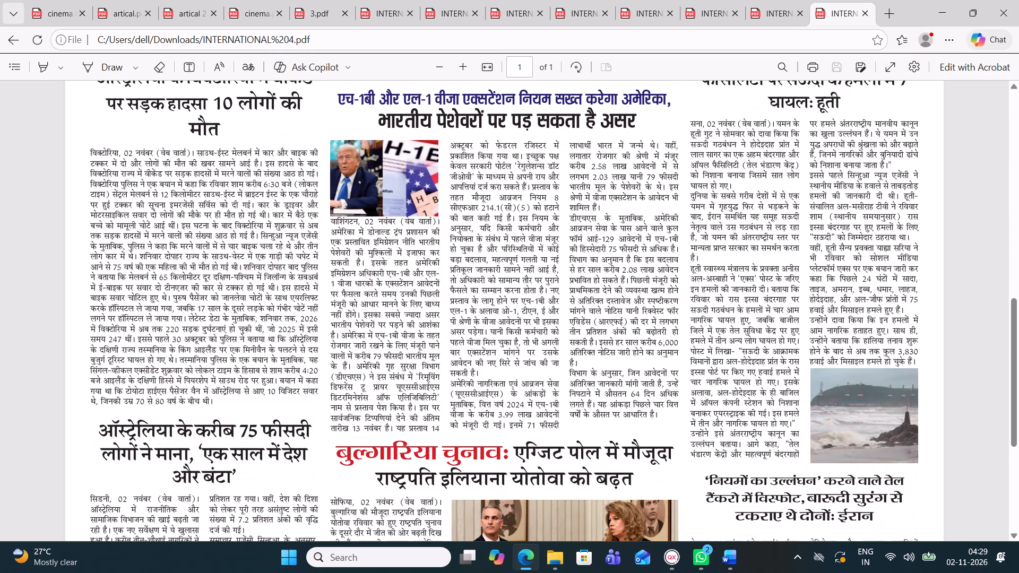
{"action": "key", "text": "Down"}
{"action": "key", "text": "Down"}
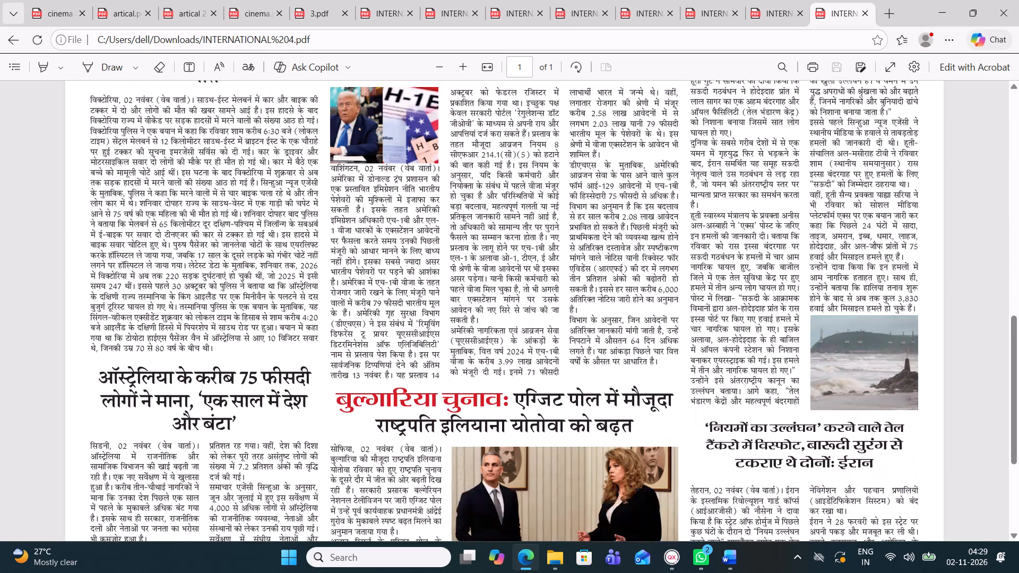
{"action": "key", "text": "Down"}
{"action": "key", "text": "Down"}
{"action": "key", "text": "Down"}
{"action": "key", "text": "Down"}
{"action": "key", "text": "Down"}
{"action": "key", "text": "Down"}
{"action": "key", "text": "Down"}
{"action": "key", "text": "Down"}
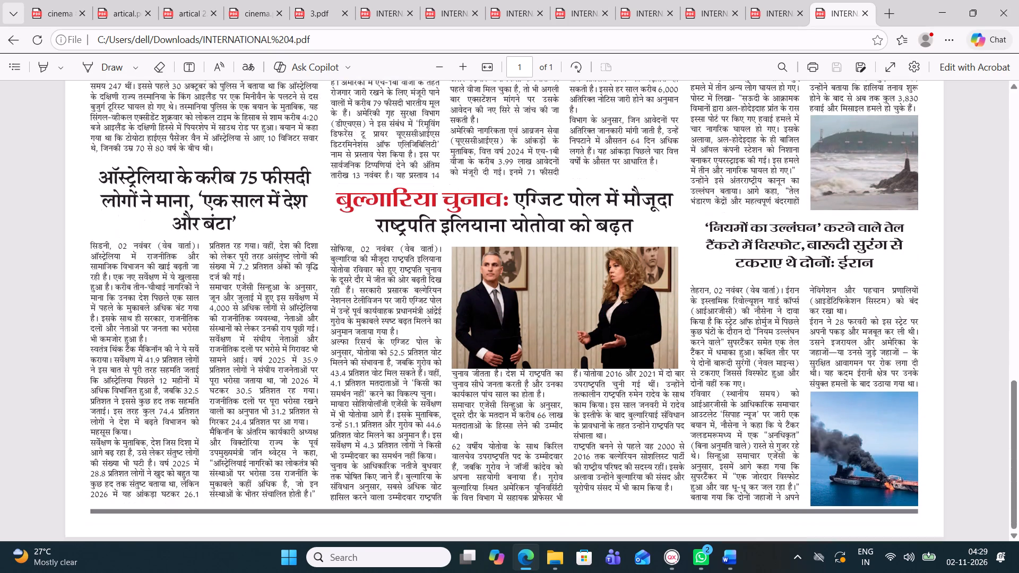
{"action": "key", "text": "Down"}
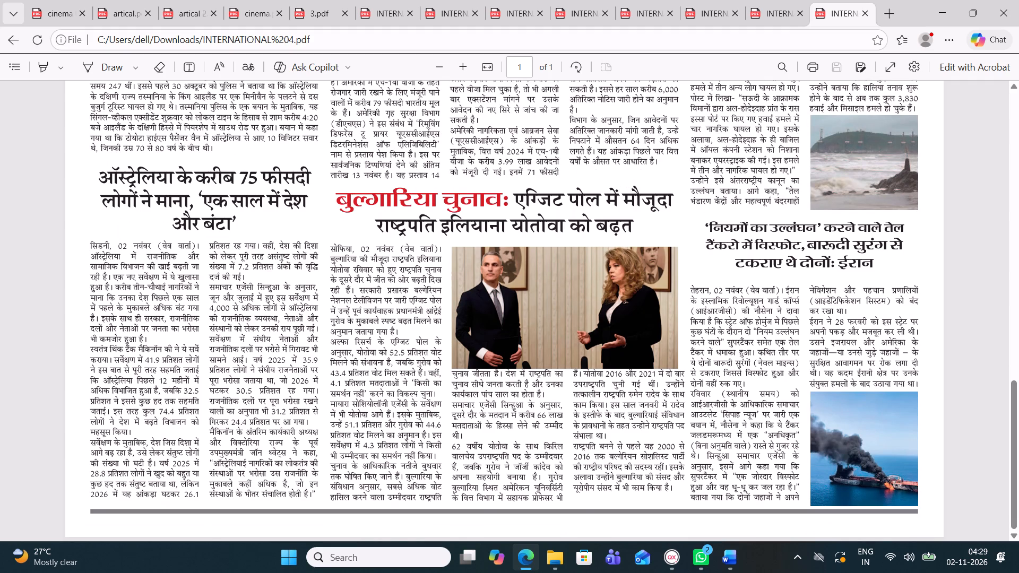
In QuarkXPress, move the coastal photo of the Yemen port story to the top of its second column, directly beneath the headline.
{"action": "left_click", "coordinate": [679, 555]}
{"action": "left_click", "coordinate": [615, 375]}
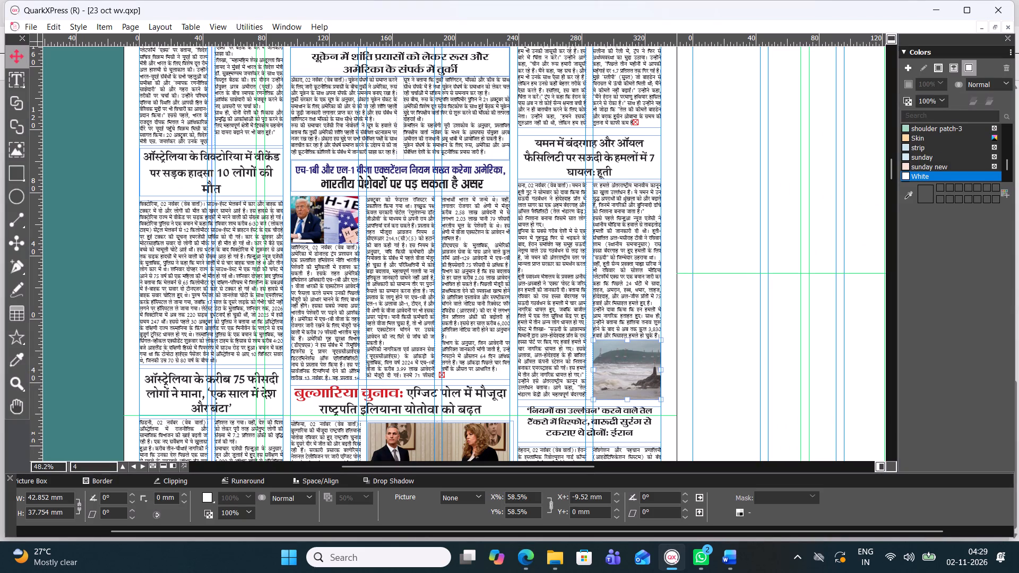
{"action": "left_click_drag", "start_coordinate": [623, 369], "coordinate": [605, 259]}
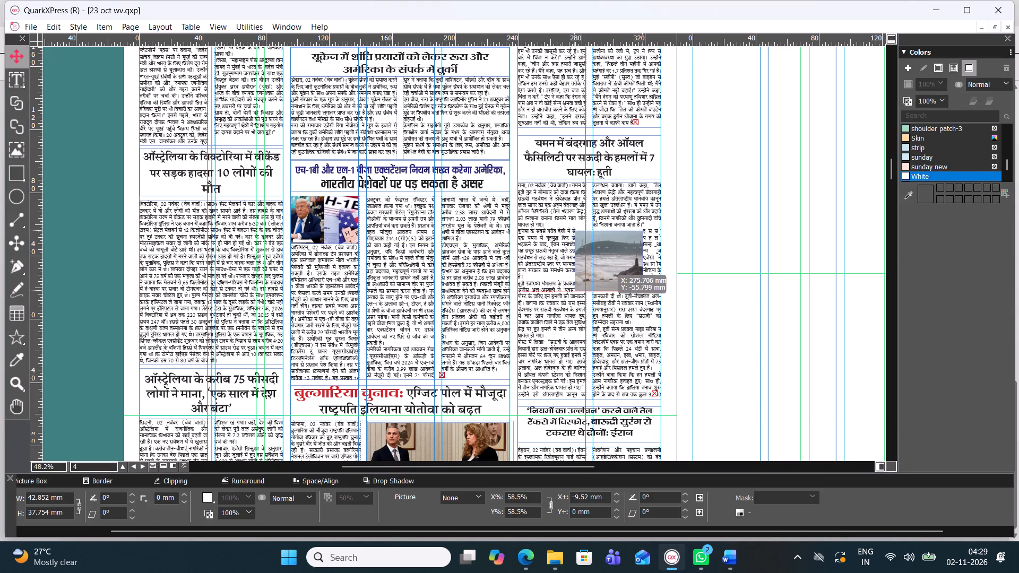
{"action": "left_click_drag", "start_coordinate": [605, 259], "coordinate": [630, 194]}
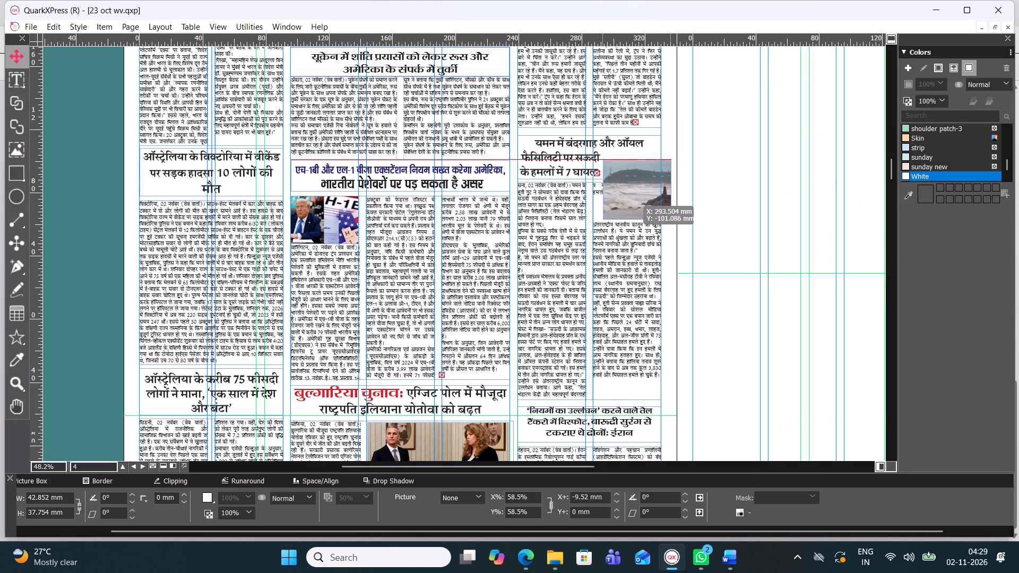
{"action": "left_click_drag", "start_coordinate": [630, 194], "coordinate": [626, 213]}
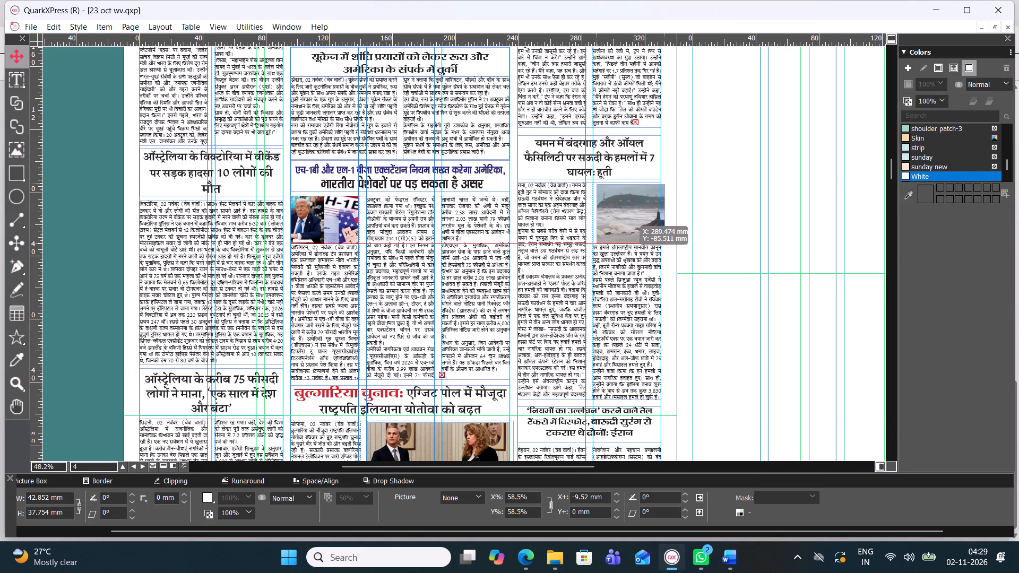
{"action": "left_click_drag", "start_coordinate": [626, 213], "coordinate": [621, 212]}
{"action": "left_click", "coordinate": [694, 229]}
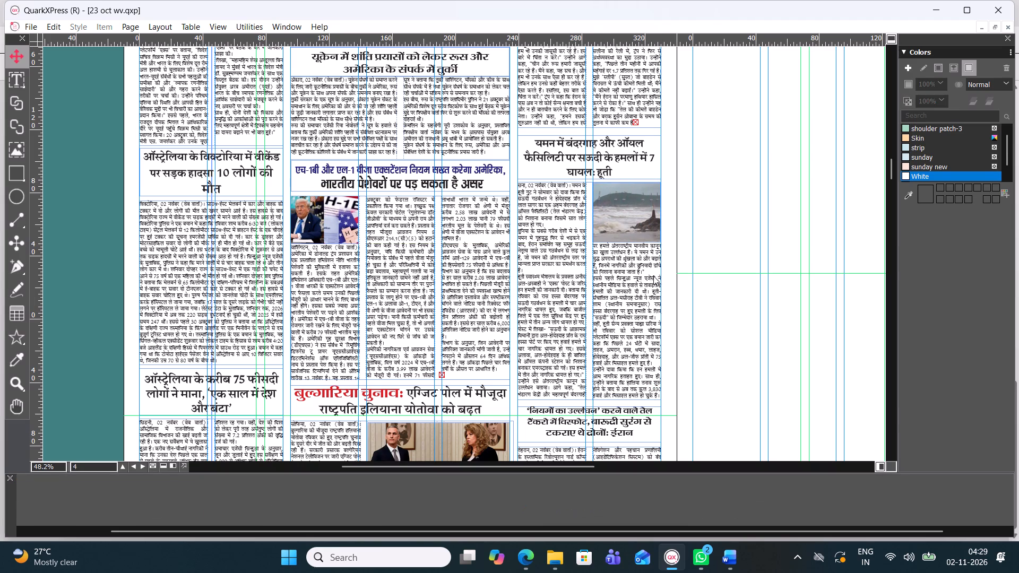
{"action": "left_click", "coordinate": [685, 265]}
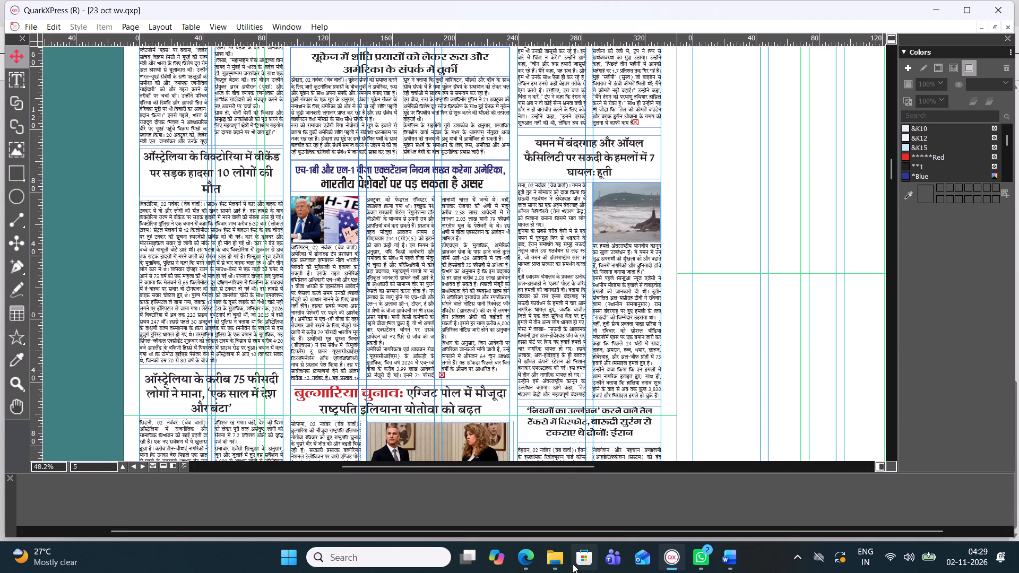
Switch to File Explorer and select the outdated INTERNATIONAL 4 PDF in the Downloads folder.
{"action": "left_click", "coordinate": [555, 554]}
{"action": "left_click", "coordinate": [583, 204]}
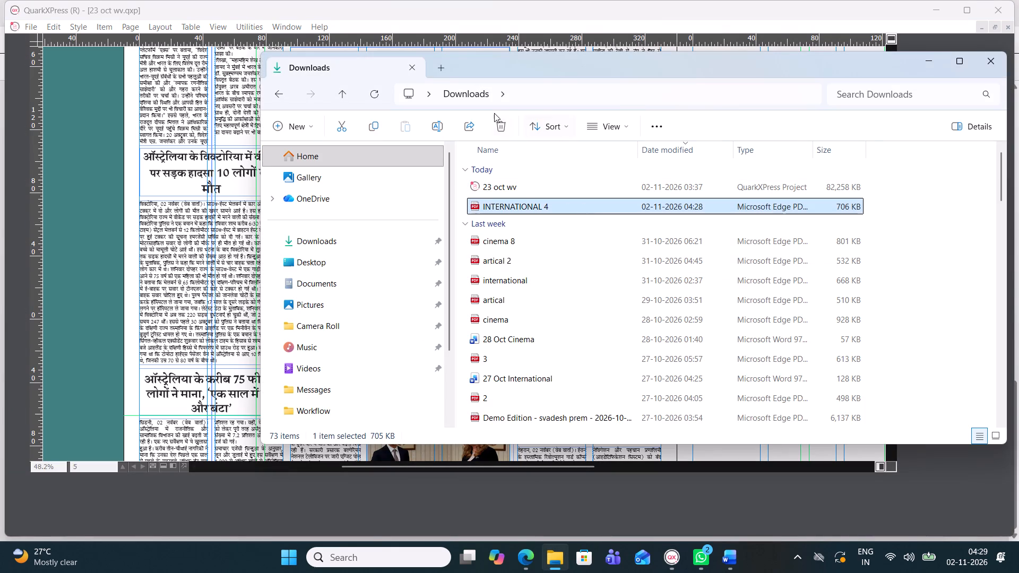
Delete the selected INTERNATIONAL 4 PDF from the Downloads folder.
{"action": "left_click", "coordinate": [499, 124]}
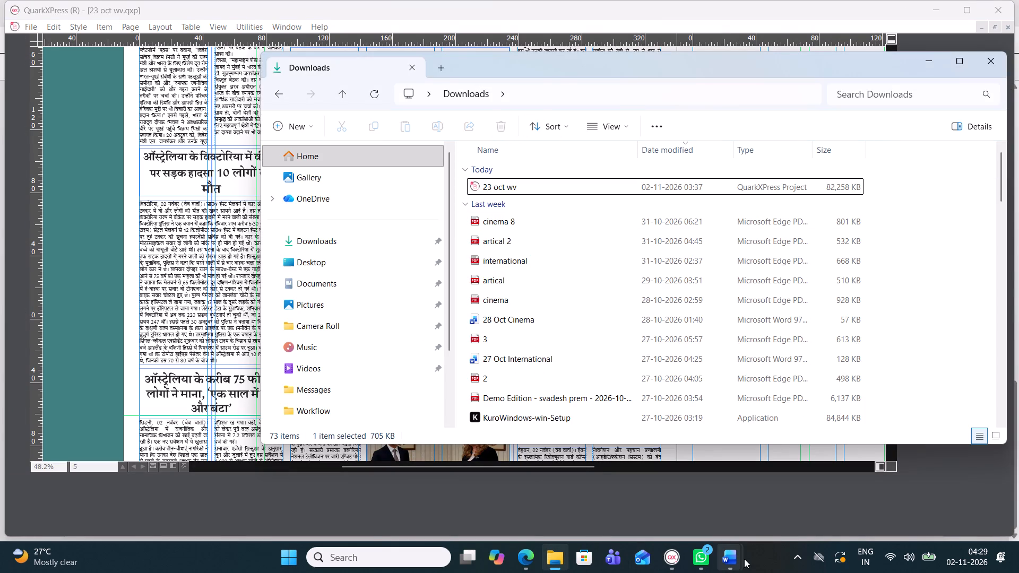
Switch to QuarkXPress and export only page 4 to the Downloads folder as a PDF named INTERNATIONAL 4.
{"action": "left_click", "coordinate": [667, 560]}
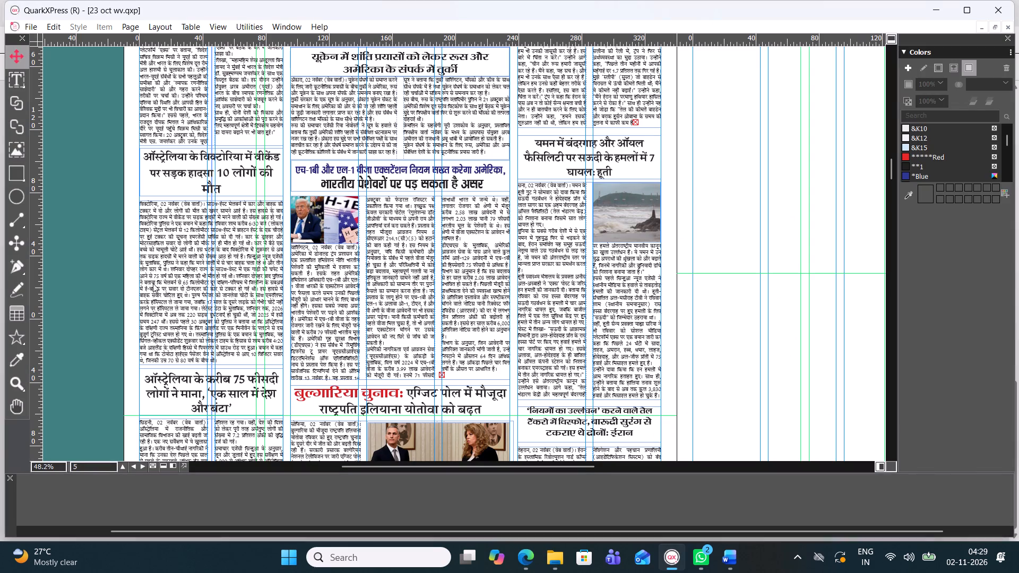
{"action": "right_click", "coordinate": [69, 279]}
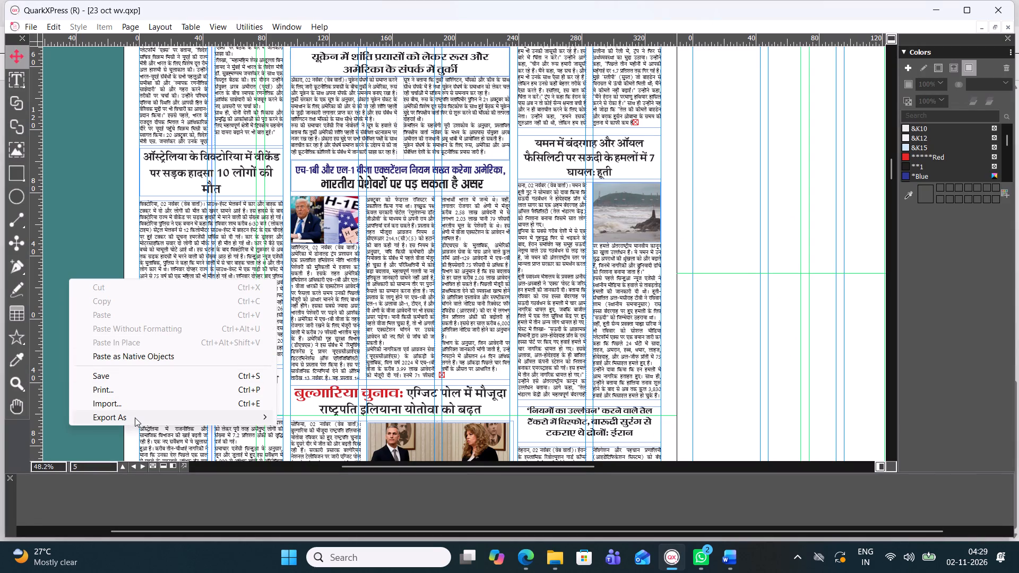
{"action": "left_click", "coordinate": [136, 417]}
{"action": "left_click", "coordinate": [333, 421]}
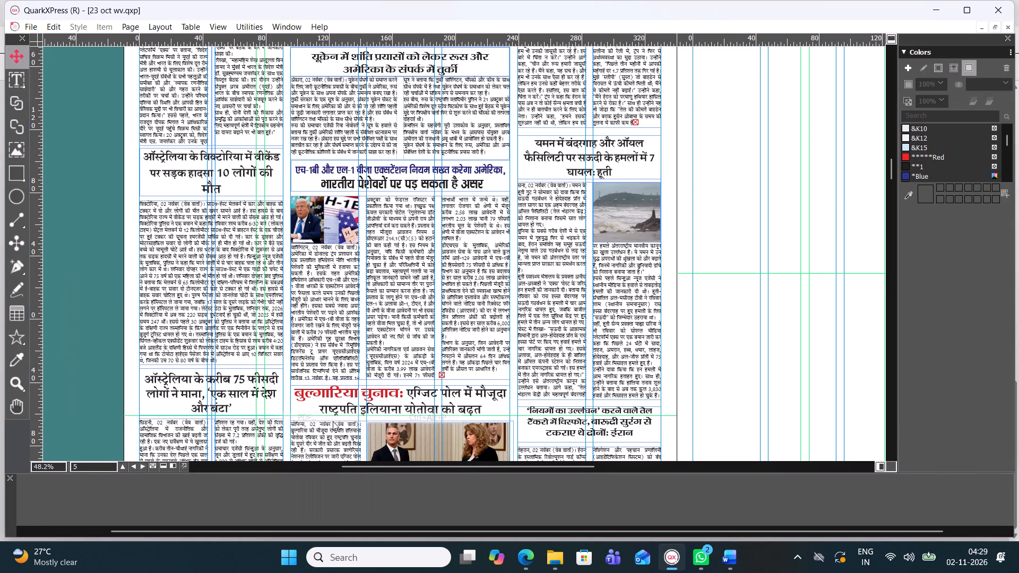
{"action": "key", "text": "BackSpace"}
{"action": "type", "text": "INTERNATIONA"}
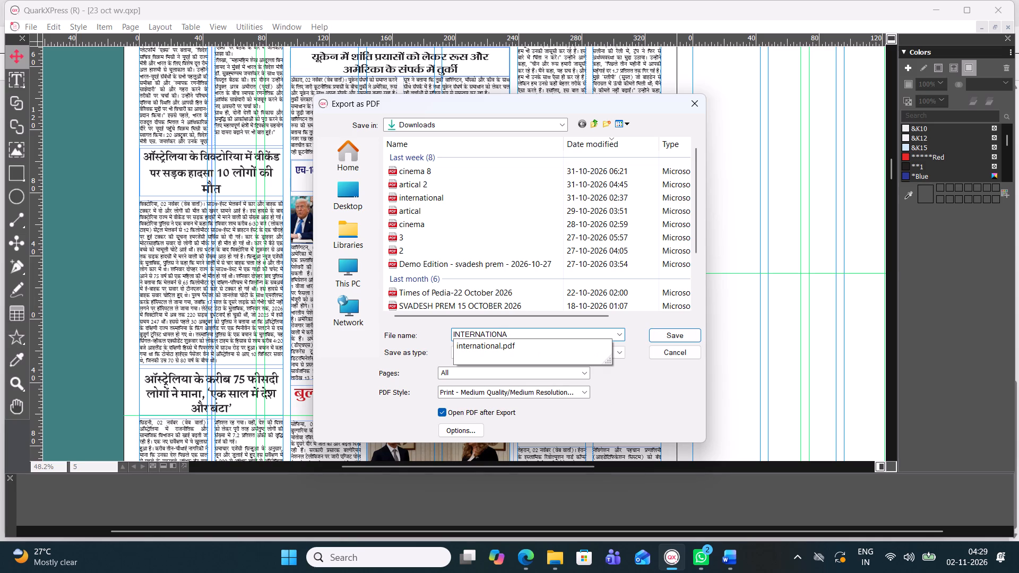
{"action": "type", "text": "L 4"}
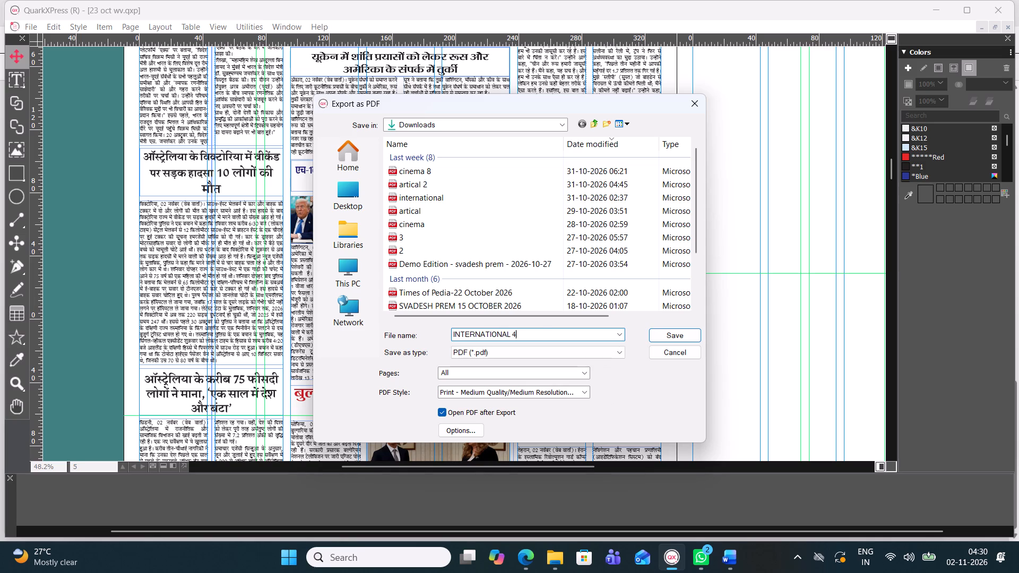
{"action": "left_click", "coordinate": [492, 380]}
{"action": "left_click", "coordinate": [496, 377]}
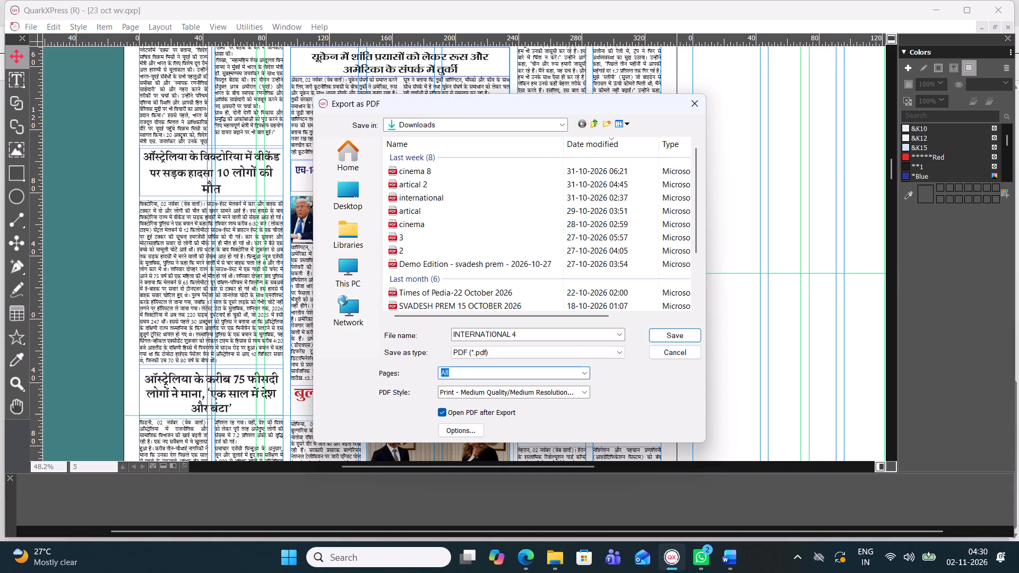
{"action": "key", "text": "4"}
{"action": "key", "text": "Return"}
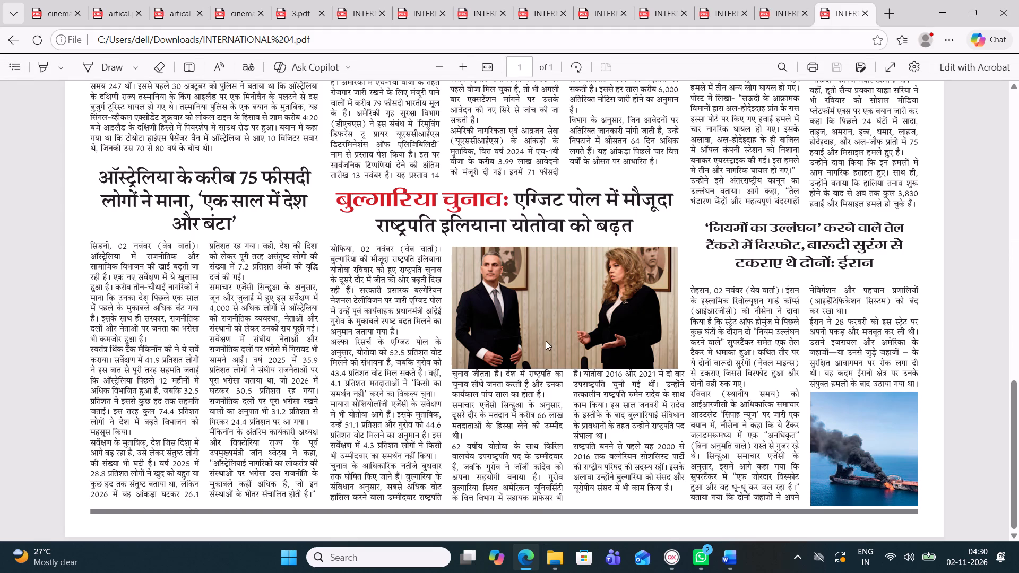
Proofread the newly exported page 4 PDF, examining the article columns, photos, headlines and the page header with its date line.
{"action": "scroll", "coordinate": [822, 359], "scroll_direction": "down", "scroll_amount": 2}
{"action": "scroll", "coordinate": [822, 359], "scroll_direction": "up", "scroll_amount": 1}
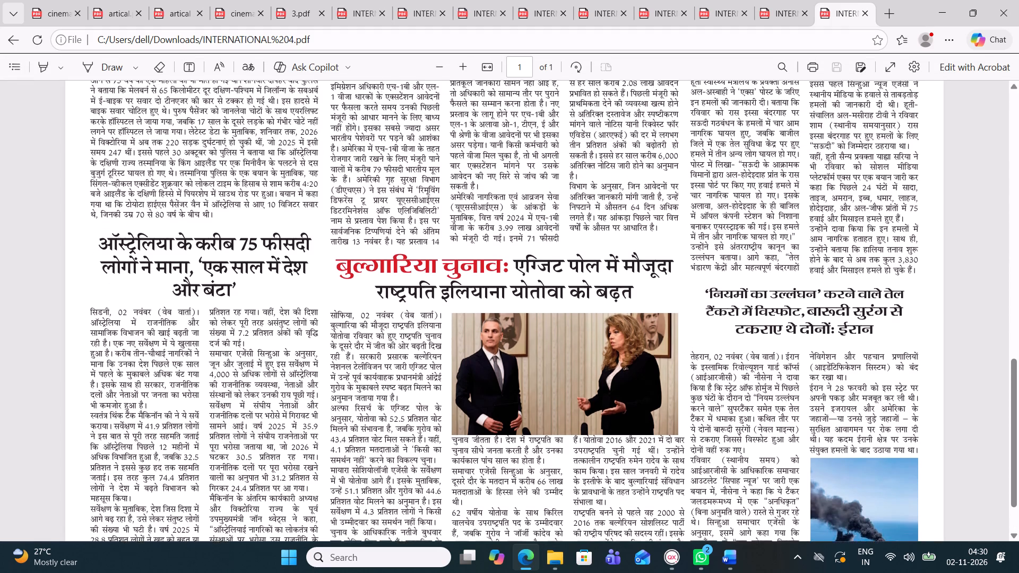
{"action": "scroll", "coordinate": [852, 281], "scroll_direction": "up", "scroll_amount": 4}
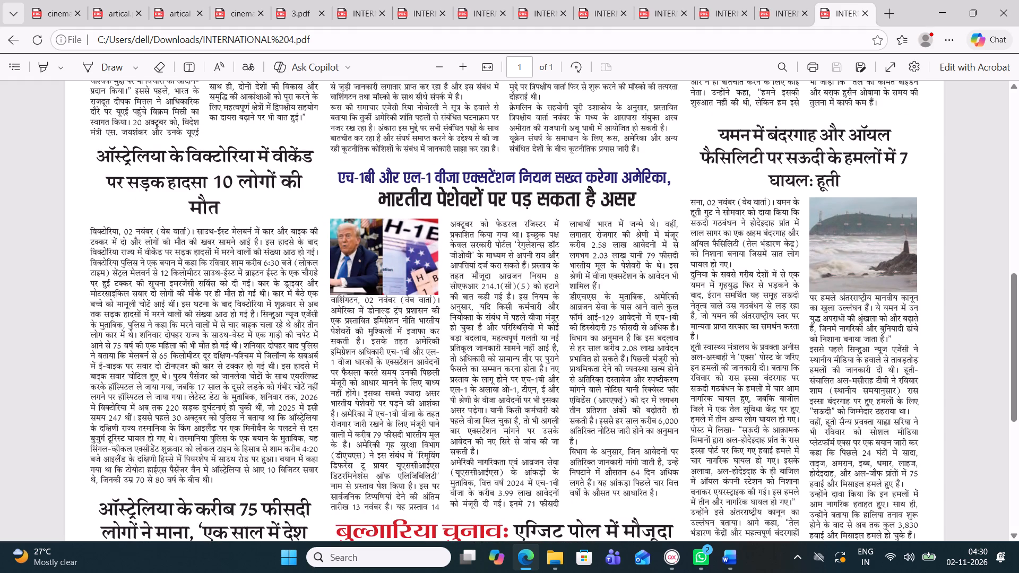
{"action": "scroll", "coordinate": [557, 320], "scroll_direction": "up", "scroll_amount": 1}
{"action": "scroll", "coordinate": [555, 317], "scroll_direction": "down", "scroll_amount": 1}
{"action": "scroll", "coordinate": [555, 317], "scroll_direction": "up", "scroll_amount": 1}
{"action": "scroll", "coordinate": [557, 311], "scroll_direction": "down", "scroll_amount": 2}
{"action": "scroll", "coordinate": [558, 296], "scroll_direction": "up", "scroll_amount": 3}
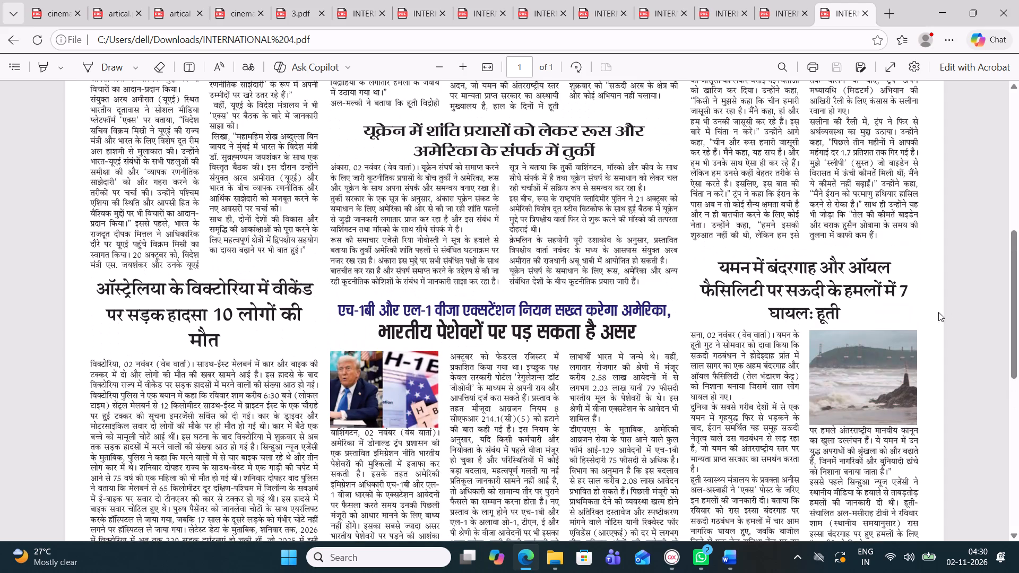
{"action": "scroll", "coordinate": [501, 210], "scroll_direction": "up", "scroll_amount": 2}
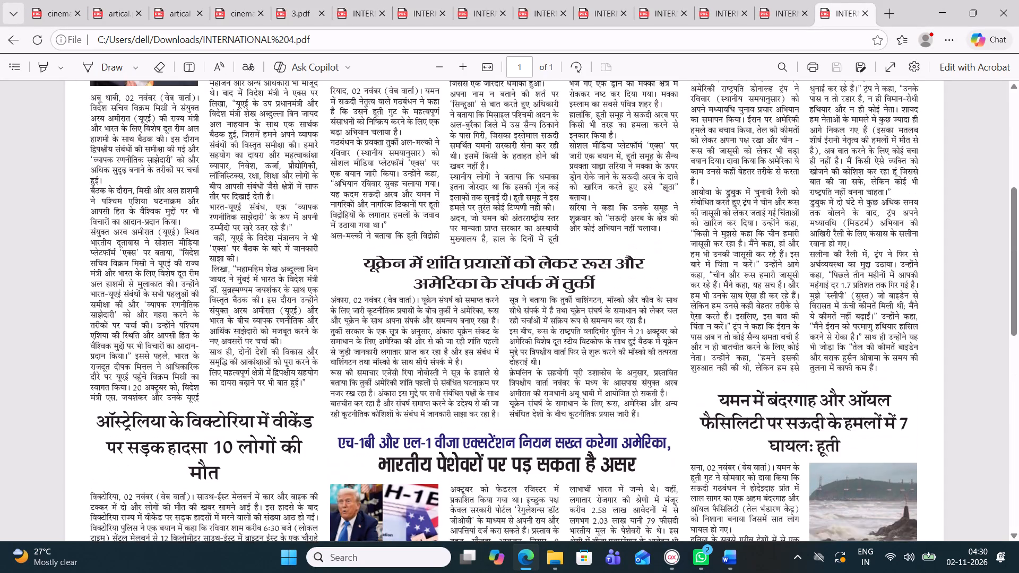
{"action": "scroll", "coordinate": [501, 210], "scroll_direction": "up", "scroll_amount": 4}
{"action": "scroll", "coordinate": [501, 210], "scroll_direction": "down", "scroll_amount": 1}
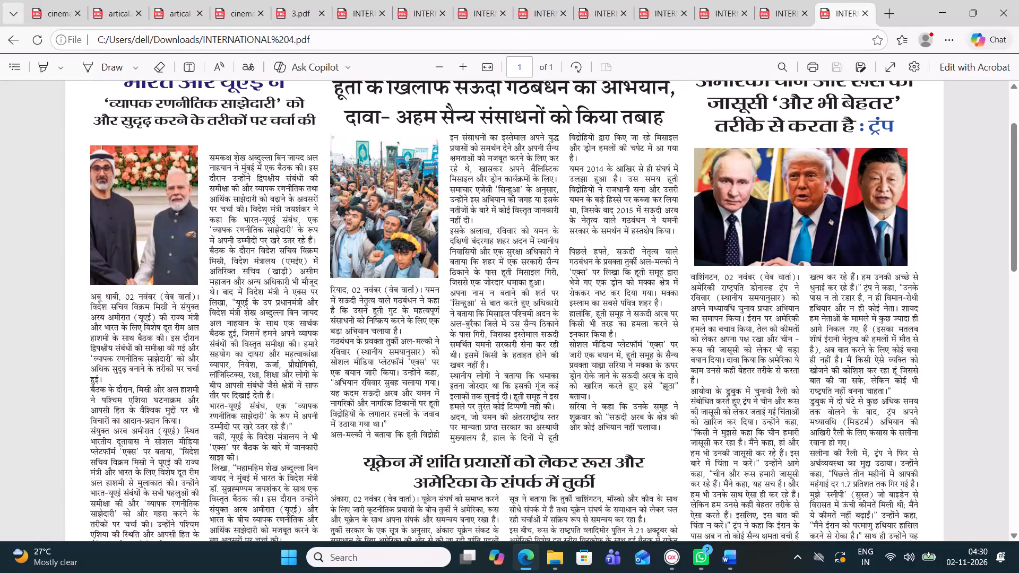
{"action": "scroll", "coordinate": [533, 264], "scroll_direction": "down", "scroll_amount": 2}
{"action": "scroll", "coordinate": [533, 264], "scroll_direction": "up", "scroll_amount": 2}
{"action": "scroll", "coordinate": [533, 264], "scroll_direction": "down", "scroll_amount": 1}
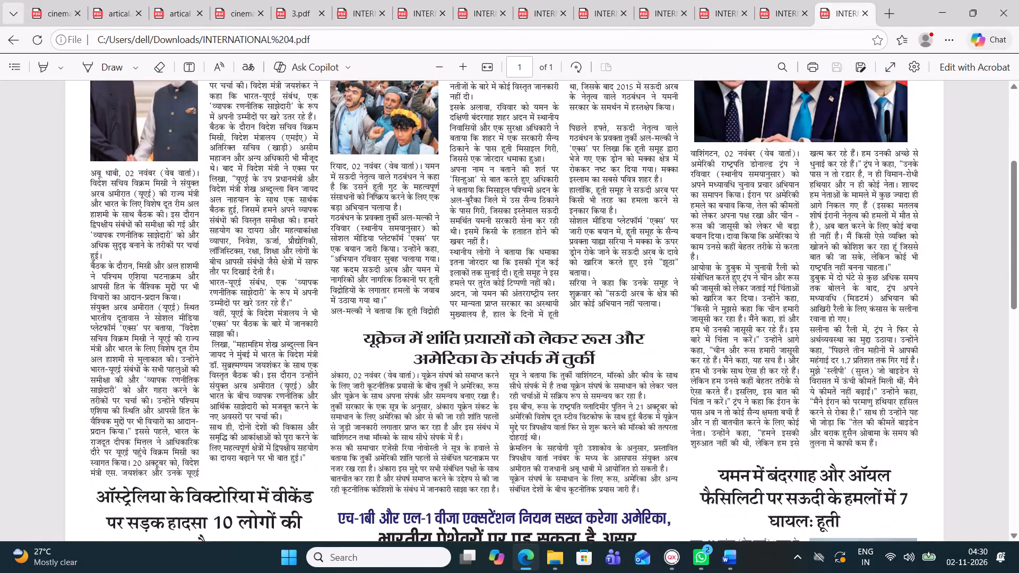
{"action": "scroll", "coordinate": [536, 265], "scroll_direction": "up", "scroll_amount": 1}
{"action": "scroll", "coordinate": [779, 316], "scroll_direction": "down", "scroll_amount": 1}
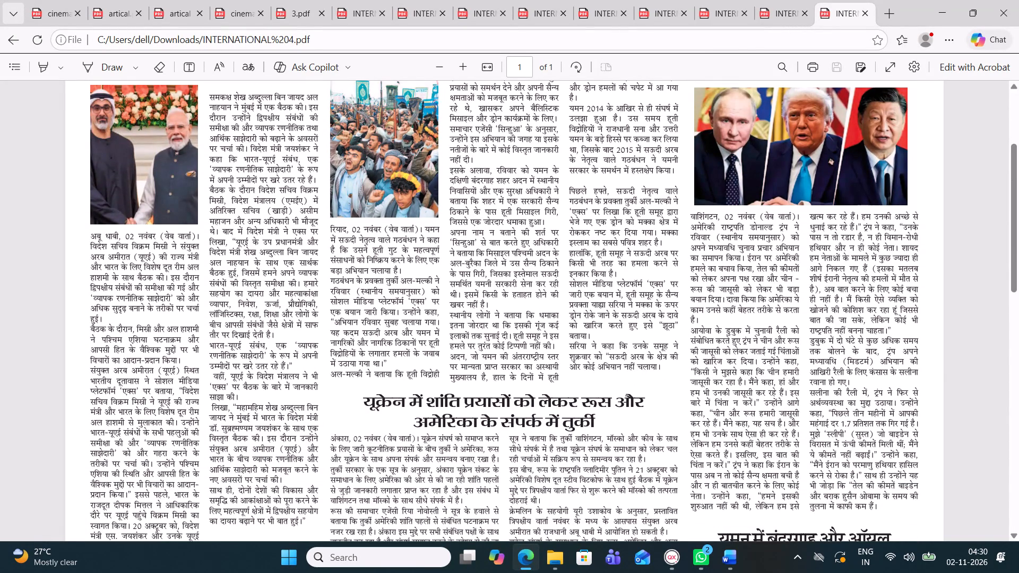
{"action": "left_click_drag", "start_coordinate": [1011, 231], "coordinate": [1012, 204]}
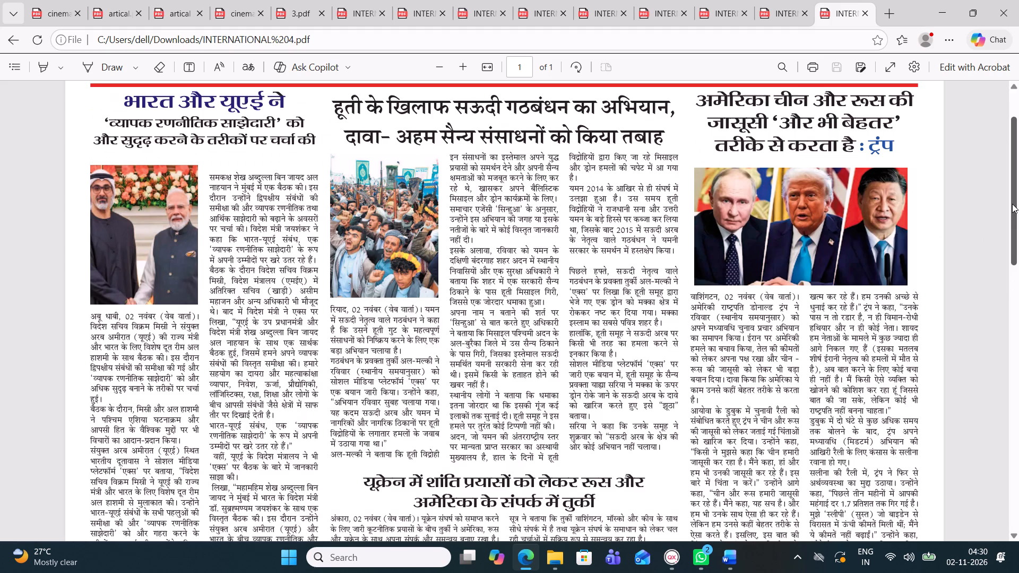
{"action": "left_click_drag", "start_coordinate": [1012, 204], "coordinate": [1006, 164]}
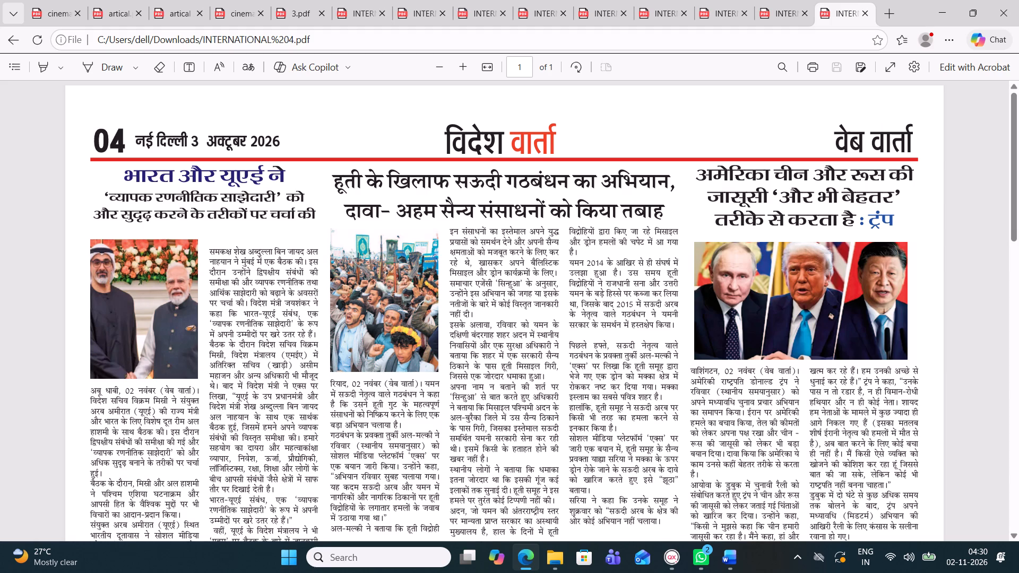
{"action": "scroll", "coordinate": [610, 472], "scroll_direction": "up", "scroll_amount": 1}
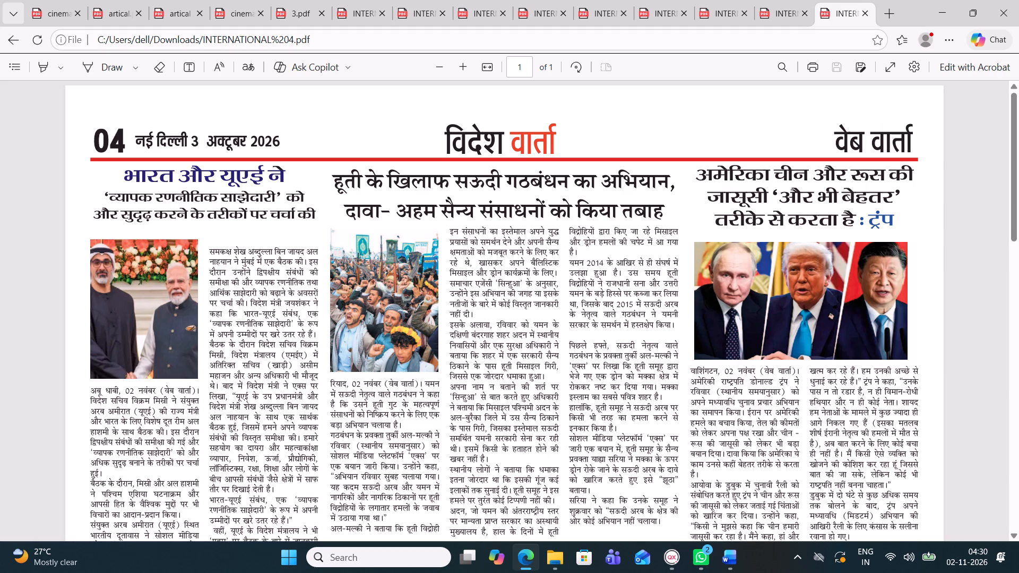
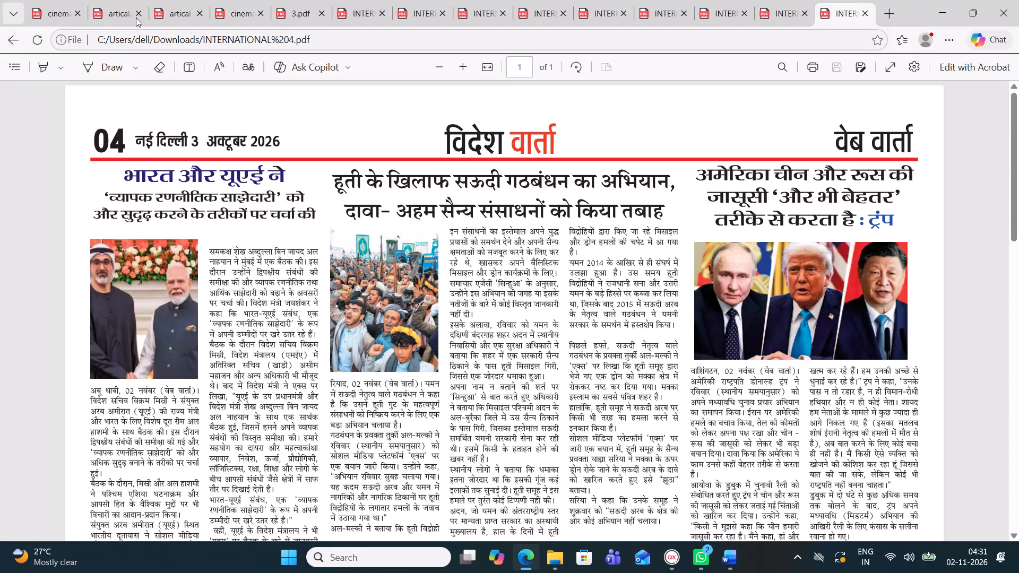
Close all the older PDF tabs, keeping only the newest INTERNATIONAL 4 proof open.
{"action": "left_click", "coordinate": [77, 14]}
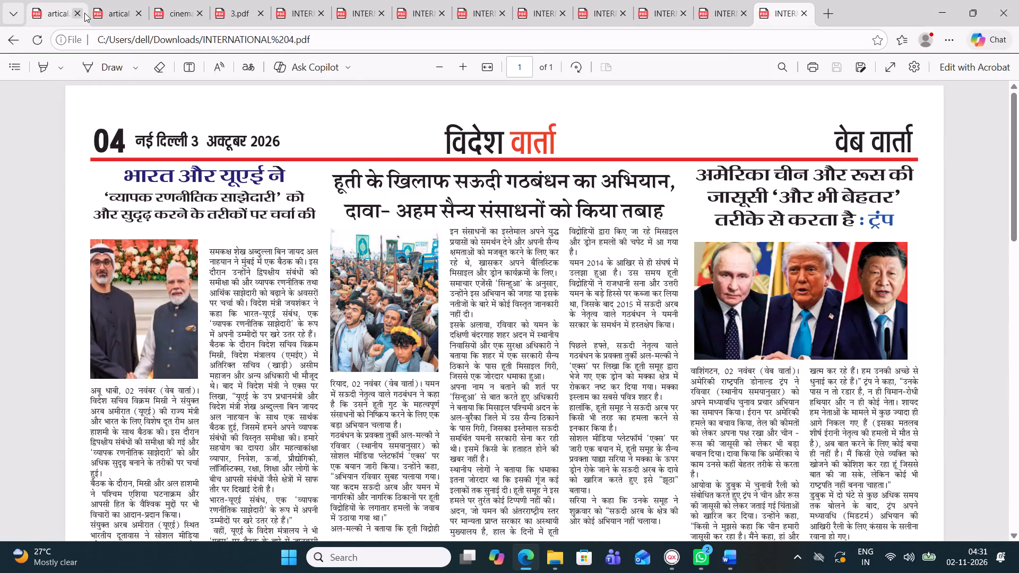
{"action": "left_click", "coordinate": [79, 15]}
{"action": "left_click", "coordinate": [76, 15]}
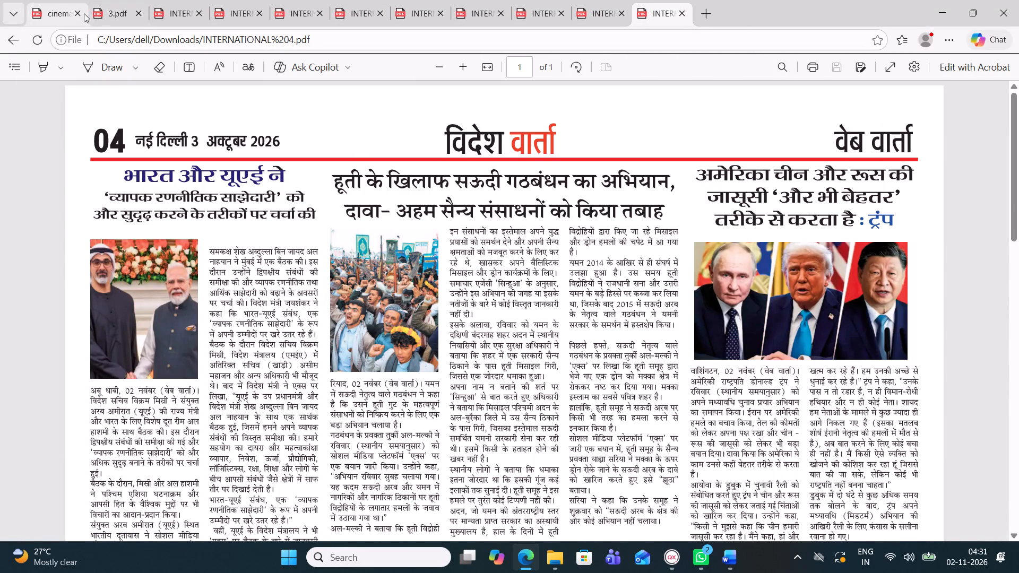
{"action": "left_click", "coordinate": [82, 14]}
{"action": "left_click", "coordinate": [76, 16]}
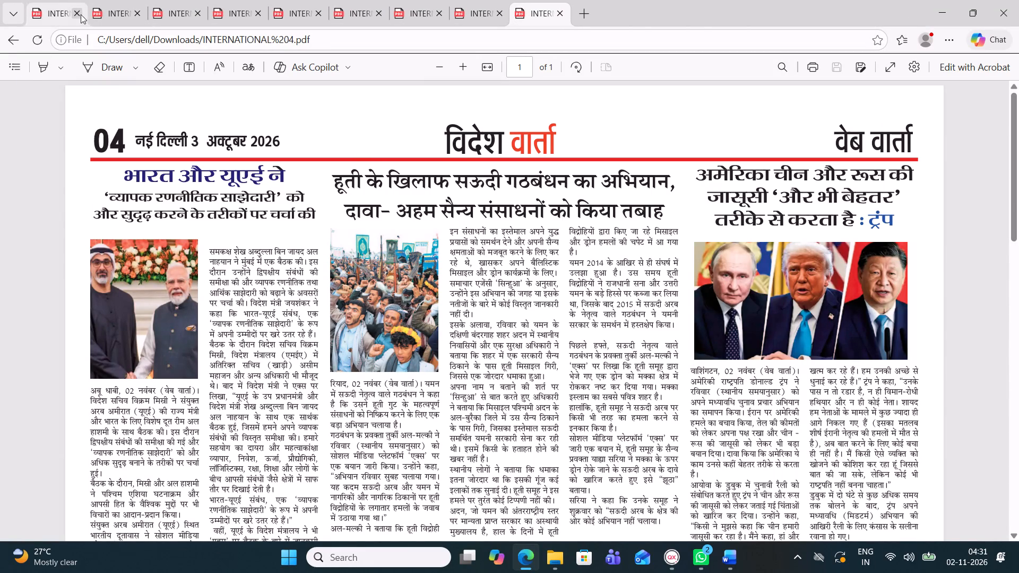
{"action": "left_click", "coordinate": [76, 15]}
{"action": "left_click", "coordinate": [77, 15]}
{"action": "left_click", "coordinate": [80, 15]}
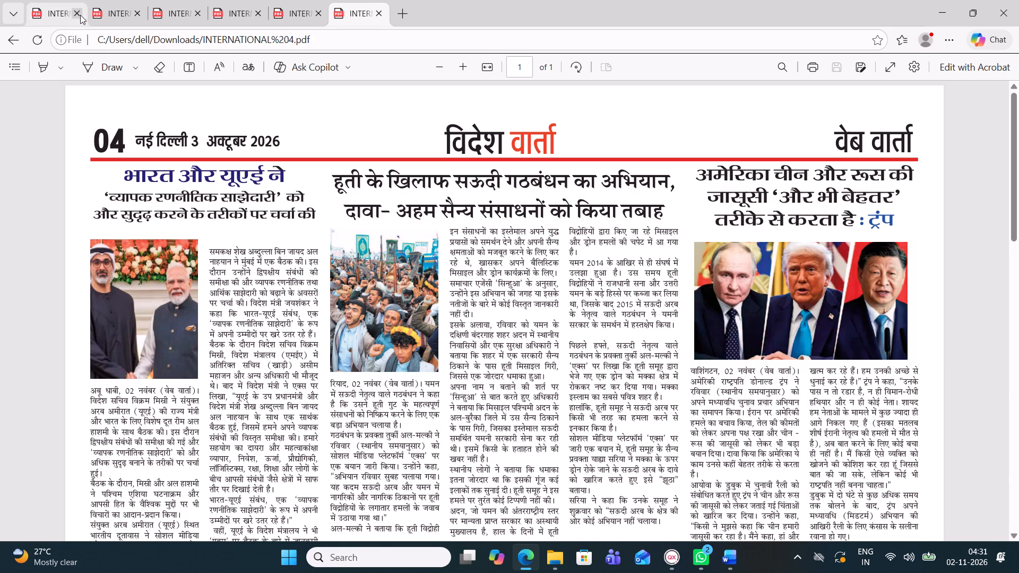
{"action": "left_click", "coordinate": [80, 15]}
{"action": "left_click", "coordinate": [80, 15]}
{"action": "left_click", "coordinate": [80, 15]}
{"action": "left_click", "coordinate": [80, 15]}
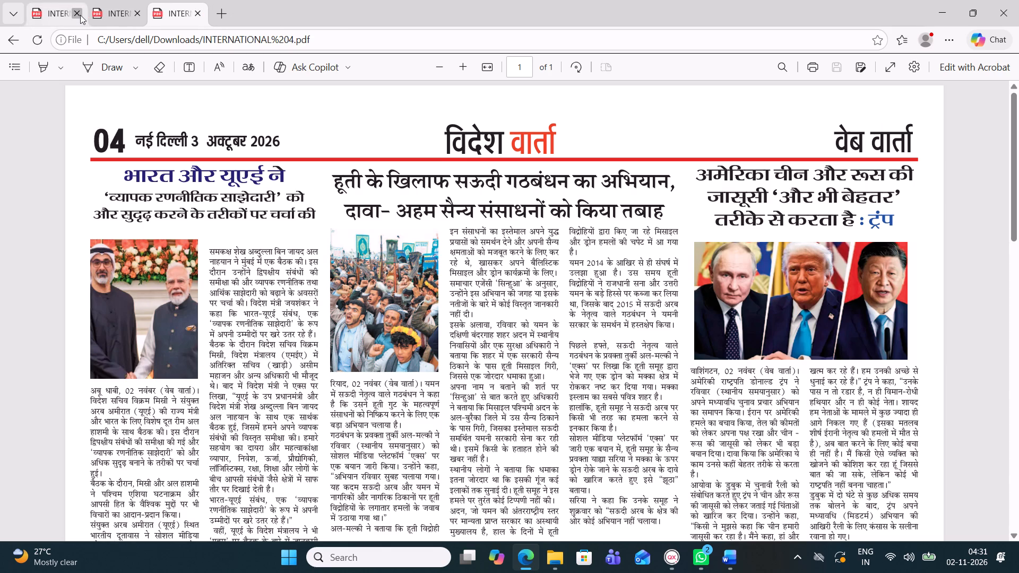
{"action": "left_click", "coordinate": [80, 15]}
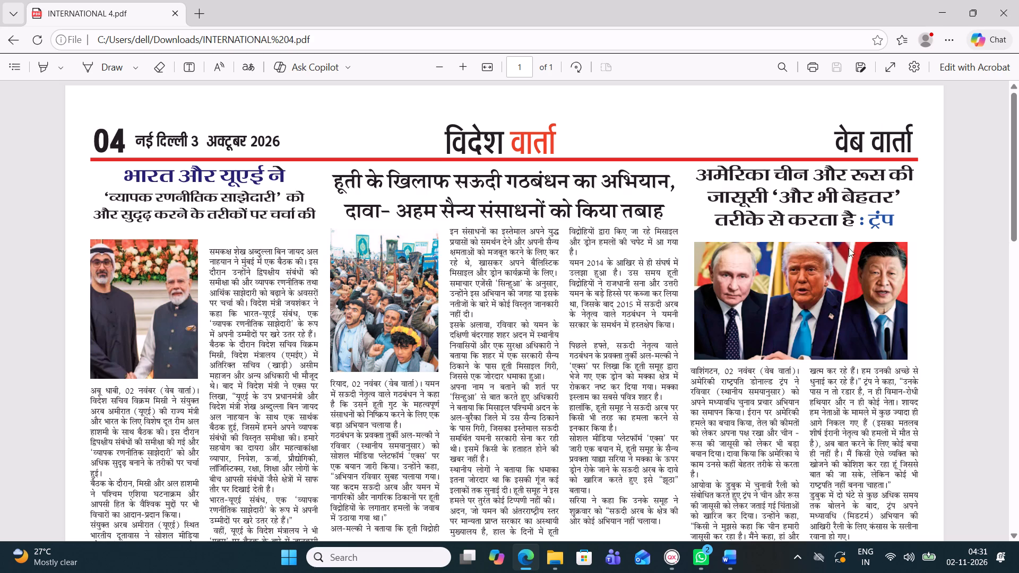
Proofread the page 4 PDF from header to bottom, examining the headlines, photos and article columns, including the Victoria road accident story.
{"action": "scroll", "coordinate": [759, 358], "scroll_direction": "up", "scroll_amount": 3}
{"action": "scroll", "coordinate": [757, 363], "scroll_direction": "down", "scroll_amount": 1}
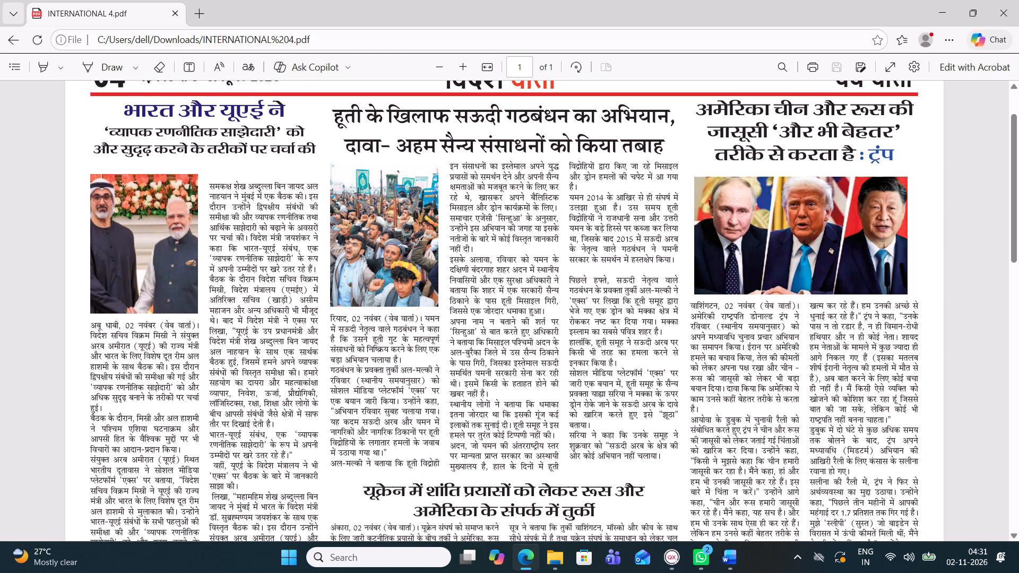
{"action": "scroll", "coordinate": [581, 412], "scroll_direction": "down", "scroll_amount": 3}
{"action": "scroll", "coordinate": [579, 414], "scroll_direction": "up", "scroll_amount": 1}
{"action": "scroll", "coordinate": [579, 414], "scroll_direction": "down", "scroll_amount": 1}
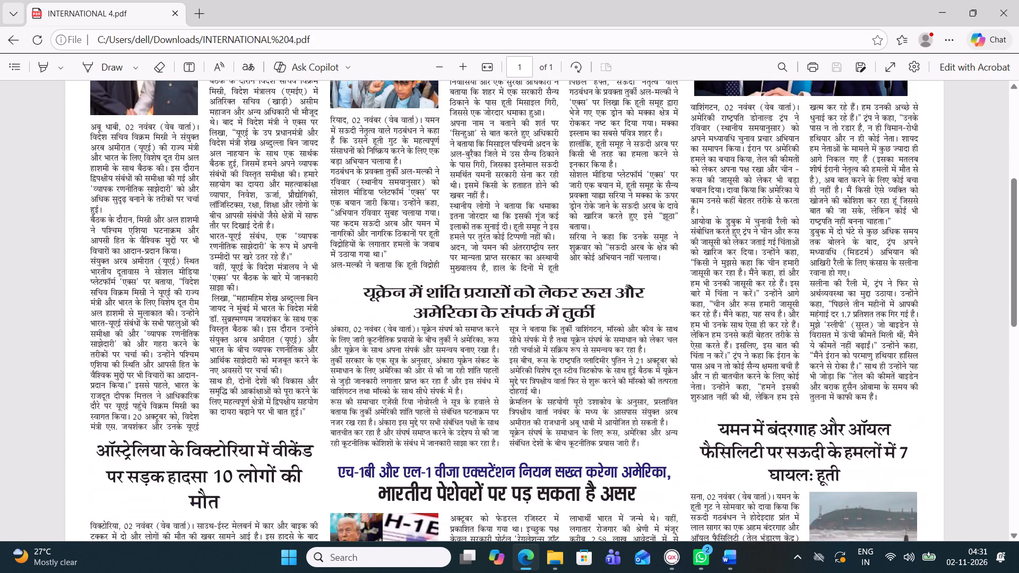
{"action": "scroll", "coordinate": [575, 412], "scroll_direction": "down", "scroll_amount": 3}
{"action": "scroll", "coordinate": [574, 408], "scroll_direction": "up", "scroll_amount": 1}
{"action": "scroll", "coordinate": [574, 408], "scroll_direction": "down", "scroll_amount": 1}
{"action": "scroll", "coordinate": [574, 408], "scroll_direction": "up", "scroll_amount": 1}
{"action": "scroll", "coordinate": [574, 408], "scroll_direction": "down", "scroll_amount": 1}
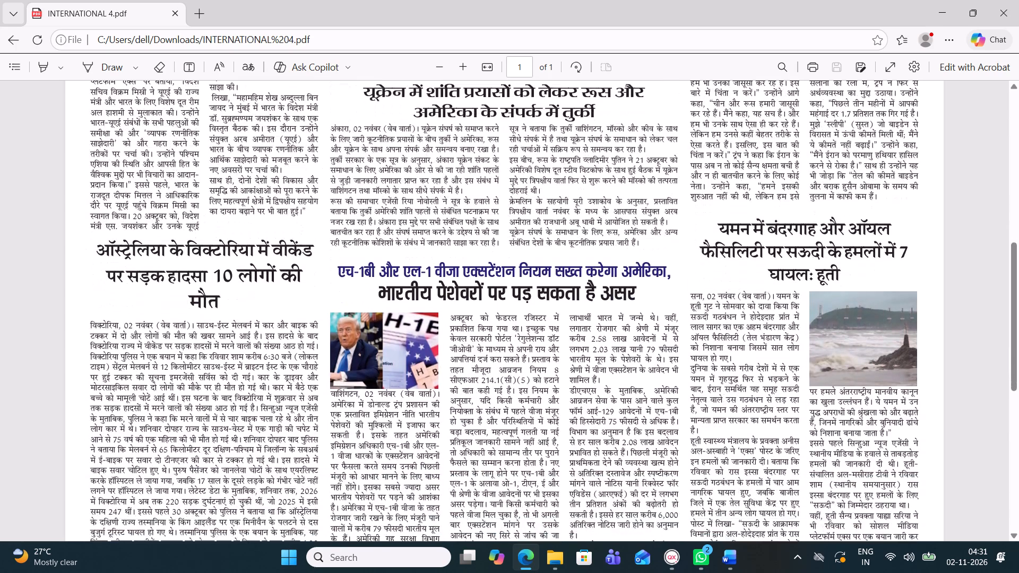
{"action": "scroll", "coordinate": [583, 398], "scroll_direction": "down", "scroll_amount": 3}
{"action": "scroll", "coordinate": [583, 398], "scroll_direction": "up", "scroll_amount": 1}
{"action": "scroll", "coordinate": [587, 390], "scroll_direction": "down", "scroll_amount": 5}
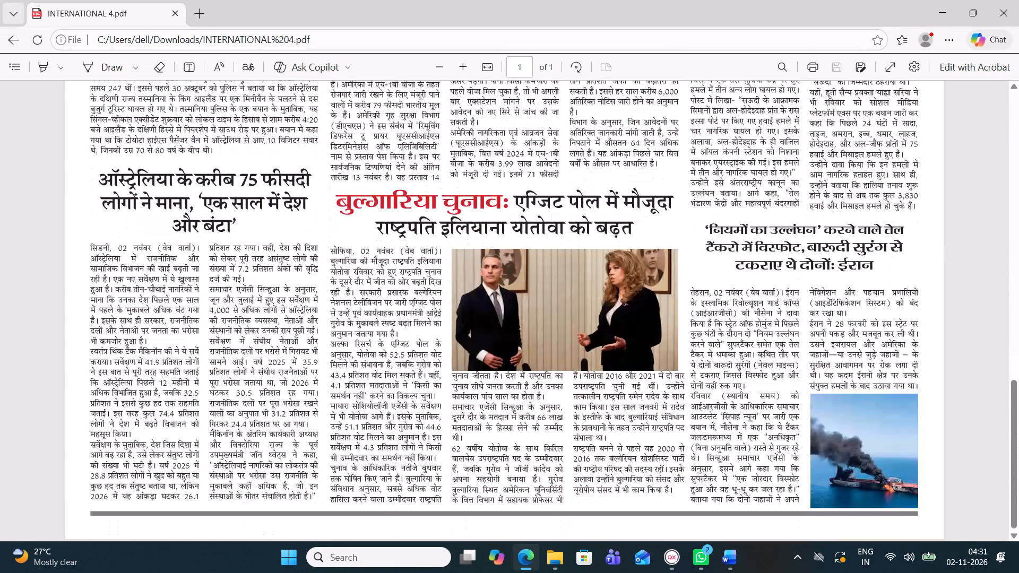
{"action": "scroll", "coordinate": [587, 390], "scroll_direction": "up", "scroll_amount": 3}
{"action": "scroll", "coordinate": [587, 390], "scroll_direction": "down", "scroll_amount": 1}
{"action": "scroll", "coordinate": [587, 390], "scroll_direction": "up", "scroll_amount": 2}
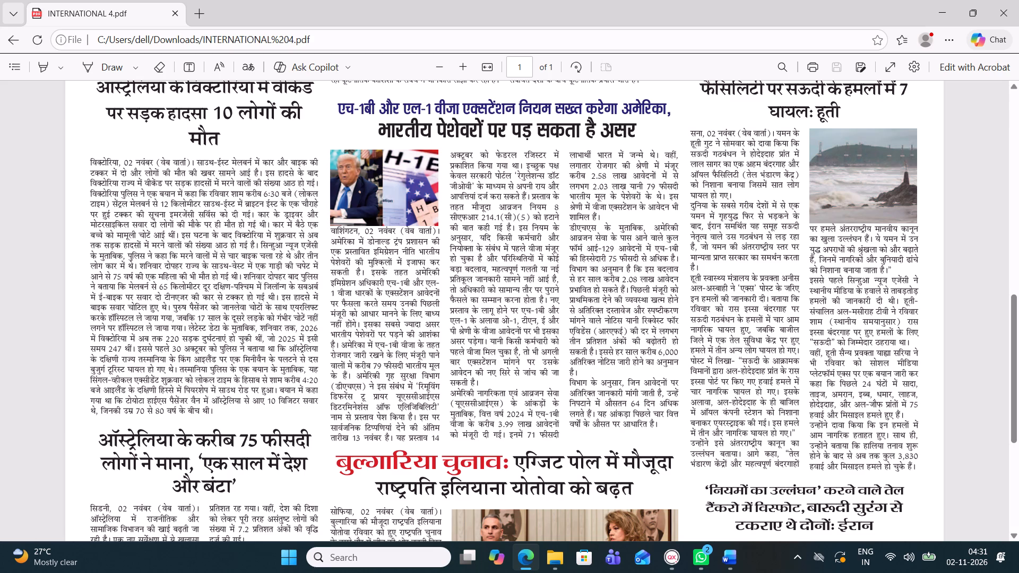
{"action": "left_click", "coordinate": [88, 163]}
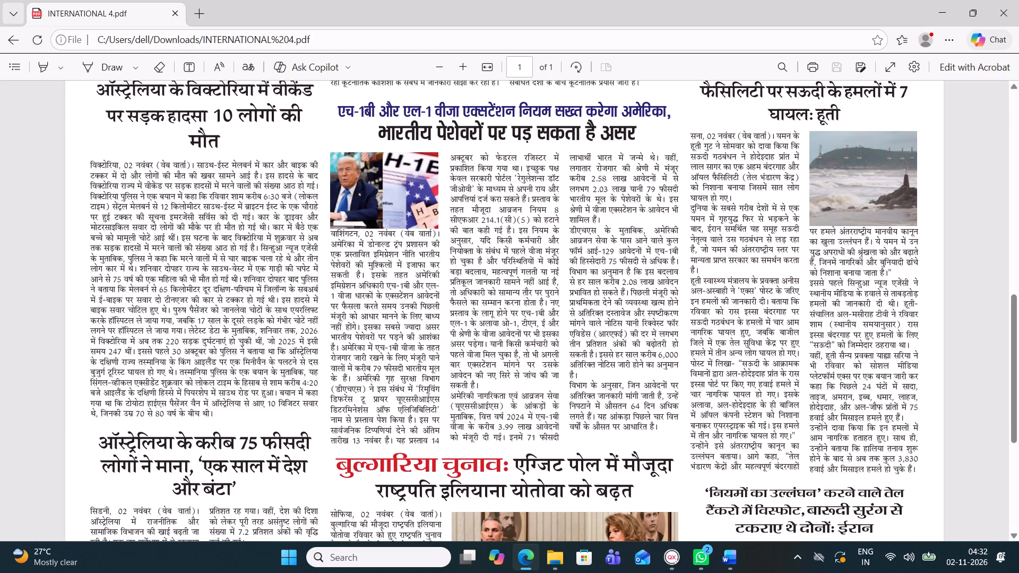
{"action": "scroll", "coordinate": [248, 572], "scroll_direction": "up", "scroll_amount": 1}
{"action": "scroll", "coordinate": [424, 572], "scroll_direction": "down", "scroll_amount": 1}
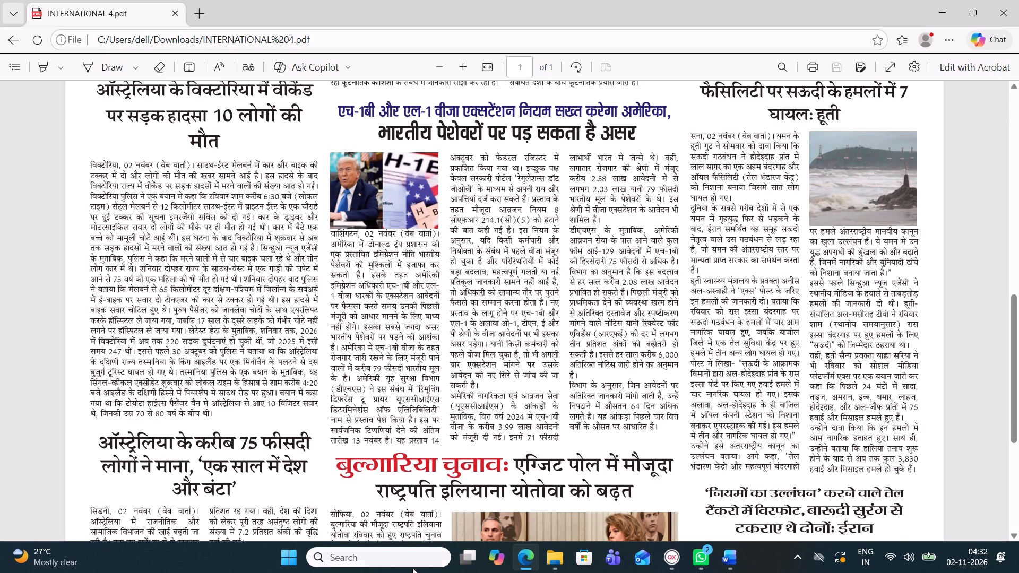
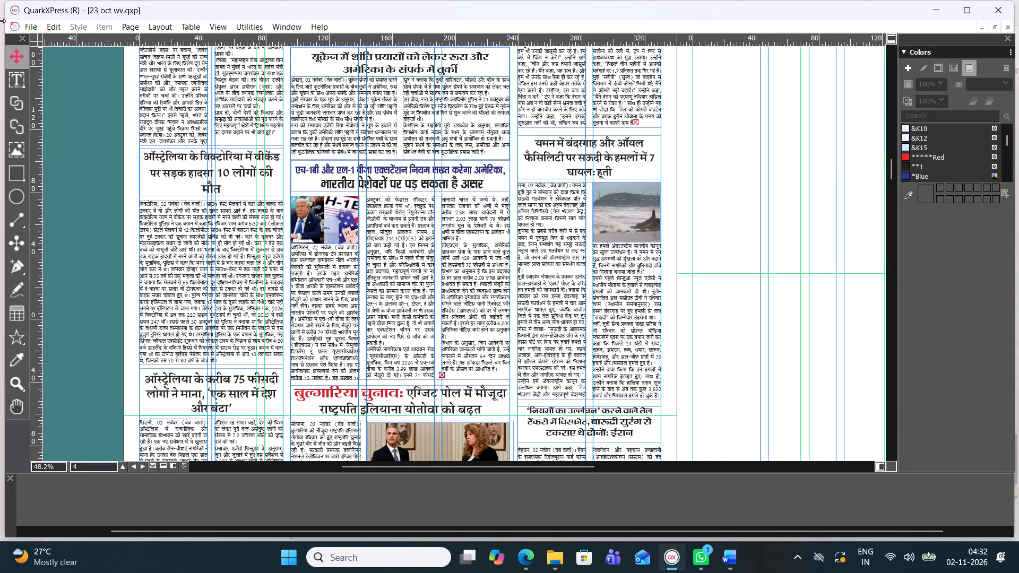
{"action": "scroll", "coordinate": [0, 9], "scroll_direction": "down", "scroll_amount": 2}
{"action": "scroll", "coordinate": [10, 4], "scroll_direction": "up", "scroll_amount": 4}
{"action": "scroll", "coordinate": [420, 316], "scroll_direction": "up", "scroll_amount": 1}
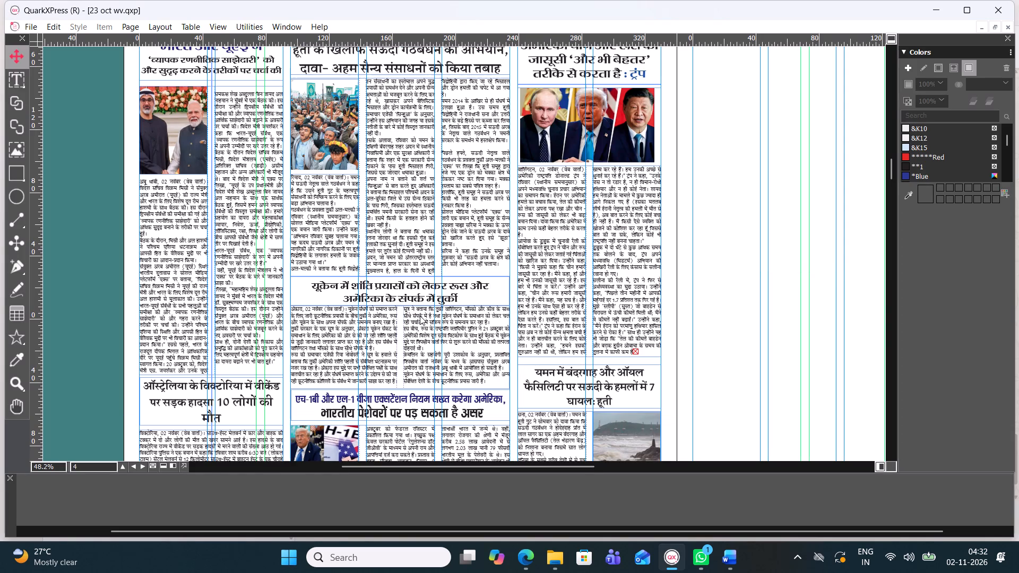
Look over the opinion page 2 and the international news page 4 in the 23 oct wv.qxp layout.
{"action": "left_click", "coordinate": [740, 334]}
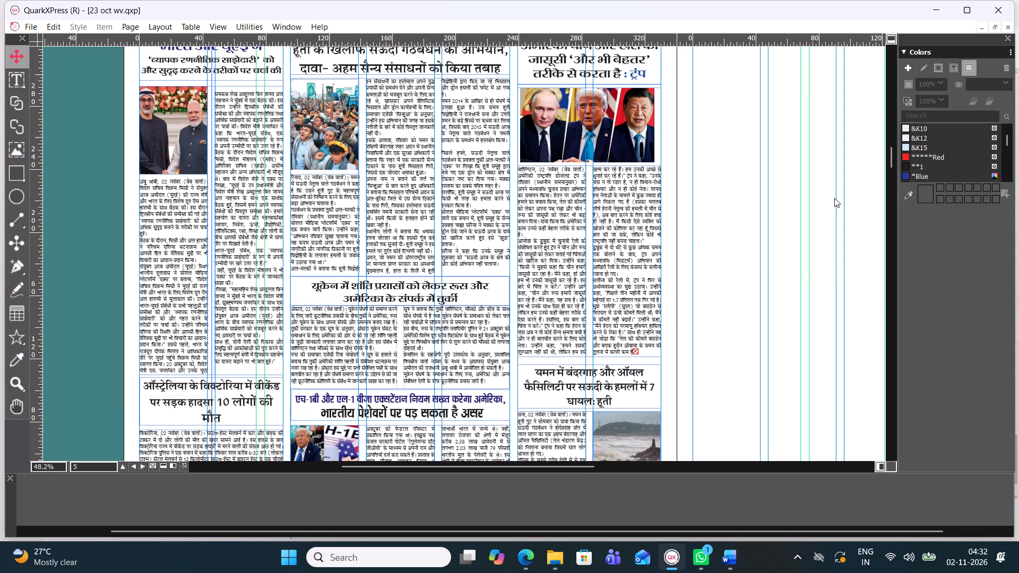
{"action": "left_click_drag", "start_coordinate": [891, 161], "coordinate": [891, 130]}
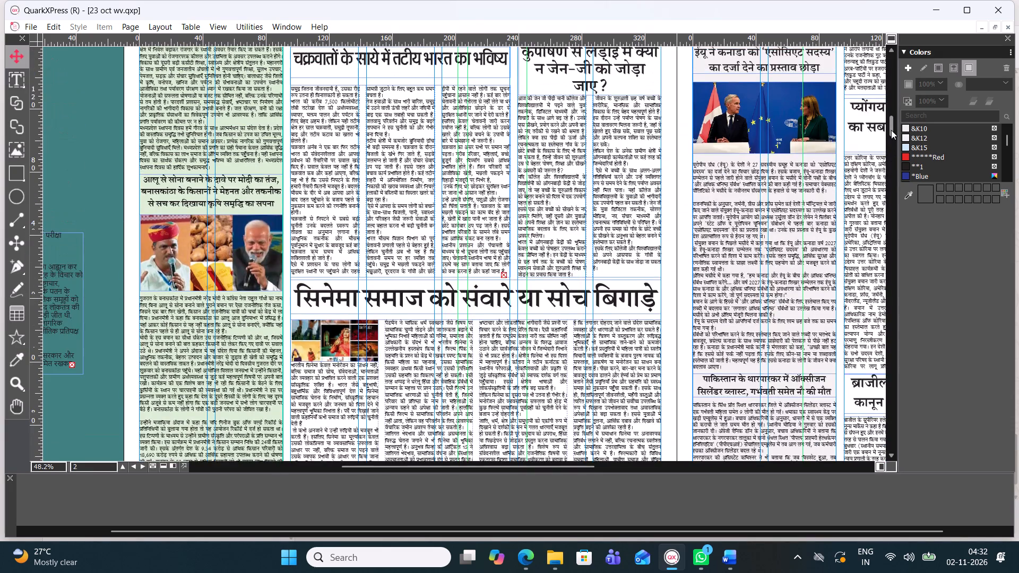
{"action": "left_click_drag", "start_coordinate": [891, 130], "coordinate": [891, 128]}
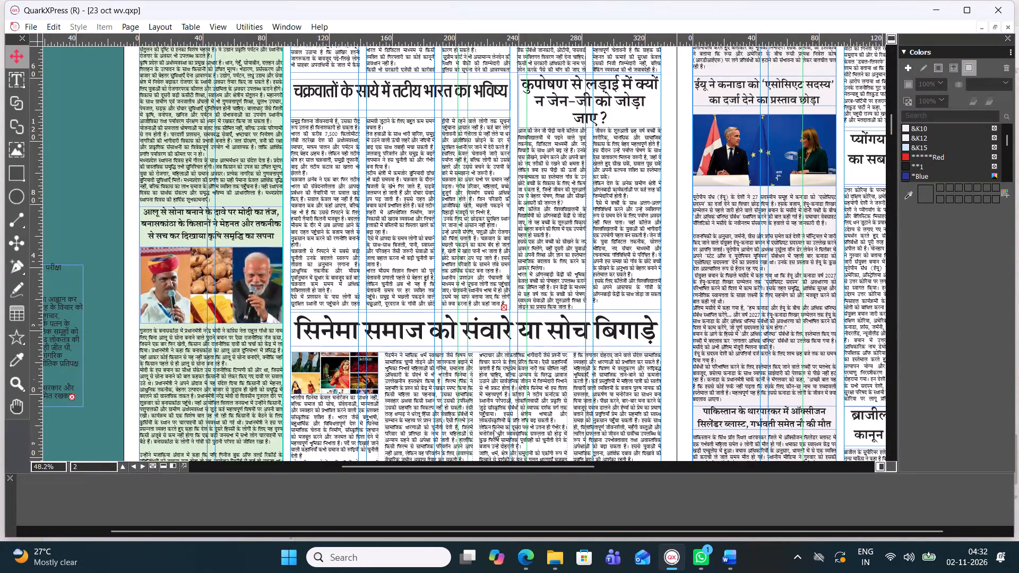
{"action": "scroll", "coordinate": [142, 409], "scroll_direction": "up", "scroll_amount": 1}
{"action": "scroll", "coordinate": [142, 409], "scroll_direction": "down", "scroll_amount": 1}
{"action": "scroll", "coordinate": [45, 401], "scroll_direction": "up", "scroll_amount": 2}
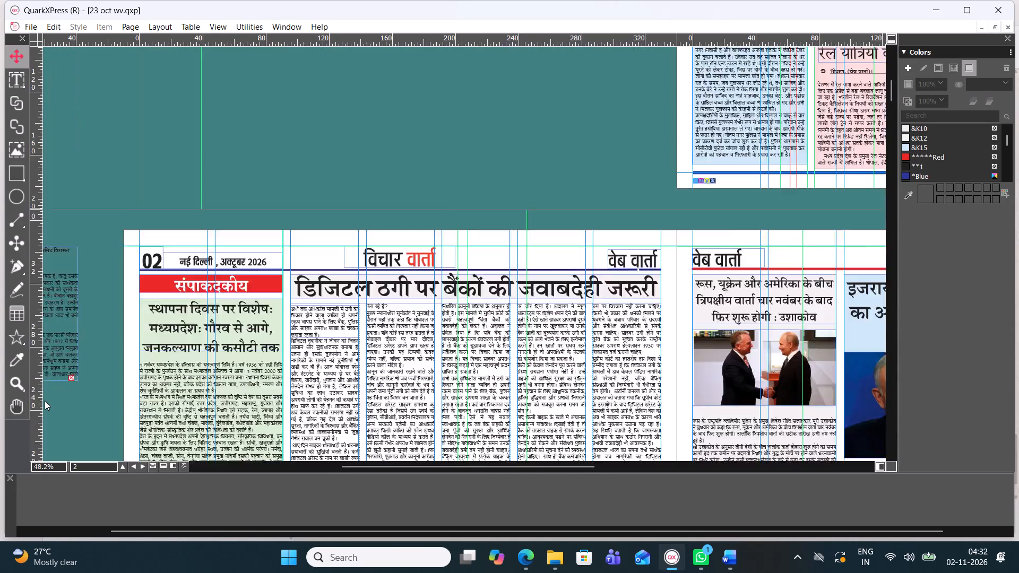
{"action": "scroll", "coordinate": [45, 401], "scroll_direction": "up", "scroll_amount": 1}
{"action": "scroll", "coordinate": [45, 401], "scroll_direction": "down", "scroll_amount": 1}
{"action": "scroll", "coordinate": [45, 401], "scroll_direction": "up", "scroll_amount": 1}
{"action": "scroll", "coordinate": [45, 401], "scroll_direction": "down", "scroll_amount": 2}
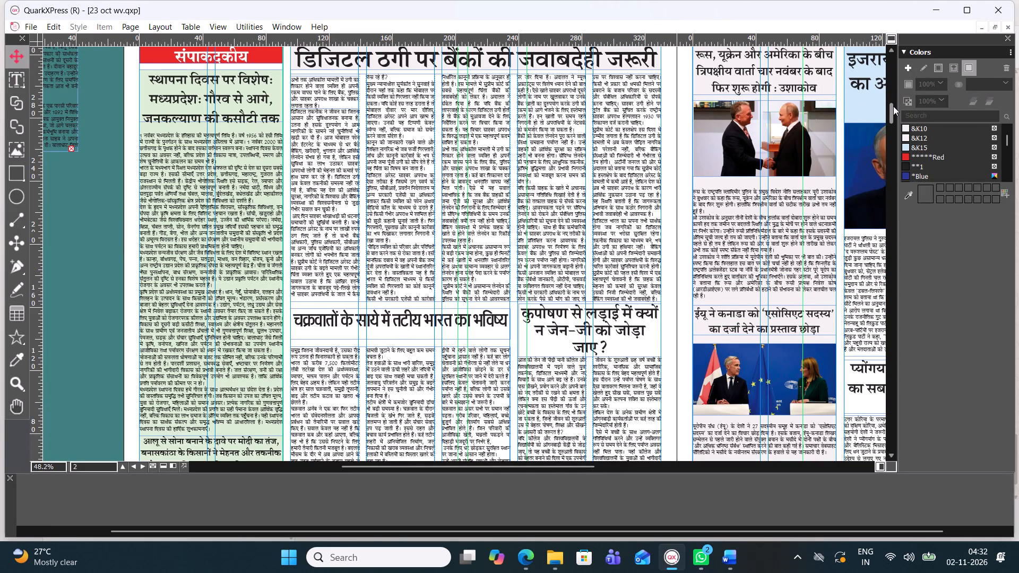
{"action": "left_click_drag", "start_coordinate": [893, 106], "coordinate": [894, 140]}
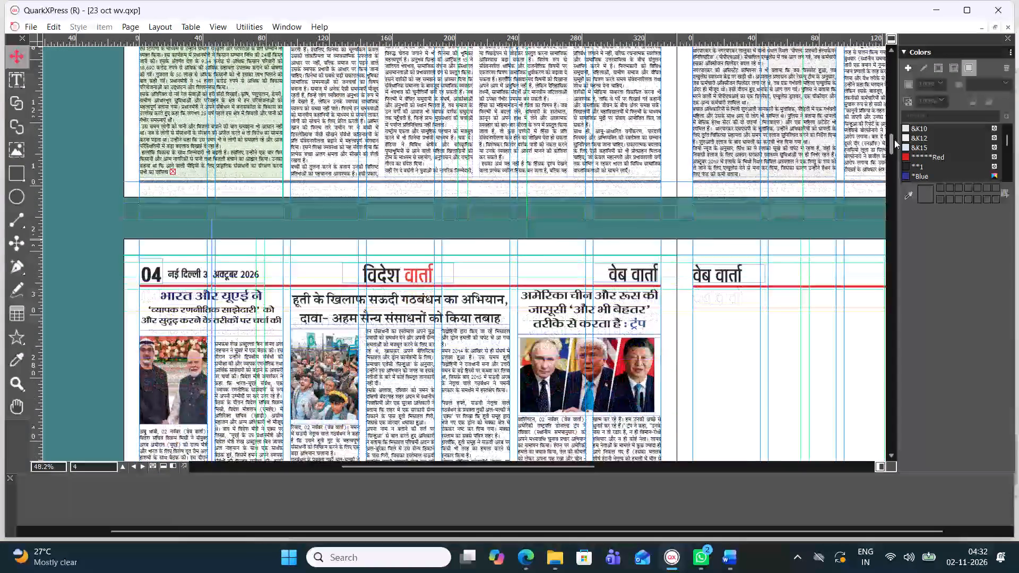
{"action": "left_click_drag", "start_coordinate": [894, 140], "coordinate": [895, 145]}
{"action": "scroll", "coordinate": [607, 215], "scroll_direction": "down", "scroll_amount": 1}
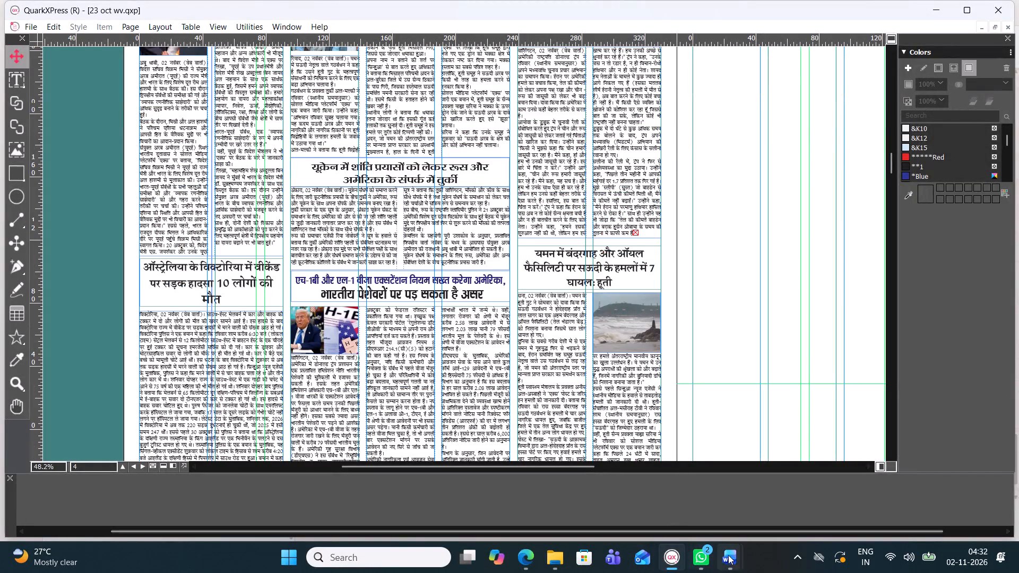
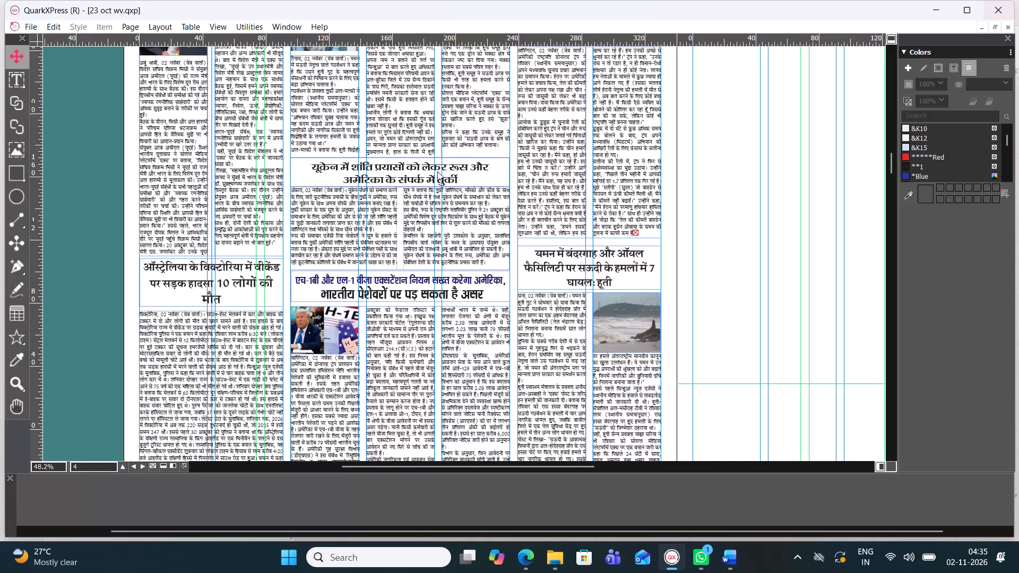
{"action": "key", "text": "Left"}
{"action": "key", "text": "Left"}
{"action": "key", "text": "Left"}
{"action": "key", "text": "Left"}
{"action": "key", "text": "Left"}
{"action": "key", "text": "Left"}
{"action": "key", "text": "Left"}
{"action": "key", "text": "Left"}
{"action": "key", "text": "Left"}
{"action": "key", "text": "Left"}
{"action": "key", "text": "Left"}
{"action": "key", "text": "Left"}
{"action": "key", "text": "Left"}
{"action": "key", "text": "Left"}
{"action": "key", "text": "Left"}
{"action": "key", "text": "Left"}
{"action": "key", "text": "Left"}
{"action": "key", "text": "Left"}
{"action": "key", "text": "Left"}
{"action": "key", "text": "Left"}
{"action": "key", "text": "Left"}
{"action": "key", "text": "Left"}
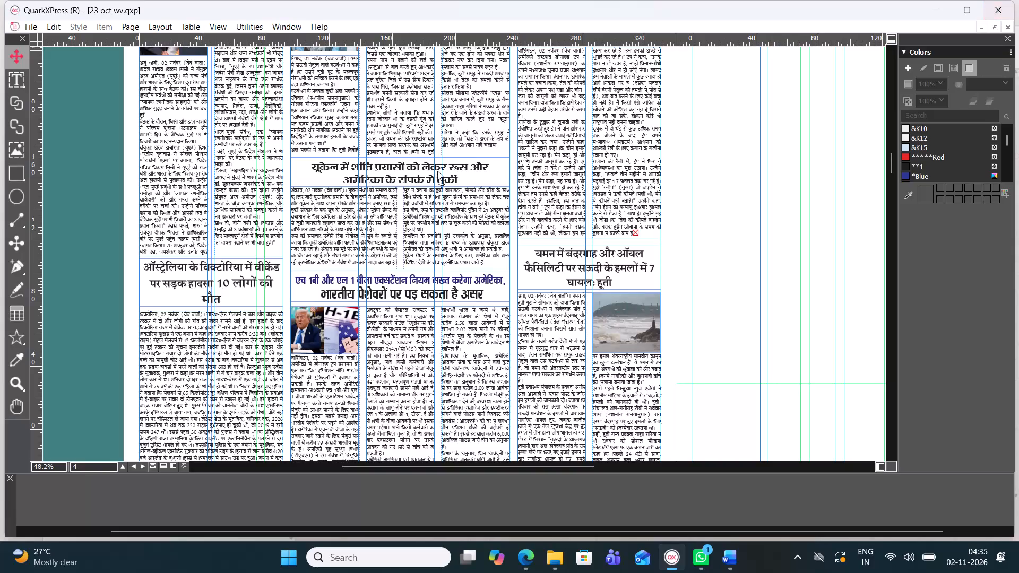
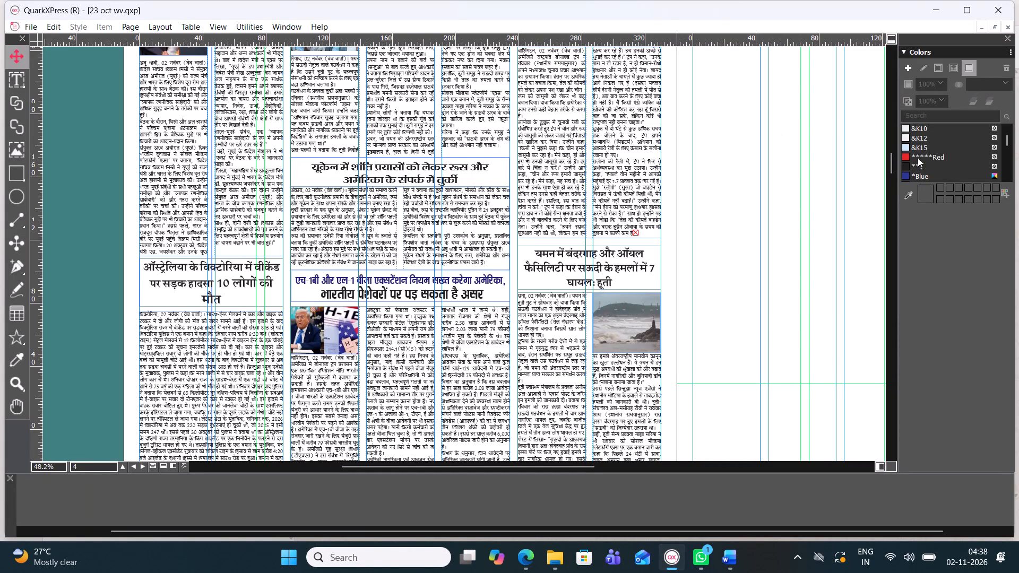
Delete the lead story from the कारोबार वार्ता page 06, including its three-column text, headline, subheadline and photo.
{"action": "left_click_drag", "start_coordinate": [891, 162], "coordinate": [894, 176]}
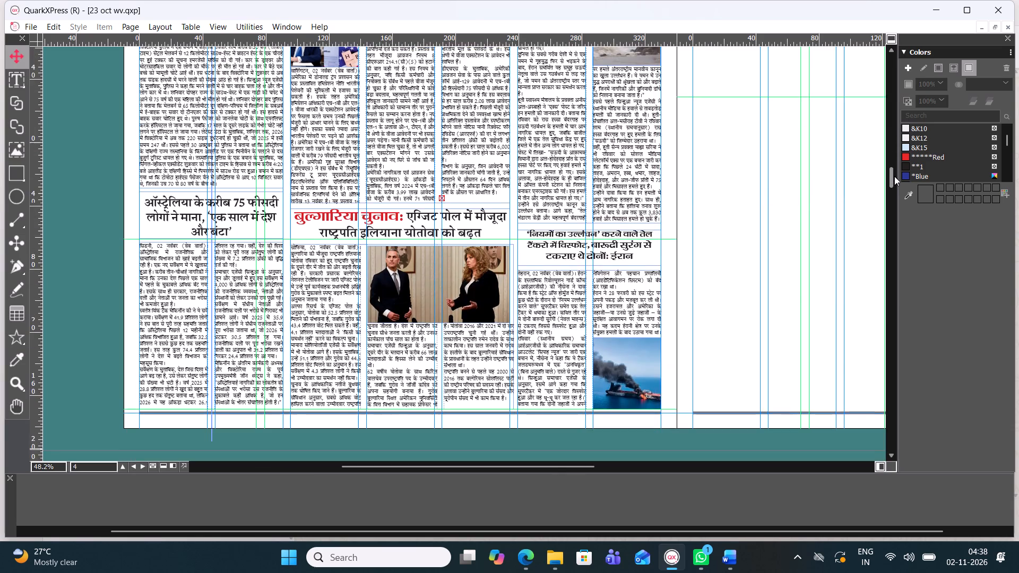
{"action": "left_click_drag", "start_coordinate": [894, 176], "coordinate": [895, 180]}
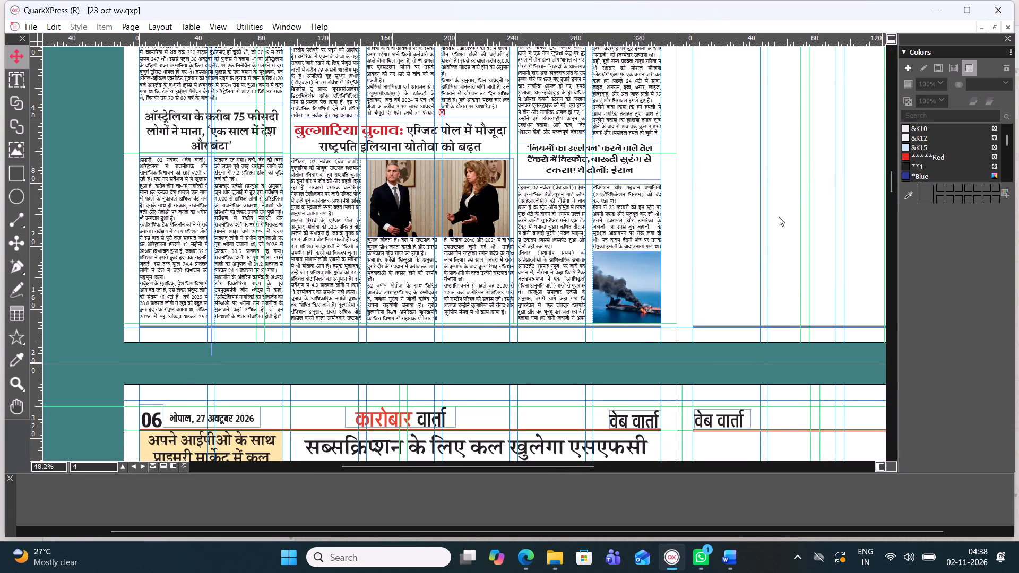
{"action": "left_click_drag", "start_coordinate": [890, 179], "coordinate": [893, 188]}
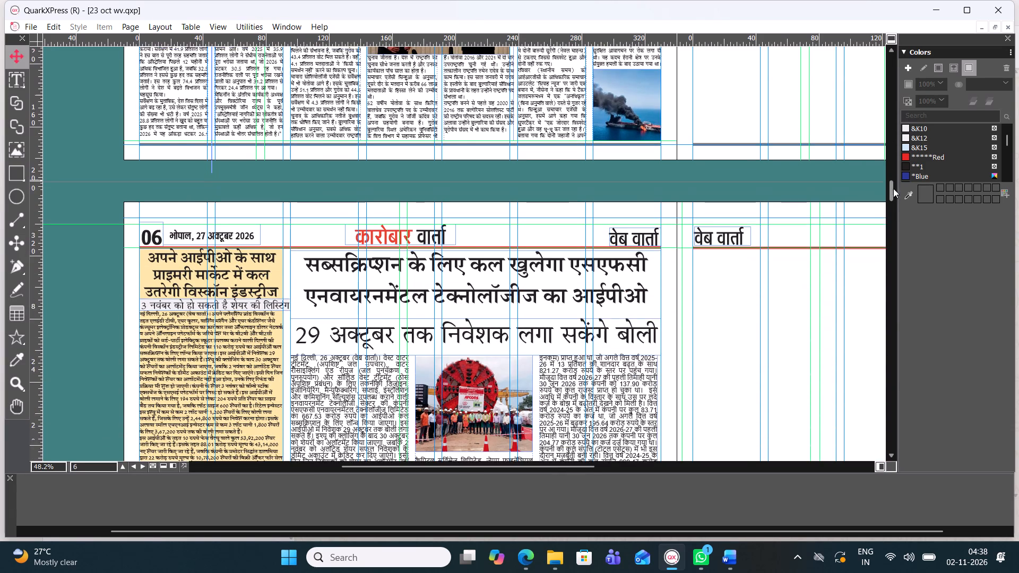
{"action": "left_click_drag", "start_coordinate": [893, 188], "coordinate": [899, 197]}
{"action": "left_click", "coordinate": [352, 256]}
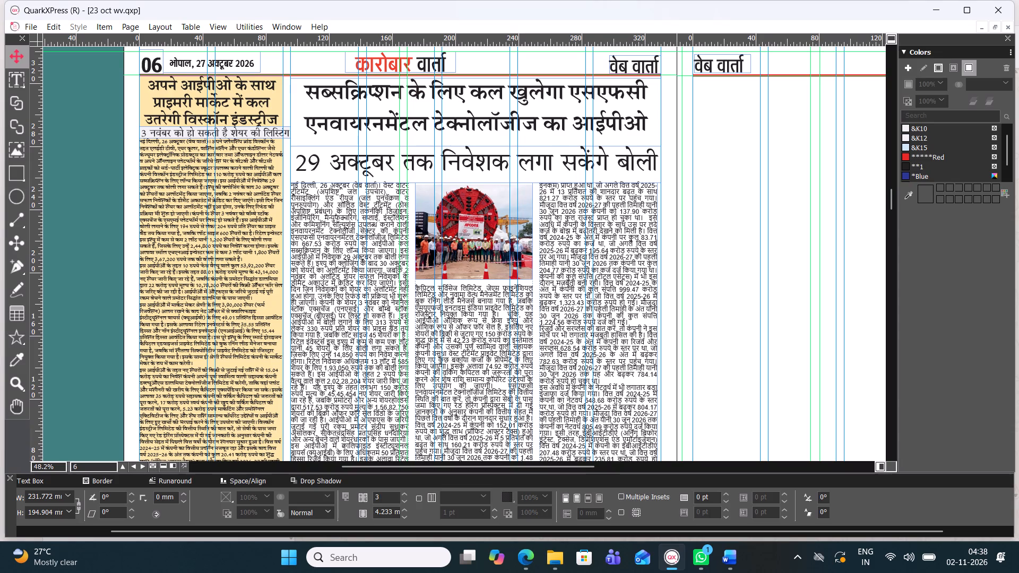
{"action": "key", "text": "BackSpace"}
{"action": "left_click", "coordinate": [383, 149]}
{"action": "key", "text": "BackSpace"}
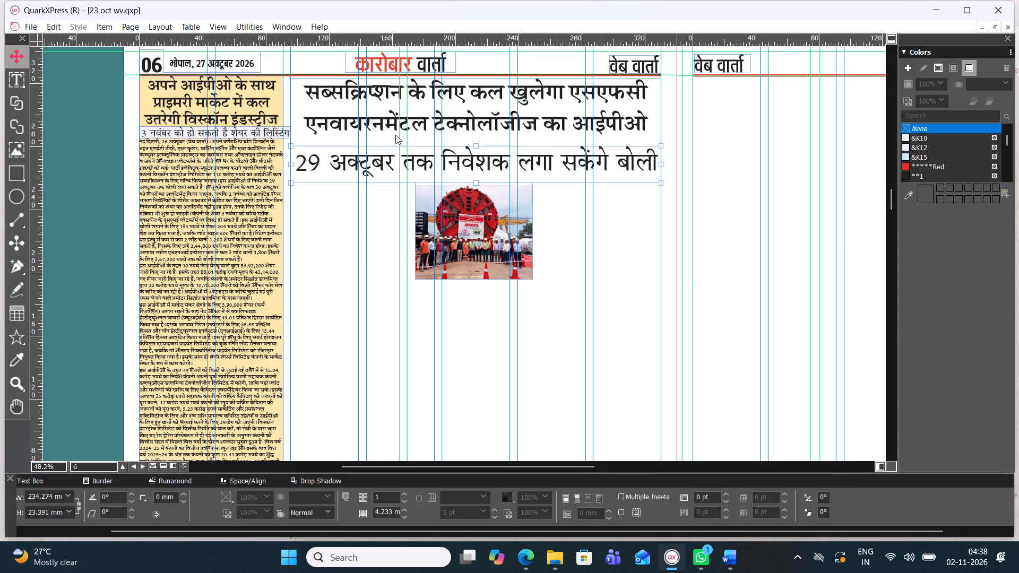
{"action": "left_click", "coordinate": [396, 135]}
{"action": "key", "text": "BackSpace"}
{"action": "left_click", "coordinate": [404, 157]}
{"action": "key", "text": "BackSpace"}
{"action": "left_click", "coordinate": [456, 213]}
{"action": "key", "text": "BackSpace"}
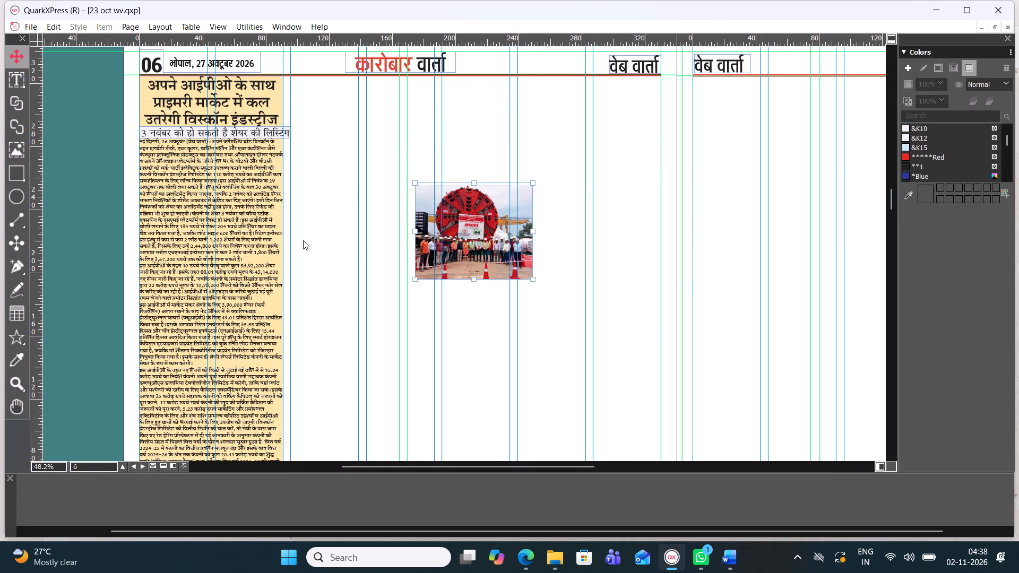
Delete the tinted side-column story from page 06, including its headline, the शेयर की लिस्टिंग subheading and the body text.
{"action": "left_click", "coordinate": [230, 238]}
{"action": "key", "text": "BackSpace"}
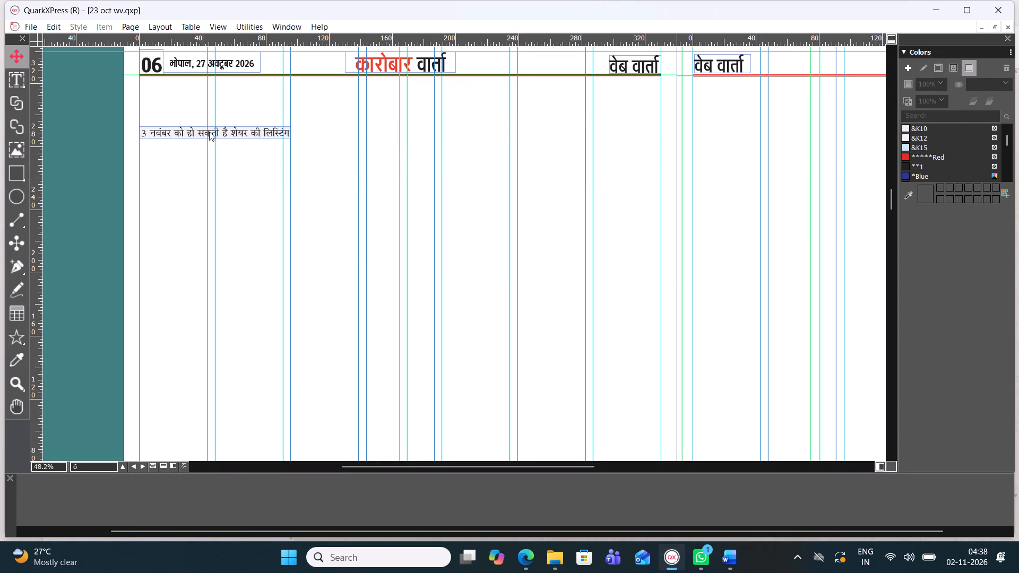
{"action": "left_click", "coordinate": [209, 132]}
{"action": "key", "text": "BackSpace"}
{"action": "left_click", "coordinate": [210, 167]}
{"action": "key", "text": "BackSpace"}
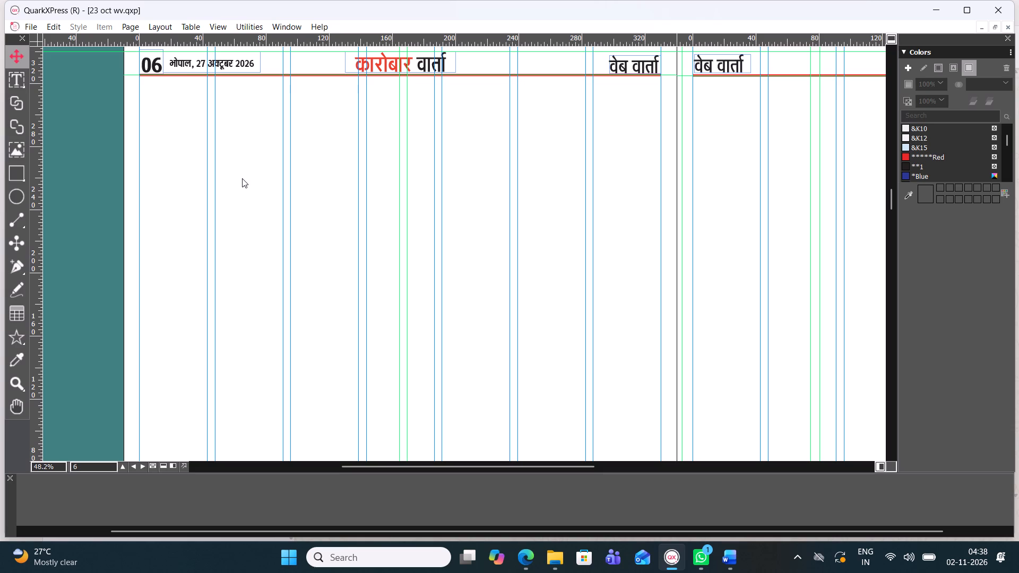
{"action": "scroll", "coordinate": [324, 322], "scroll_direction": "up", "scroll_amount": 1}
{"action": "scroll", "coordinate": [343, 366], "scroll_direction": "down", "scroll_amount": 1}
Switch to Google Chrome and search Google for "news paper in hindi".
{"action": "left_click", "coordinate": [376, 554]}
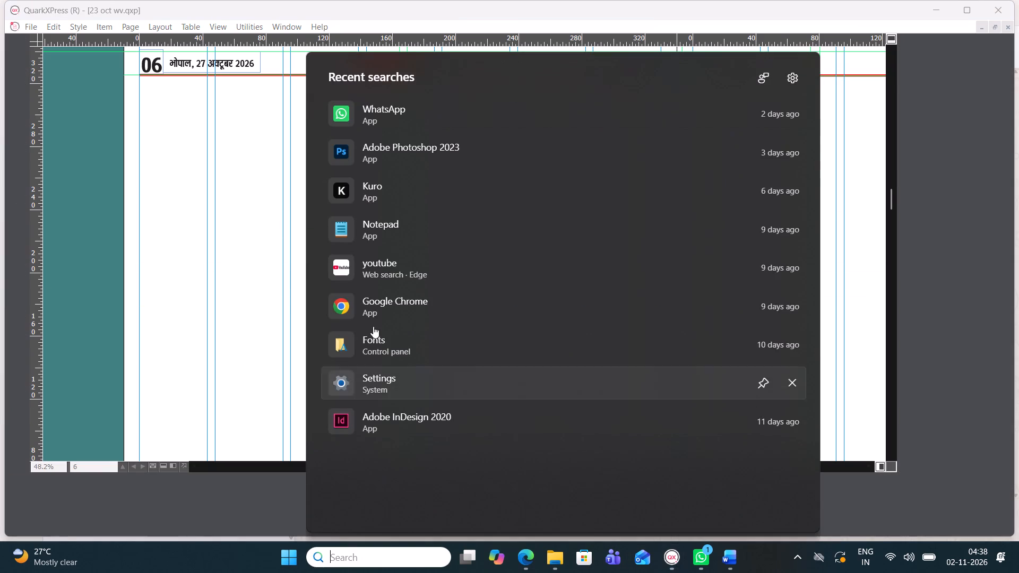
{"action": "left_click", "coordinate": [390, 315]}
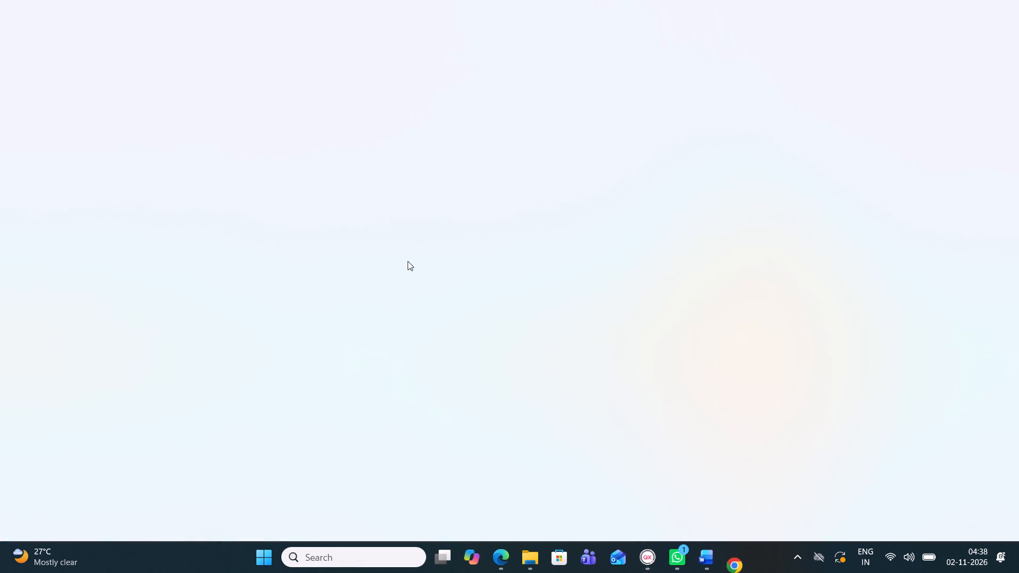
{"action": "left_click", "coordinate": [431, 233]}
{"action": "type", "text": "NEWS PAPER"}
{"action": "key", "text": "space"}
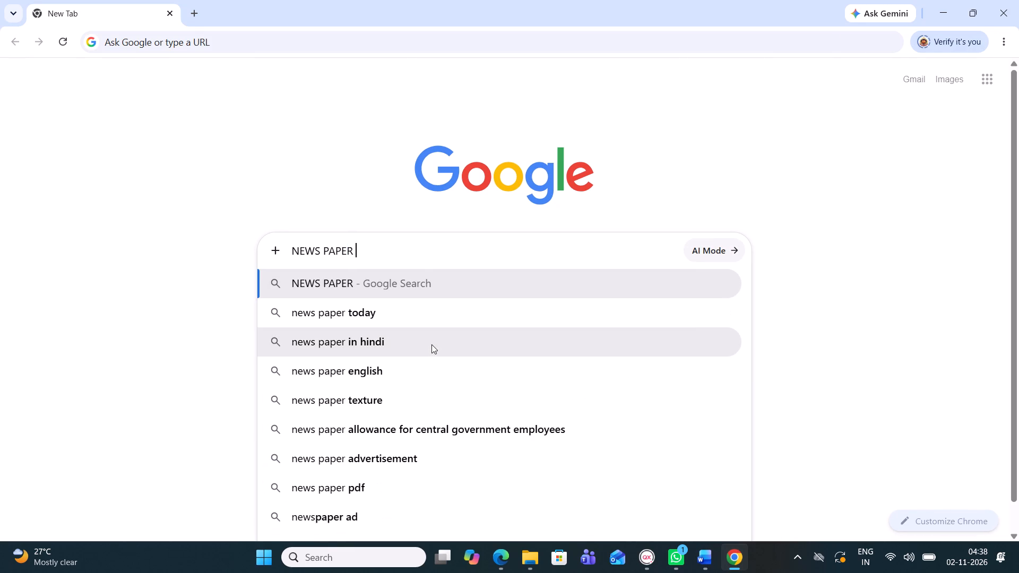
{"action": "left_click", "coordinate": [431, 344]}
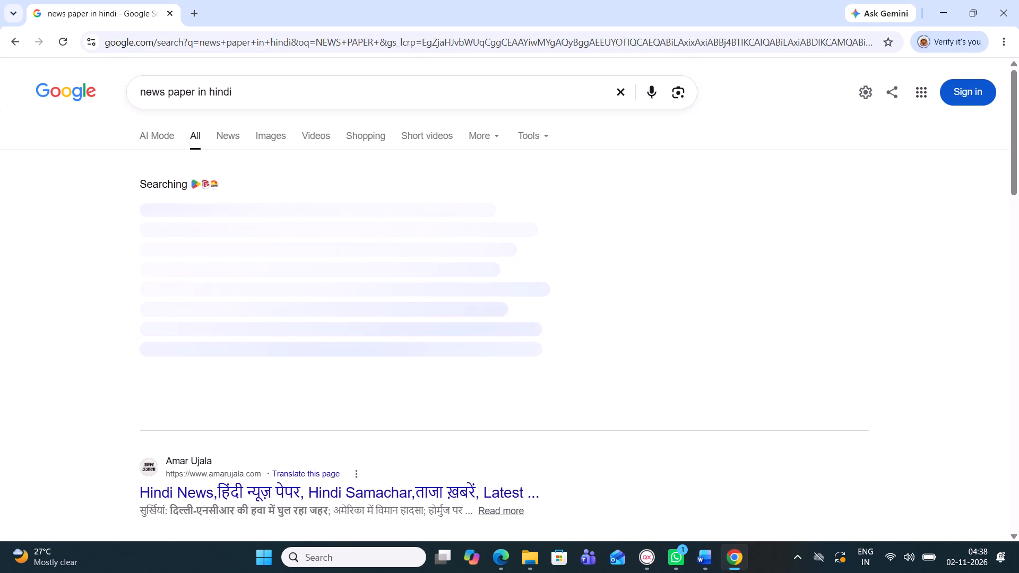
Refine the search to "news paper in hindi KAROBAR PAGE" and show the image results.
{"action": "left_click", "coordinate": [330, 92]}
{"action": "key", "text": "space"}
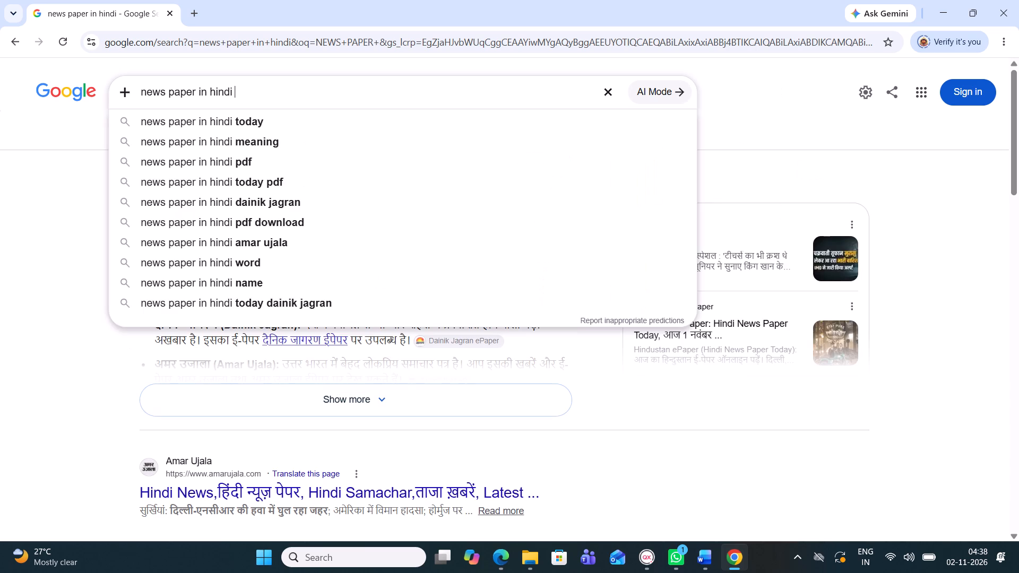
{"action": "type", "text": "KARO"}
{"action": "type", "text": "BAR"}
{"action": "key", "text": "space"}
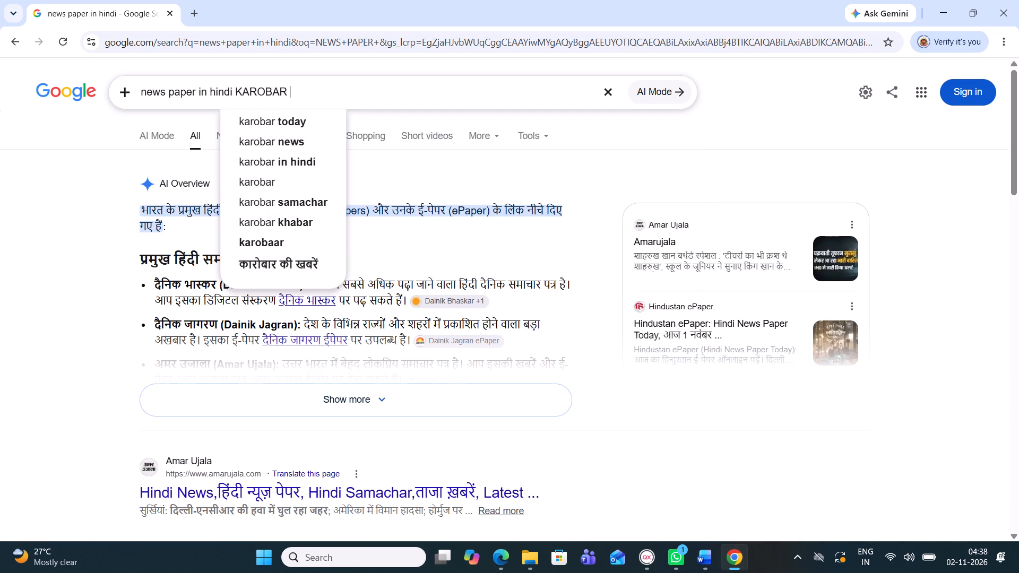
{"action": "type", "text": "PAGE"}
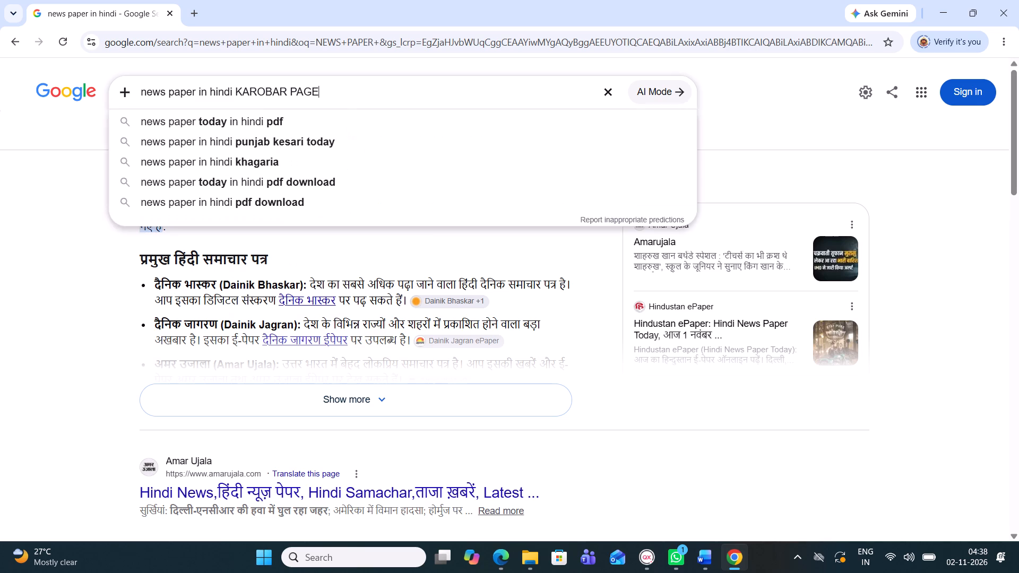
{"action": "key", "text": "space"}
{"action": "key", "text": "Return"}
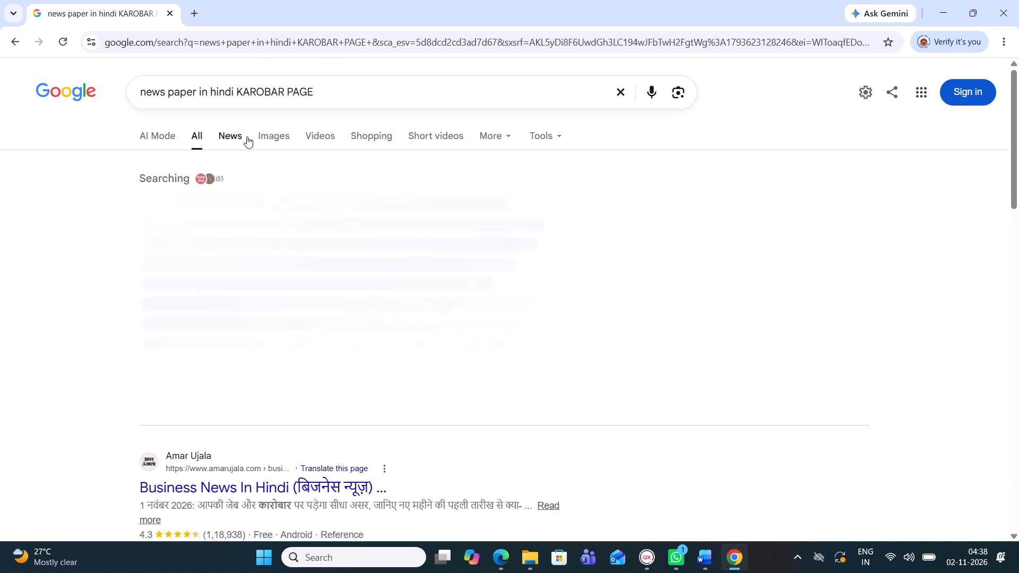
{"action": "left_click", "coordinate": [260, 129]}
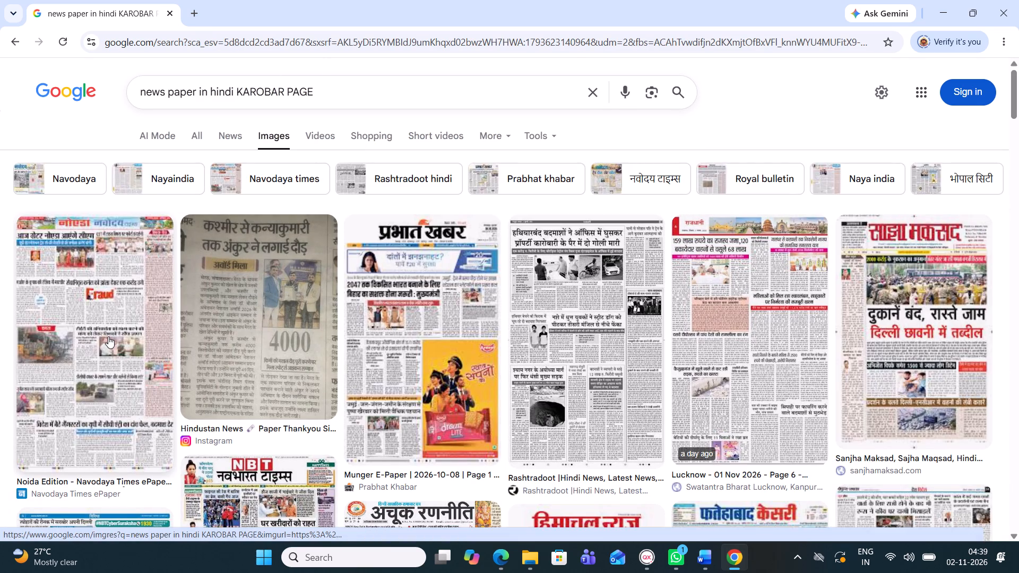
Open the Rashtradoot e-paper page from the image results, examine its layout as a reference, and return to QuarkXPress.
{"action": "left_click", "coordinate": [628, 341]}
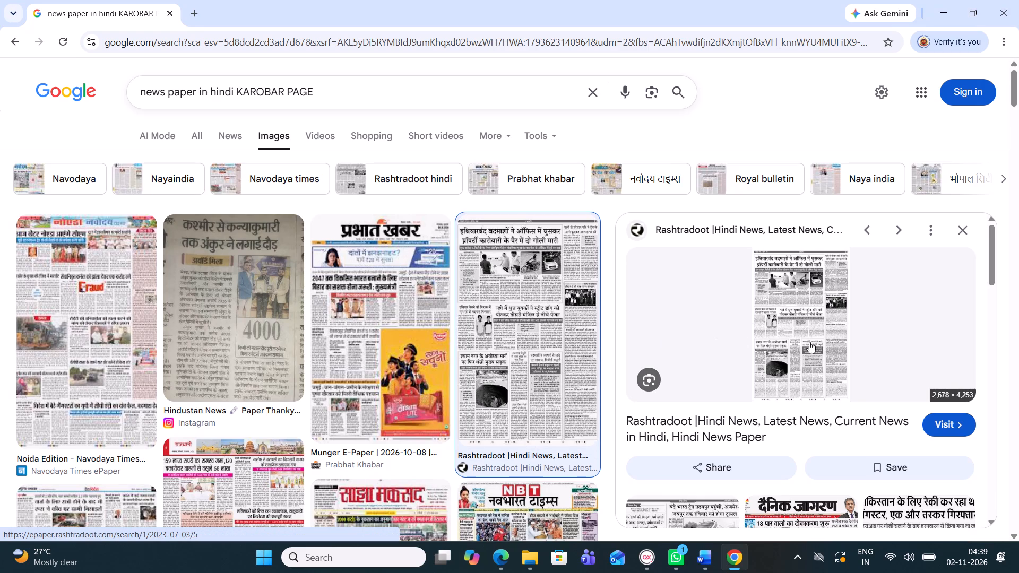
{"action": "left_click", "coordinate": [812, 326]}
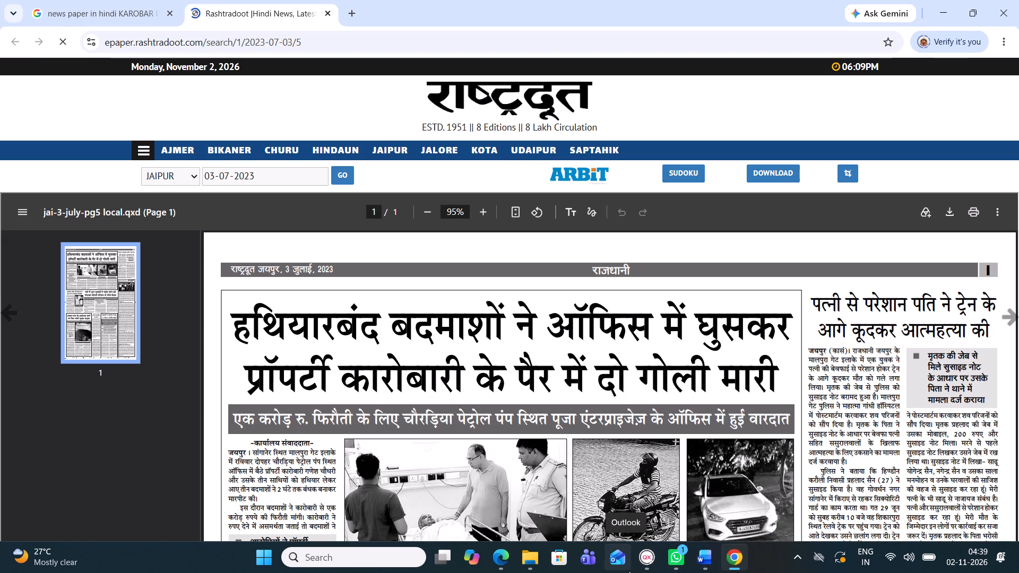
{"action": "scroll", "coordinate": [478, 404], "scroll_direction": "up", "scroll_amount": 1}
{"action": "scroll", "coordinate": [478, 404], "scroll_direction": "down", "scroll_amount": 2}
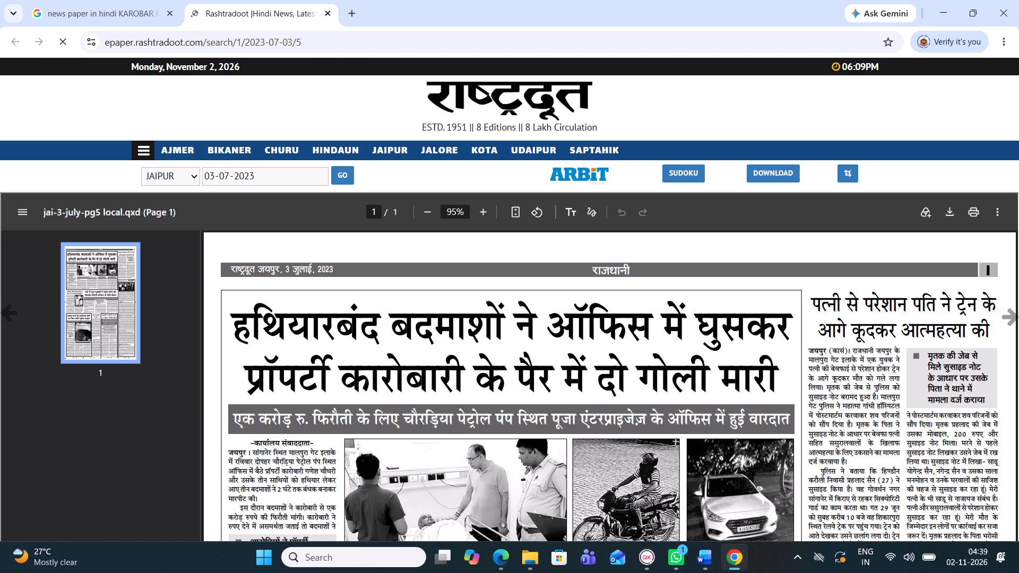
{"action": "left_click", "coordinate": [647, 566]}
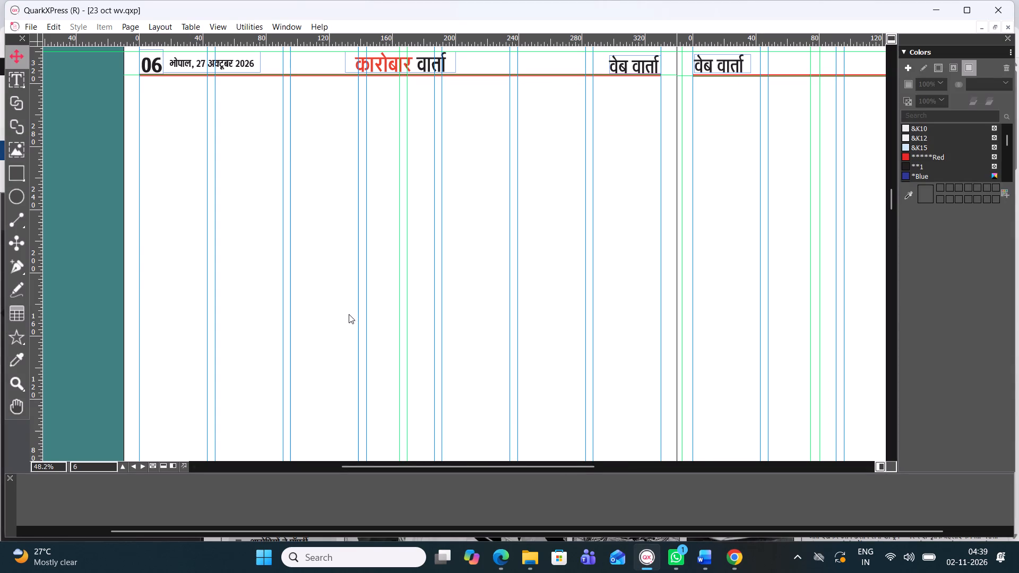
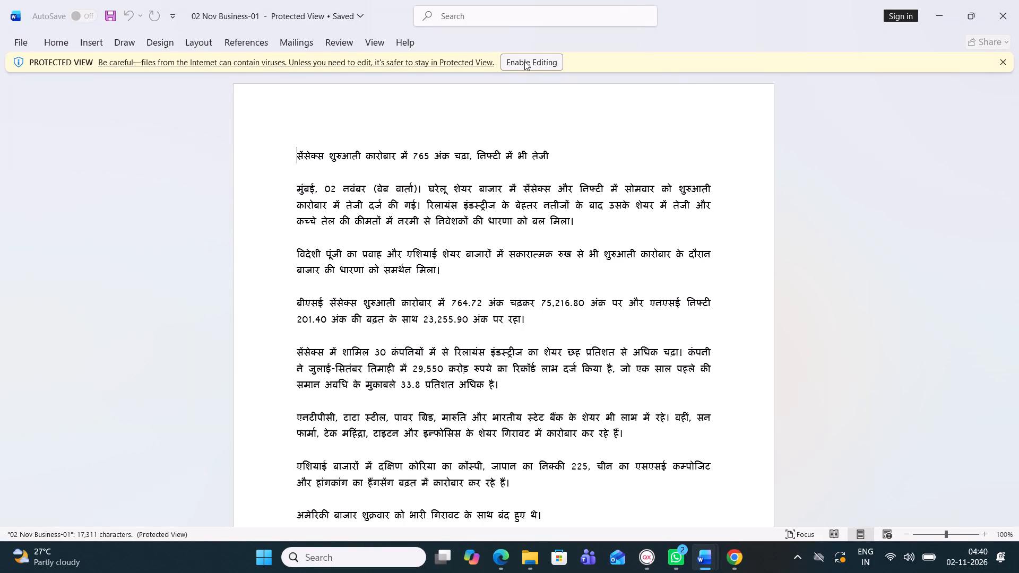
Enable editing in the Word document 02 Nov Business-01.
{"action": "left_click", "coordinate": [524, 61]}
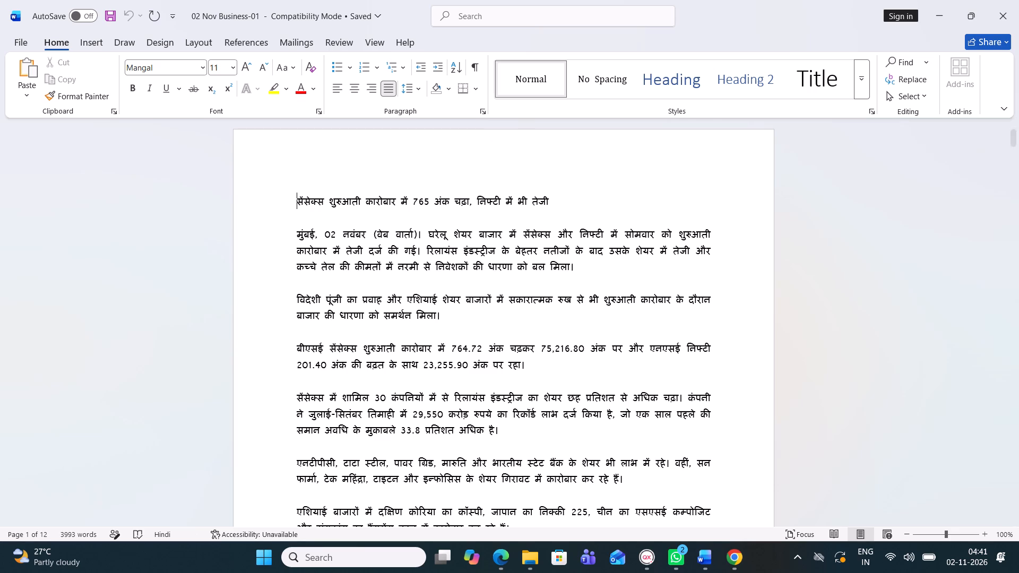
Switch to Google Chrome and examine the lead story layout on the Rashtradoot e-paper page as a reference.
{"action": "left_click", "coordinate": [733, 568]}
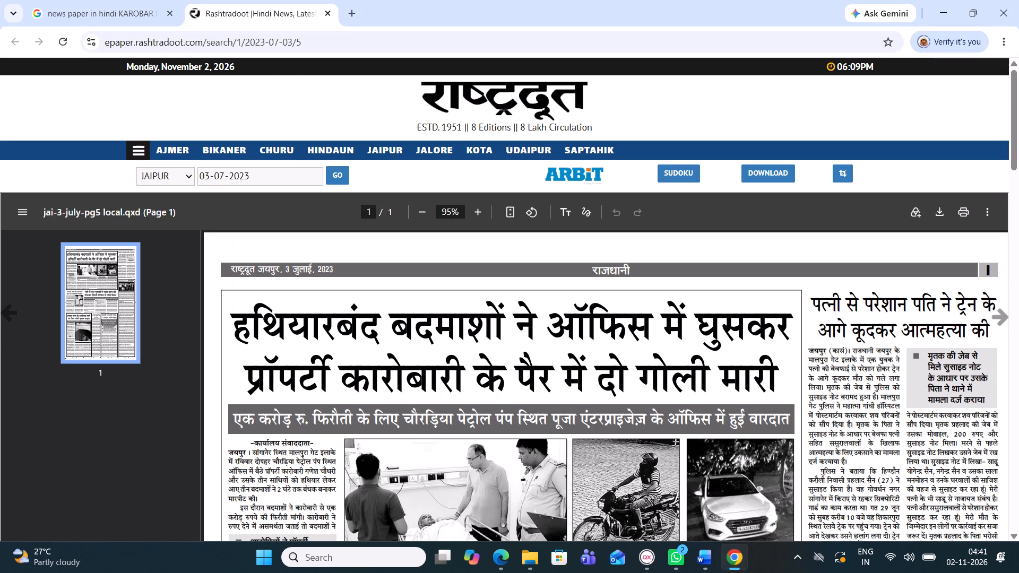
{"action": "left_click_drag", "start_coordinate": [778, 381], "coordinate": [124, 395]}
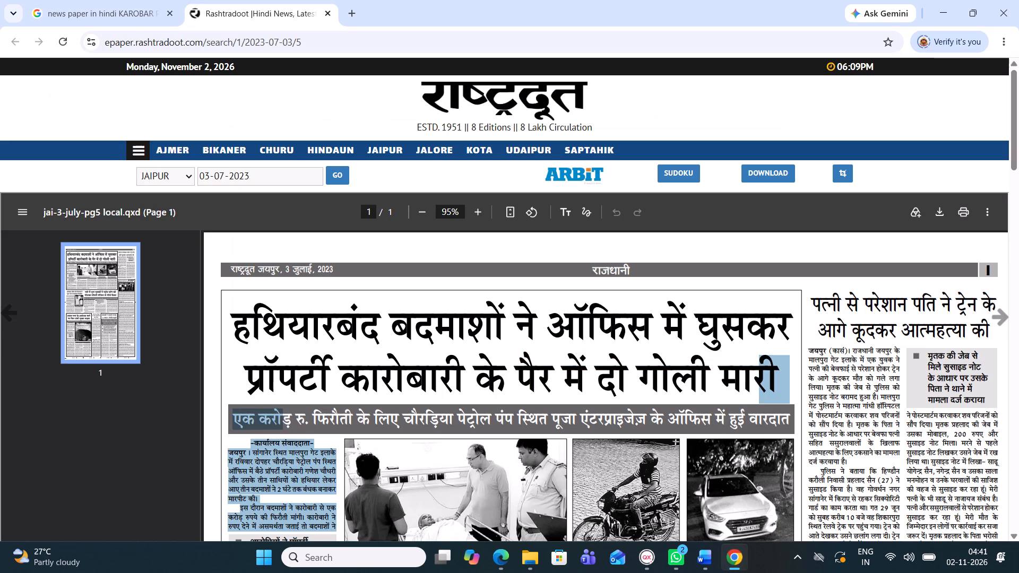
{"action": "left_click_drag", "start_coordinate": [124, 395], "coordinate": [165, 314]}
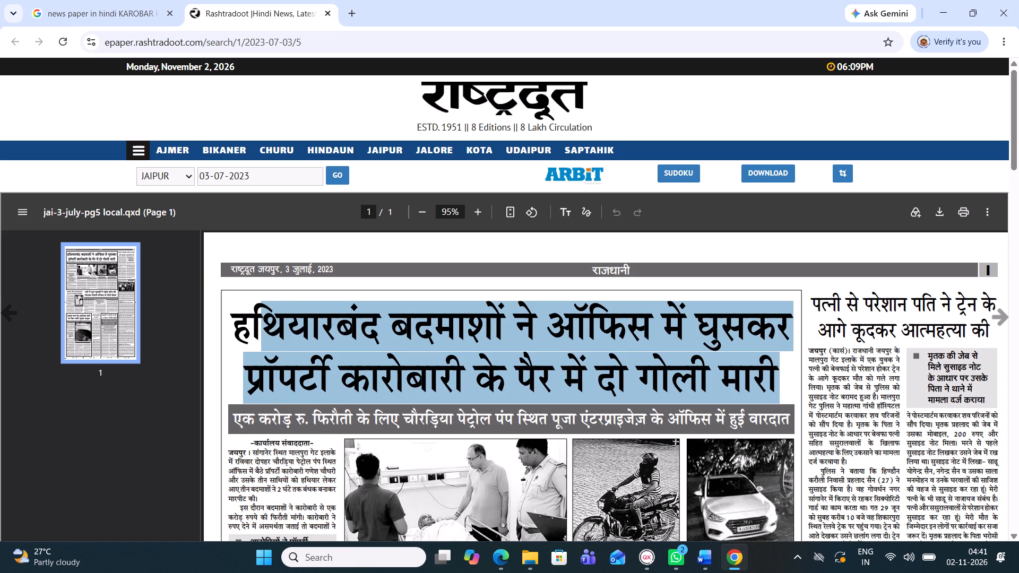
{"action": "left_click", "coordinate": [229, 358]}
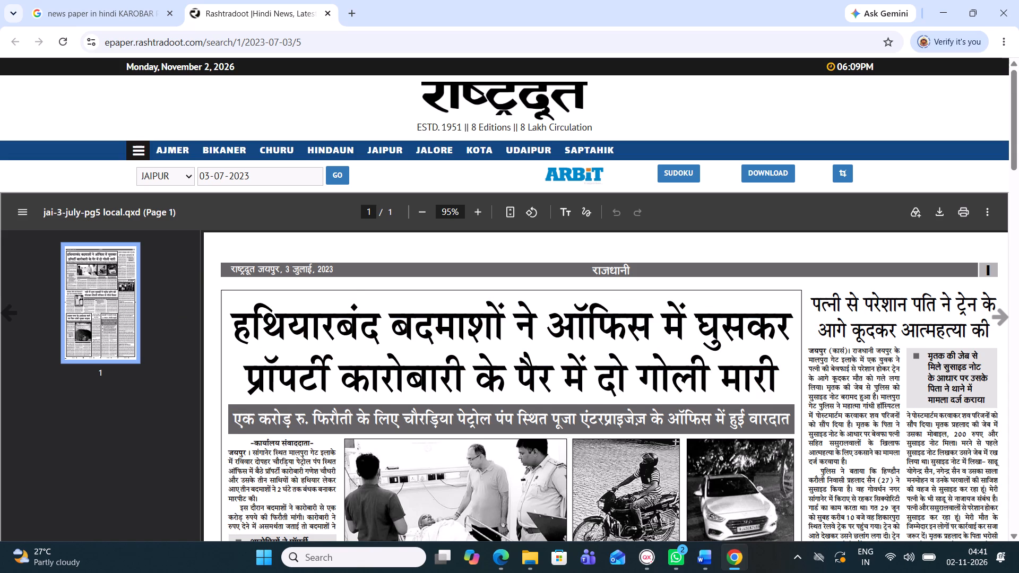
{"action": "scroll", "coordinate": [803, 507], "scroll_direction": "down", "scroll_amount": 1}
{"action": "scroll", "coordinate": [802, 506], "scroll_direction": "up", "scroll_amount": 2}
{"action": "scroll", "coordinate": [802, 505], "scroll_direction": "down", "scroll_amount": 1}
{"action": "scroll", "coordinate": [802, 505], "scroll_direction": "up", "scroll_amount": 1}
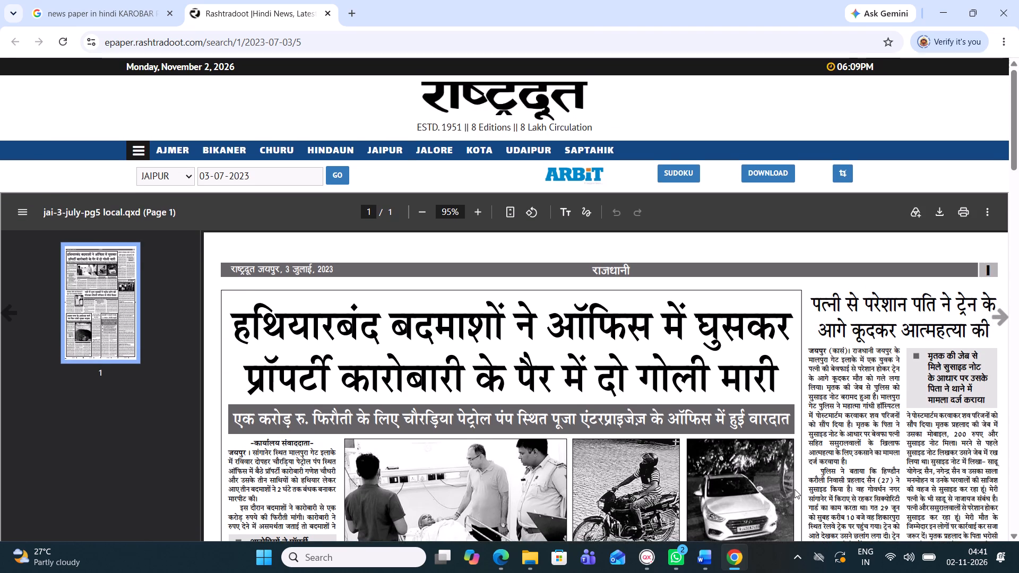
{"action": "scroll", "coordinate": [795, 489], "scroll_direction": "down", "scroll_amount": 3}
{"action": "scroll", "coordinate": [795, 489], "scroll_direction": "up", "scroll_amount": 1}
{"action": "scroll", "coordinate": [795, 488], "scroll_direction": "down", "scroll_amount": 2}
{"action": "scroll", "coordinate": [795, 488], "scroll_direction": "up", "scroll_amount": 1}
{"action": "scroll", "coordinate": [795, 488], "scroll_direction": "down", "scroll_amount": 1}
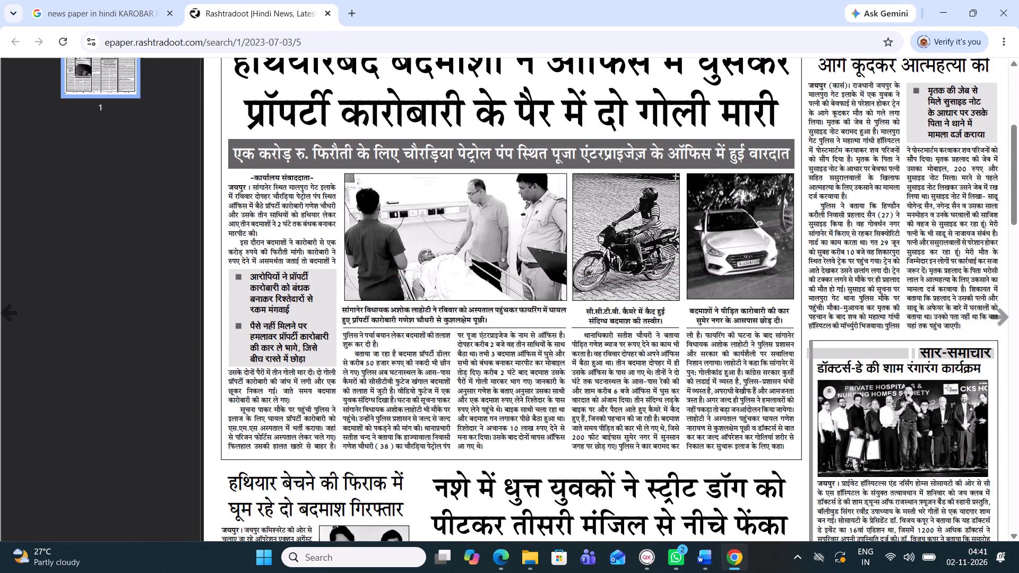
{"action": "scroll", "coordinate": [485, 333], "scroll_direction": "up", "scroll_amount": 1}
{"action": "scroll", "coordinate": [485, 333], "scroll_direction": "down", "scroll_amount": 1}
{"action": "scroll", "coordinate": [485, 333], "scroll_direction": "up", "scroll_amount": 1}
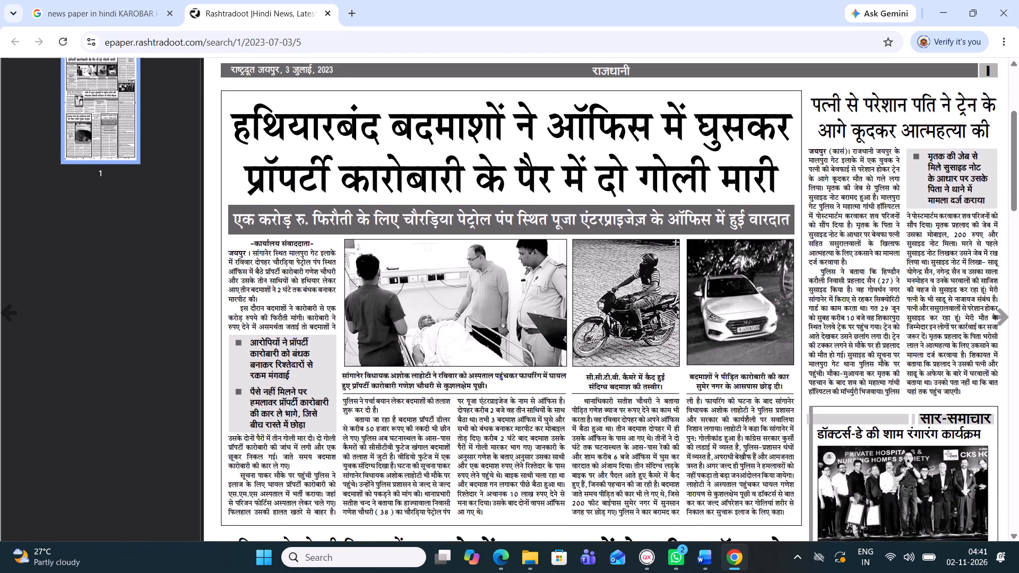
Switch to QuarkXPress and move page 06's horizontal guide down to just below the red header rule.
{"action": "left_click", "coordinate": [638, 565]}
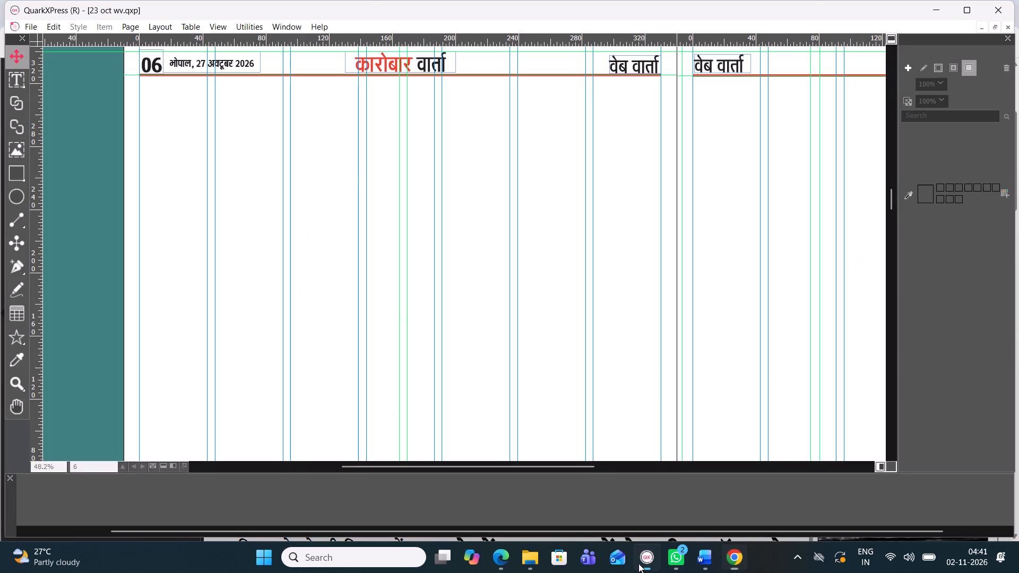
{"action": "left_click", "coordinate": [13, 85]}
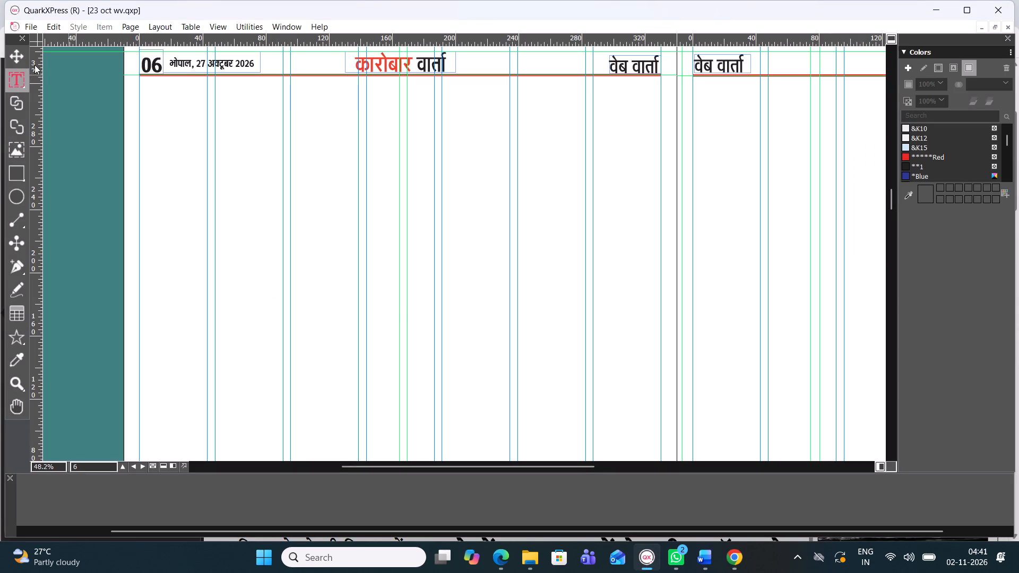
{"action": "left_click", "coordinate": [13, 54]}
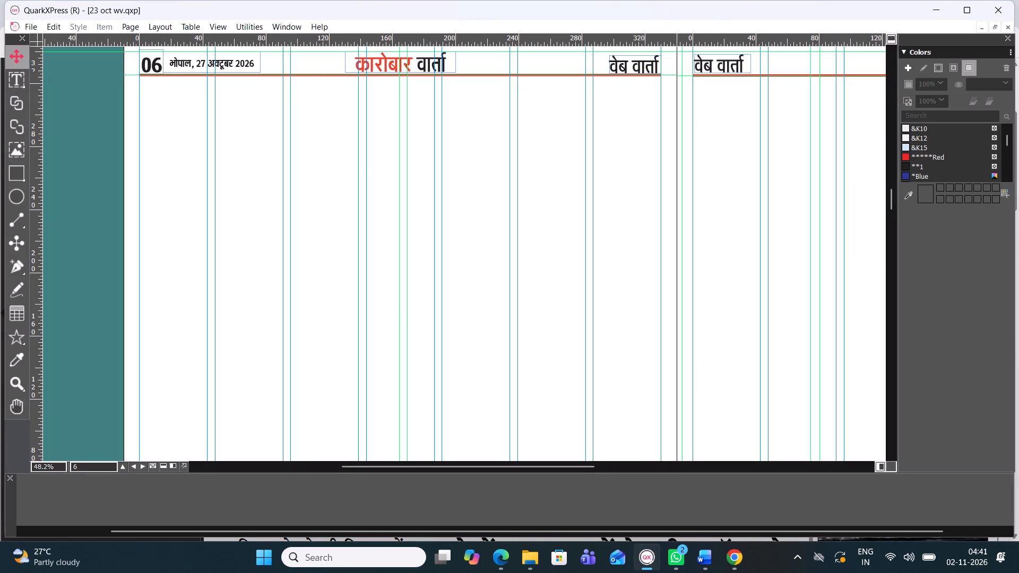
{"action": "left_click_drag", "start_coordinate": [322, 74], "coordinate": [321, 82]}
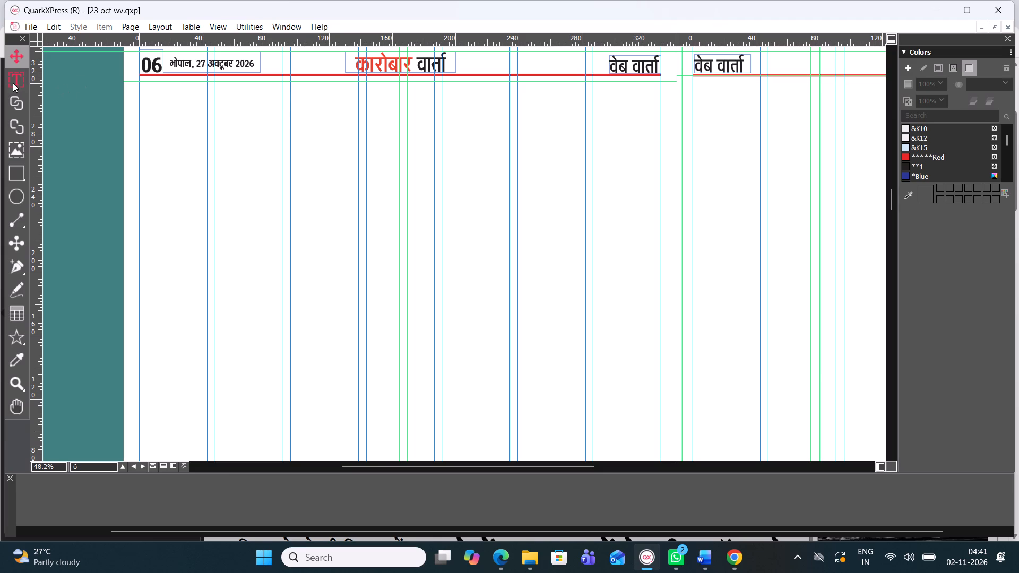
Draw a text box about 186 mm wide and 30 mm high below page 06's header, starting at the outer column guide.
{"action": "left_click", "coordinate": [11, 82]}
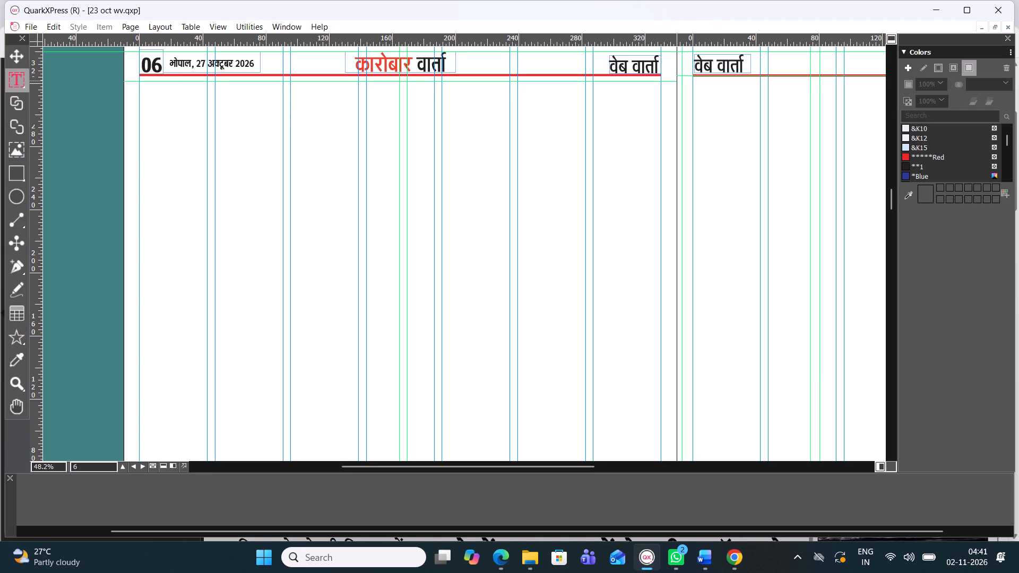
{"action": "left_click_drag", "start_coordinate": [140, 82], "coordinate": [444, 137]}
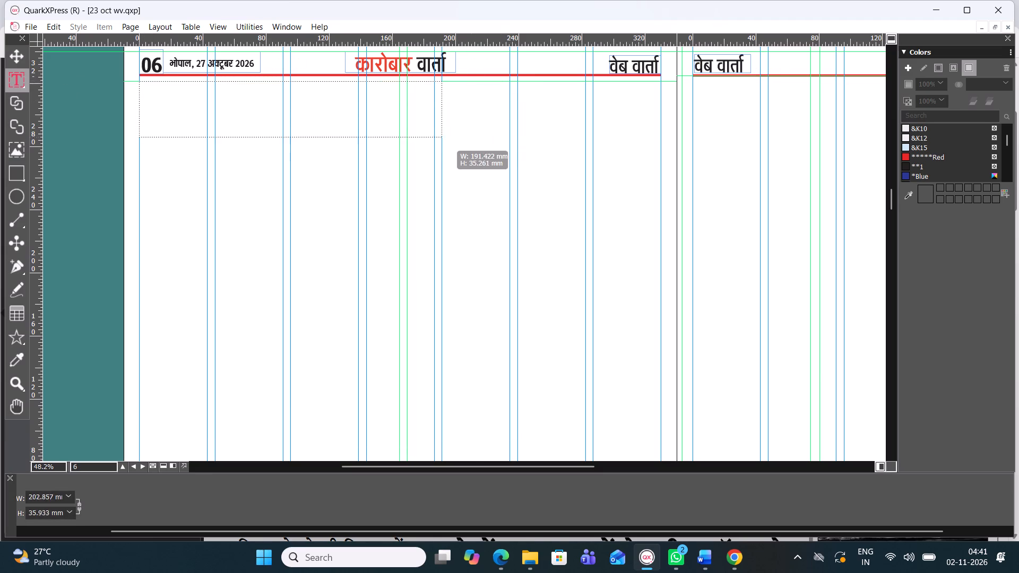
{"action": "left_click_drag", "start_coordinate": [444, 137], "coordinate": [433, 129]}
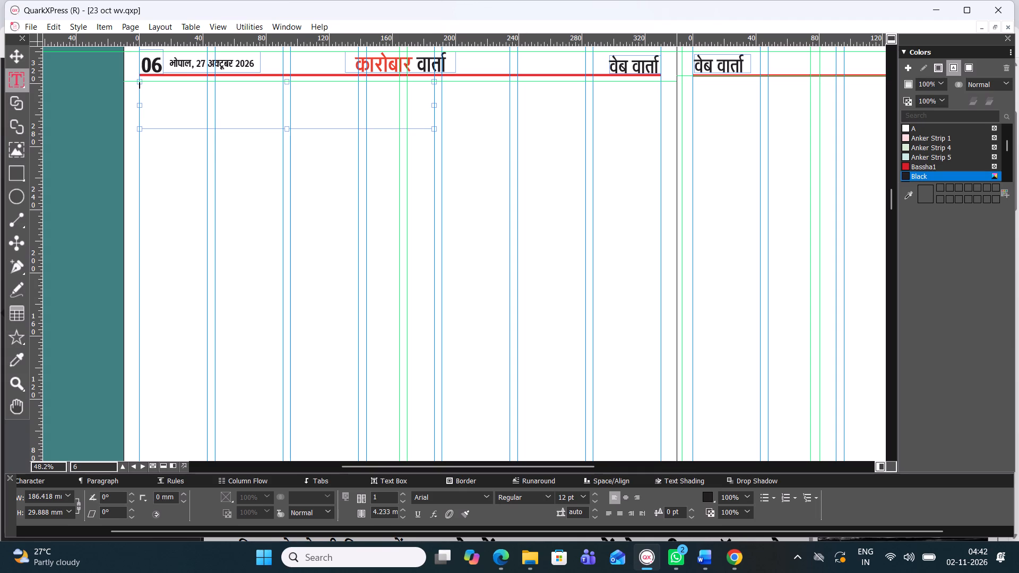
Check the lead headline's width on the Rashtradoot page in Chrome, and widen page 06's new text box in QuarkXPress to about 234 mm.
{"action": "left_click", "coordinate": [726, 560]}
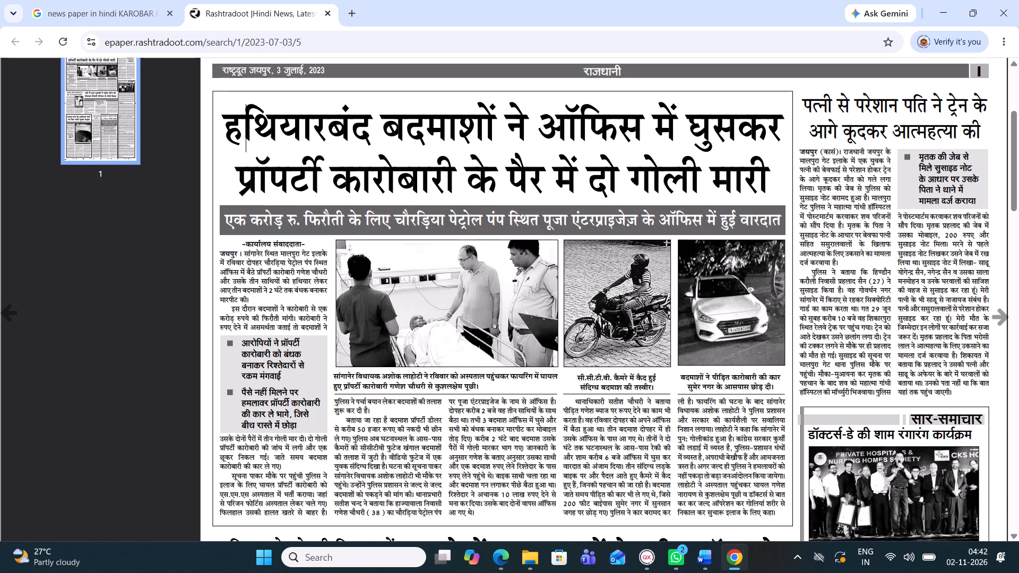
{"action": "left_click_drag", "start_coordinate": [1013, 186], "coordinate": [1013, 196]}
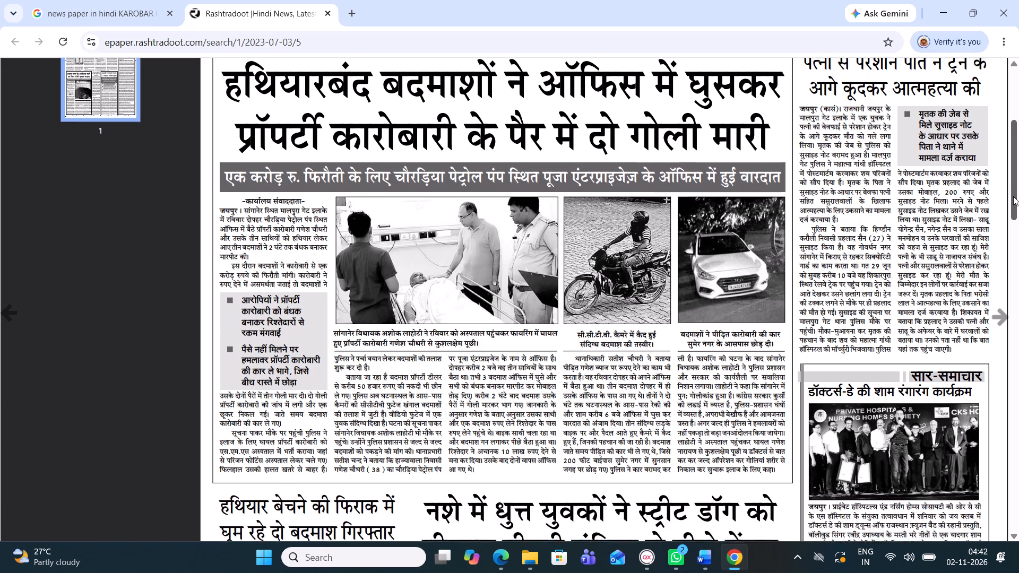
{"action": "left_click_drag", "start_coordinate": [1013, 196], "coordinate": [999, 176]}
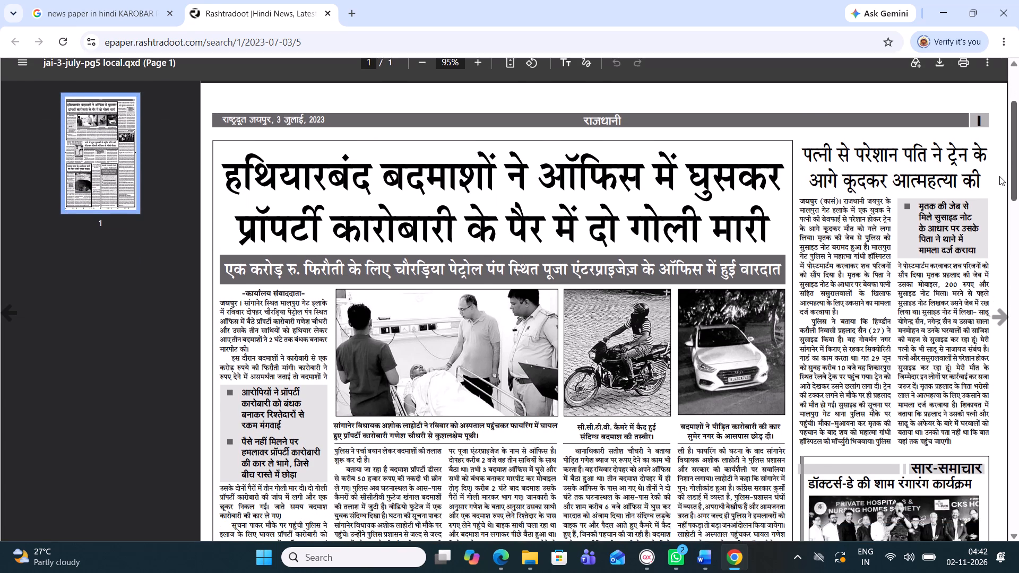
{"action": "left_click_drag", "start_coordinate": [999, 176], "coordinate": [1004, 179]}
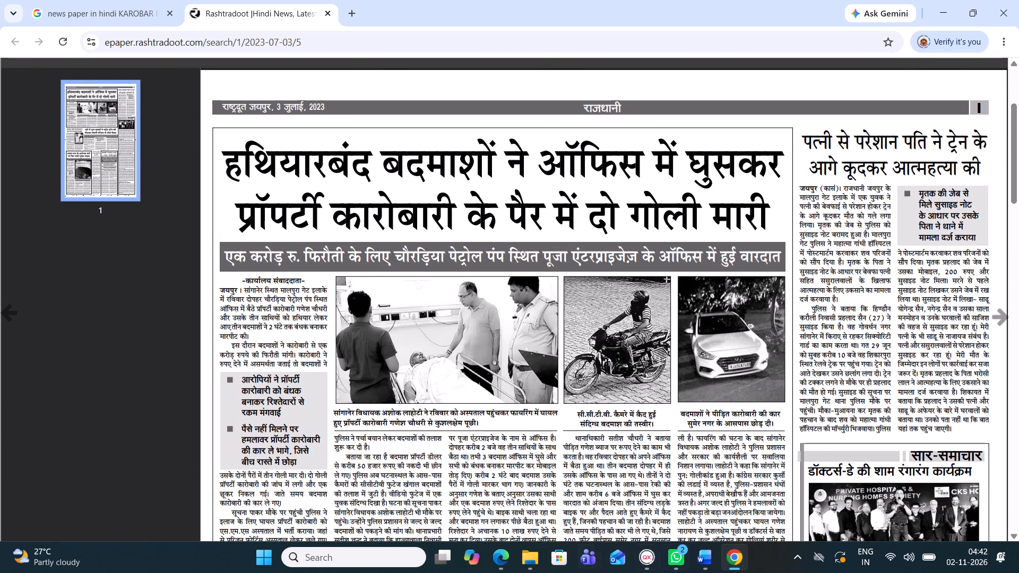
{"action": "left_click", "coordinate": [651, 561]}
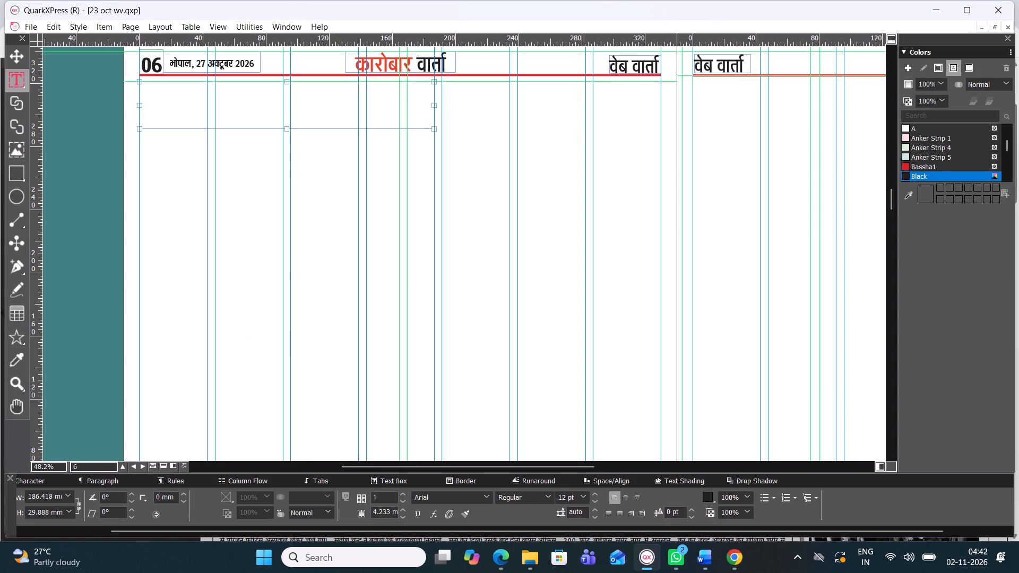
{"action": "left_click_drag", "start_coordinate": [433, 105], "coordinate": [482, 102]}
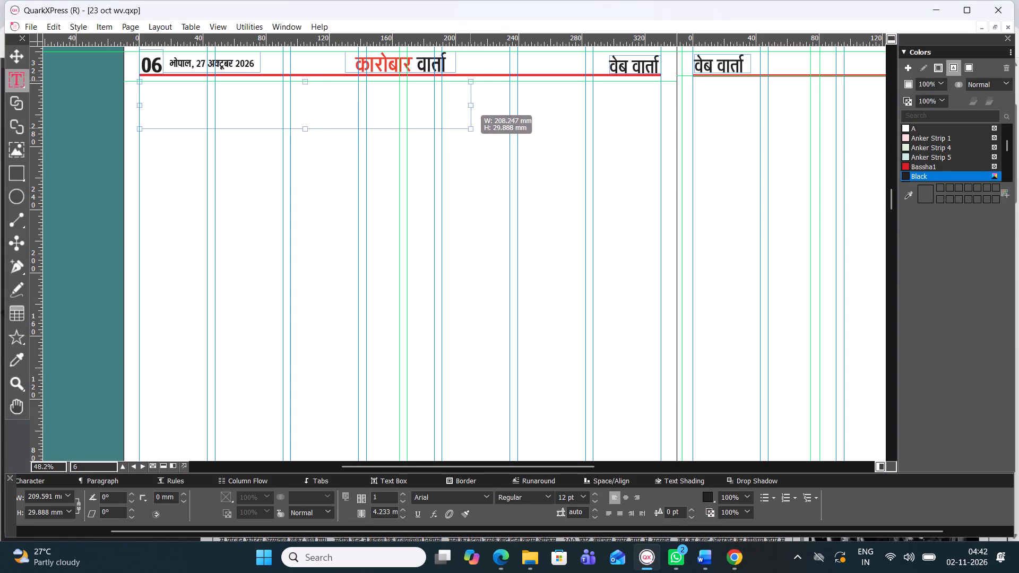
{"action": "left_click_drag", "start_coordinate": [482, 102], "coordinate": [506, 99]}
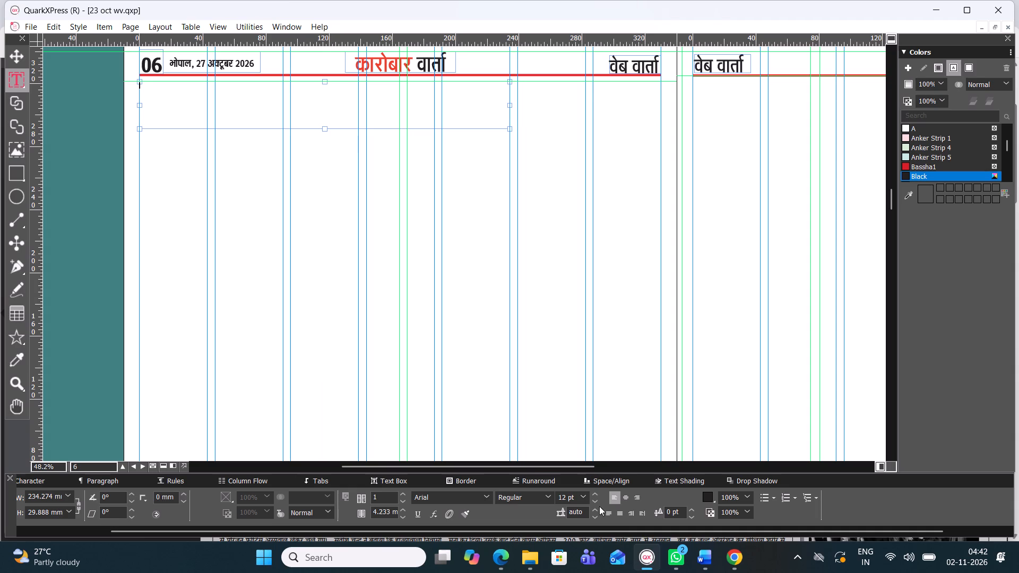
Return to Chrome, close the Rashtradoot page, and look through the image results for another business page reference.
{"action": "left_click", "coordinate": [728, 554]}
{"action": "scroll", "coordinate": [618, 495], "scroll_direction": "up", "scroll_amount": 1}
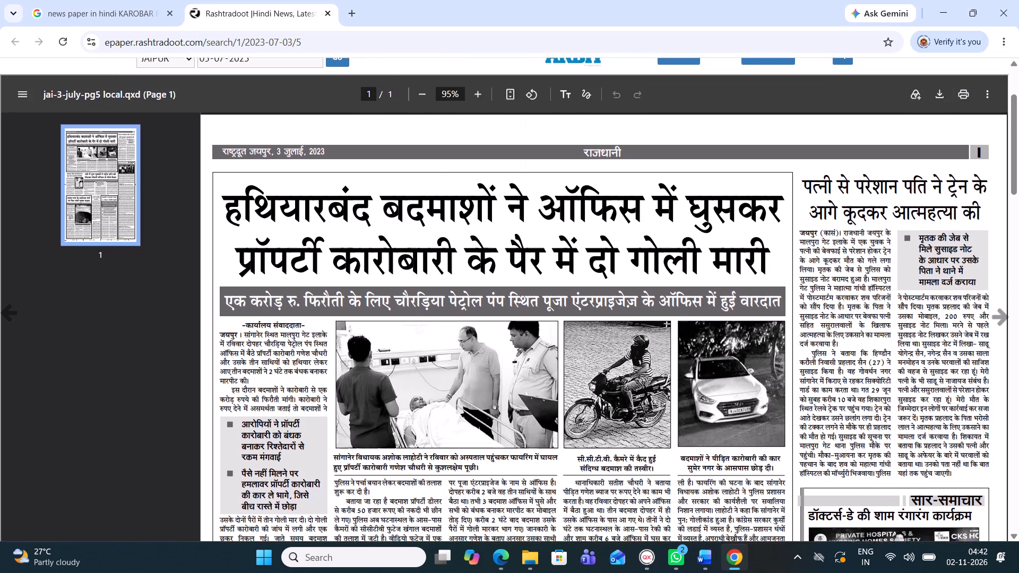
{"action": "scroll", "coordinate": [609, 498], "scroll_direction": "down", "scroll_amount": 2}
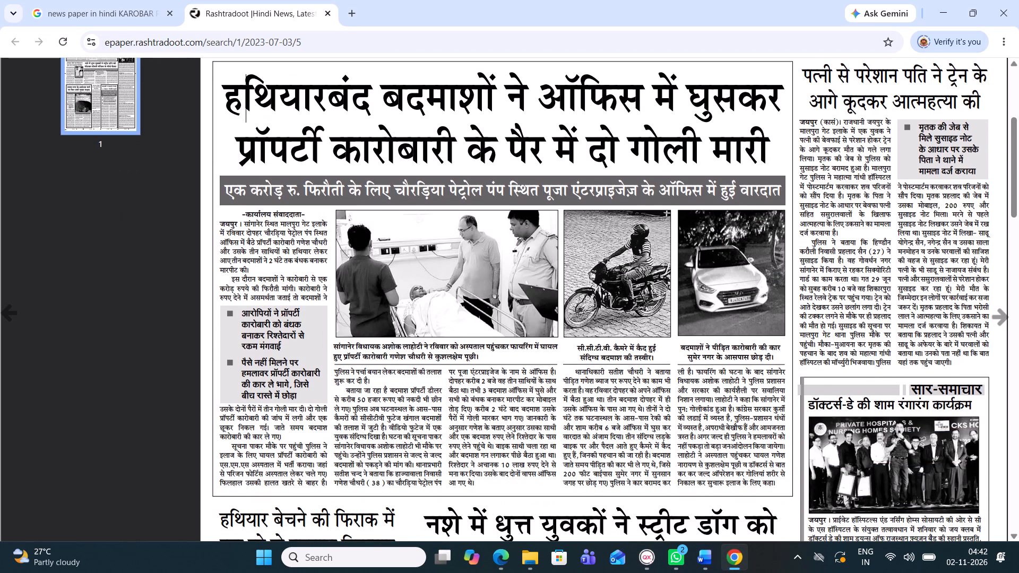
{"action": "left_click", "coordinate": [325, 16]}
{"action": "scroll", "coordinate": [413, 339], "scroll_direction": "down", "scroll_amount": 1}
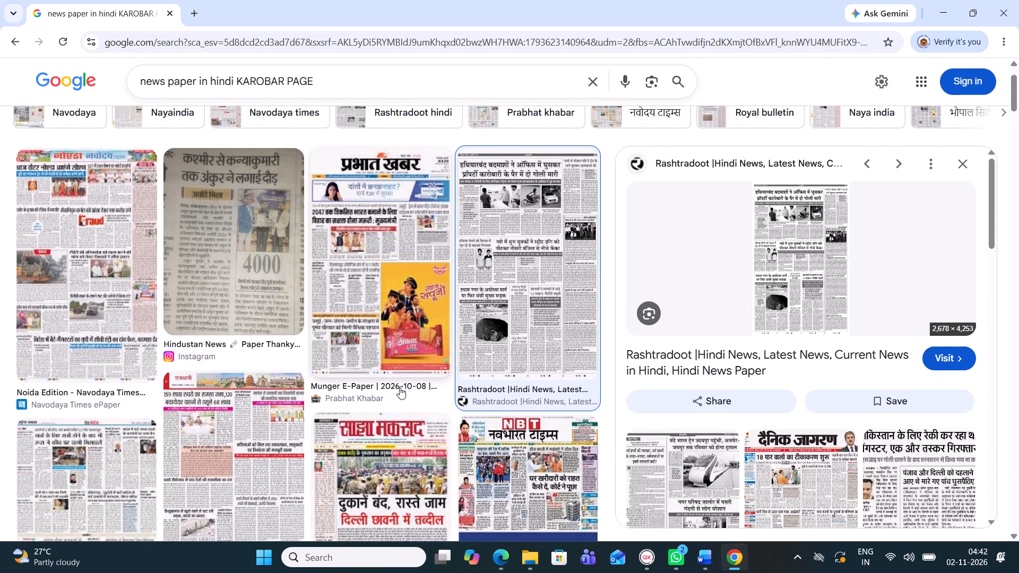
{"action": "scroll", "coordinate": [399, 389], "scroll_direction": "down", "scroll_amount": 5}
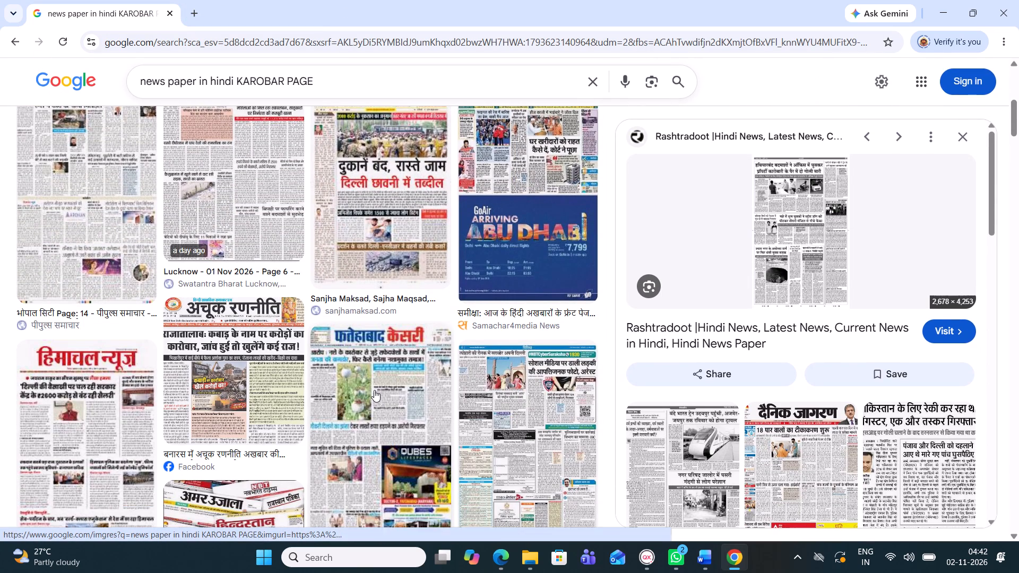
{"action": "scroll", "coordinate": [723, 416], "scroll_direction": "up", "scroll_amount": 2}
{"action": "scroll", "coordinate": [729, 422], "scroll_direction": "down", "scroll_amount": 2}
{"action": "scroll", "coordinate": [782, 455], "scroll_direction": "up", "scroll_amount": 1}
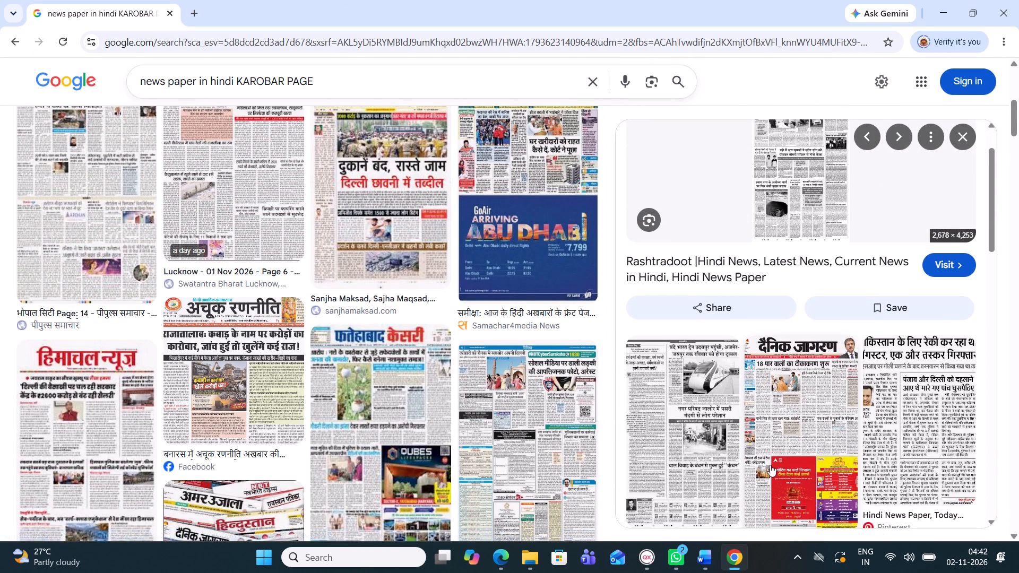
{"action": "scroll", "coordinate": [349, 464], "scroll_direction": "down", "scroll_amount": 2}
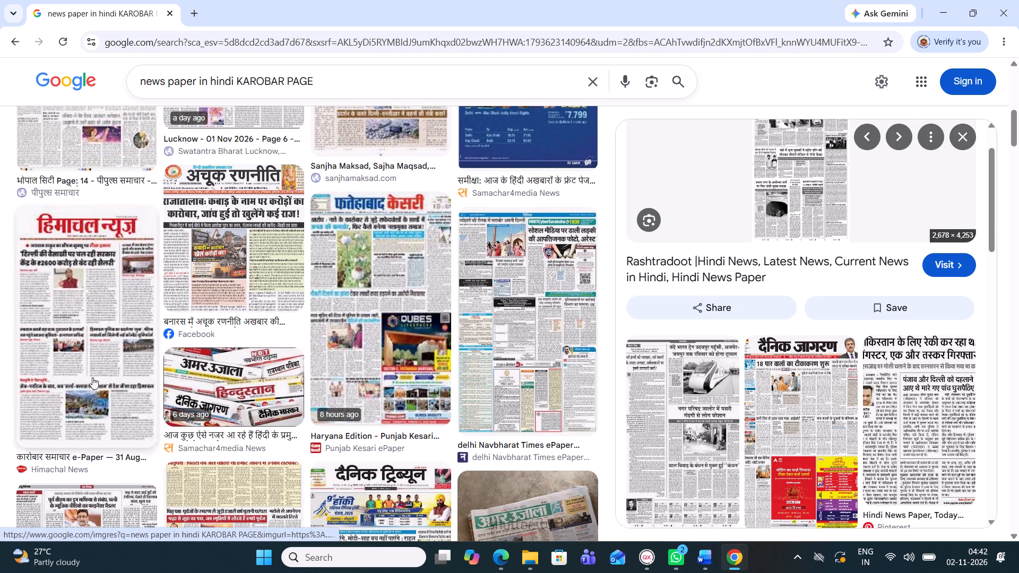
Open the Himachal News कारोबार समाचार e-Paper result in a new tab, examine the site's available e-paper as a reference, and close it.
{"action": "left_click", "coordinate": [118, 337]}
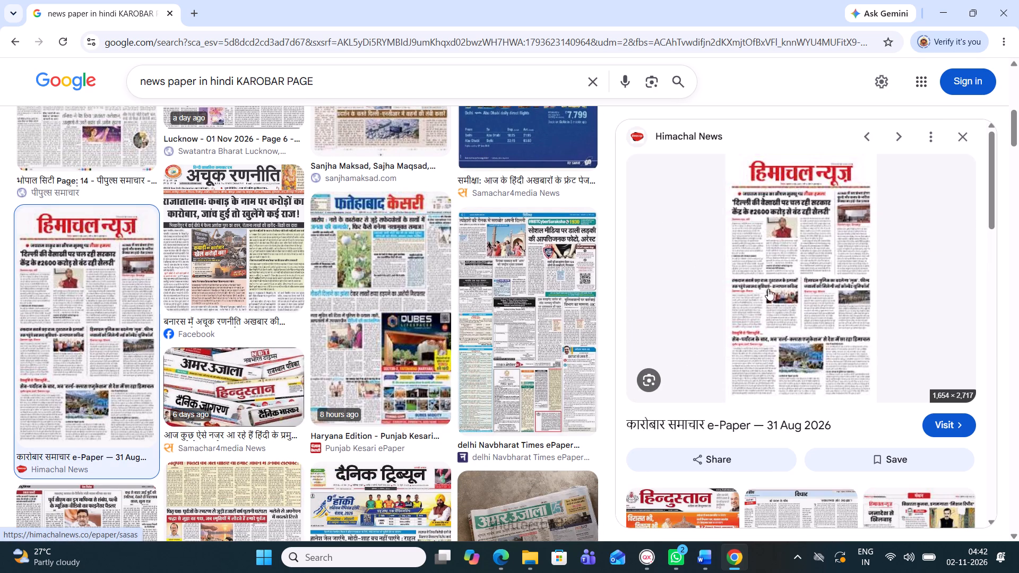
{"action": "right_click", "coordinate": [794, 261]}
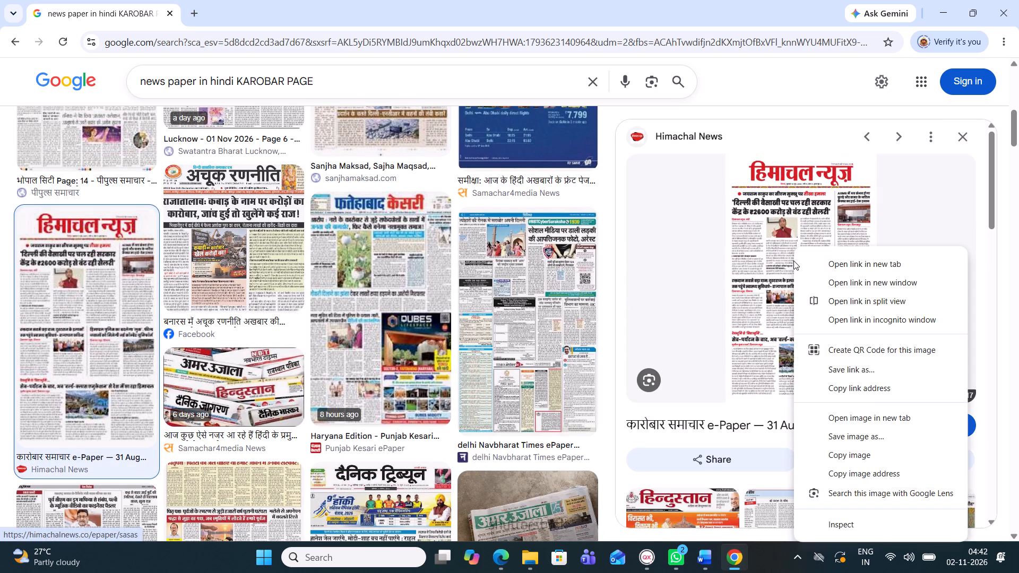
{"action": "left_click", "coordinate": [793, 261]}
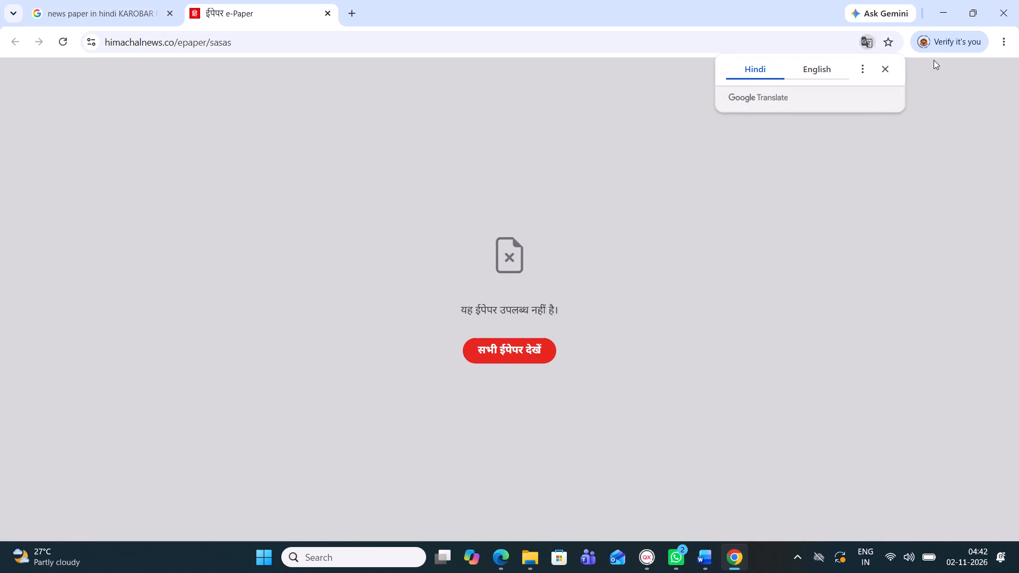
{"action": "left_click", "coordinate": [886, 70]}
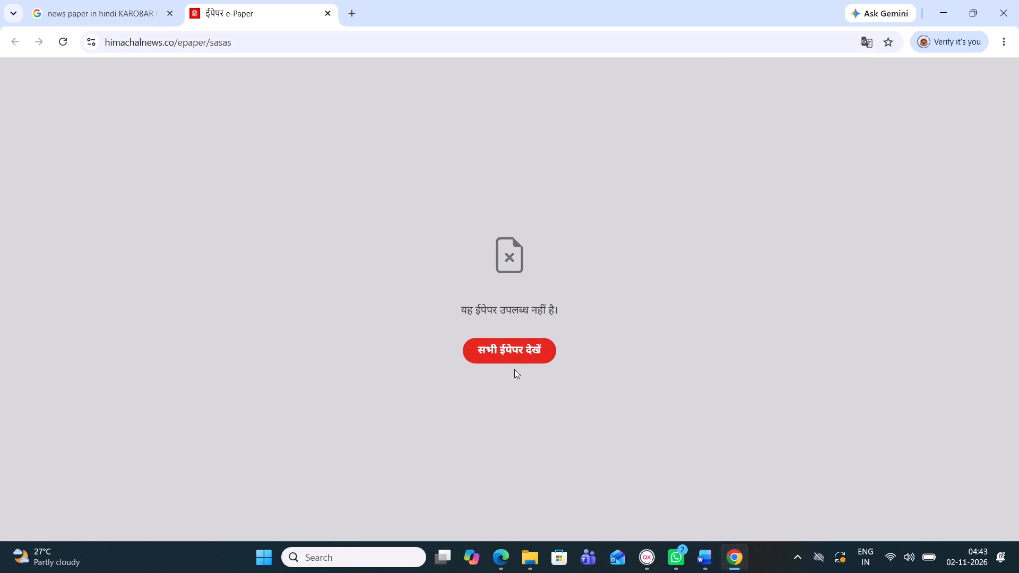
{"action": "left_click", "coordinate": [518, 352]}
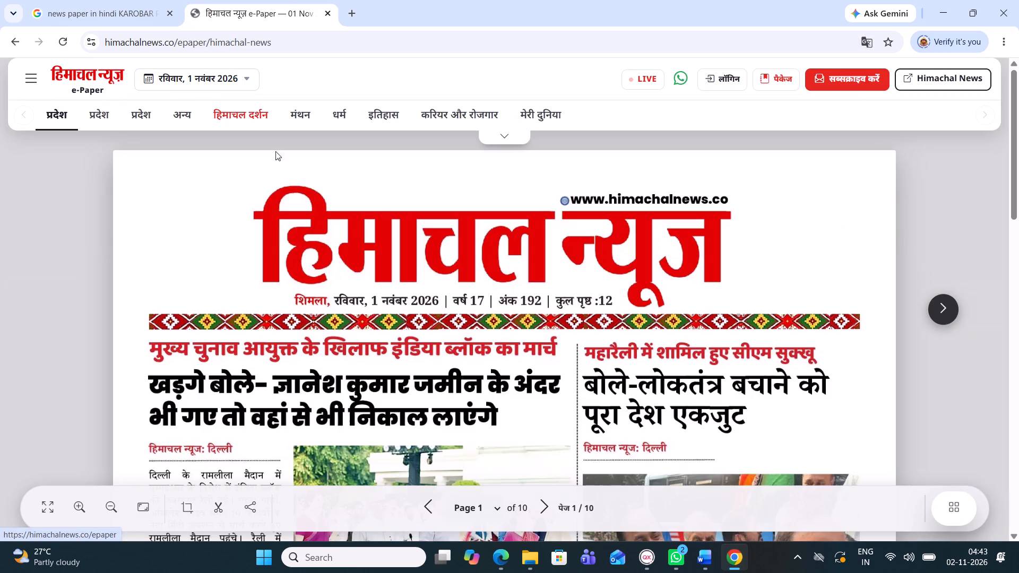
{"action": "scroll", "coordinate": [443, 299], "scroll_direction": "down", "scroll_amount": 2}
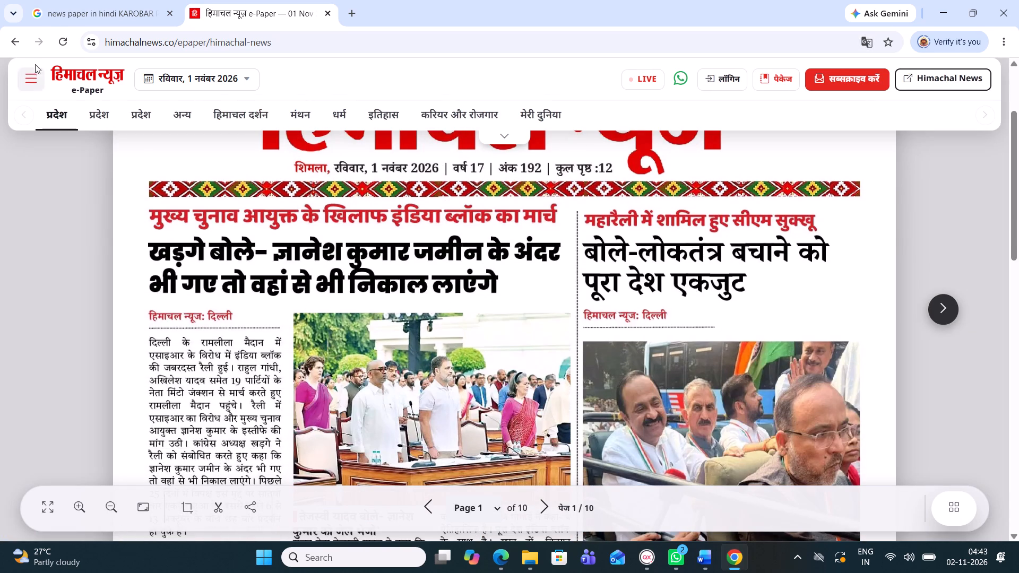
{"action": "left_click", "coordinate": [9, 42]}
{"action": "left_click", "coordinate": [323, 10]}
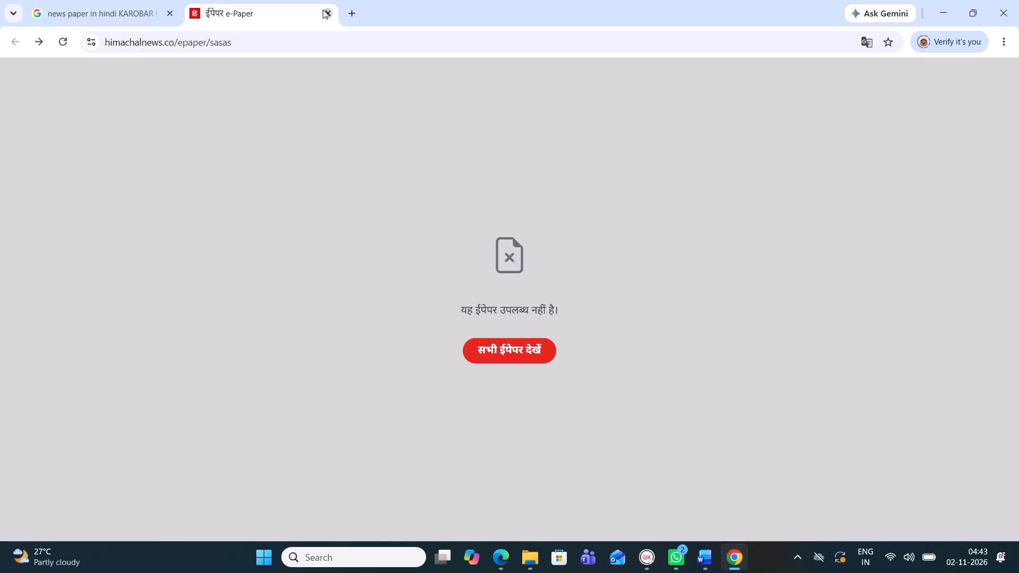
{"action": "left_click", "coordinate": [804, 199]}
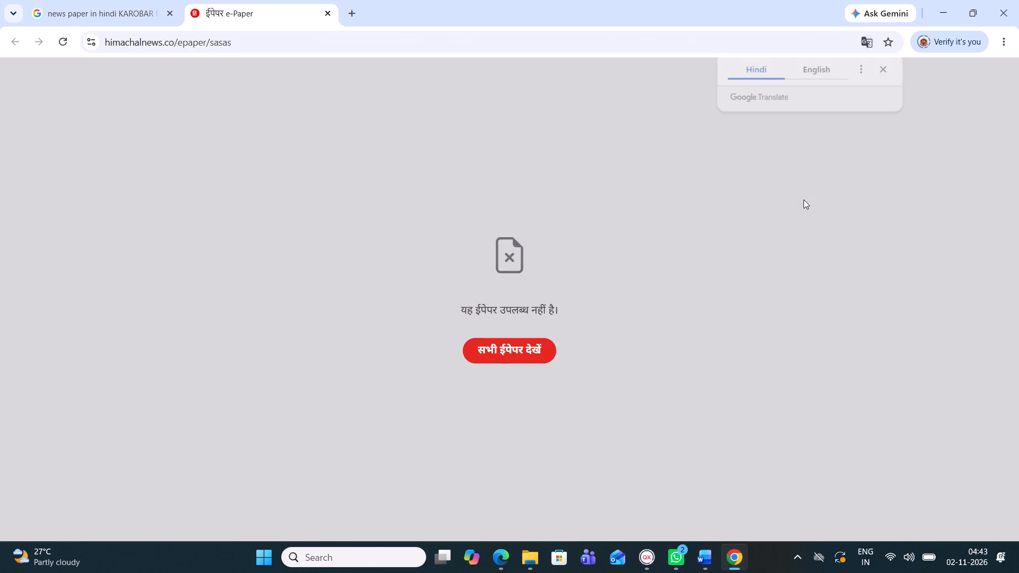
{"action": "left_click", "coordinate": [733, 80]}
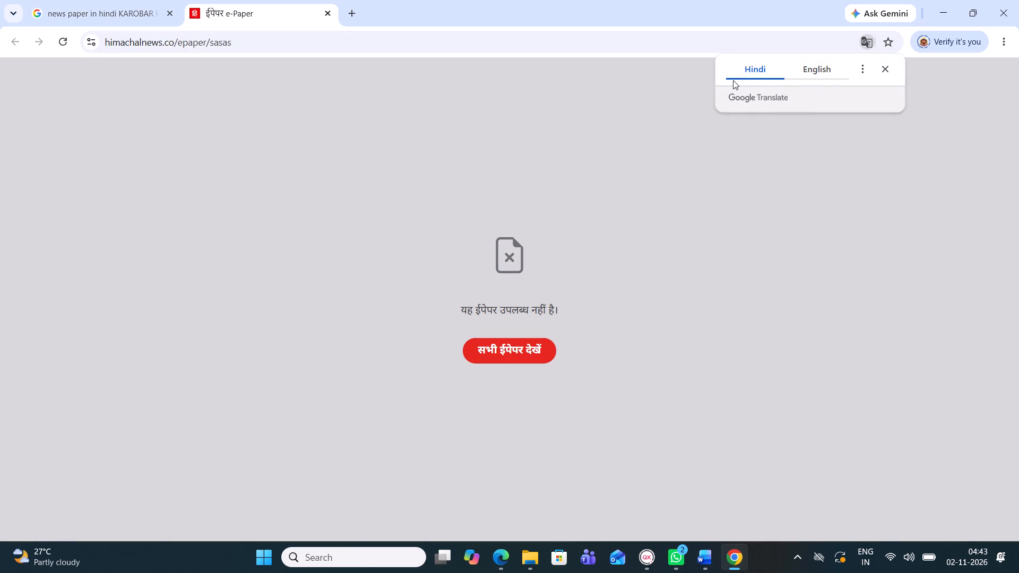
Close the Himachal News e-paper page and look through the Hindi newspaper image results for another page layout reference.
{"action": "left_click", "coordinate": [741, 72]}
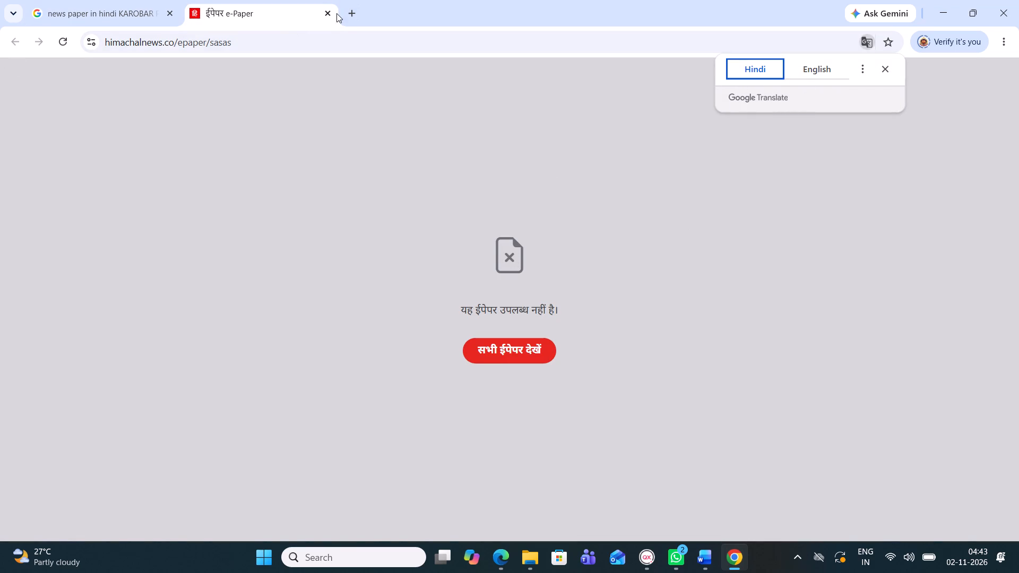
{"action": "left_click", "coordinate": [324, 16]}
{"action": "scroll", "coordinate": [478, 276], "scroll_direction": "down", "scroll_amount": 4}
{"action": "scroll", "coordinate": [732, 341], "scroll_direction": "down", "scroll_amount": 1}
{"action": "scroll", "coordinate": [733, 342], "scroll_direction": "up", "scroll_amount": 1}
{"action": "scroll", "coordinate": [734, 345], "scroll_direction": "down", "scroll_amount": 2}
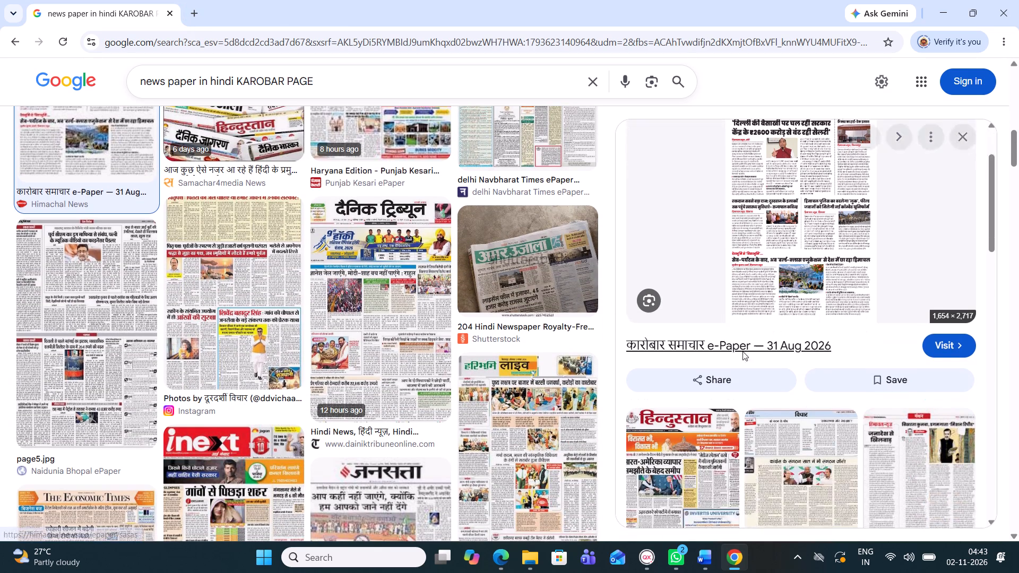
{"action": "scroll", "coordinate": [747, 354], "scroll_direction": "down", "scroll_amount": 2}
{"action": "scroll", "coordinate": [747, 354], "scroll_direction": "up", "scroll_amount": 1}
{"action": "scroll", "coordinate": [315, 344], "scroll_direction": "up", "scroll_amount": 1}
{"action": "scroll", "coordinate": [284, 343], "scroll_direction": "down", "scroll_amount": 2}
{"action": "scroll", "coordinate": [328, 324], "scroll_direction": "down", "scroll_amount": 4}
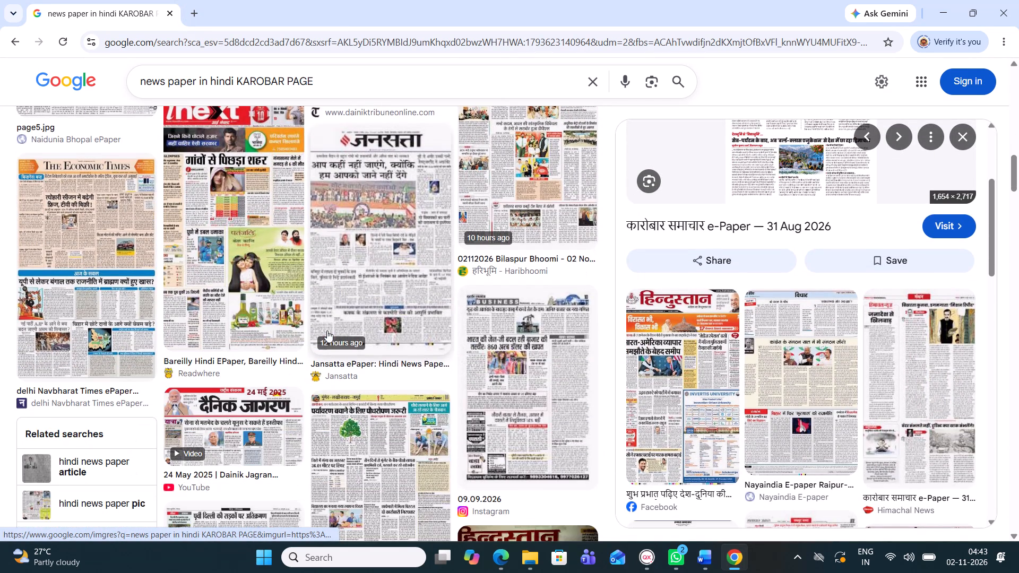
{"action": "scroll", "coordinate": [308, 310], "scroll_direction": "down", "scroll_amount": 1}
{"action": "scroll", "coordinate": [251, 271], "scroll_direction": "up", "scroll_amount": 1}
{"action": "scroll", "coordinate": [251, 271], "scroll_direction": "down", "scroll_amount": 4}
{"action": "scroll", "coordinate": [745, 312], "scroll_direction": "down", "scroll_amount": 2}
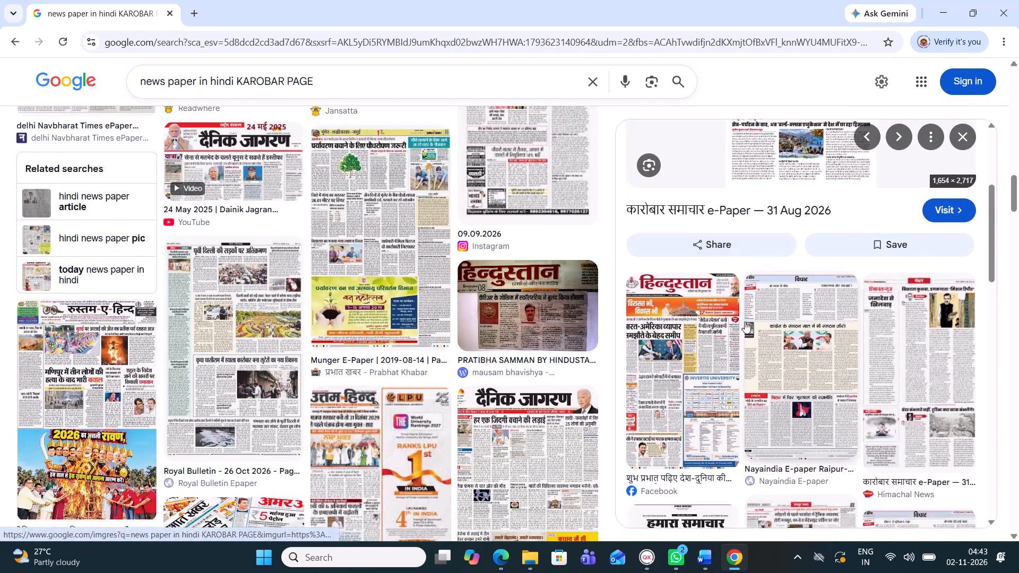
{"action": "scroll", "coordinate": [744, 323], "scroll_direction": "down", "scroll_amount": 2}
Open the Hamara Samachar e-paper post from the related images in a new tab and examine its front-page layout enlarged.
{"action": "left_click", "coordinate": [694, 336]}
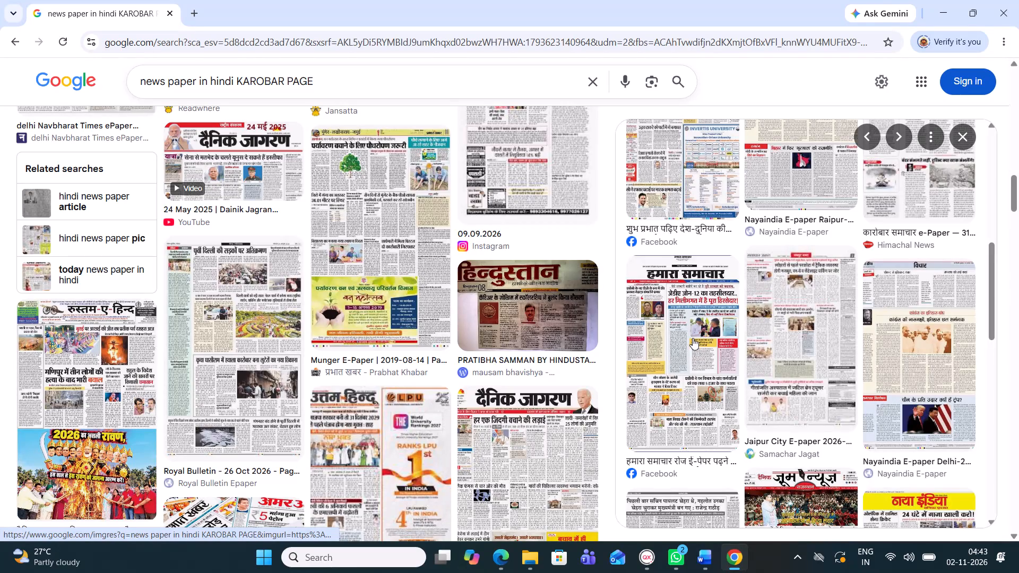
{"action": "left_click", "coordinate": [691, 334]}
{"action": "left_click", "coordinate": [813, 274]}
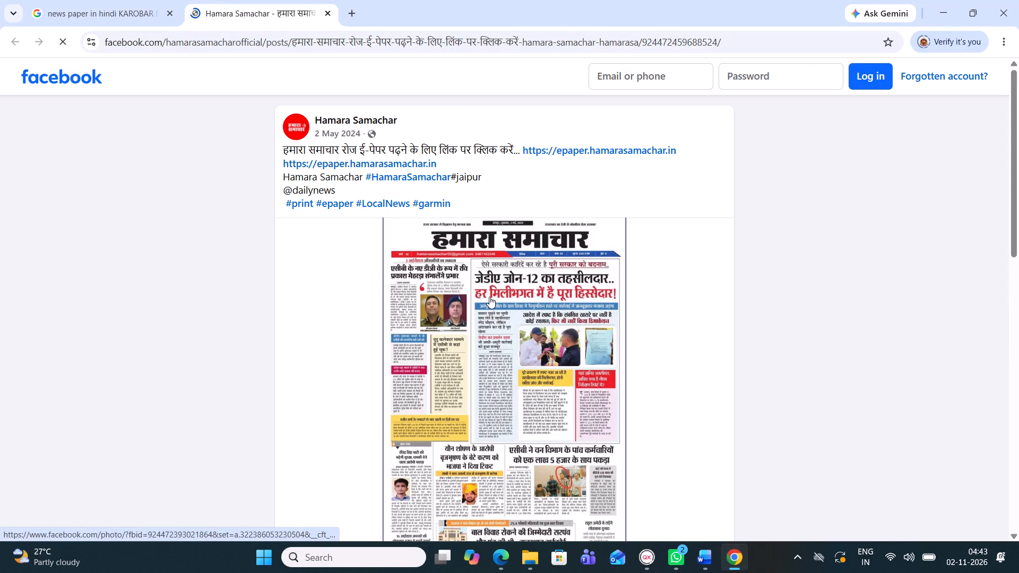
{"action": "scroll", "coordinate": [491, 300], "scroll_direction": "down", "scroll_amount": 1}
{"action": "scroll", "coordinate": [491, 300], "scroll_direction": "up", "scroll_amount": 4, "text": "ctrl"}
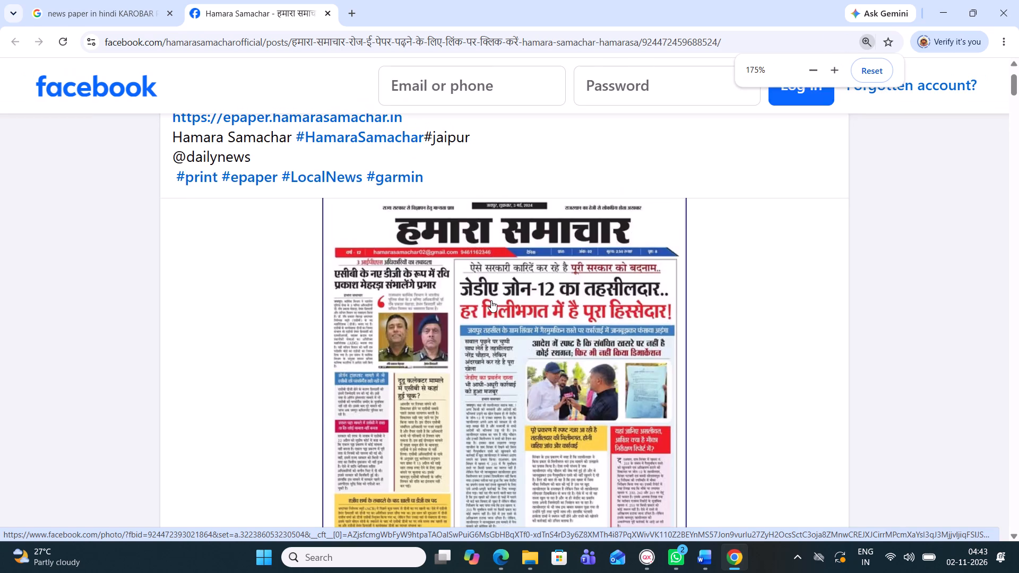
{"action": "scroll", "coordinate": [491, 300], "scroll_direction": "down", "scroll_amount": 3}
{"action": "scroll", "coordinate": [491, 300], "scroll_direction": "up", "scroll_amount": 1}
{"action": "scroll", "coordinate": [491, 300], "scroll_direction": "down", "scroll_amount": 1}
{"action": "scroll", "coordinate": [491, 300], "scroll_direction": "up", "scroll_amount": 2}
{"action": "scroll", "coordinate": [491, 300], "scroll_direction": "down", "scroll_amount": 1}
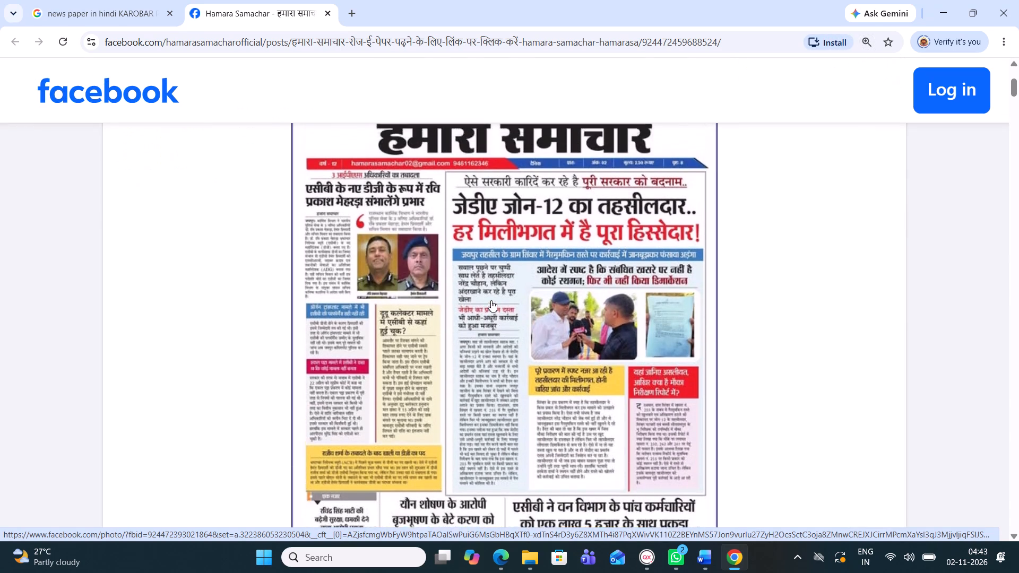
{"action": "scroll", "coordinate": [491, 300], "scroll_direction": "up", "scroll_amount": 2}
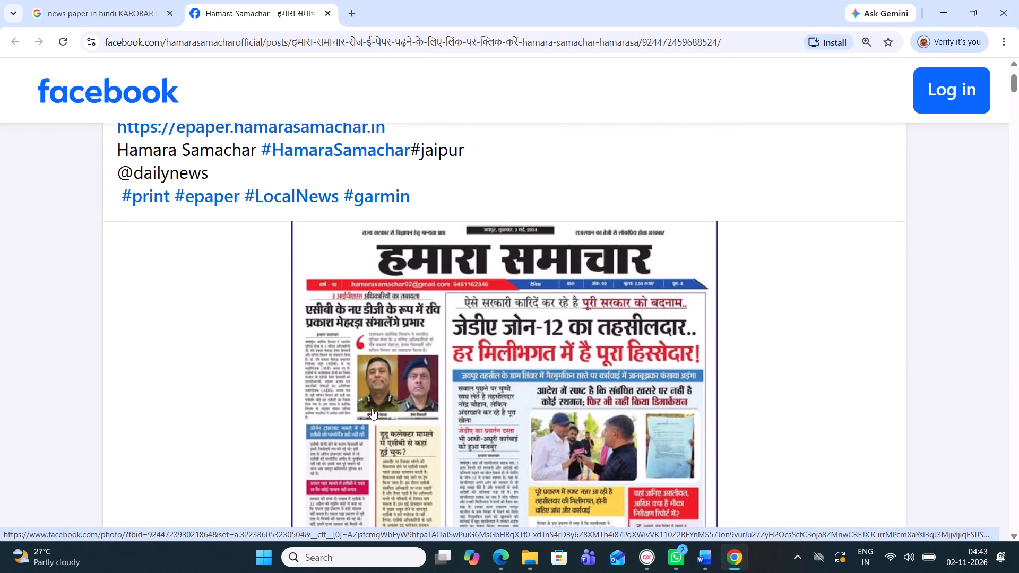
Switch to QuarkXPress and narrow page 06's empty text box to about 139 mm, ending at a column guide.
{"action": "left_click", "coordinate": [642, 562]}
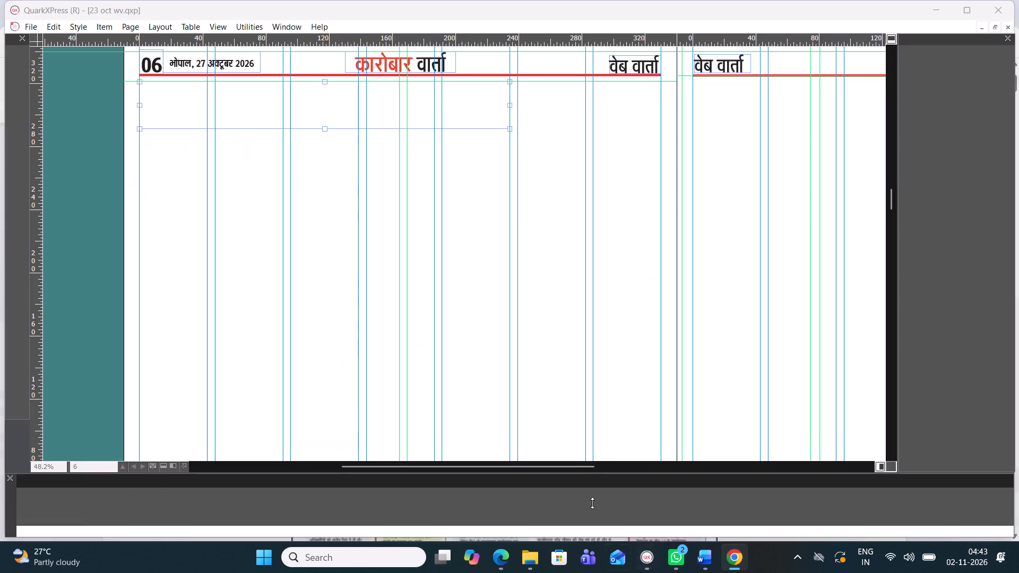
{"action": "left_click_drag", "start_coordinate": [509, 103], "coordinate": [358, 110]}
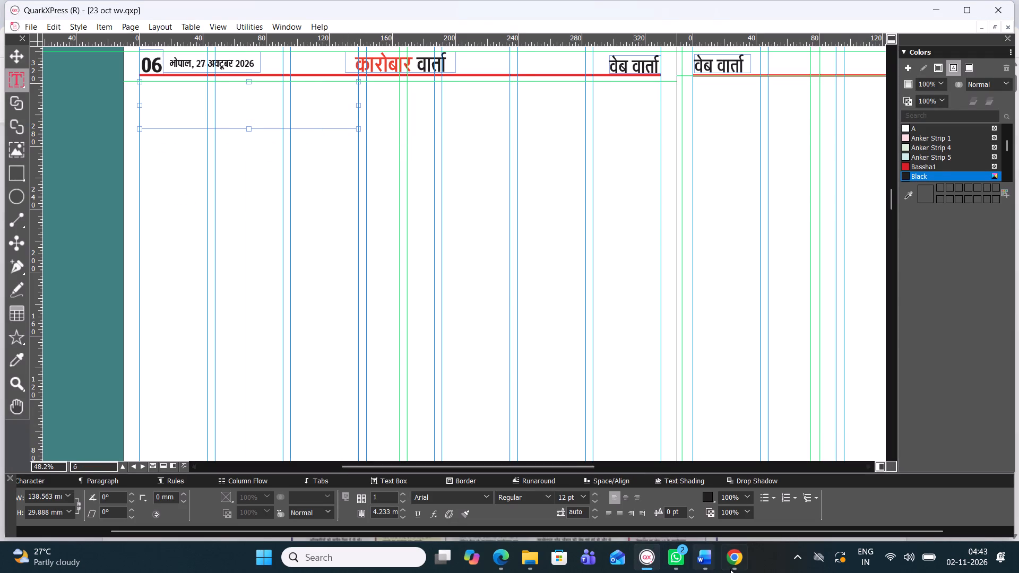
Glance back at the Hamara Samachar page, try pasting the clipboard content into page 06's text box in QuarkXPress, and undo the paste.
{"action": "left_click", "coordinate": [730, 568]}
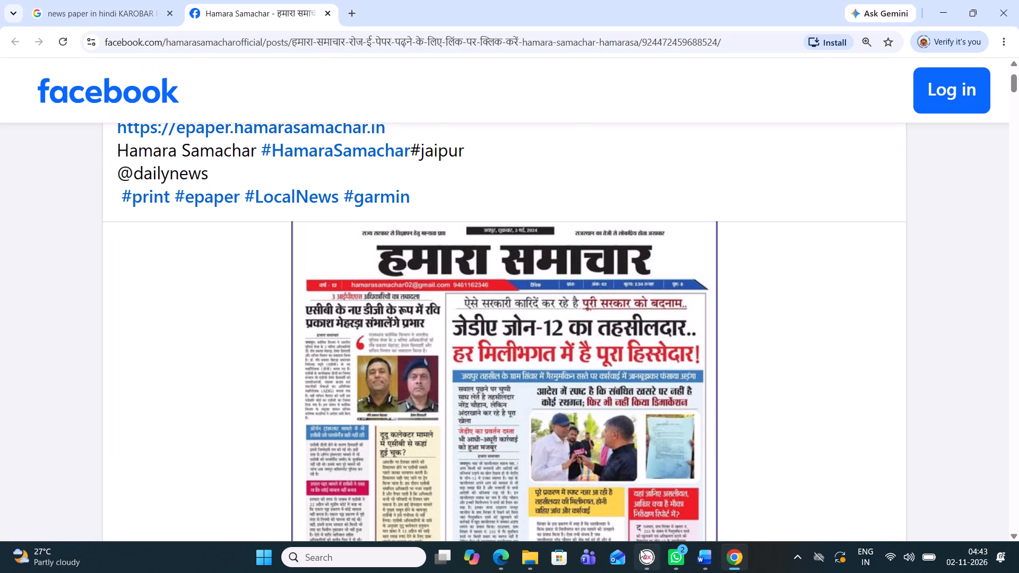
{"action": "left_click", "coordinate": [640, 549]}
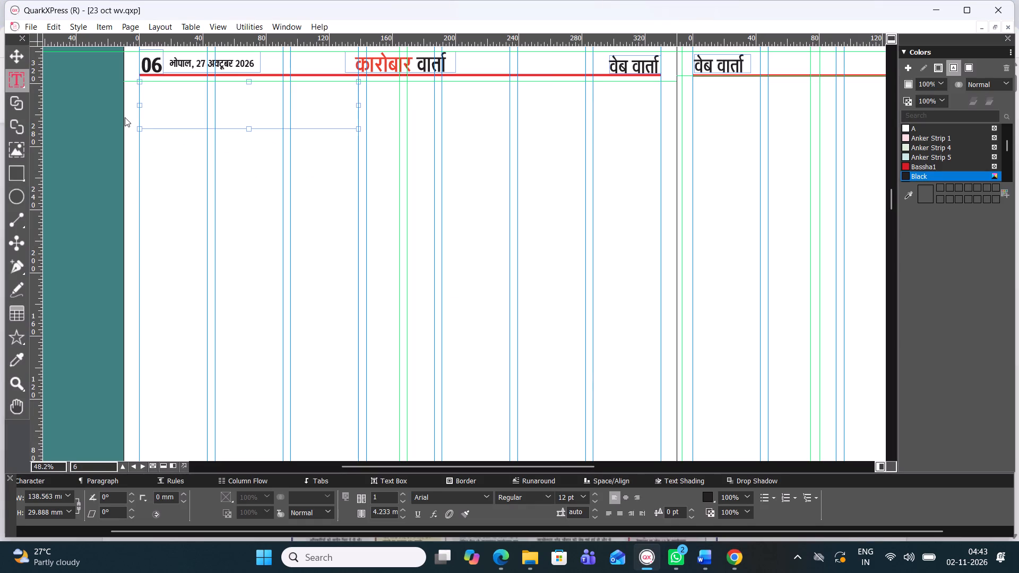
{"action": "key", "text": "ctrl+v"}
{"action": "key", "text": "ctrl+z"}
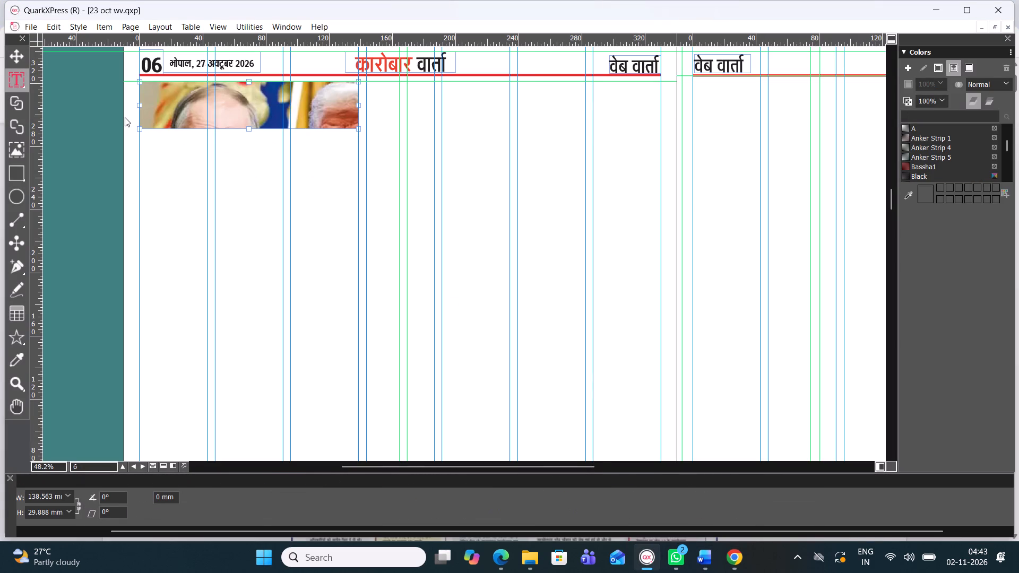
Close the Word documents 02 Nov International, 02 Nov International-01 and 02 Nov International-02, keeping 02 Nov Business-01 open.
{"action": "left_click", "coordinate": [704, 564]}
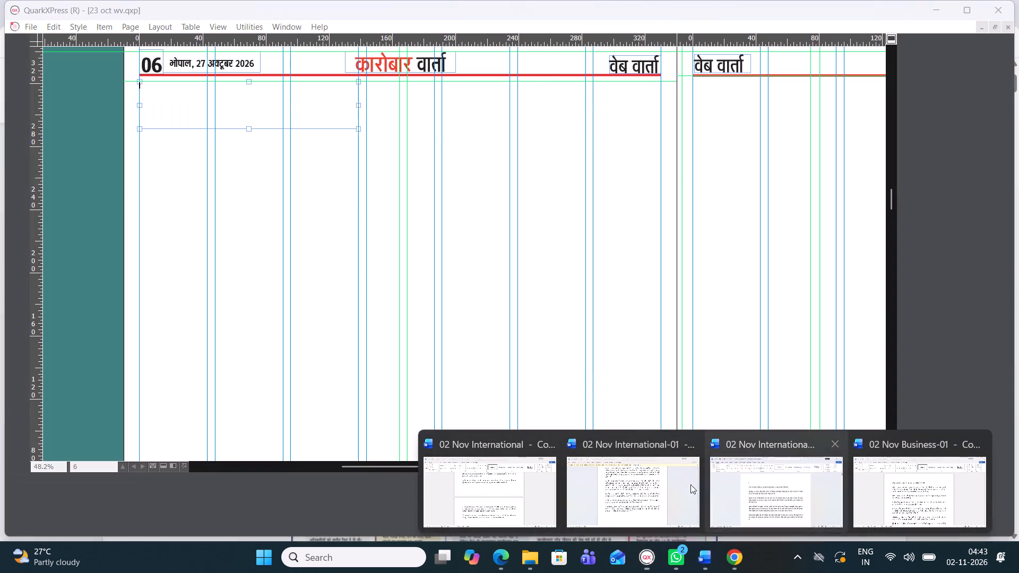
{"action": "left_click", "coordinate": [546, 444]}
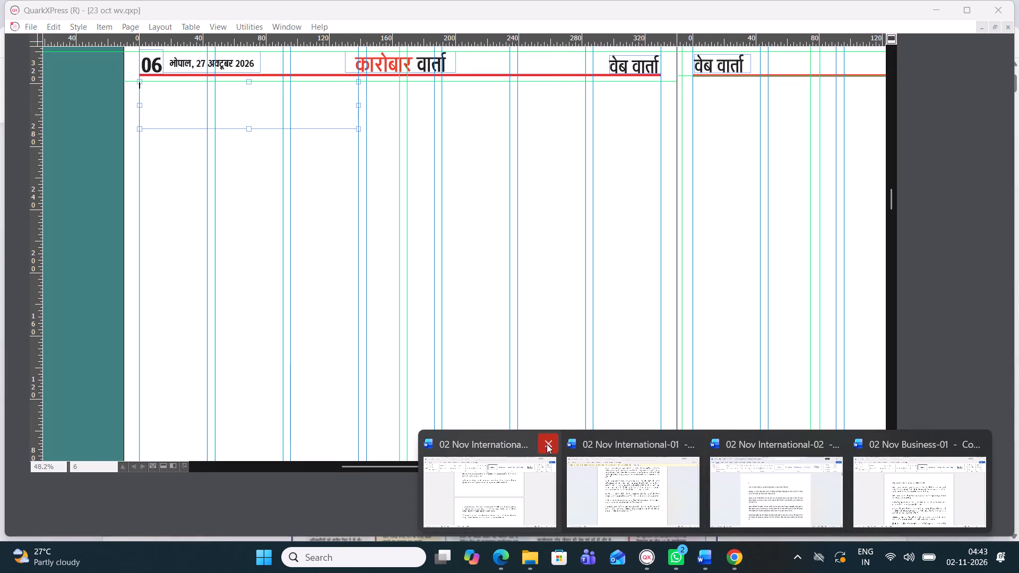
{"action": "left_click", "coordinate": [544, 441]}
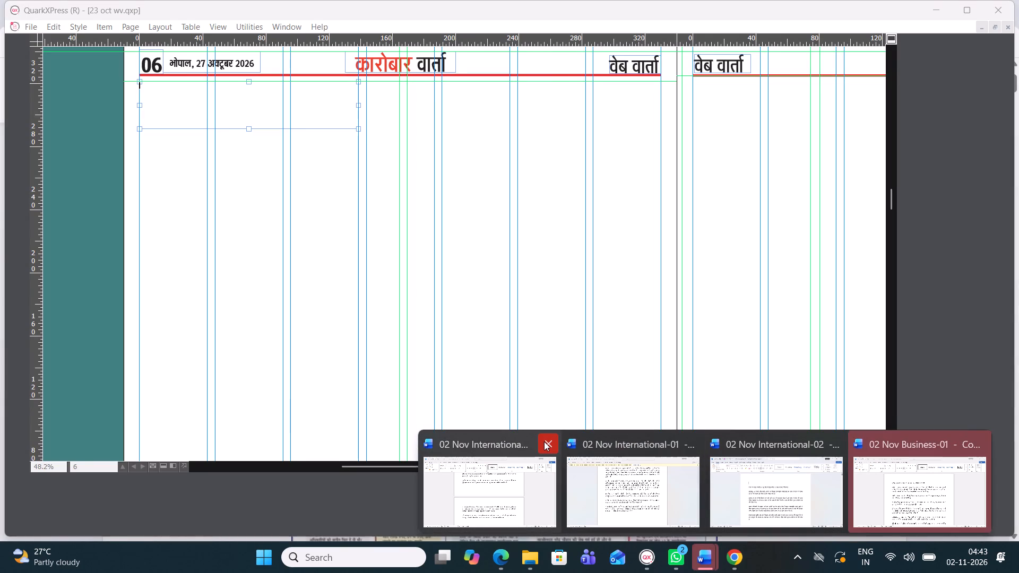
{"action": "double_click", "coordinate": [544, 441]}
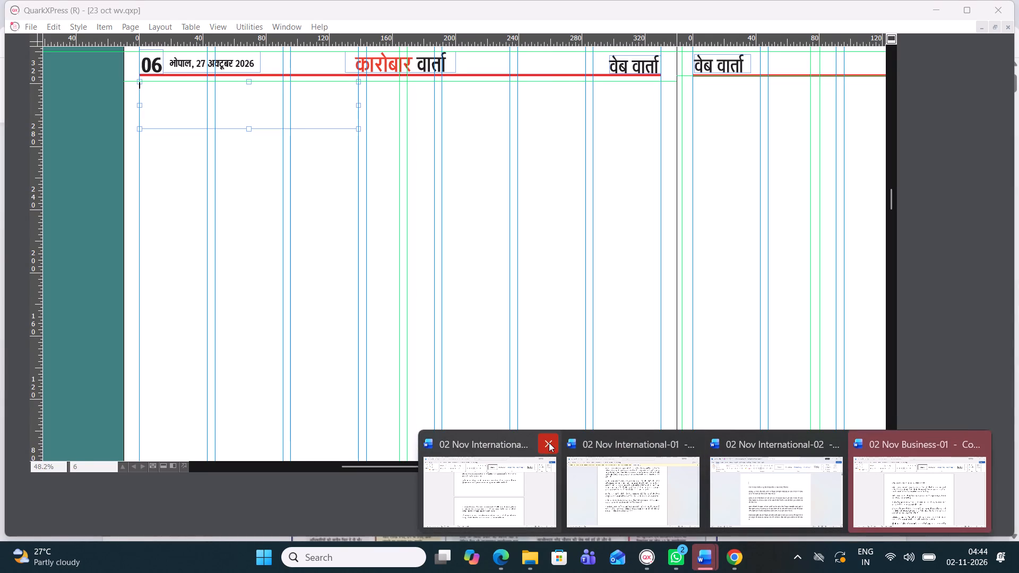
{"action": "left_click", "coordinate": [549, 442]}
{"action": "left_click", "coordinate": [694, 445]}
{"action": "left_click", "coordinate": [755, 441]}
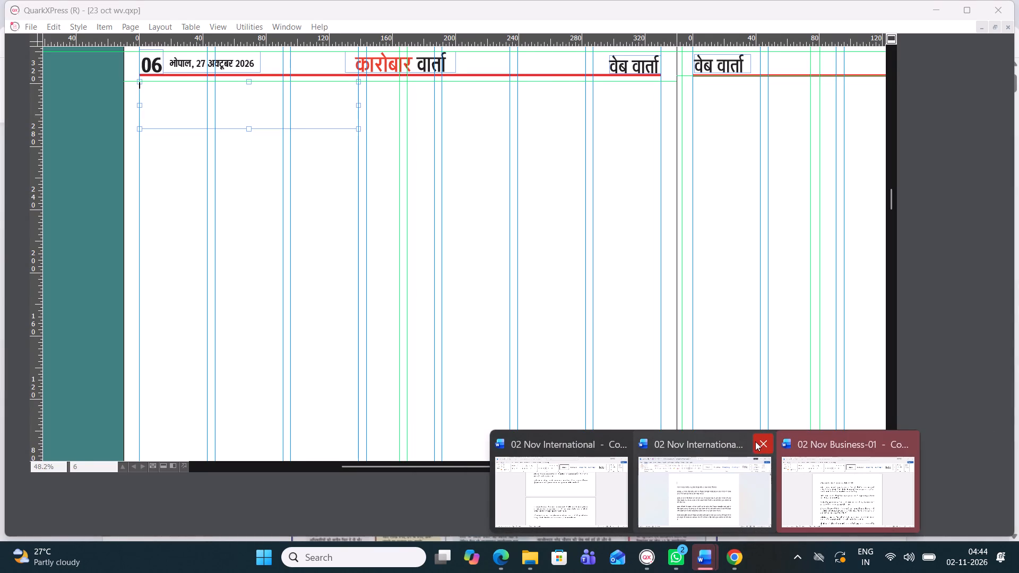
{"action": "left_click", "coordinate": [695, 441]}
{"action": "left_click", "coordinate": [693, 445]}
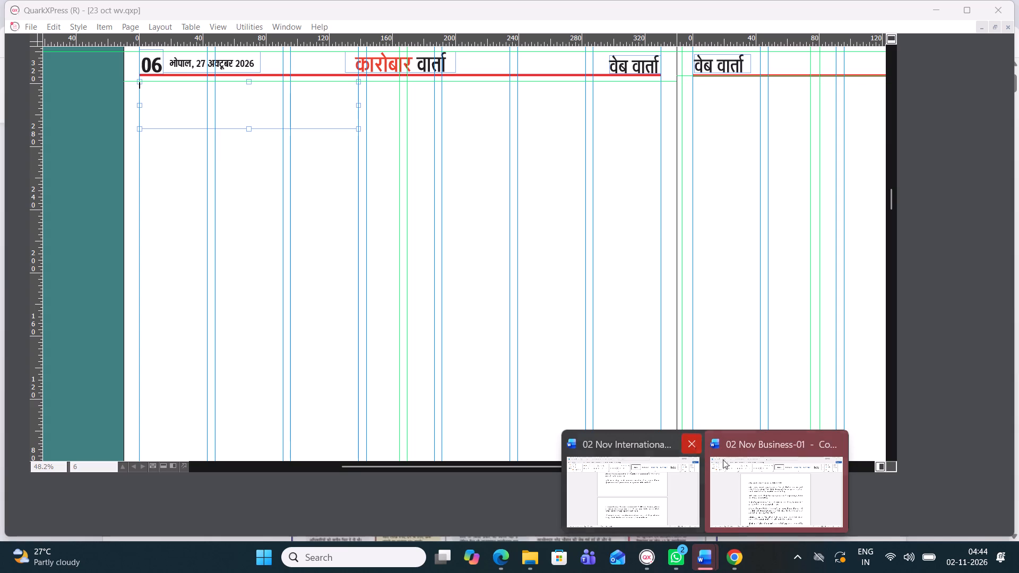
{"action": "left_click", "coordinate": [738, 464]}
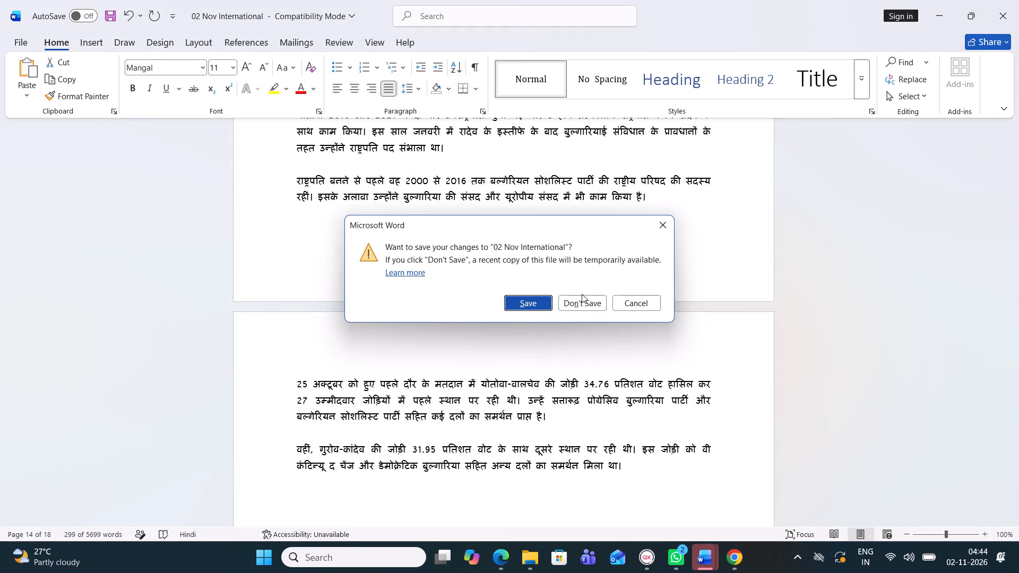
Close the 02 Nov International document in Word without saving its changes.
{"action": "left_click", "coordinate": [582, 294]}
{"action": "left_click", "coordinate": [579, 314]}
{"action": "left_click", "coordinate": [581, 308]}
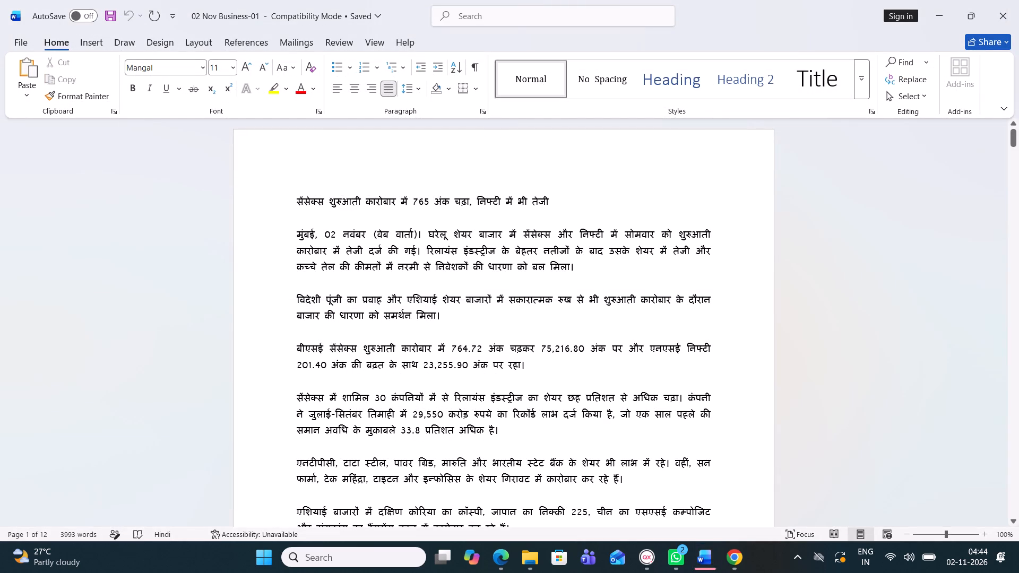
Copy the Sensex lead headline from 02 Nov Business-01 into page 06's text box in QuarkXPress.
{"action": "left_click_drag", "start_coordinate": [295, 201], "coordinate": [568, 187]}
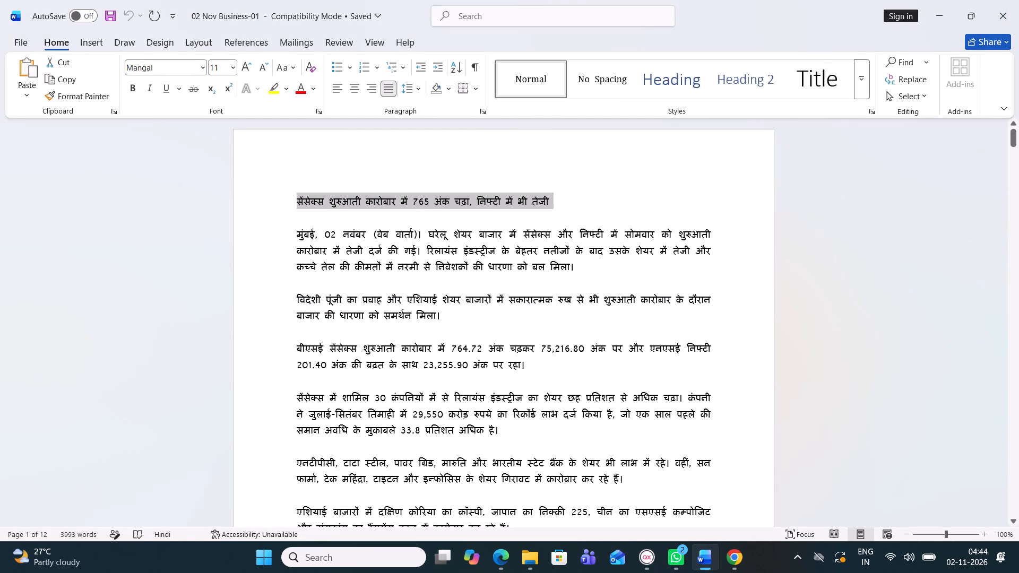
{"action": "key", "text": "ctrl+c"}
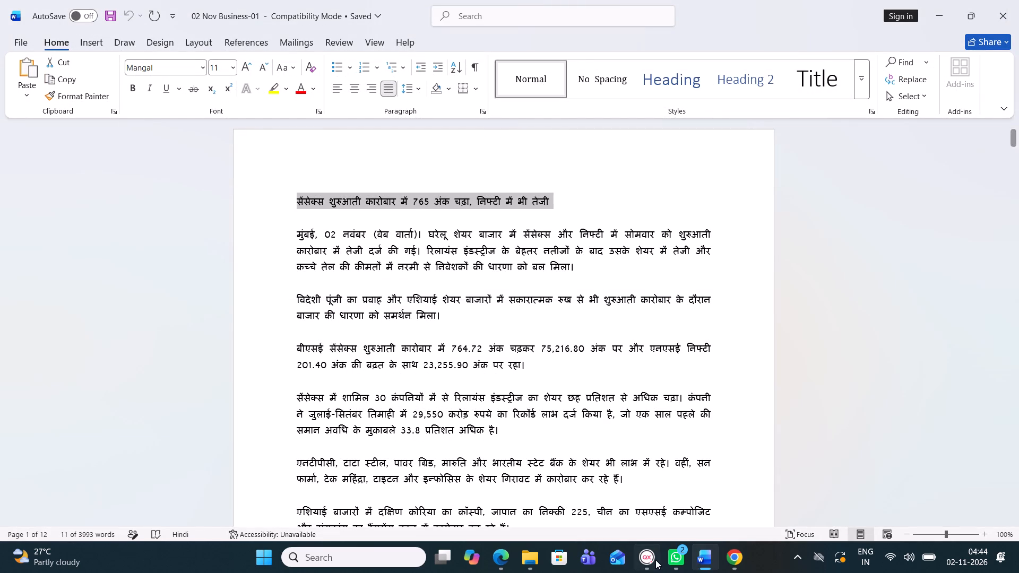
{"action": "left_click", "coordinate": [655, 560]}
{"action": "key", "text": "ctrl+v"}
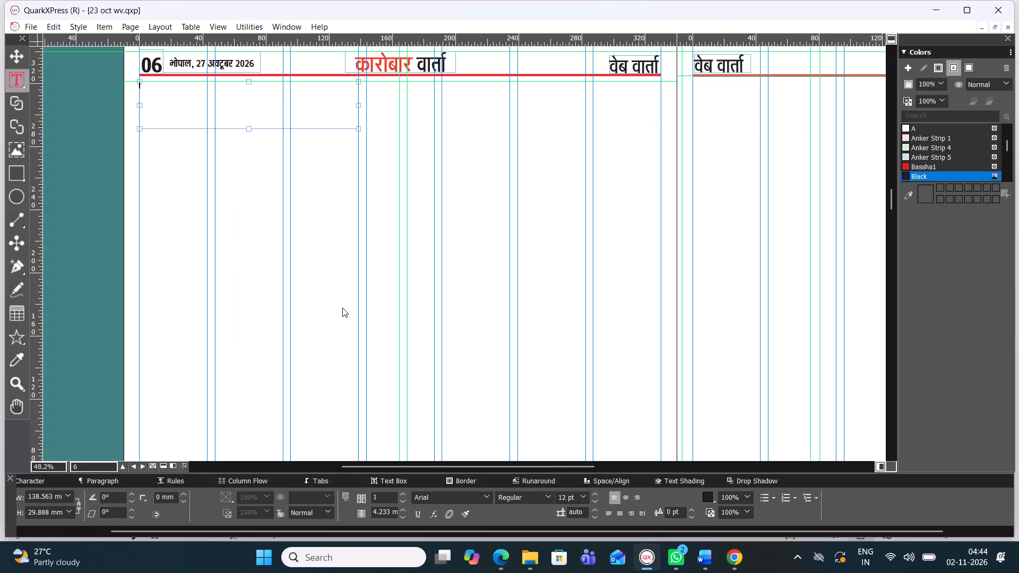
Set page 06's Sensex headline in the Four C Chetan font.
{"action": "key", "text": "ctrl+a"}
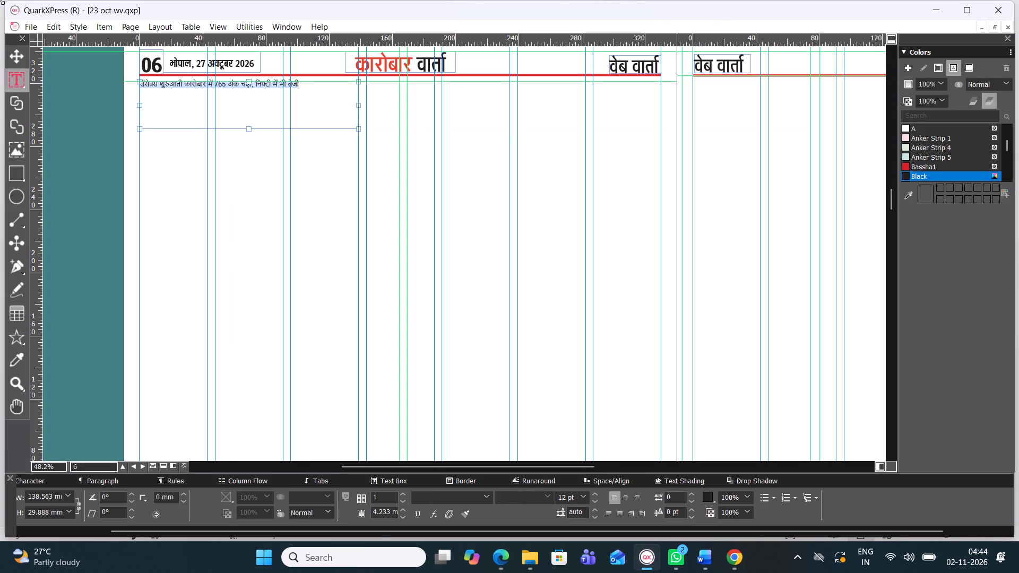
{"action": "left_click", "coordinate": [489, 500]}
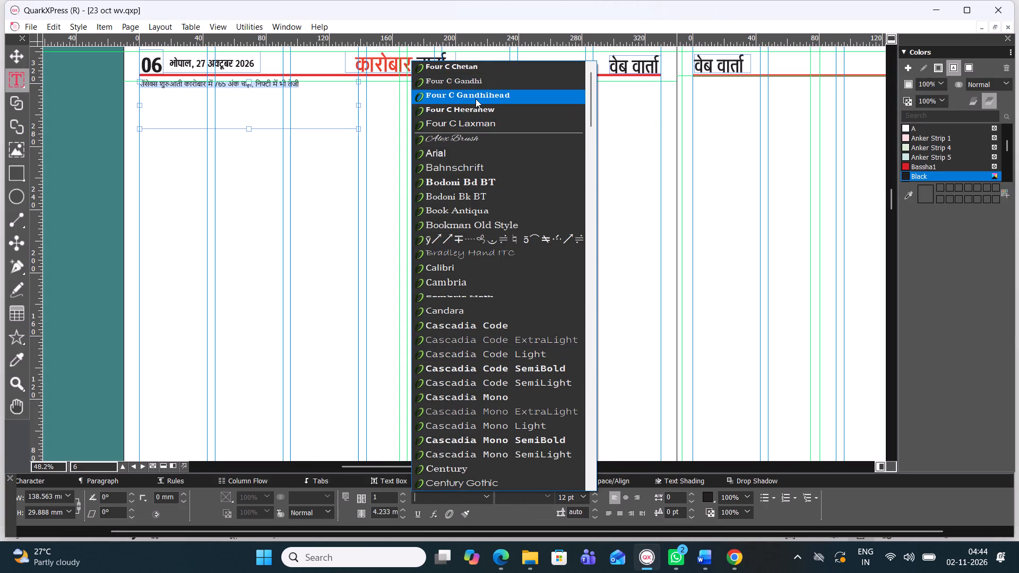
{"action": "left_click", "coordinate": [476, 99]}
{"action": "left_click", "coordinate": [481, 496]}
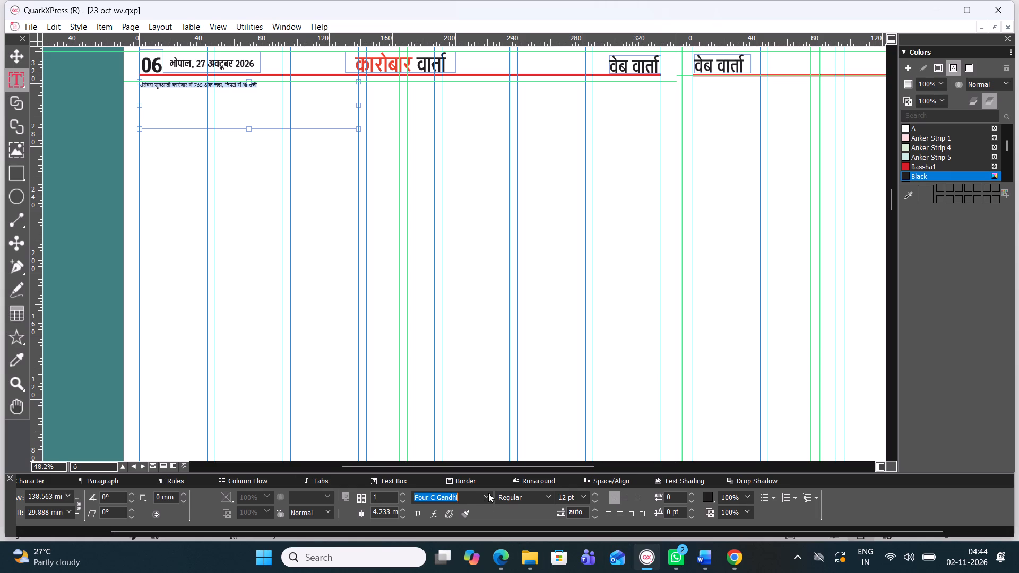
{"action": "left_click", "coordinate": [486, 493]}
{"action": "scroll", "coordinate": [486, 81], "scroll_direction": "down", "scroll_amount": 2}
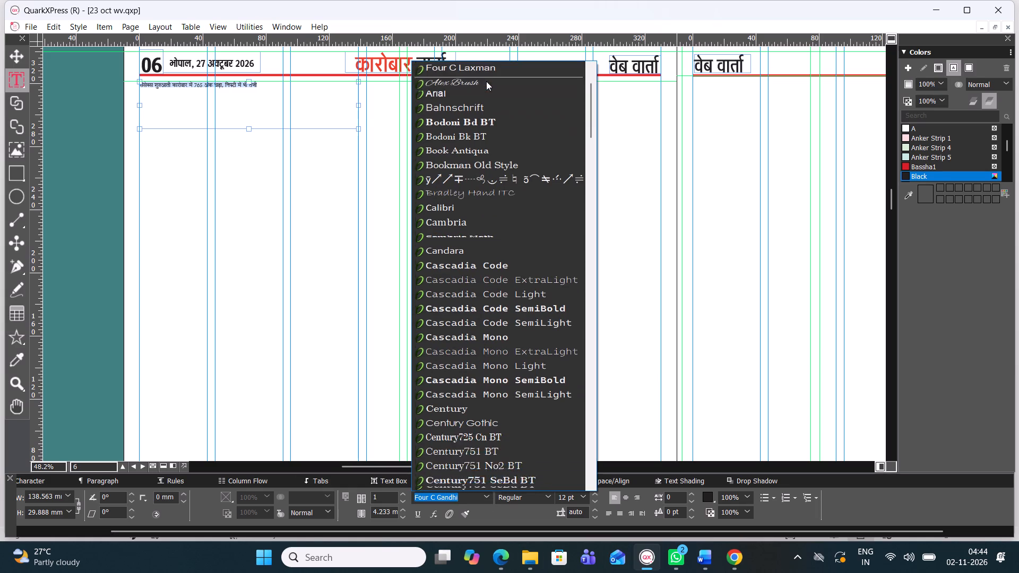
{"action": "scroll", "coordinate": [486, 81], "scroll_direction": "up", "scroll_amount": 3}
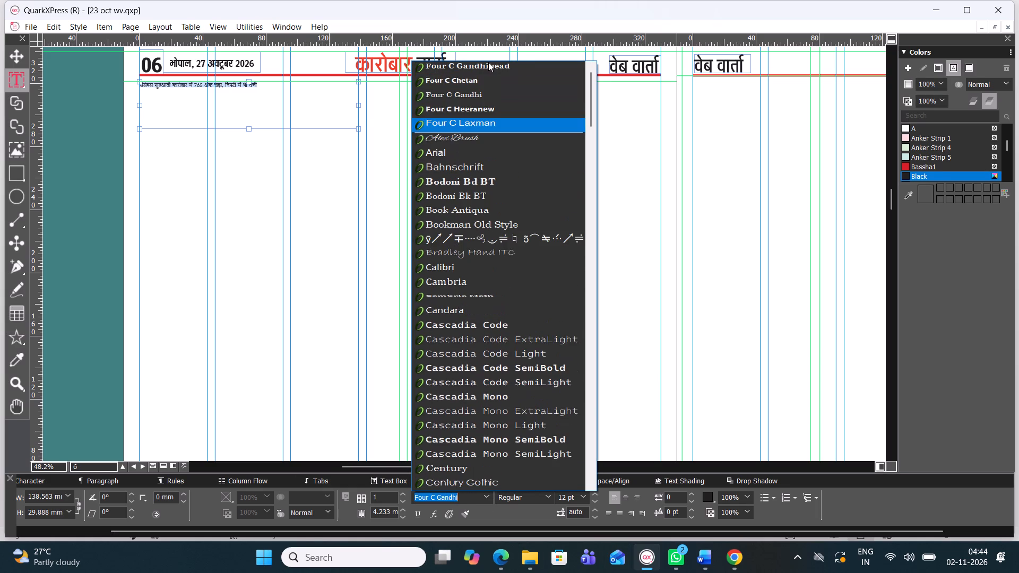
{"action": "left_click", "coordinate": [496, 86]}
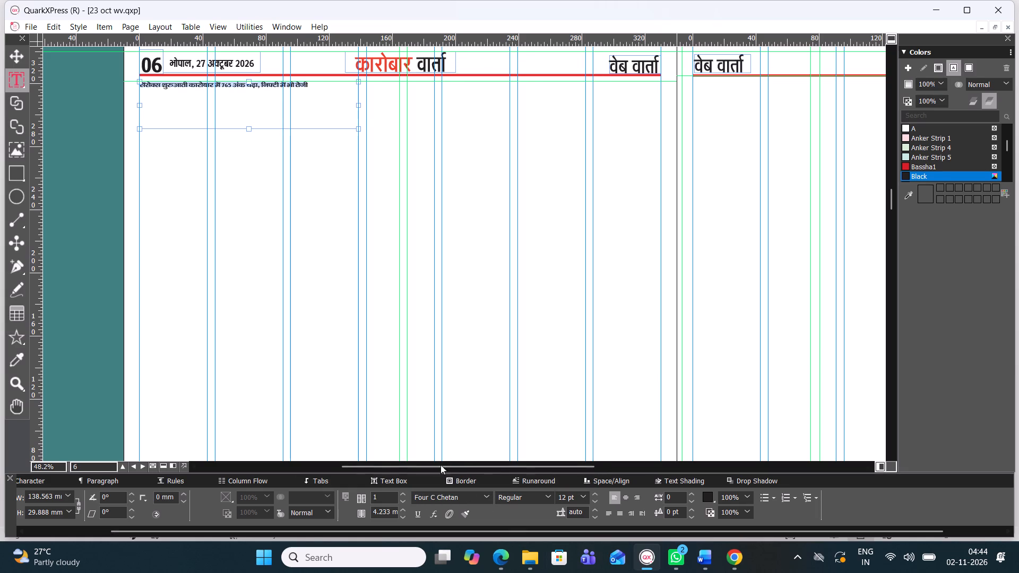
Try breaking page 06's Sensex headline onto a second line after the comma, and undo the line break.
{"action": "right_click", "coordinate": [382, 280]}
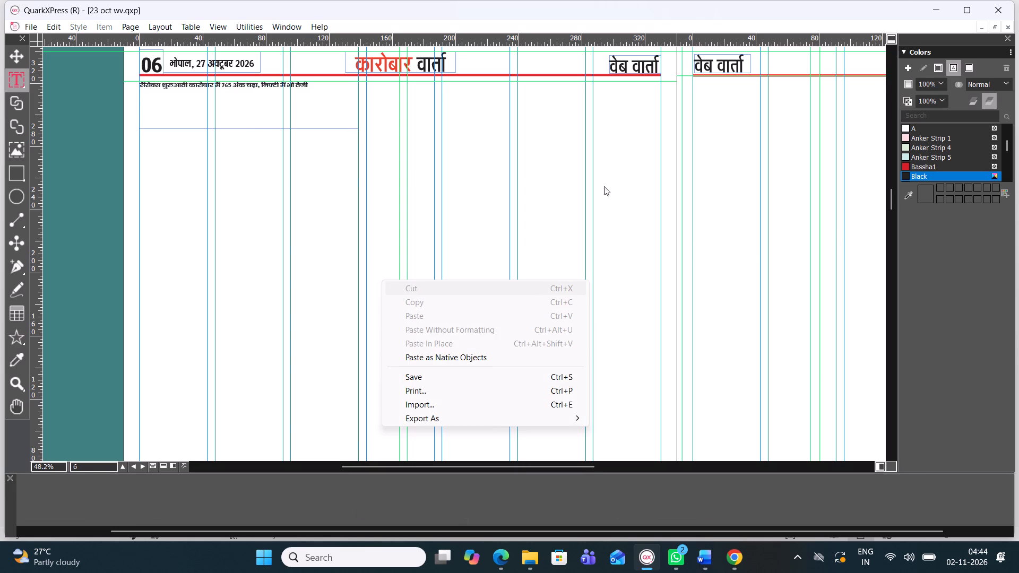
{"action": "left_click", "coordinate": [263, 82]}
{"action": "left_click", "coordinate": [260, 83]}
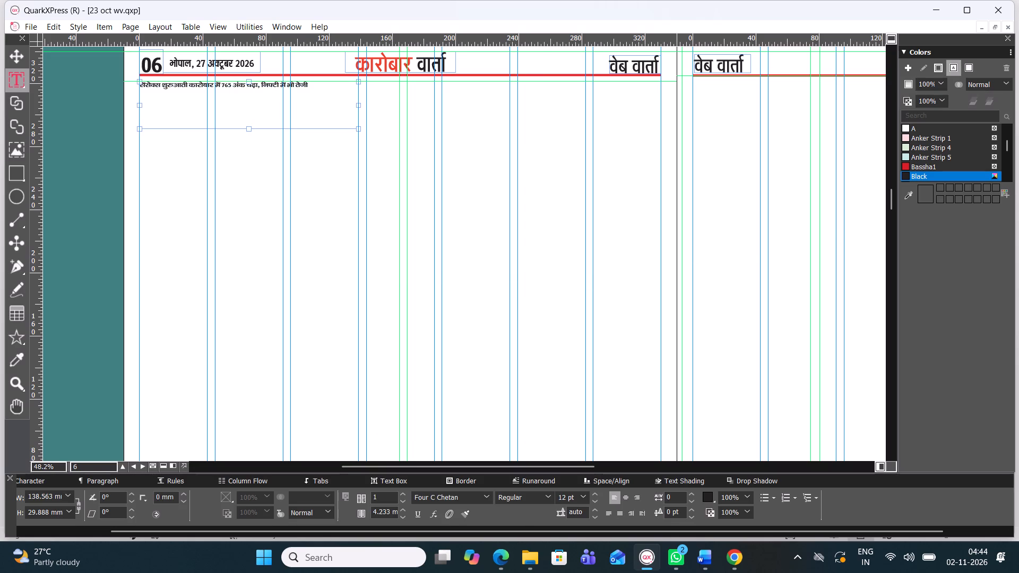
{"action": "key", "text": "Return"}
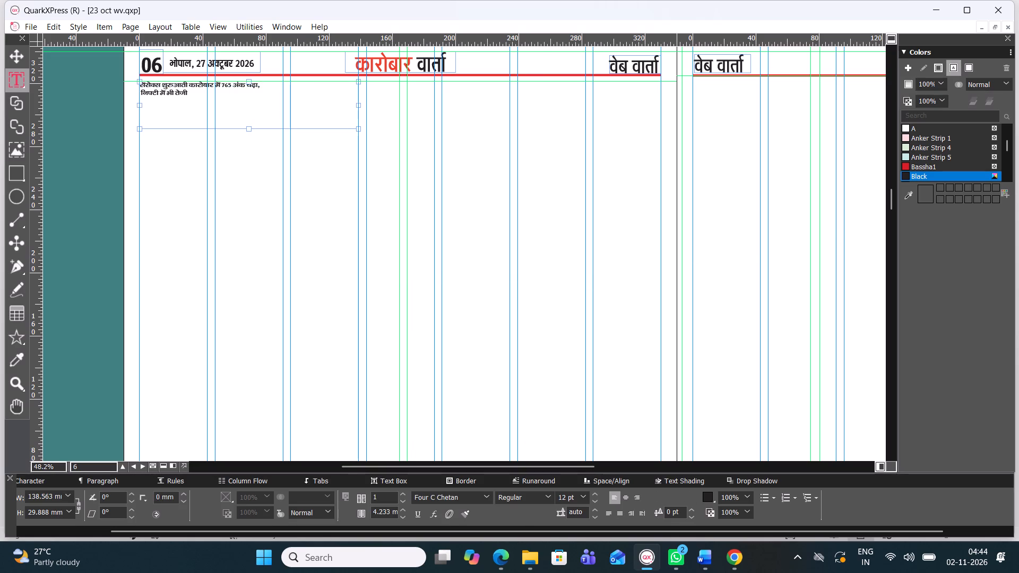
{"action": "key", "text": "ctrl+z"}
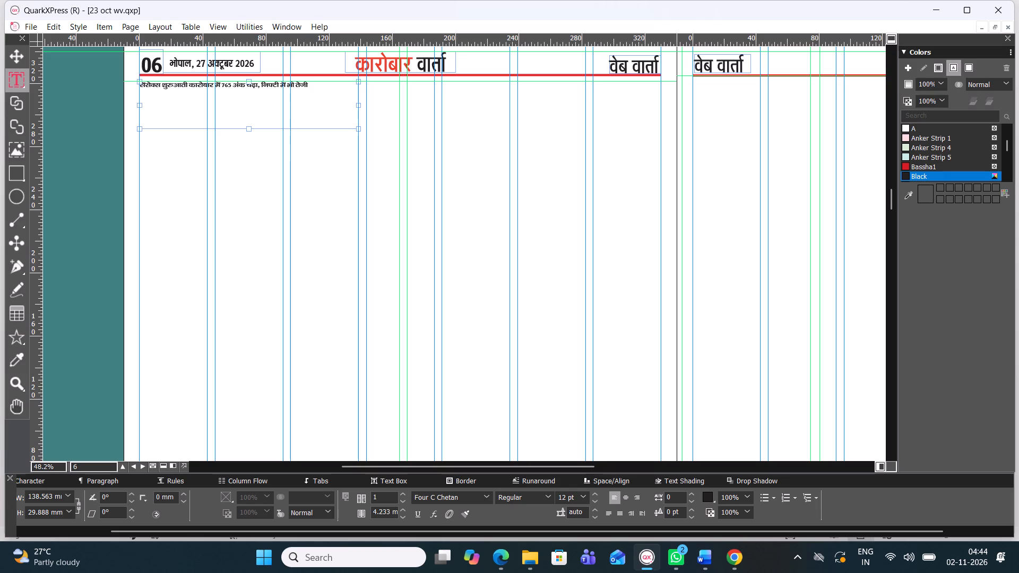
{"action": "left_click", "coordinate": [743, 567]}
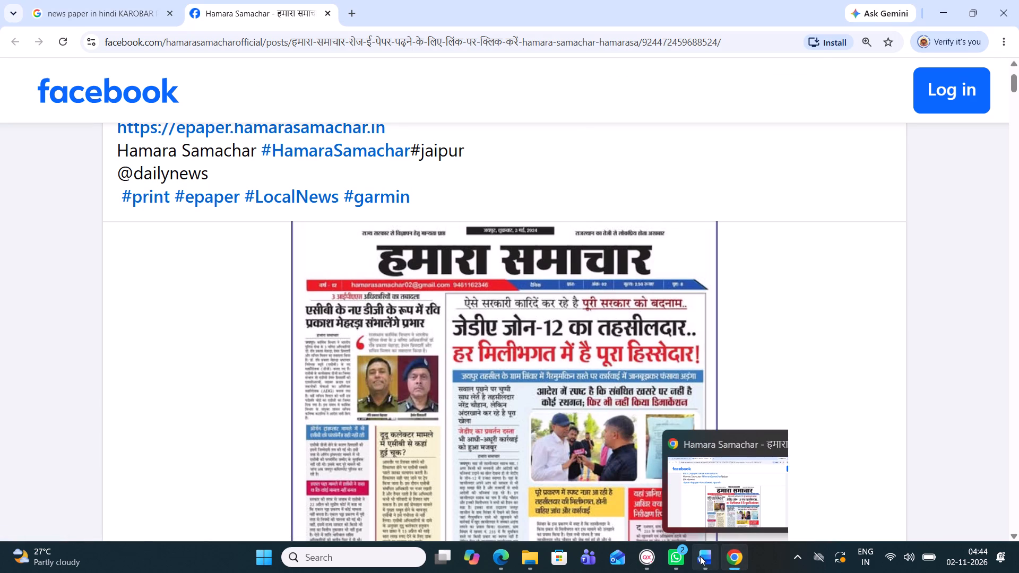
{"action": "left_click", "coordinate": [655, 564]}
Enlarge the whole Sensex headline on page 06 to 29 pt and centre it in its text box.
{"action": "key", "text": "ctrl+a"}
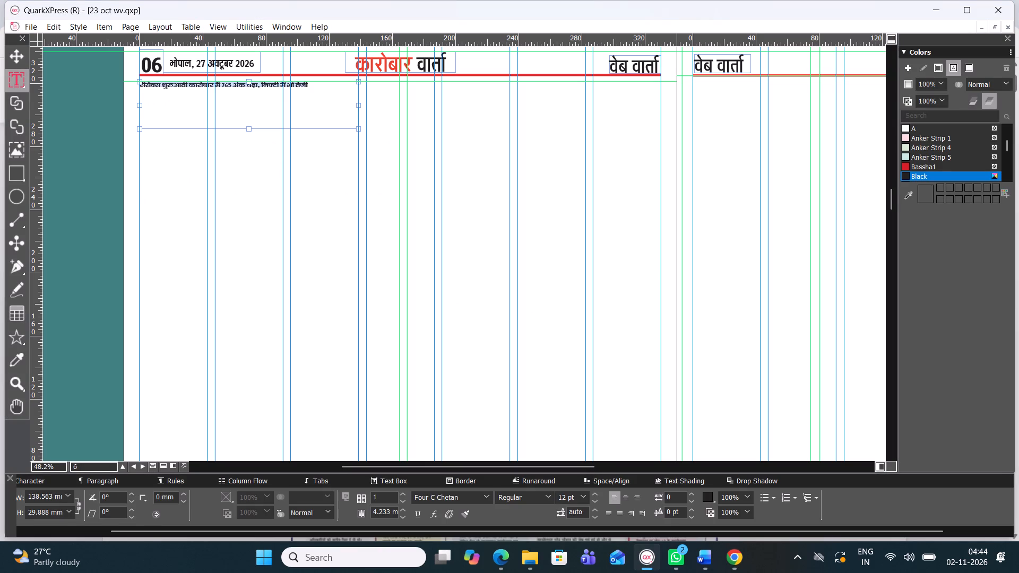
{"action": "key", "text": "ctrl+alt+shift+period"}
{"action": "key", "text": "ctrl+alt+shift+period"}
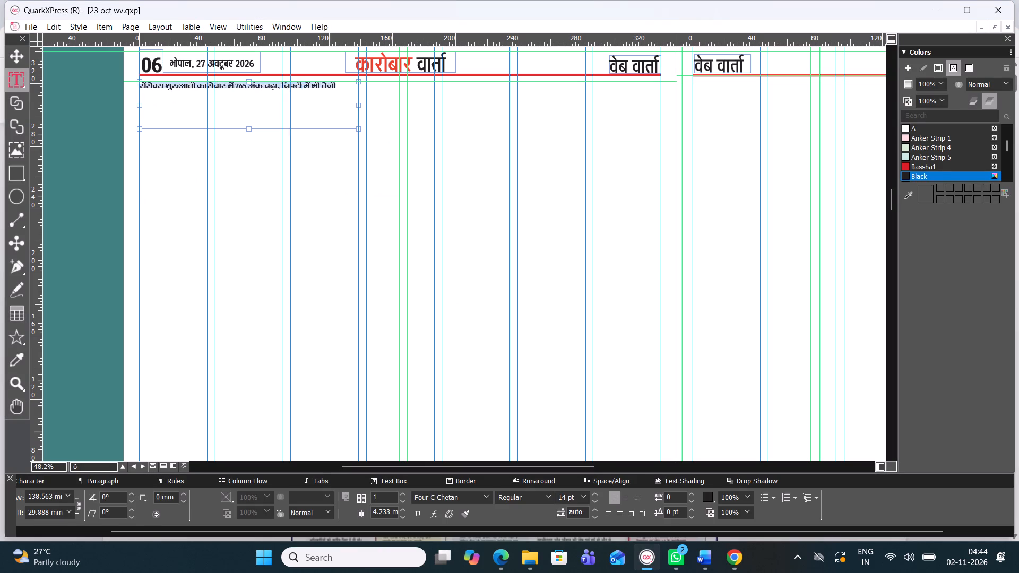
{"action": "key", "text": "ctrl+alt+shift+period"}
{"action": "key", "text": "ctrl+alt+shift+period"}
{"action": "key", "text": "ctrl+alt+shift+period"}
{"action": "key", "text": "ctrl+alt+shift+period"}
{"action": "key", "text": "ctrl+alt+shift+period"}
{"action": "key", "text": "ctrl+alt+shift+period"}
{"action": "key", "text": "ctrl+alt+shift+period"}
{"action": "key", "text": "ctrl+alt+shift+period"}
{"action": "key", "text": "ctrl+alt+shift+period"}
{"action": "key", "text": "ctrl+alt+shift+period"}
{"action": "key", "text": "ctrl+alt+shift+period"}
{"action": "key", "text": "ctrl+alt+shift+period"}
{"action": "key", "text": "ctrl+alt+shift+period"}
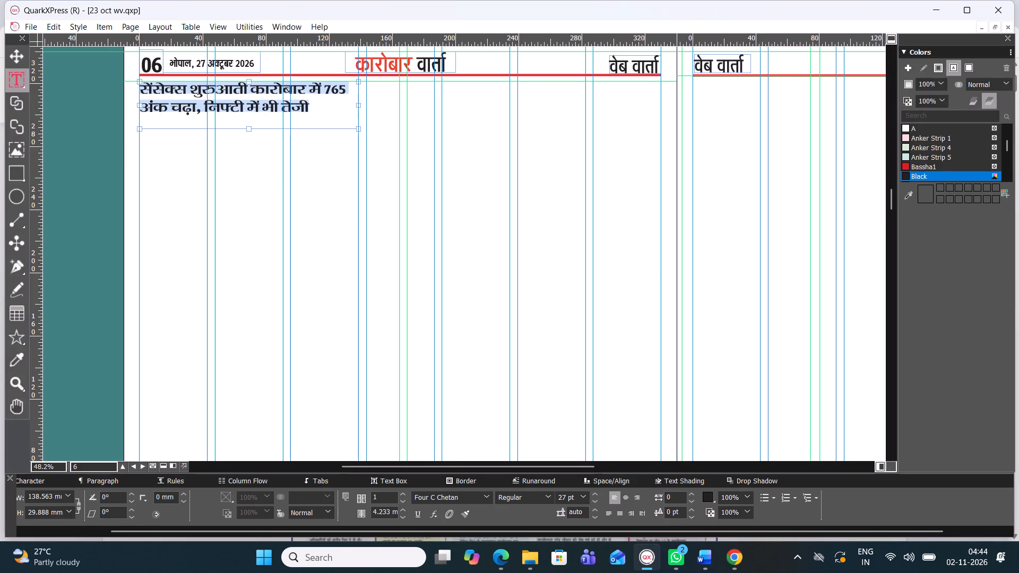
{"action": "key", "text": "ctrl+alt+shift+period"}
{"action": "key", "text": "ctrl+alt+shift+period"}
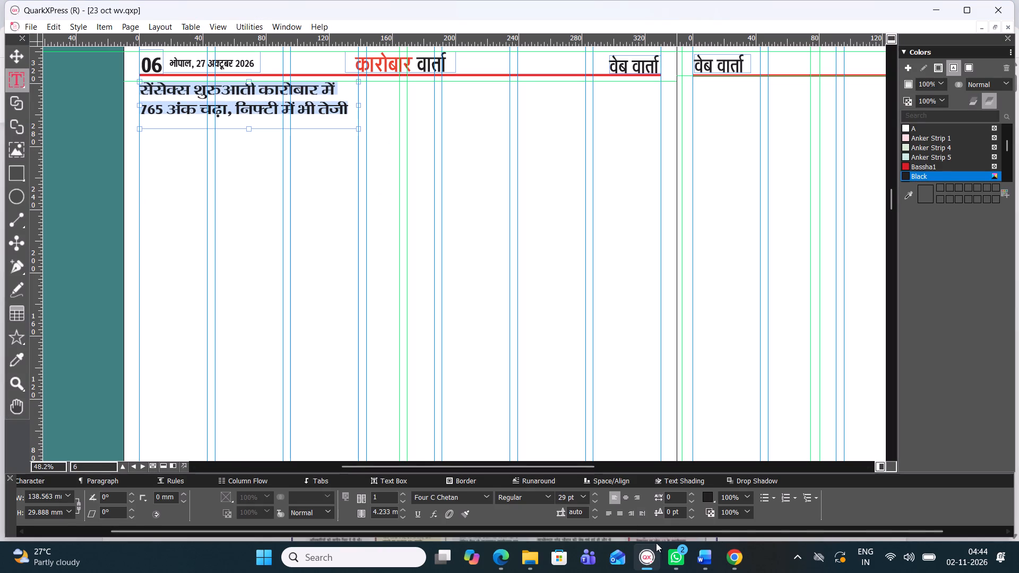
{"action": "left_click", "coordinate": [626, 496]}
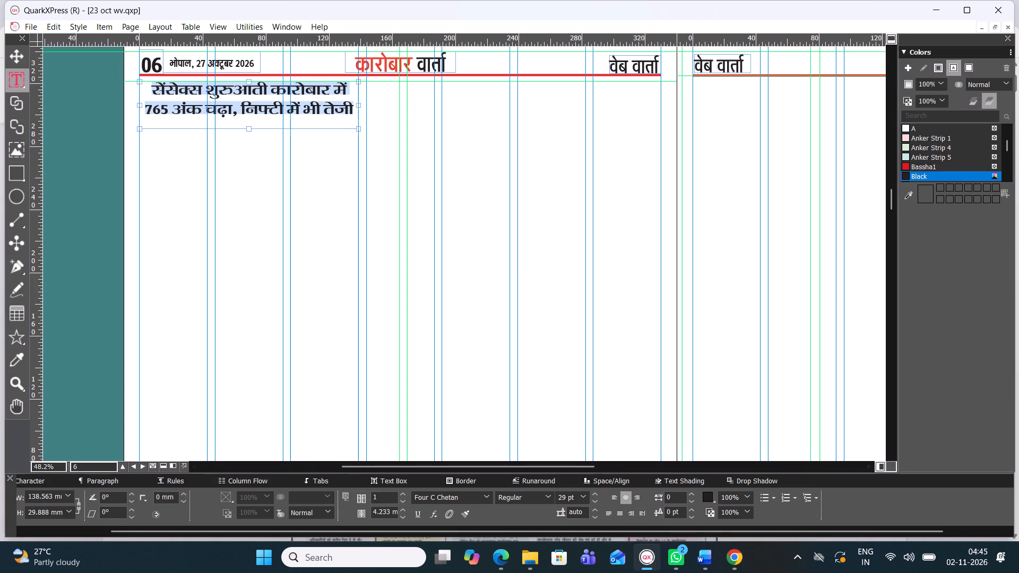
Increase the Sensex headline's tracking so its second line fills the width of the text box.
{"action": "triple_click", "coordinate": [691, 494]}
{"action": "left_click", "coordinate": [691, 494]}
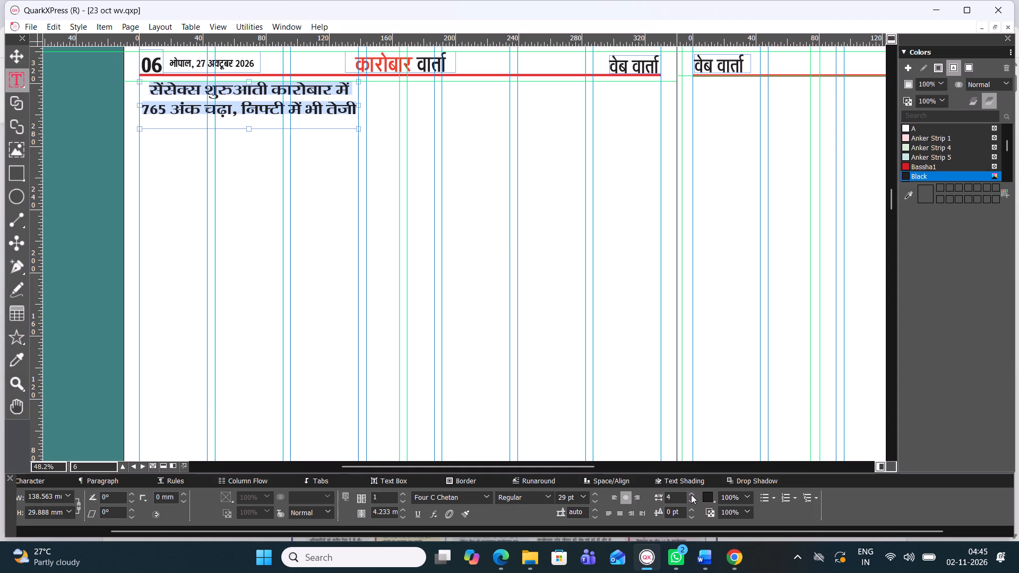
{"action": "left_click", "coordinate": [691, 494]}
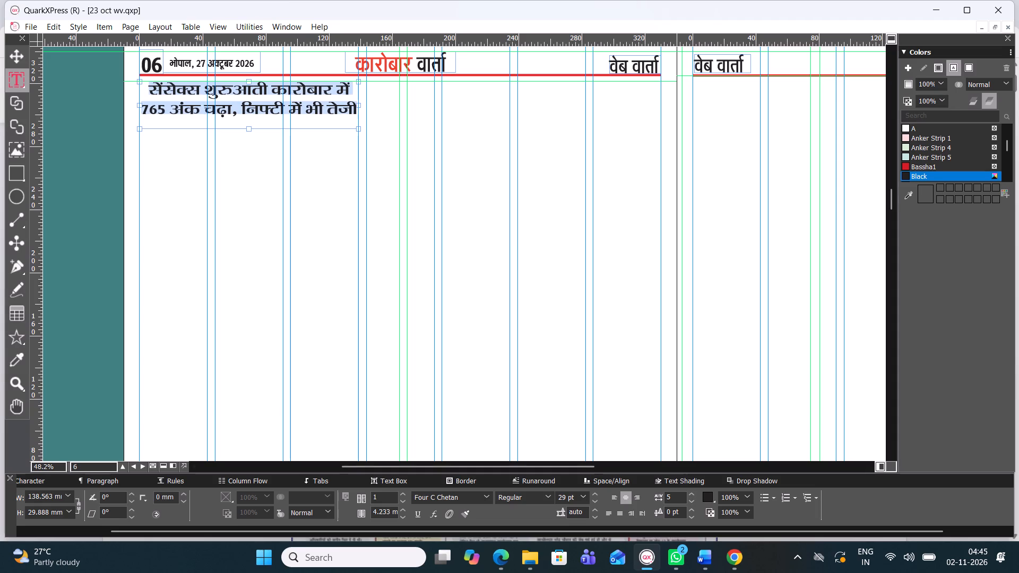
Set the baseline shift of page 06's two-line Sensex headline to -7 pt.
{"action": "left_click", "coordinate": [691, 517]}
{"action": "triple_click", "coordinate": [691, 517]}
{"action": "triple_click", "coordinate": [691, 517]}
{"action": "triple_click", "coordinate": [691, 517]}
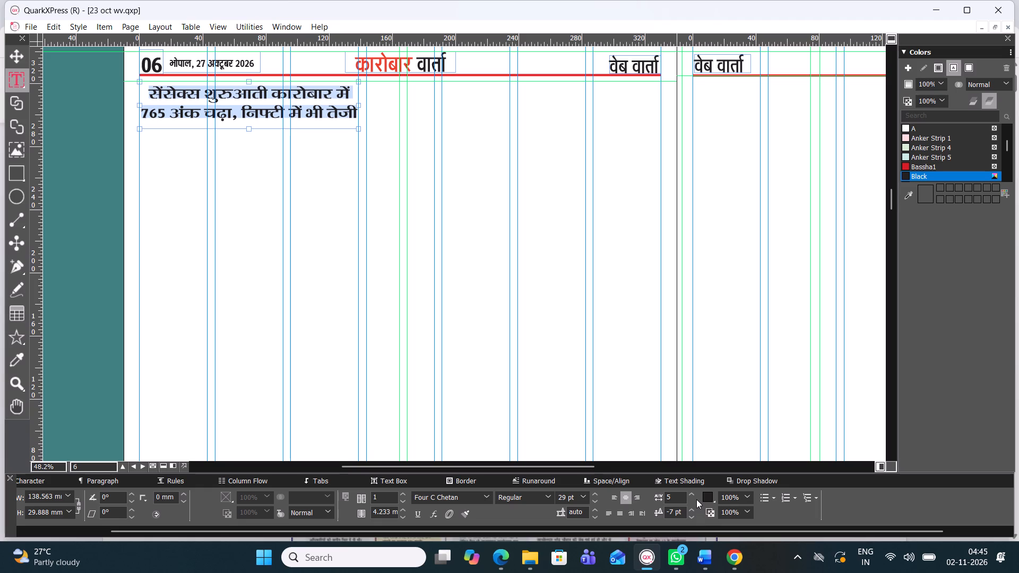
{"action": "left_click", "coordinate": [455, 244]}
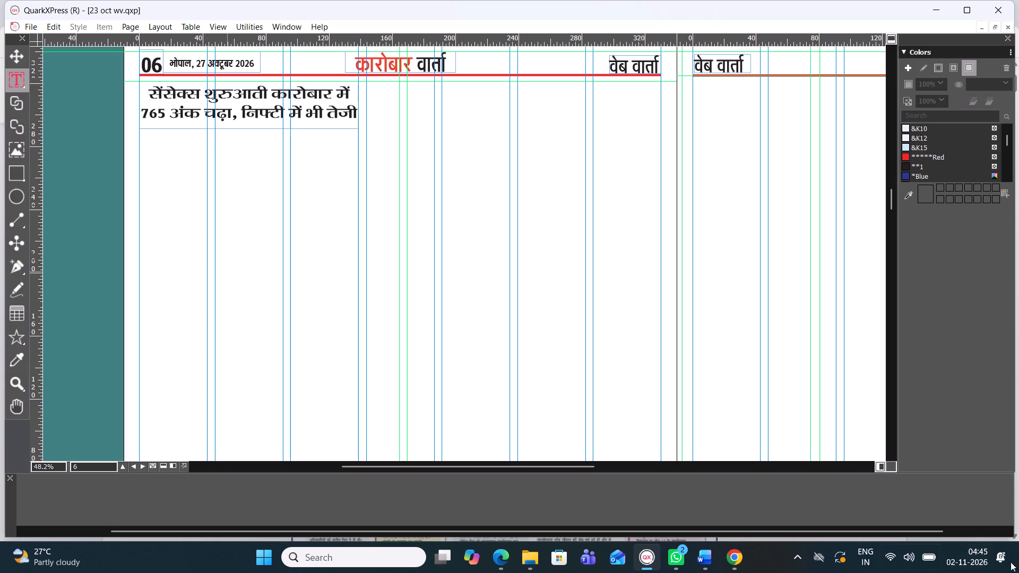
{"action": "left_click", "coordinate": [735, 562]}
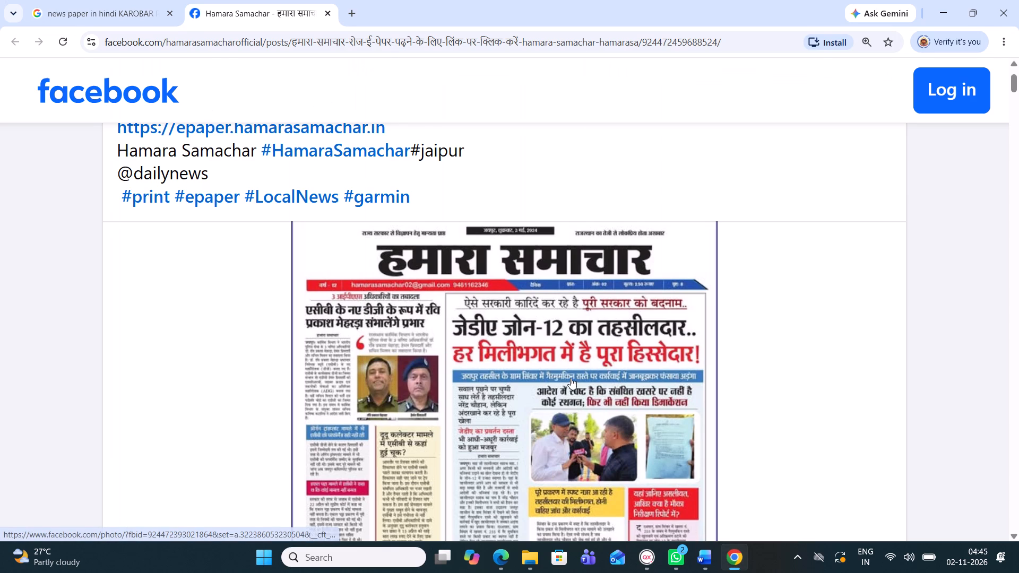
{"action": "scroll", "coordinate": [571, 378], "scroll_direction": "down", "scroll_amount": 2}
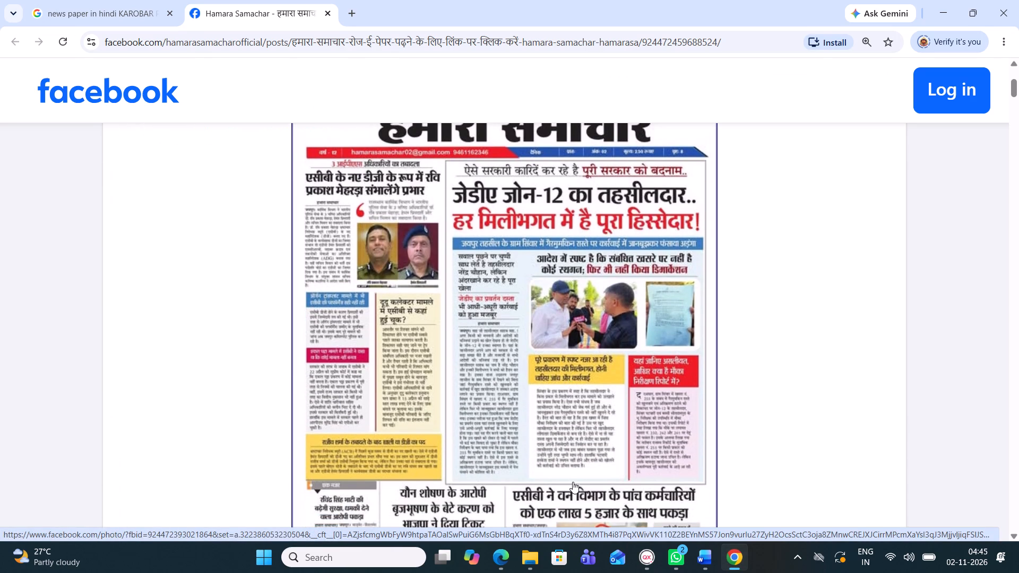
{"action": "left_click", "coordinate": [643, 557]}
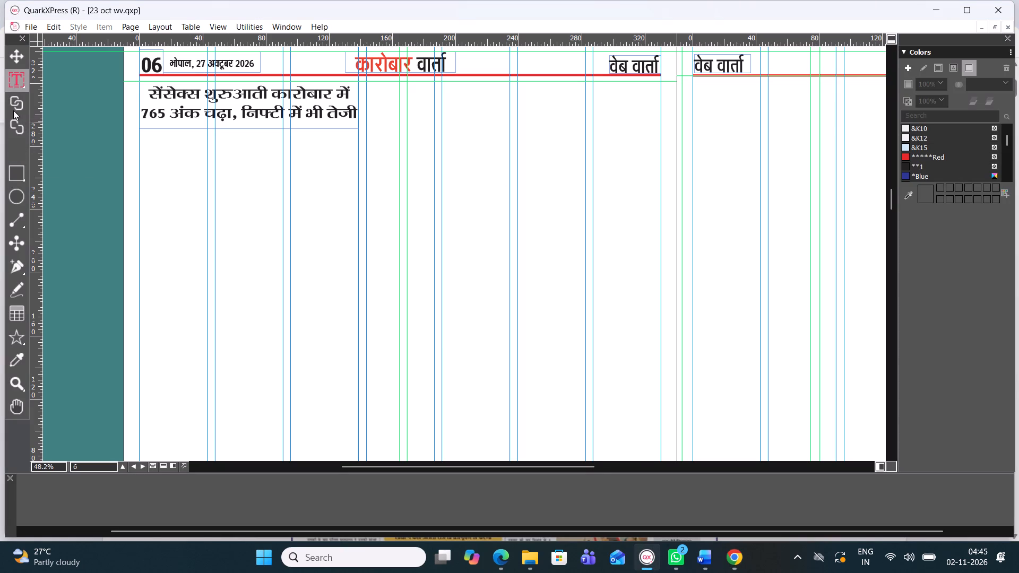
Draw a text box about 138.6 mm wide and 179.7 mm high directly below the Sensex headline, matching its width.
{"action": "left_click", "coordinate": [17, 74]}
{"action": "left_click_drag", "start_coordinate": [139, 130], "coordinate": [364, 407]}
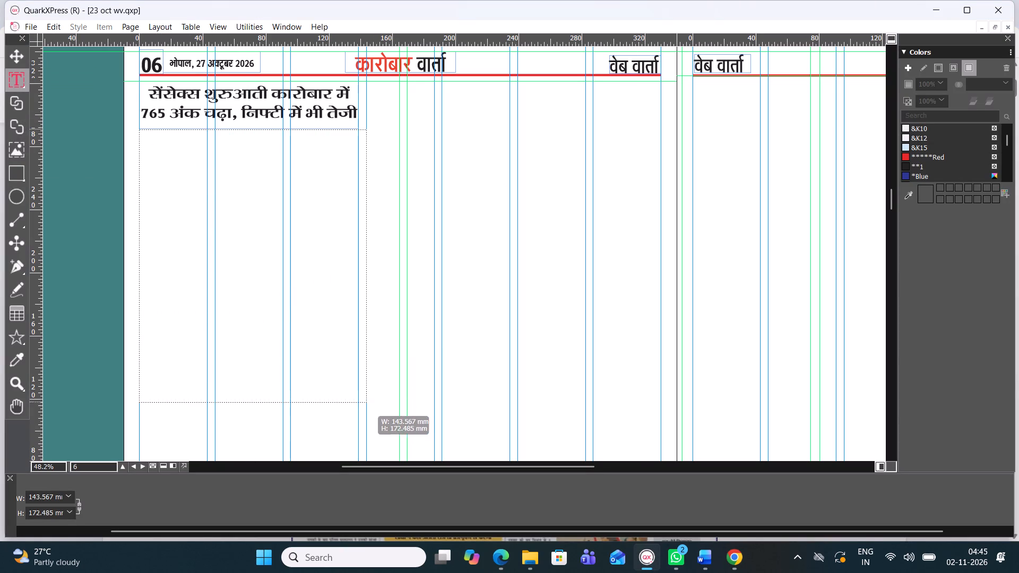
{"action": "left_click_drag", "start_coordinate": [364, 407], "coordinate": [359, 414]}
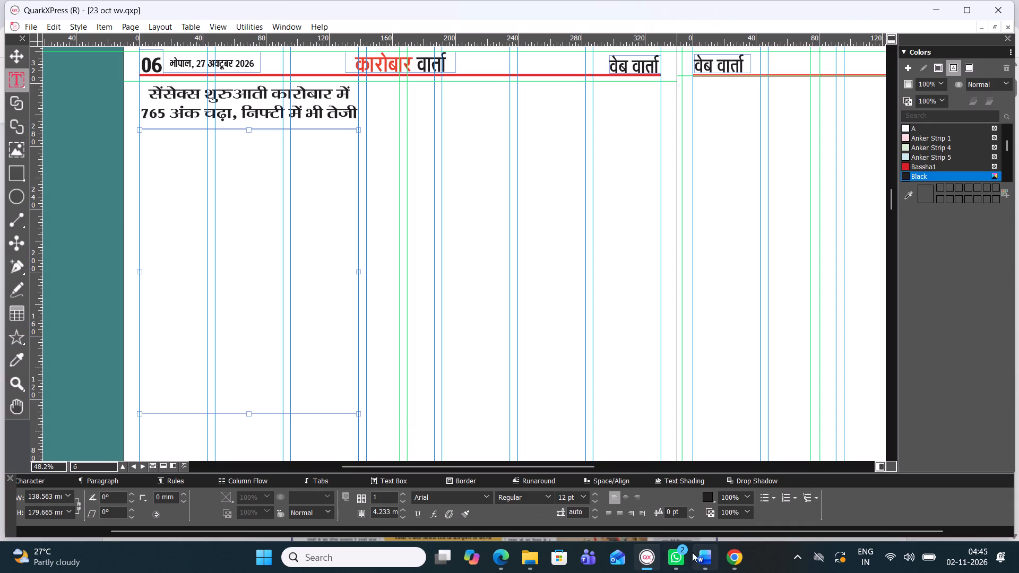
Switch to Word and go to the Sensex story's body text in the 02 Nov Business-01 document.
{"action": "left_click", "coordinate": [698, 567]}
{"action": "scroll", "coordinate": [408, 361], "scroll_direction": "down", "scroll_amount": 2}
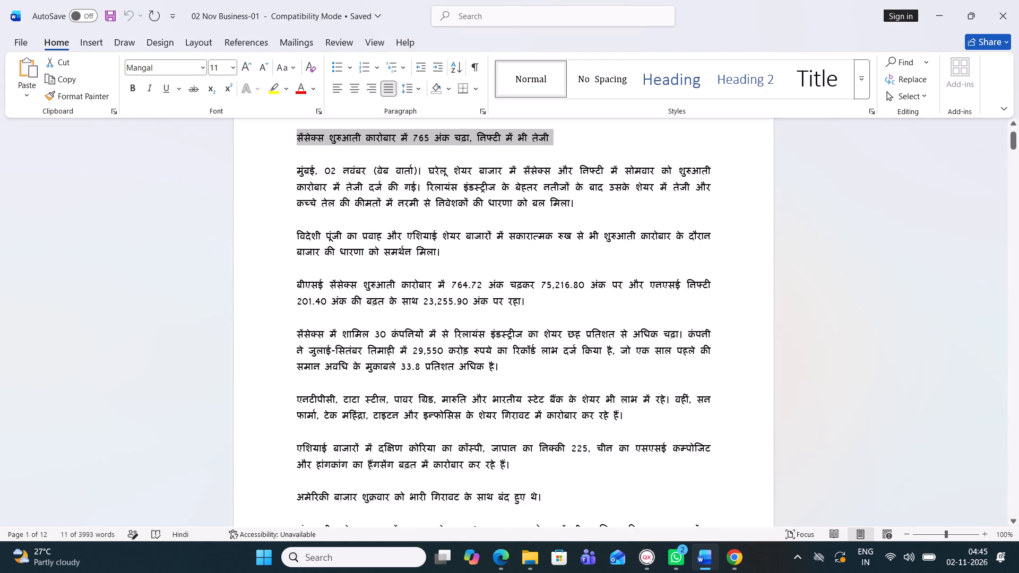
In Word, copy the full Sensex story text, from the मुंबई dateline through the closing 23,053.10 sentence.
{"action": "left_click_drag", "start_coordinate": [293, 168], "coordinate": [798, 542]}
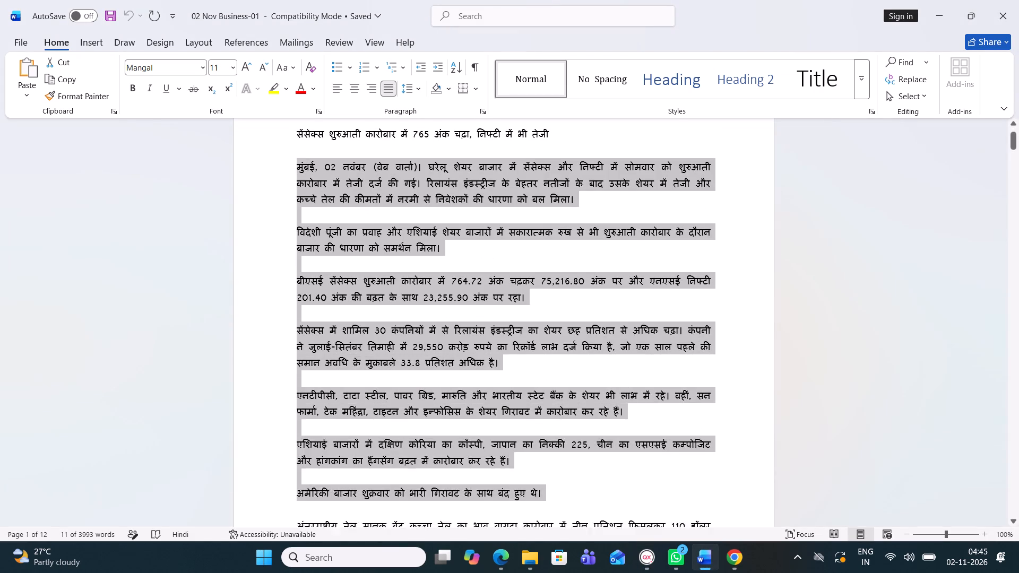
{"action": "left_click_drag", "start_coordinate": [798, 542], "coordinate": [772, 561]}
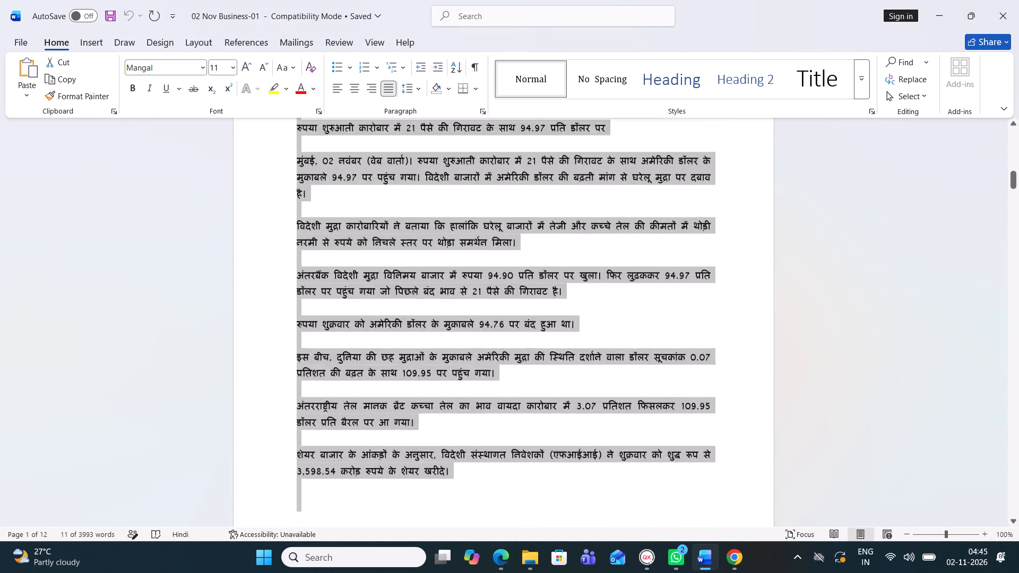
{"action": "left_click_drag", "start_coordinate": [772, 561], "coordinate": [573, 195]}
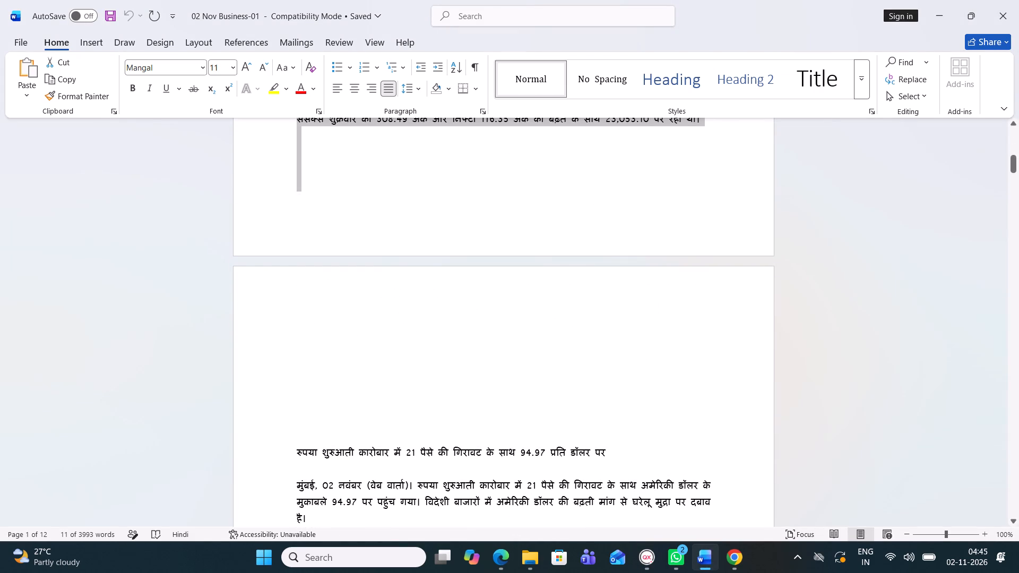
{"action": "left_click_drag", "start_coordinate": [573, 195], "coordinate": [695, 175]}
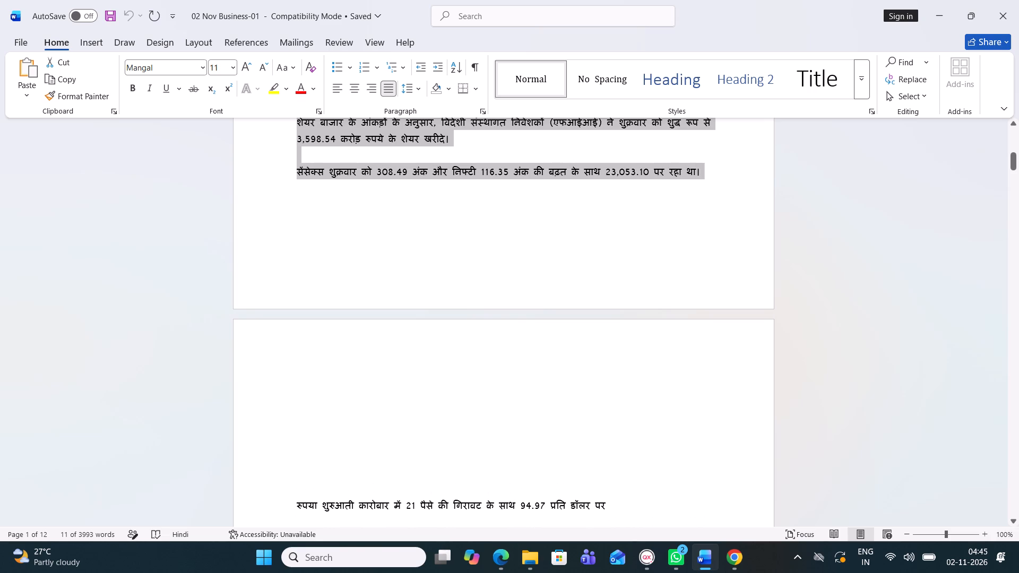
{"action": "left_click_drag", "start_coordinate": [695, 175], "coordinate": [688, 180]}
{"action": "left_click_drag", "start_coordinate": [688, 180], "coordinate": [689, 180]}
{"action": "key", "text": "ctrl+c"}
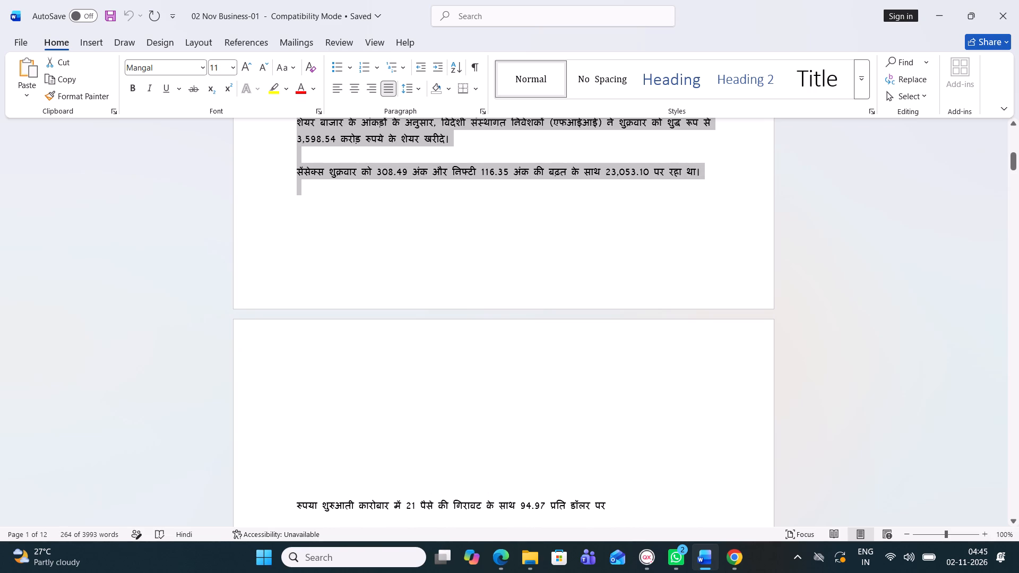
{"action": "scroll", "coordinate": [427, 484], "scroll_direction": "down", "scroll_amount": 3}
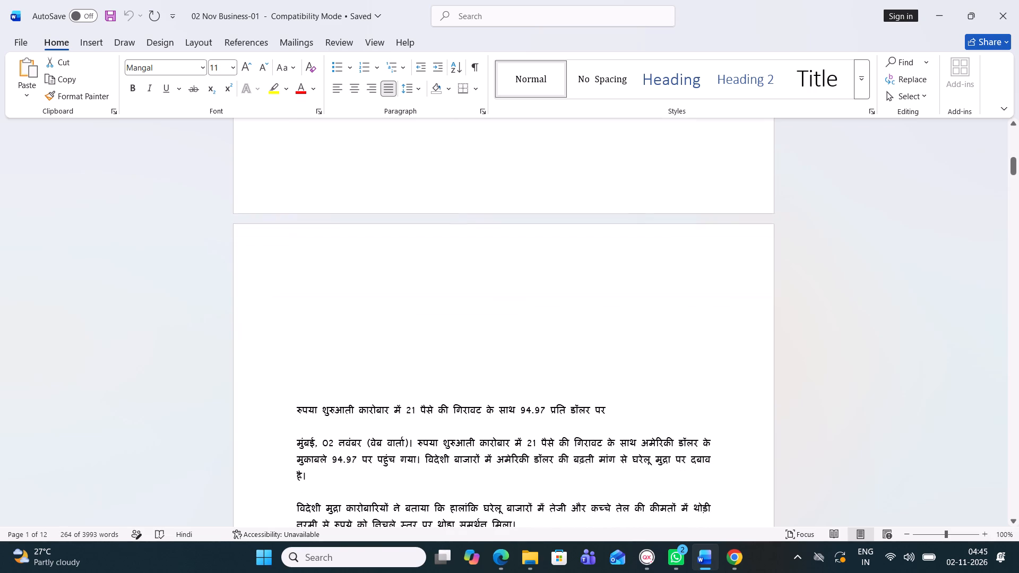
{"action": "scroll", "coordinate": [426, 487], "scroll_direction": "down", "scroll_amount": 1}
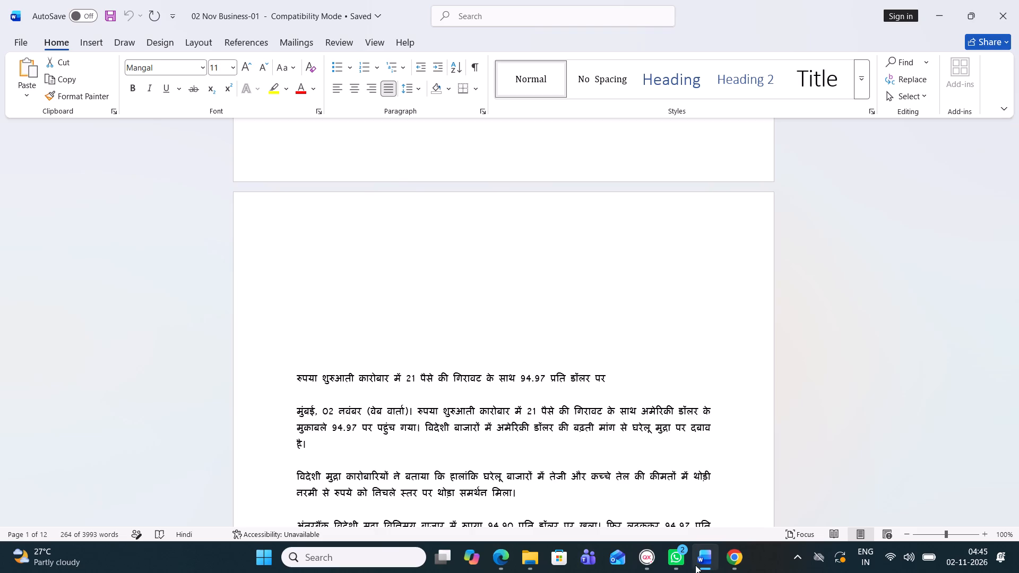
Back in QuarkXPress, set the empty body box below the Sensex headline to 11.5 pt text with 11.7 pt leading.
{"action": "left_click", "coordinate": [647, 562]}
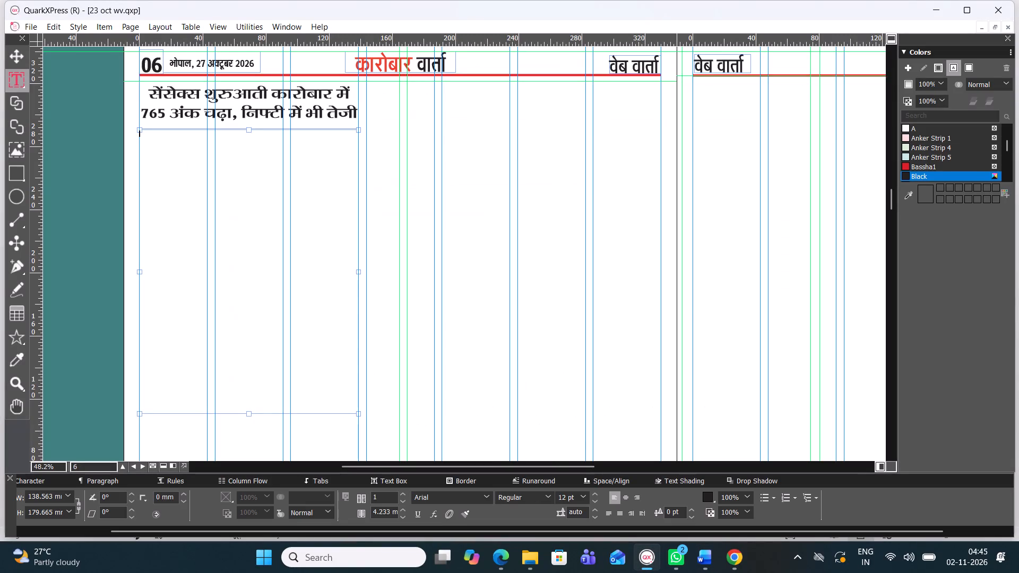
{"action": "left_click", "coordinate": [575, 500]}
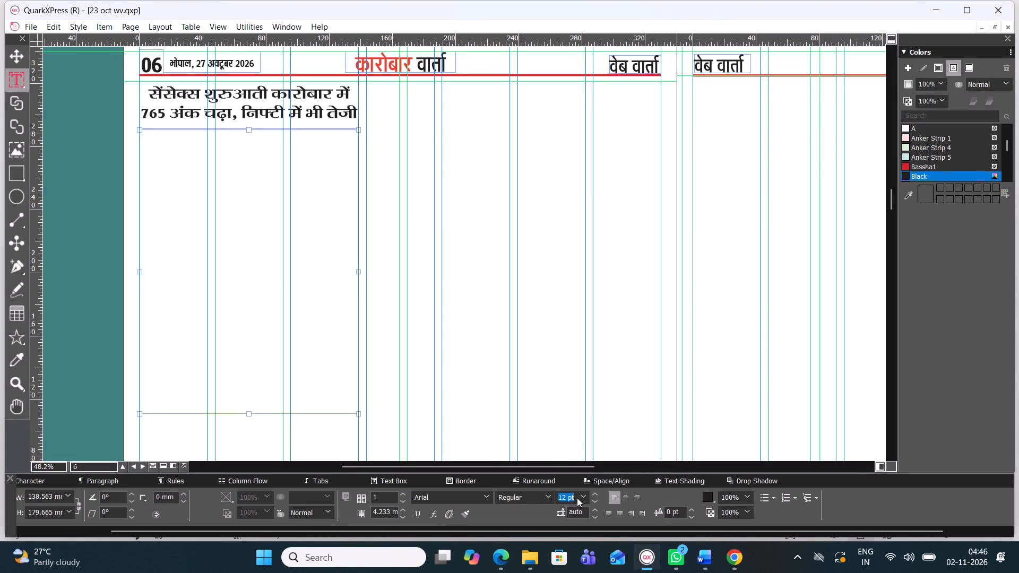
{"action": "key", "text": "1"}
{"action": "key", "text": "1"}
{"action": "key", "text": "comma"}
{"action": "key", "text": "BackSpace"}
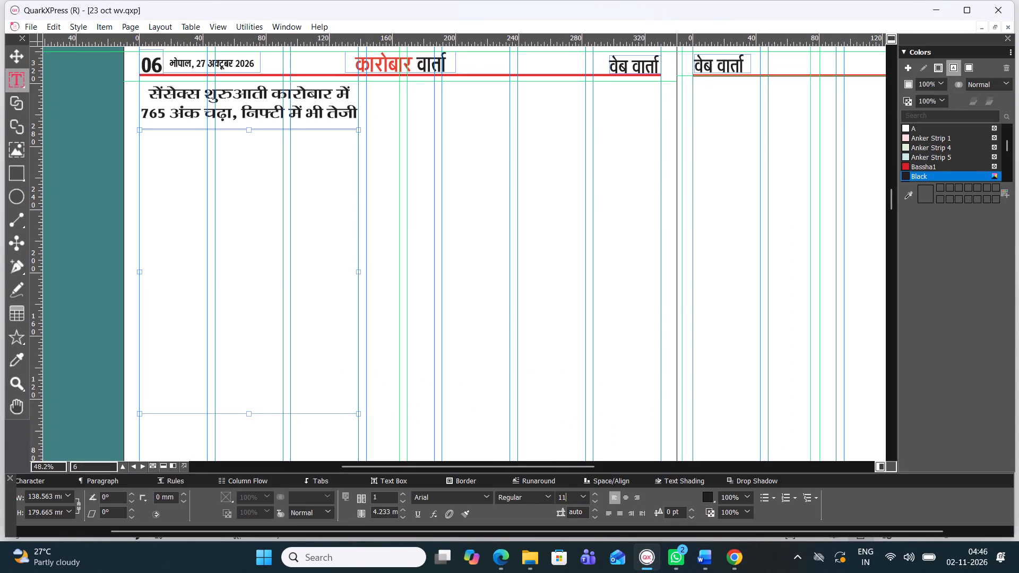
{"action": "type", "text": ".5"}
{"action": "key", "text": "Return"}
{"action": "key", "text": "Return"}
{"action": "left_click_drag", "start_coordinate": [584, 516], "coordinate": [563, 517]}
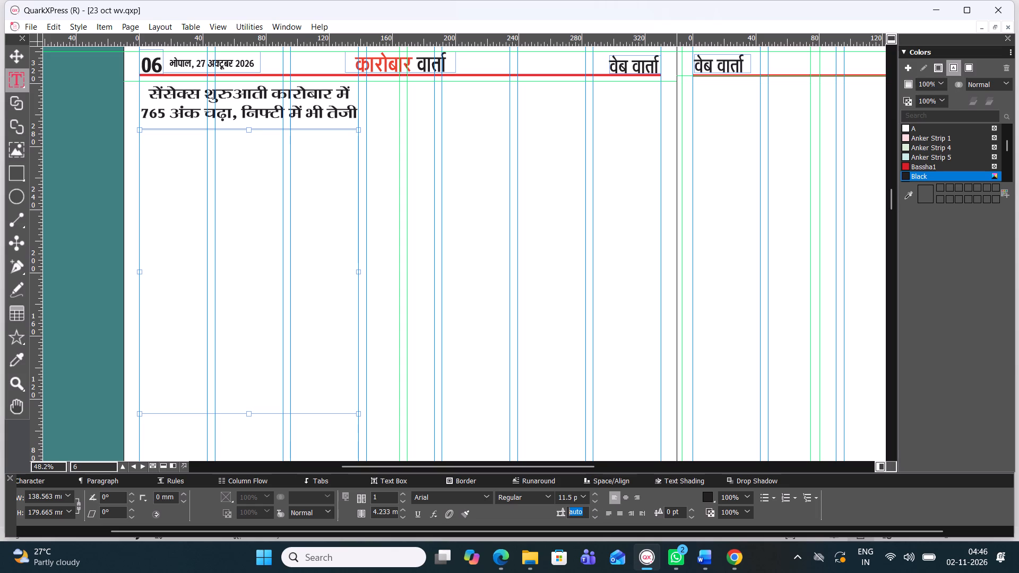
{"action": "left_click_drag", "start_coordinate": [563, 517], "coordinate": [562, 517]}
{"action": "type", "text": "11.7"}
{"action": "key", "text": "Return"}
{"action": "key", "text": "Return"}
Set the empty body box's text to justified alignment in the Four C Gandhi font.
{"action": "left_click", "coordinate": [609, 514]}
{"action": "left_click", "coordinate": [490, 500]}
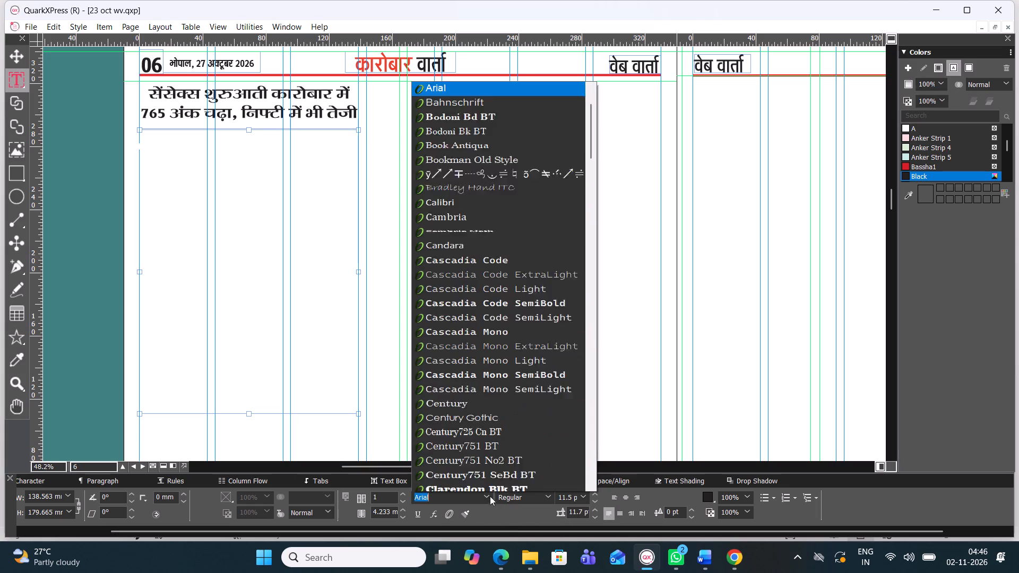
{"action": "scroll", "coordinate": [446, 88], "scroll_direction": "up", "scroll_amount": 1}
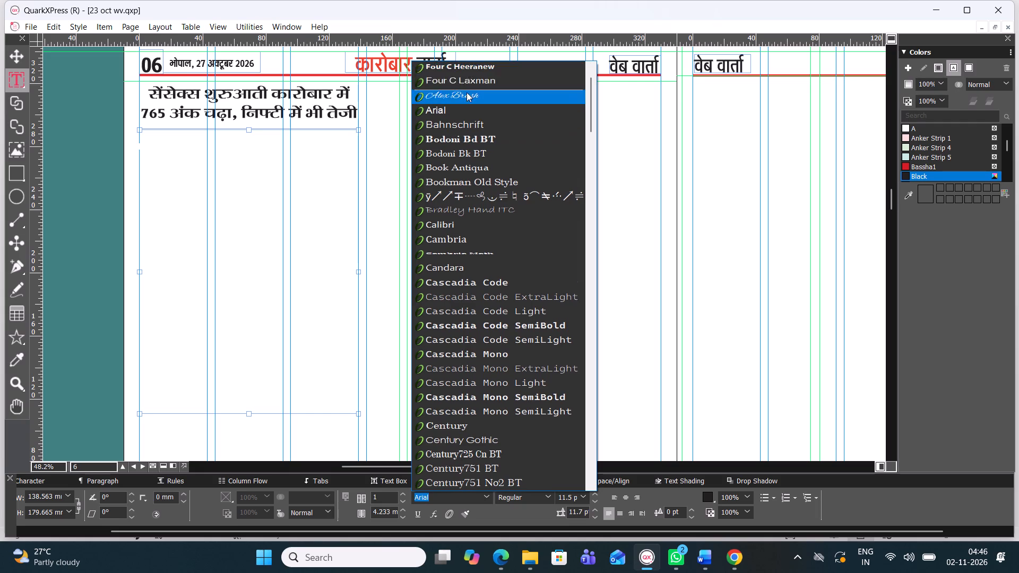
{"action": "scroll", "coordinate": [468, 72], "scroll_direction": "down", "scroll_amount": 2}
{"action": "scroll", "coordinate": [468, 80], "scroll_direction": "up", "scroll_amount": 3}
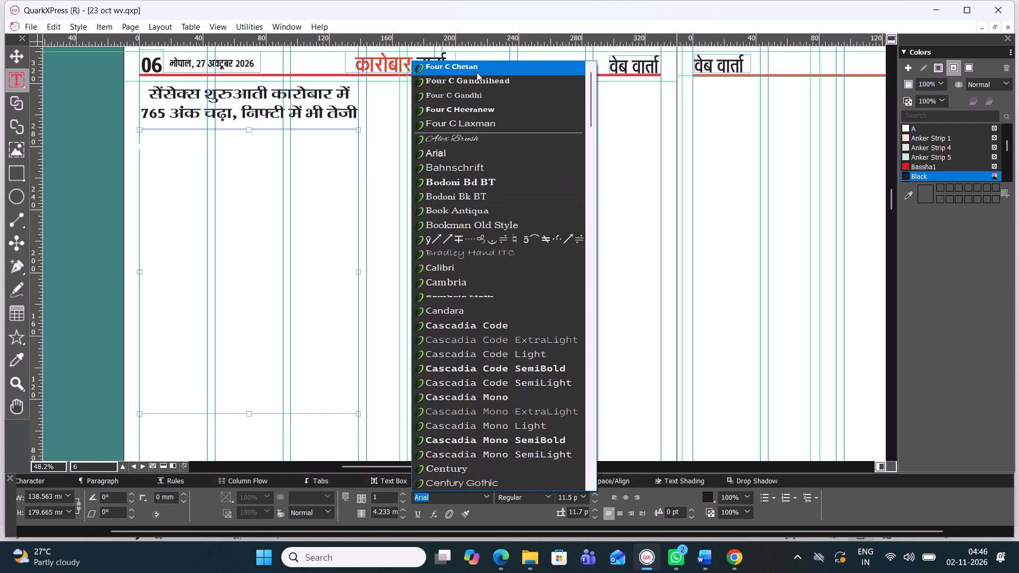
{"action": "left_click", "coordinate": [479, 90]}
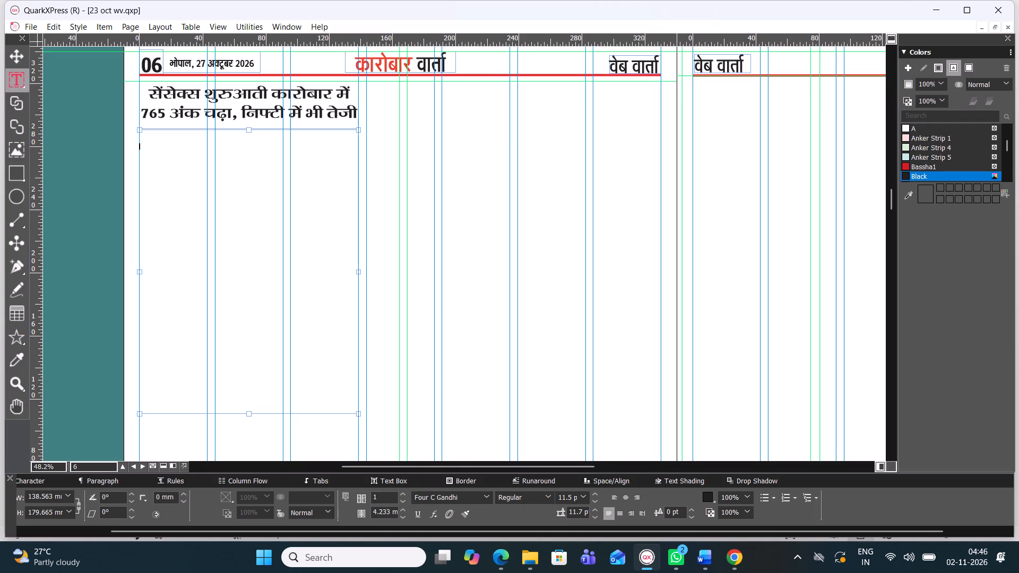
Paste the copied Sensex story into the body box and set the box to two columns.
{"action": "key", "text": "ctrl+v"}
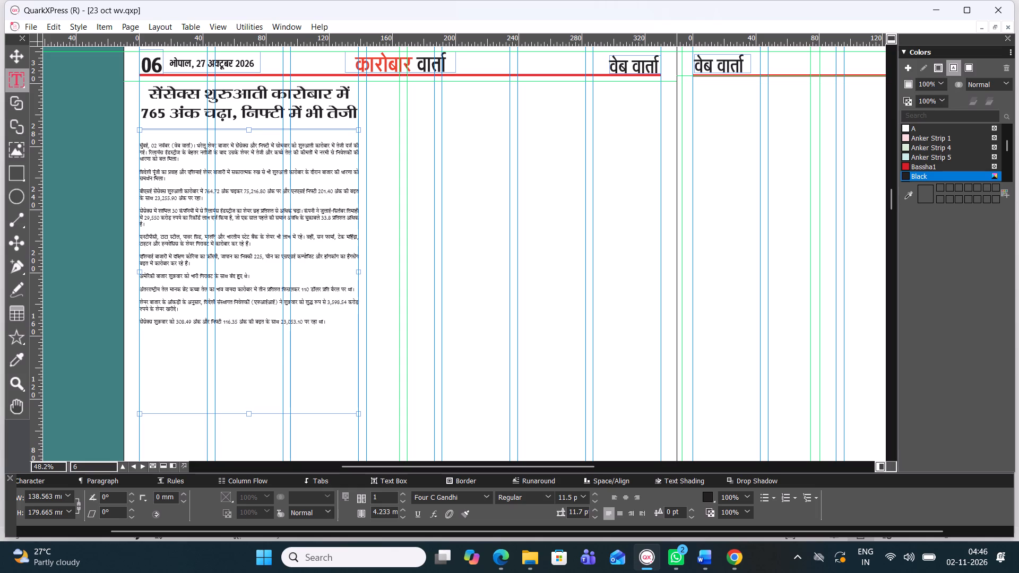
{"action": "key", "text": "ctrl+a"}
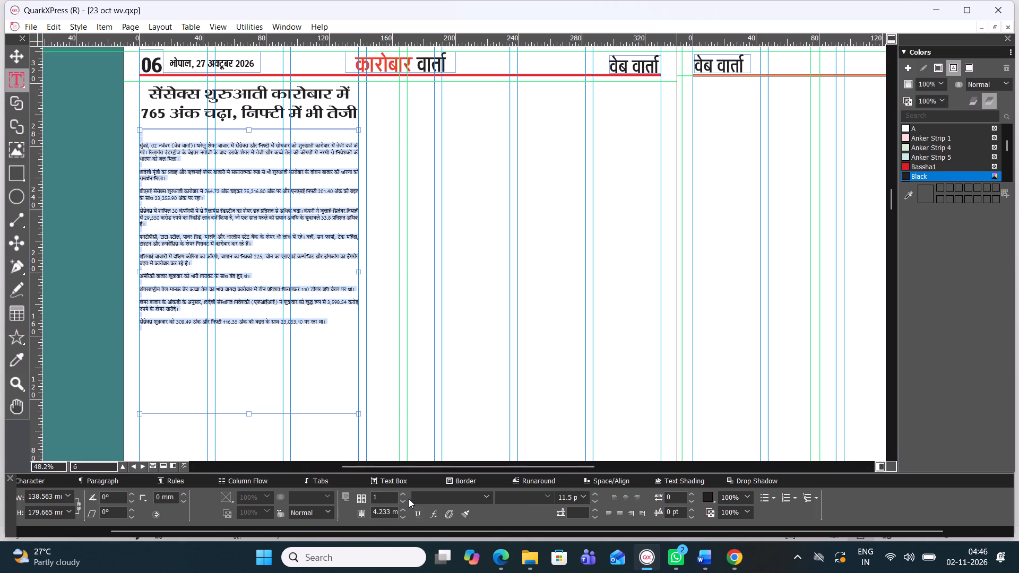
{"action": "left_click", "coordinate": [404, 493]}
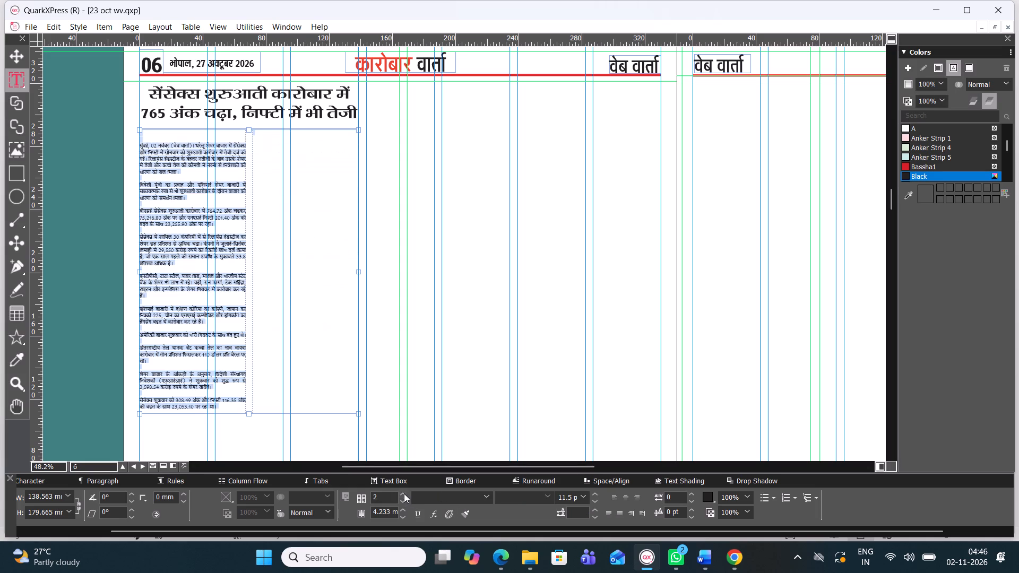
Shorten the two-column Sensex body box from its bottom edge to a height of about 115 mm.
{"action": "left_click_drag", "start_coordinate": [250, 415], "coordinate": [235, 379]}
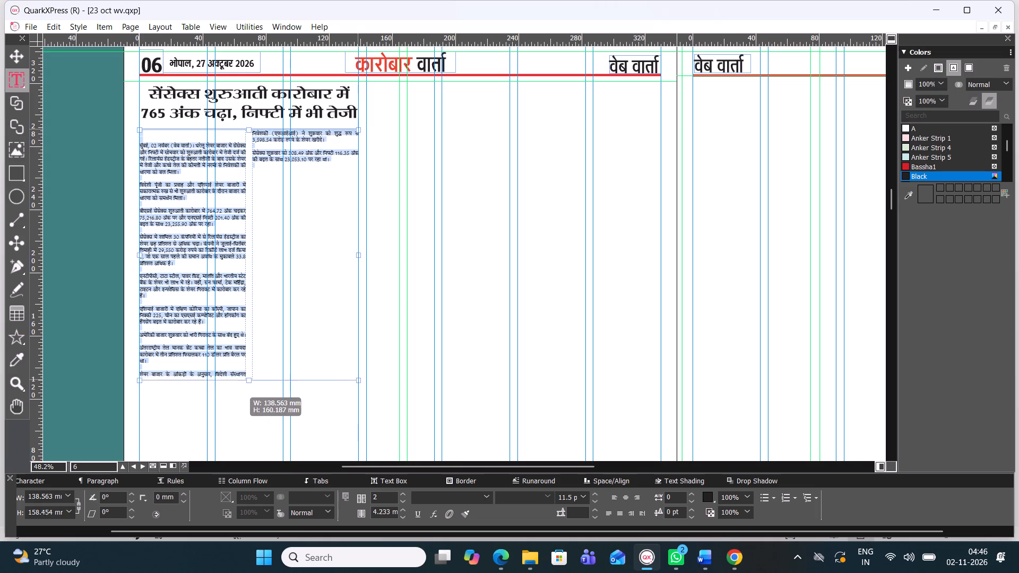
{"action": "left_click_drag", "start_coordinate": [235, 379], "coordinate": [234, 311]}
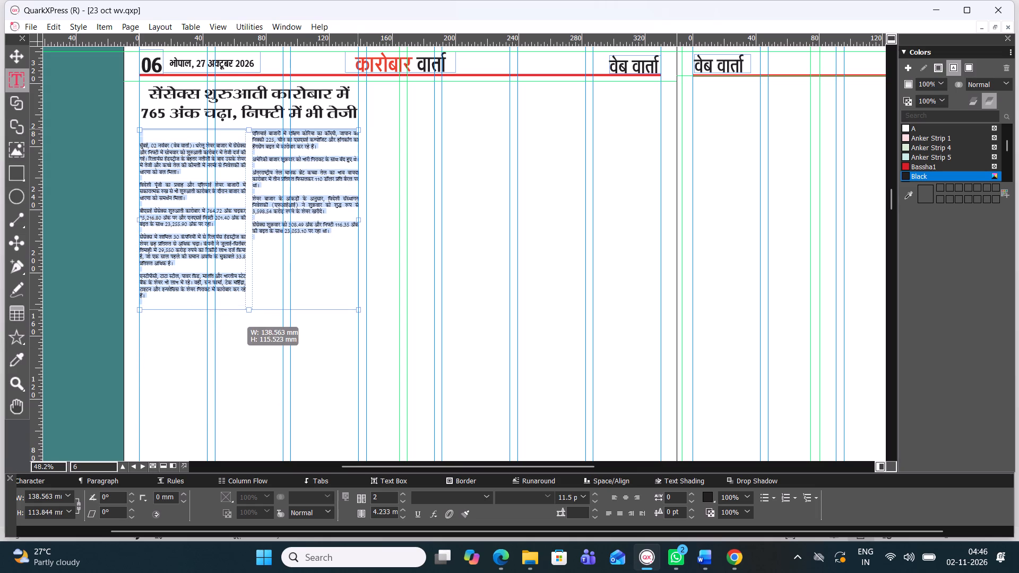
{"action": "left_click_drag", "start_coordinate": [234, 311], "coordinate": [234, 313]}
Delete extra blank space above the मुंबई dateline at the top of the first column.
{"action": "left_click", "coordinate": [163, 135]}
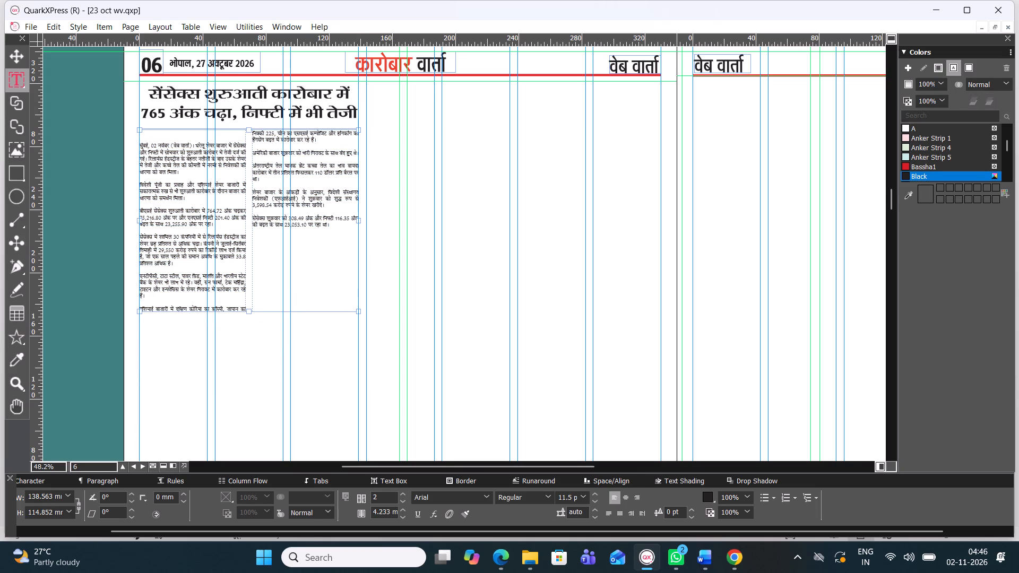
{"action": "key", "text": "BackSpace"}
{"action": "left_click", "coordinate": [149, 138]}
{"action": "key", "text": "BackSpace"}
{"action": "key", "text": "BackSpace"}
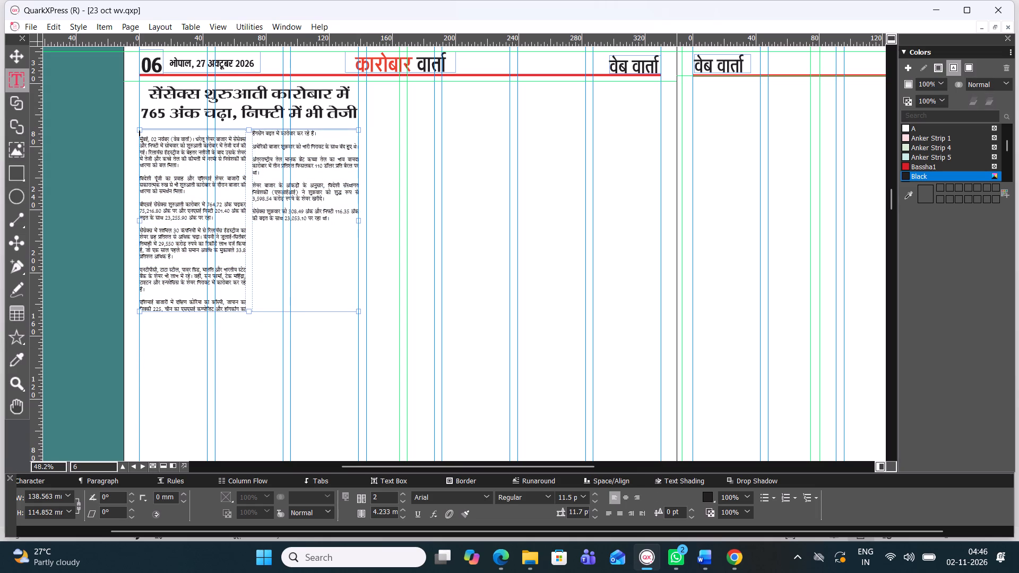
{"action": "key", "text": "BackSpace"}
{"action": "key", "text": "BackSpace"}
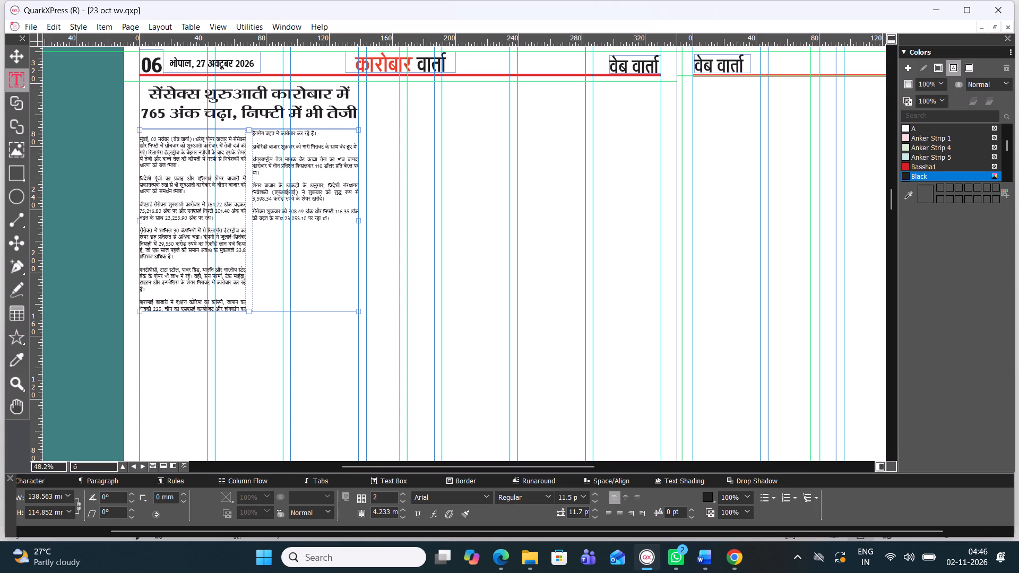
{"action": "left_click", "coordinate": [153, 135]}
{"action": "key", "text": "BackSpace"}
Delete the blank lines separating the story's first four paragraphs, down to the one starting सेंसेक्स में शामिल 30 कंपनियों.
{"action": "left_click", "coordinate": [162, 169]}
{"action": "key", "text": "BackSpace"}
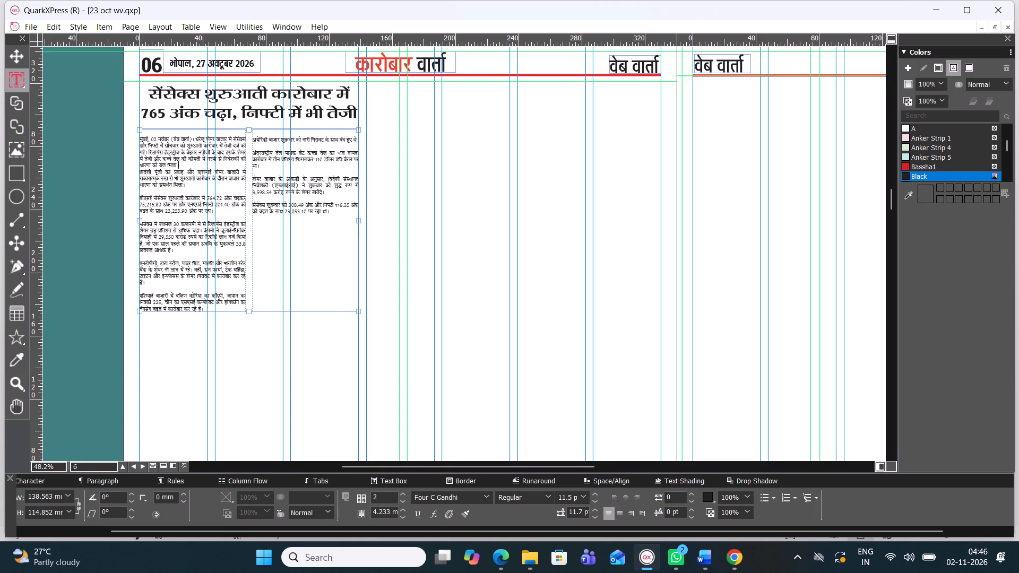
{"action": "left_click", "coordinate": [167, 190]}
{"action": "key", "text": "BackSpace"}
{"action": "left_click", "coordinate": [167, 207]}
{"action": "key", "text": "BackSpace"}
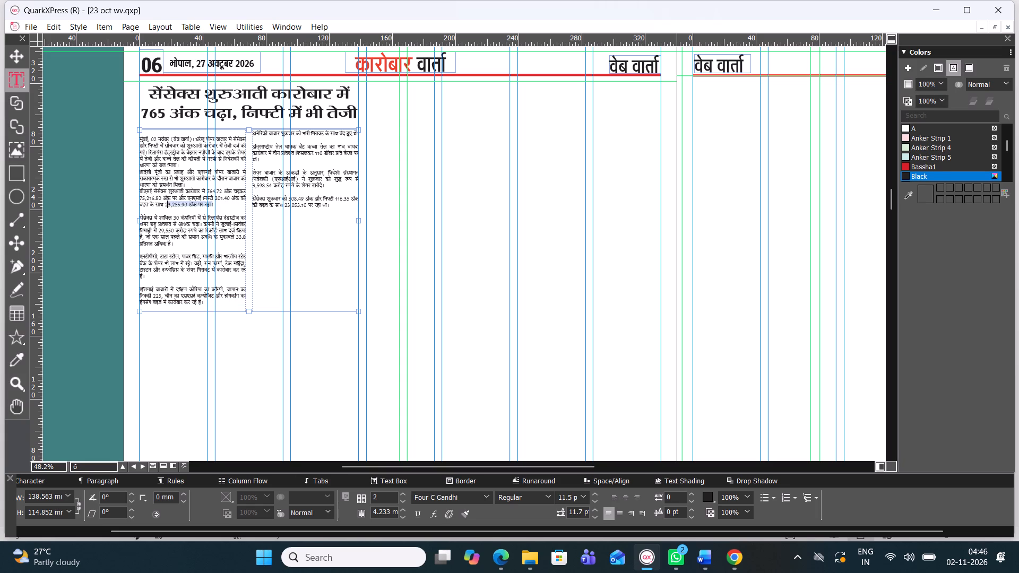
{"action": "key", "text": "ctrl+z"}
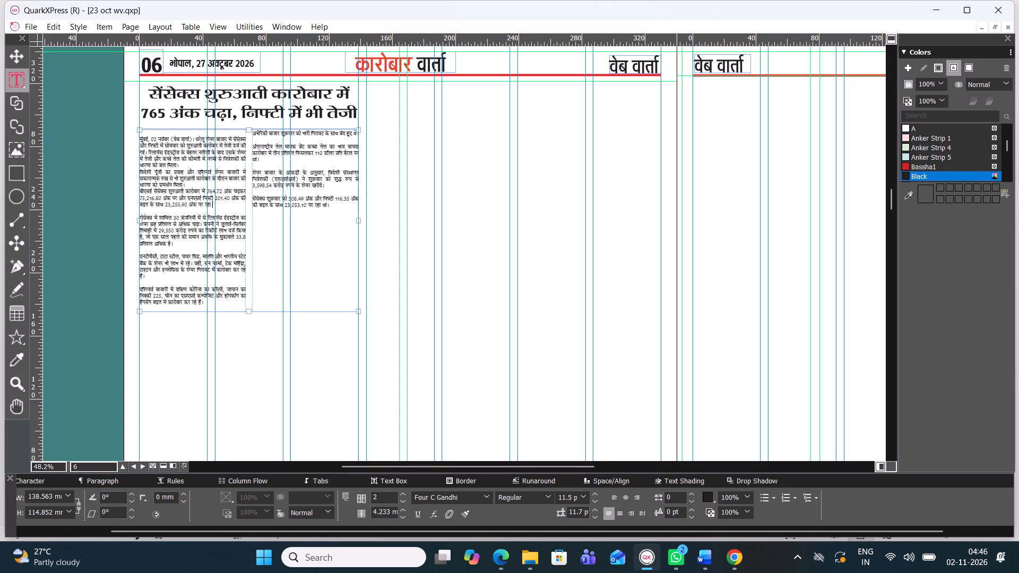
{"action": "left_click", "coordinate": [168, 212]}
{"action": "key", "text": "BackSpace"}
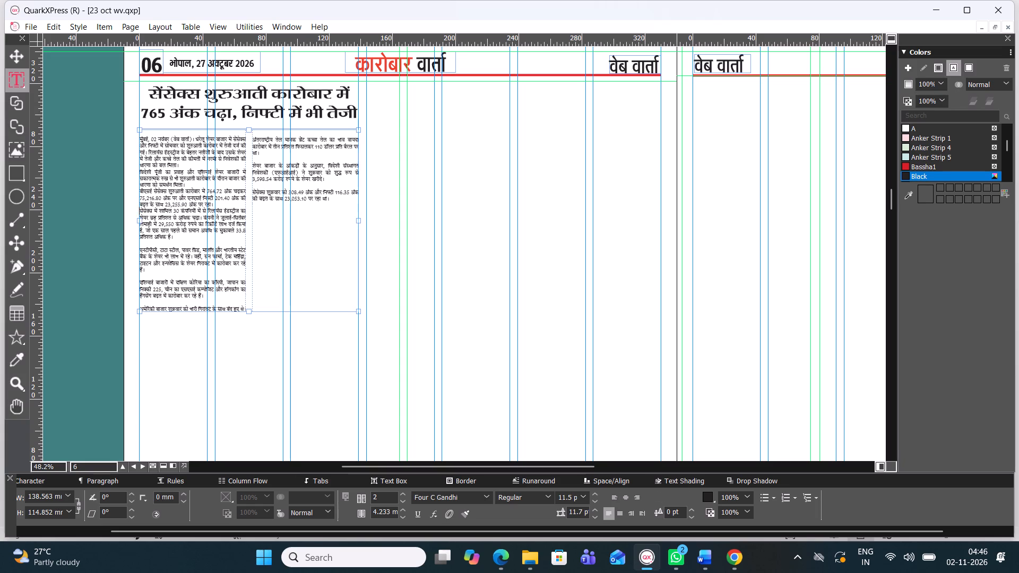
Delete the blank lines between paragraphs from the सेंसेक्स में शामिल 30 कंपनियों paragraph down to the अंतरराष्ट्रीय तेल मानक paragraph.
{"action": "left_click", "coordinate": [160, 242]}
{"action": "key", "text": "BackSpace"}
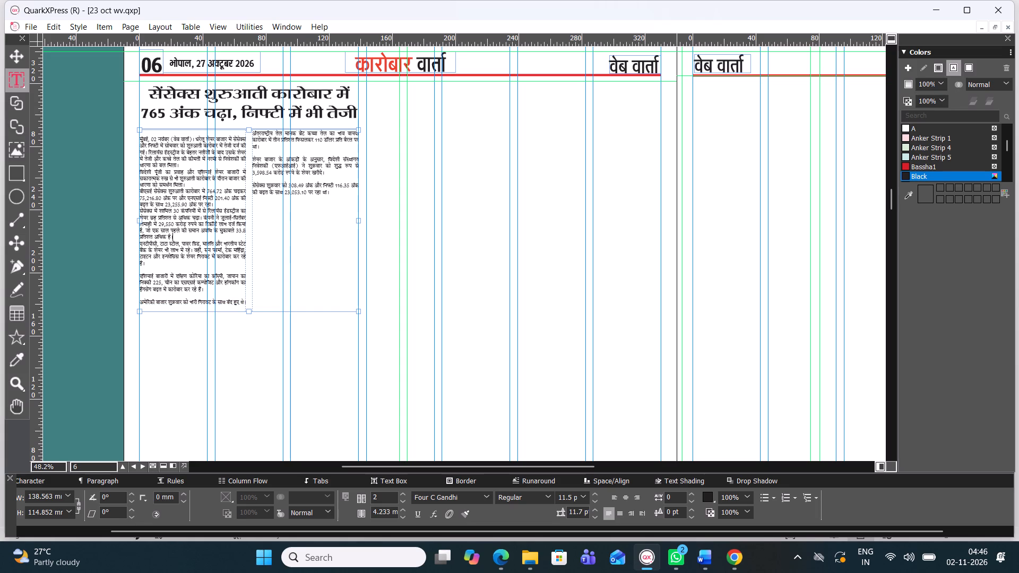
{"action": "left_click", "coordinate": [163, 266]}
{"action": "key", "text": "BackSpace"}
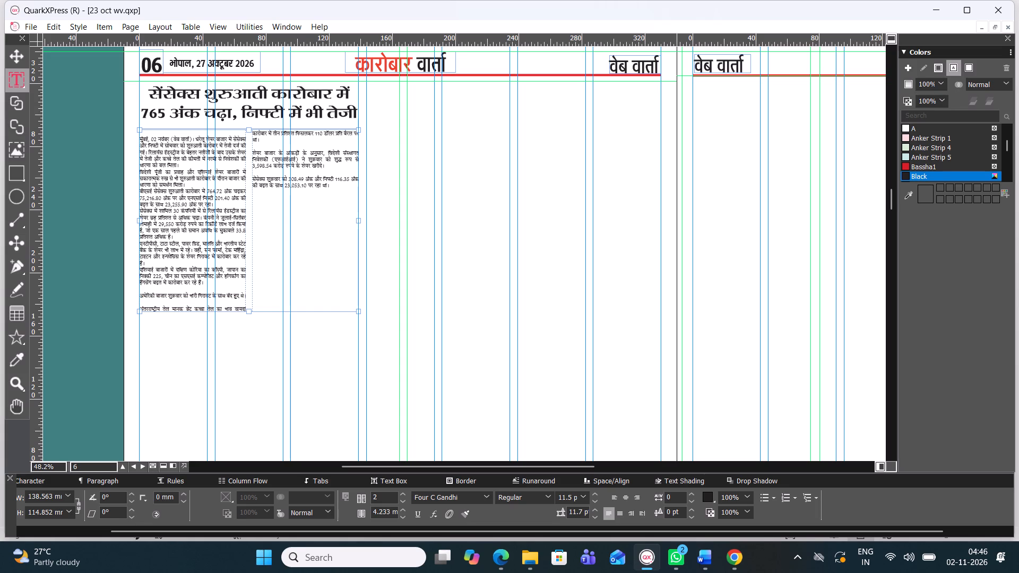
{"action": "left_click", "coordinate": [156, 291]}
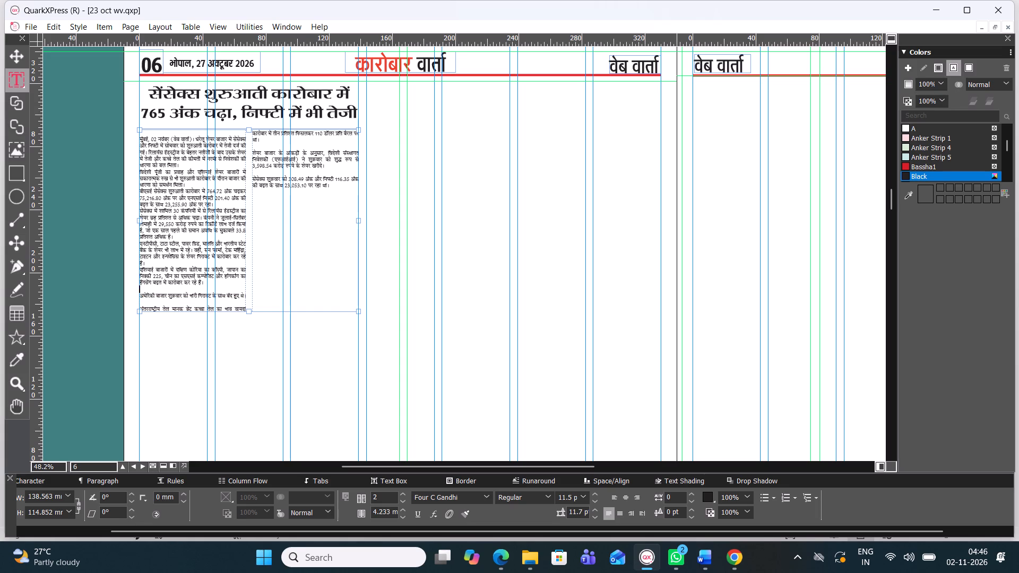
{"action": "key", "text": "BackSpace"}
{"action": "left_click", "coordinate": [163, 293]}
{"action": "key", "text": "BackSpace"}
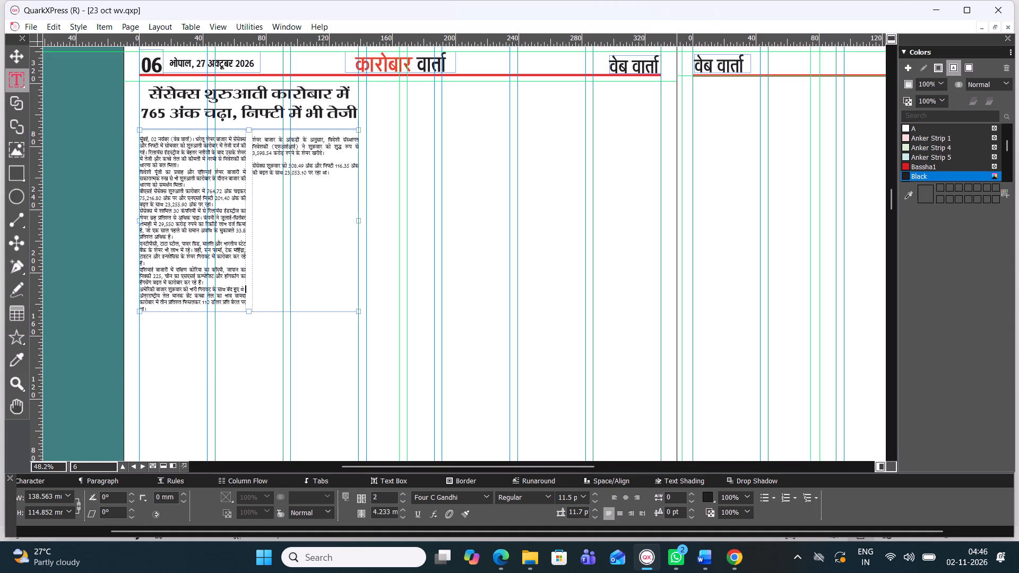
Shorten the Sensex body box from its bottom edge to a height of about 94 mm.
{"action": "left_click_drag", "start_coordinate": [249, 310], "coordinate": [243, 283]}
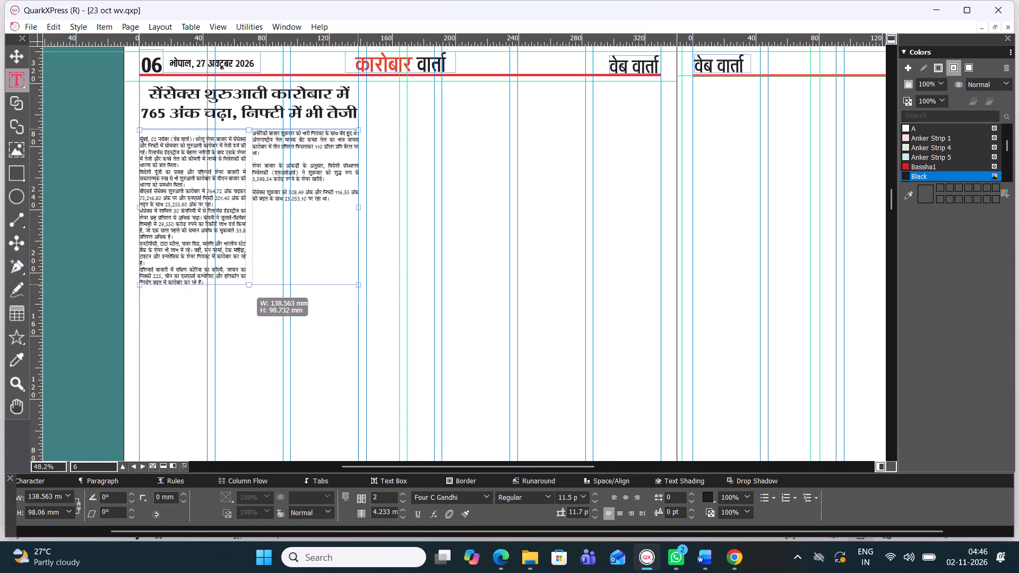
{"action": "left_click_drag", "start_coordinate": [243, 283], "coordinate": [241, 283]}
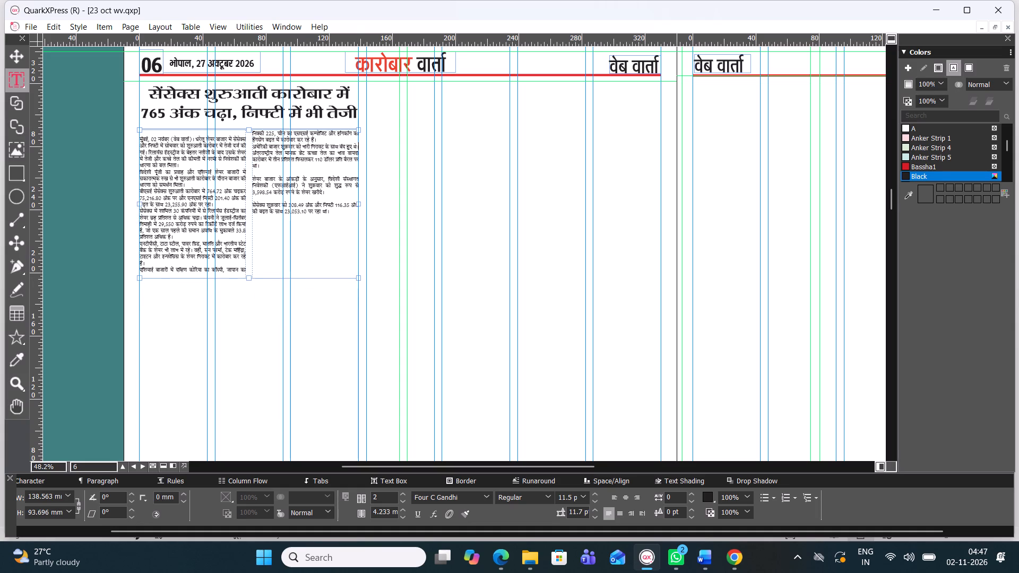
Delete the remaining blank lines before and after the शेयर बाजार के आंकड़ों paragraph in the second column.
{"action": "left_click", "coordinate": [266, 200]}
{"action": "key", "text": "BackSpace"}
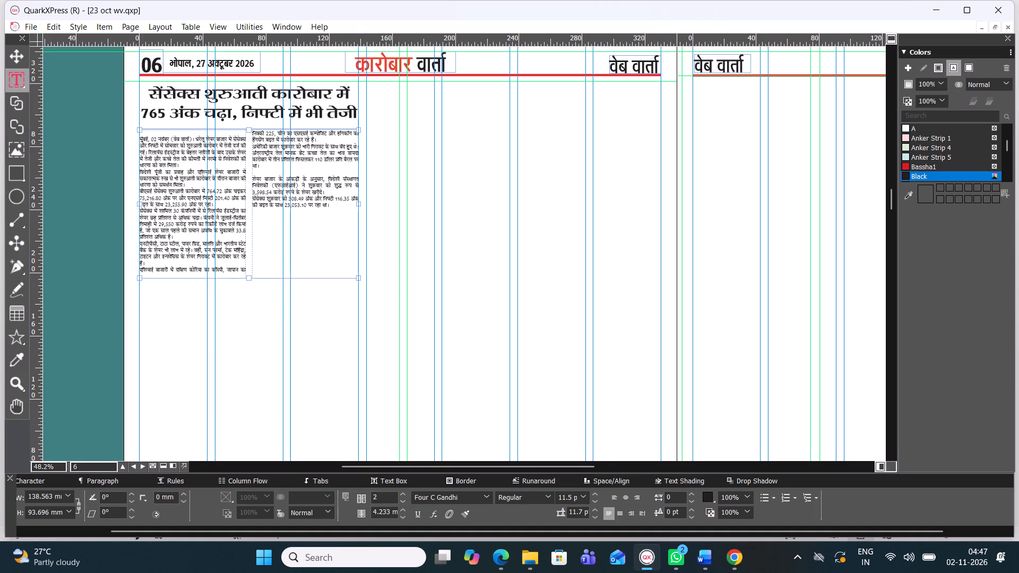
{"action": "left_click", "coordinate": [262, 172]}
{"action": "key", "text": "BackSpace"}
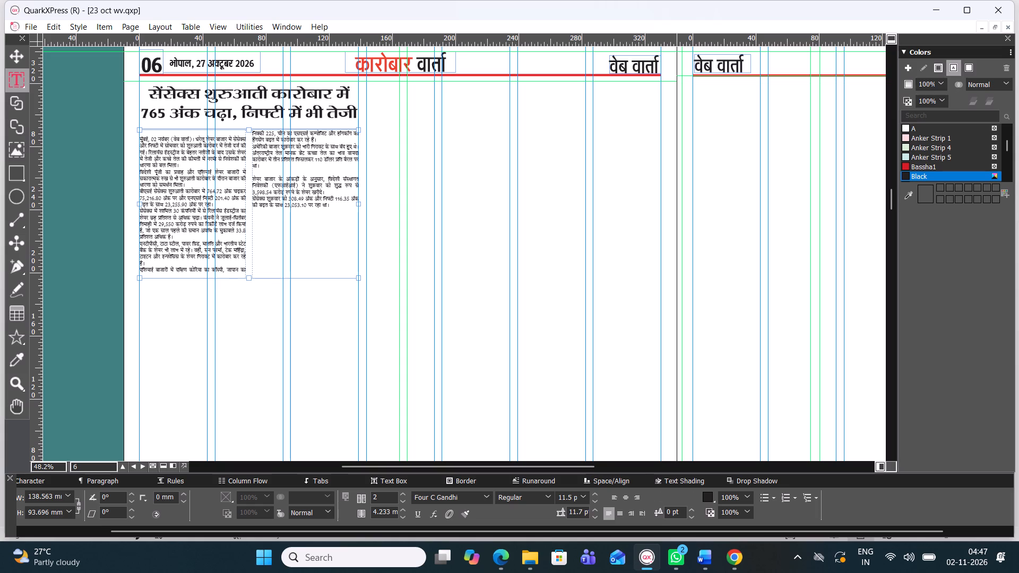
{"action": "key", "text": "BackSpace"}
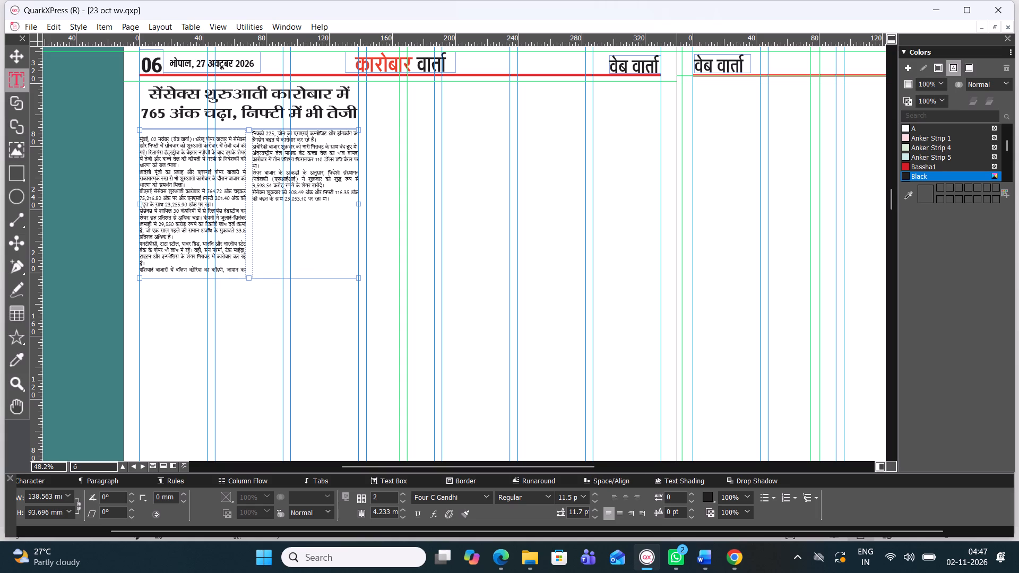
Remove the empty line above the मुंबई dateline and begin the dateline with a space.
{"action": "scroll", "coordinate": [145, 142], "scroll_direction": "up", "scroll_amount": 2, "text": "ctrl"}
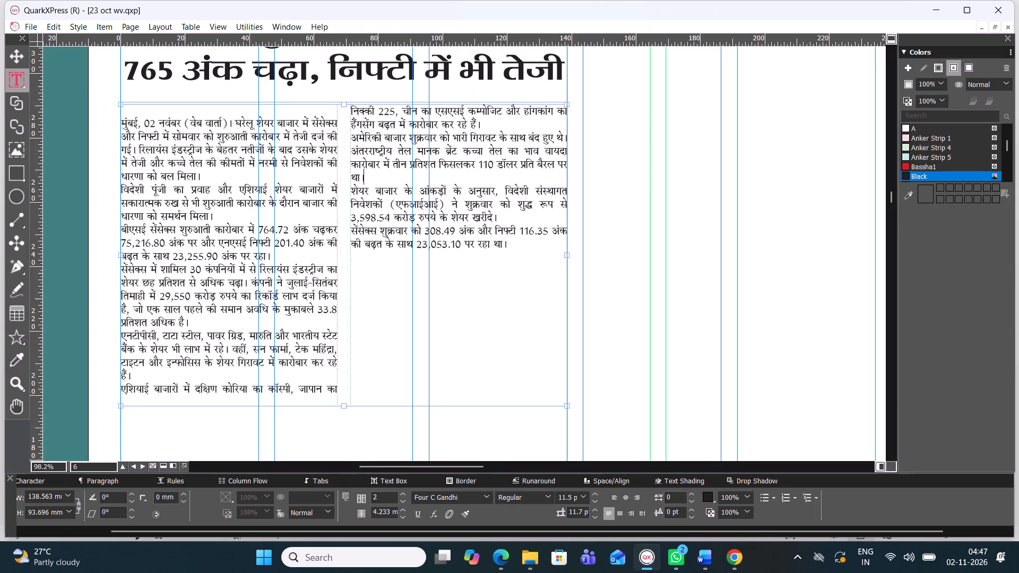
{"action": "left_click", "coordinate": [121, 123]}
{"action": "left_click", "coordinate": [123, 121]}
{"action": "key", "text": "BackSpace"}
{"action": "key", "text": "space"}
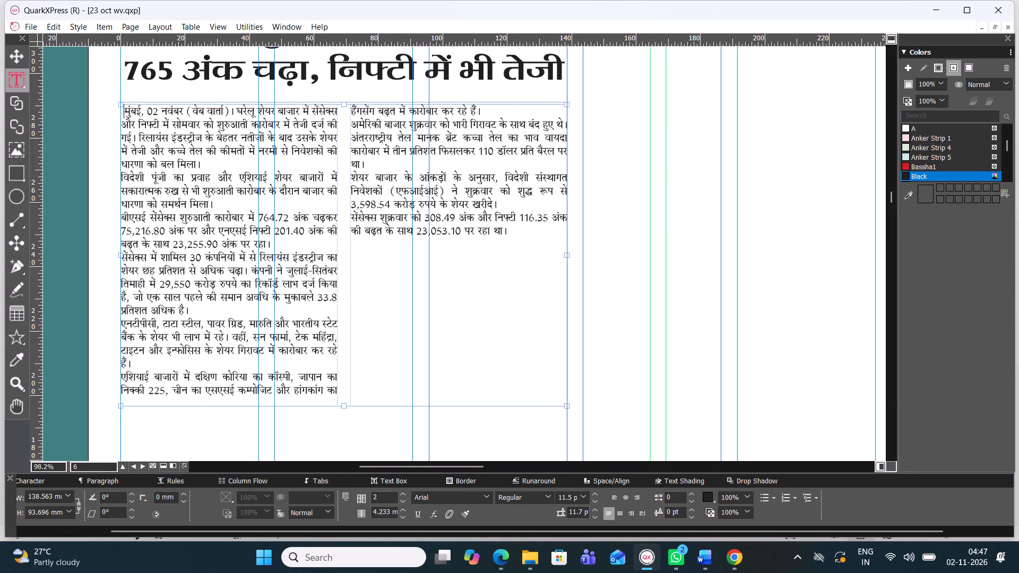
Nudge the Sensex body box down slightly to separate it from the headline box.
{"action": "left_click", "coordinate": [16, 48]}
{"action": "left_click", "coordinate": [312, 181]}
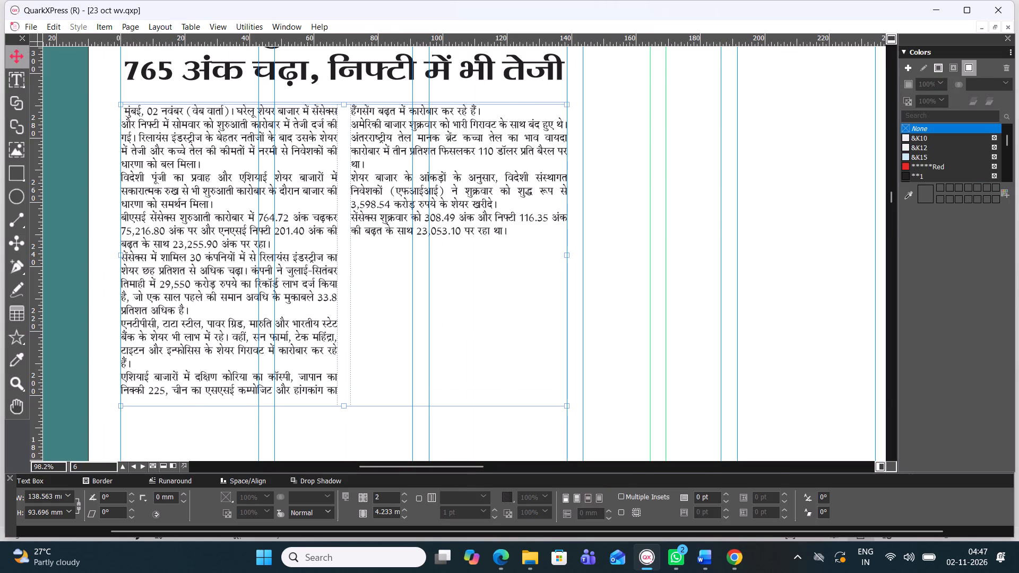
{"action": "key", "text": "Down"}
{"action": "key", "text": "Down"}
{"action": "key", "text": "Down"}
{"action": "key", "text": "Down"}
{"action": "key", "text": "Down"}
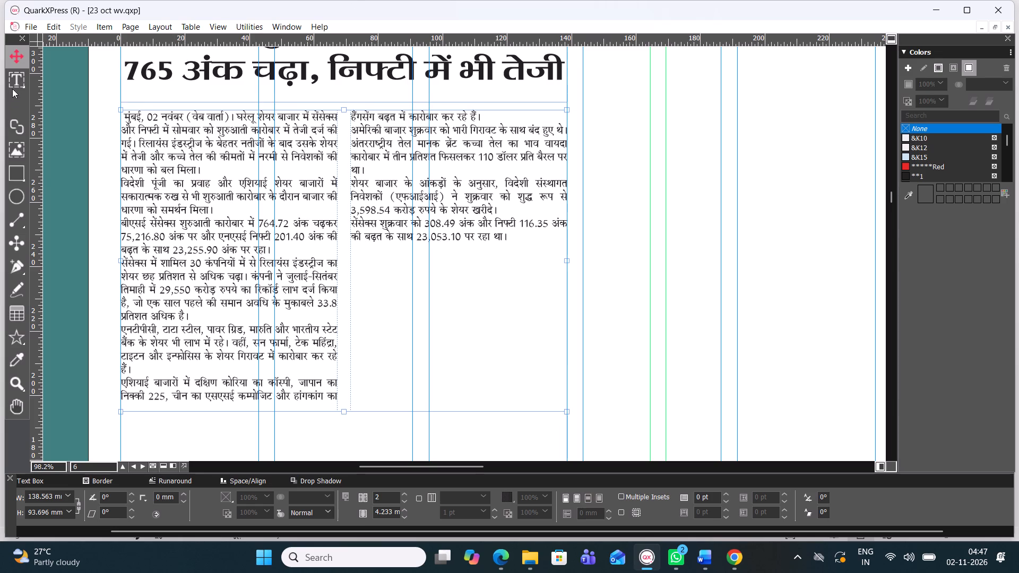
Draw a picture box about 67 by 52 mm in the second column, filling the space below the story's closing sentence.
{"action": "left_click", "coordinate": [19, 153]}
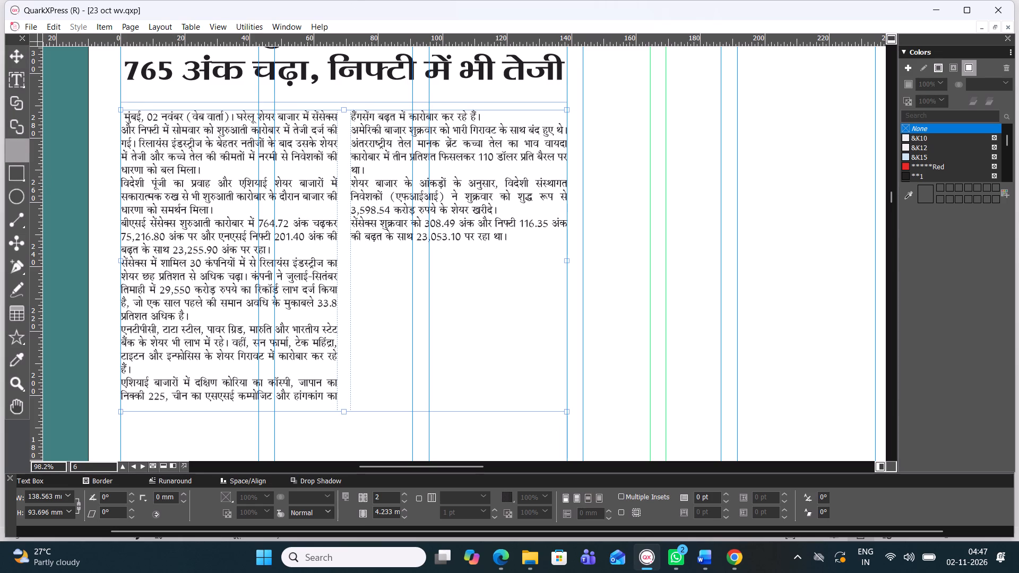
{"action": "left_click_drag", "start_coordinate": [350, 246], "coordinate": [573, 378]}
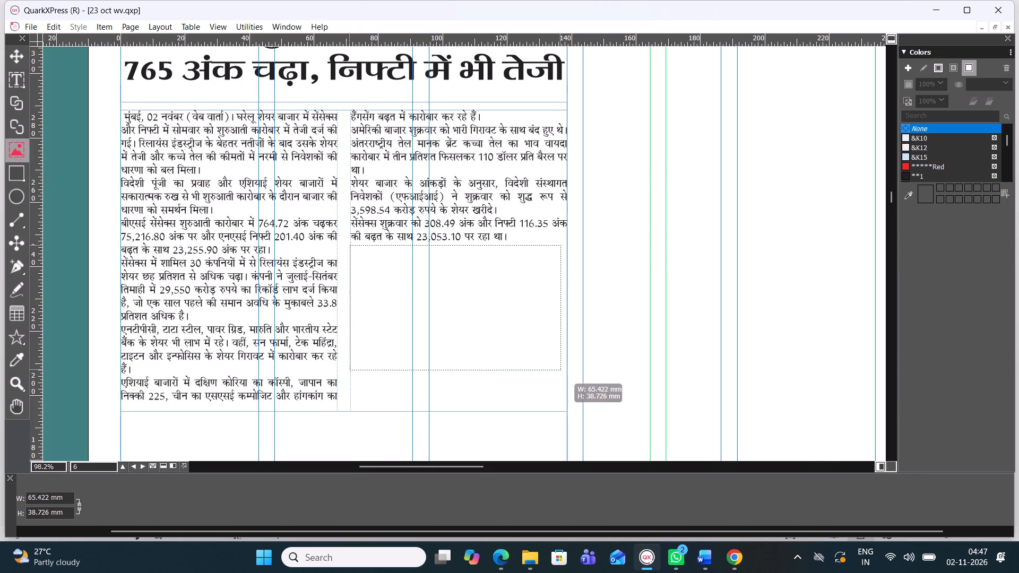
{"action": "left_click_drag", "start_coordinate": [573, 378], "coordinate": [567, 411]}
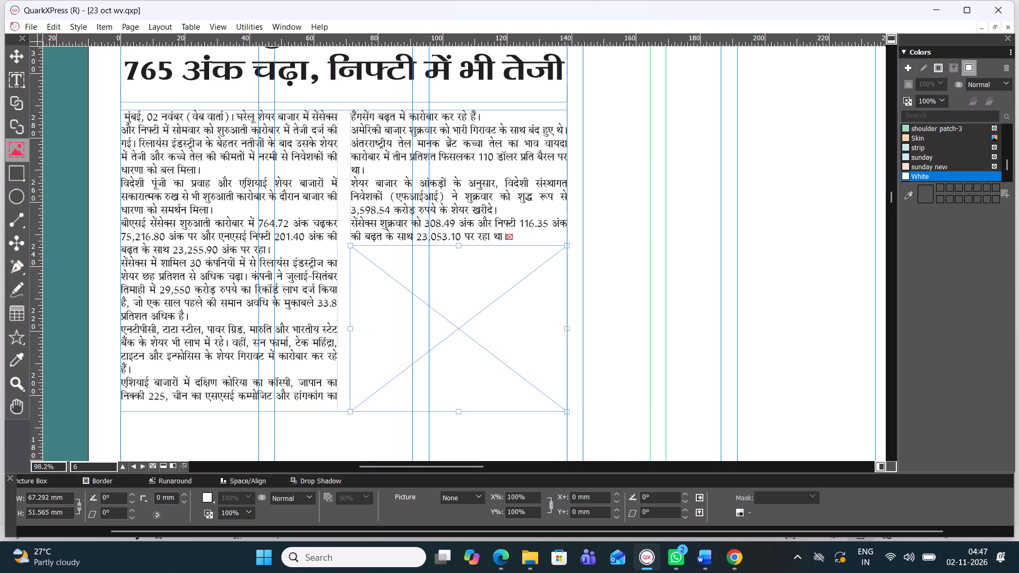
Copy the full Sensex headline and search Google for it in a new Chrome tab, closing the old KAROBAR PAGE search tab.
{"action": "left_click", "coordinate": [271, 83]}
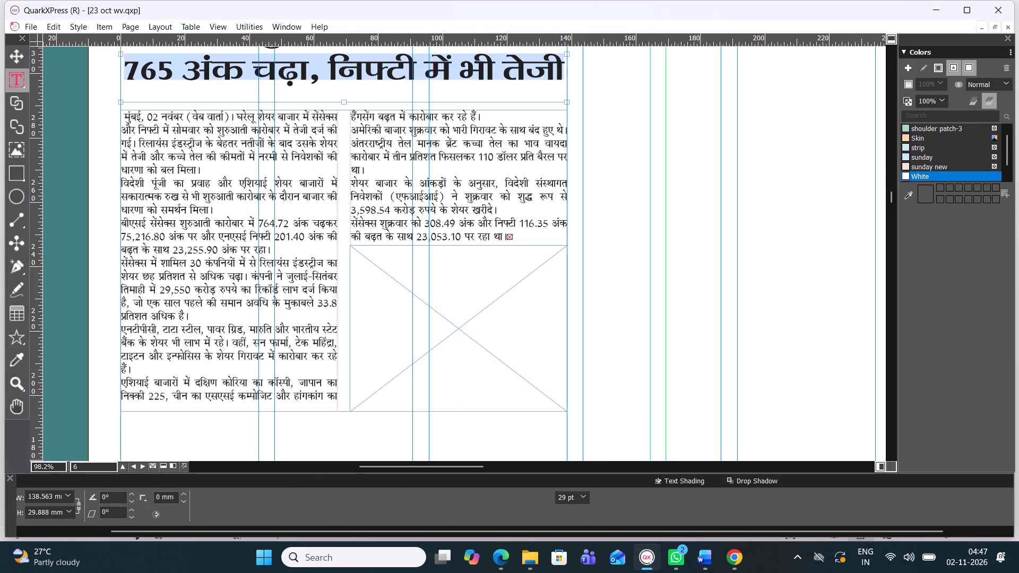
{"action": "scroll", "coordinate": [271, 83], "scroll_direction": "up", "scroll_amount": 1}
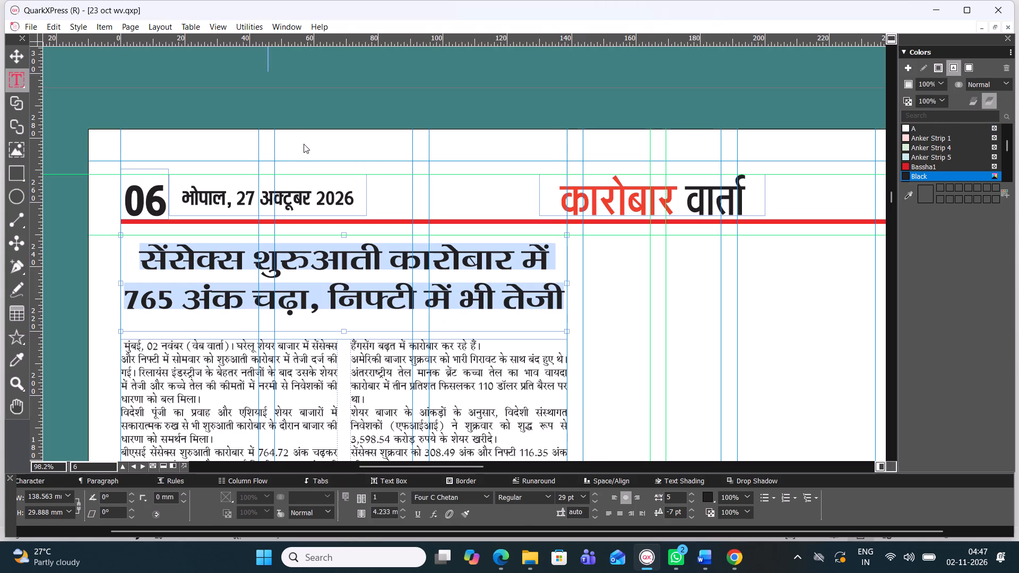
{"action": "key", "text": "ctrl+c"}
{"action": "left_click", "coordinate": [737, 564]}
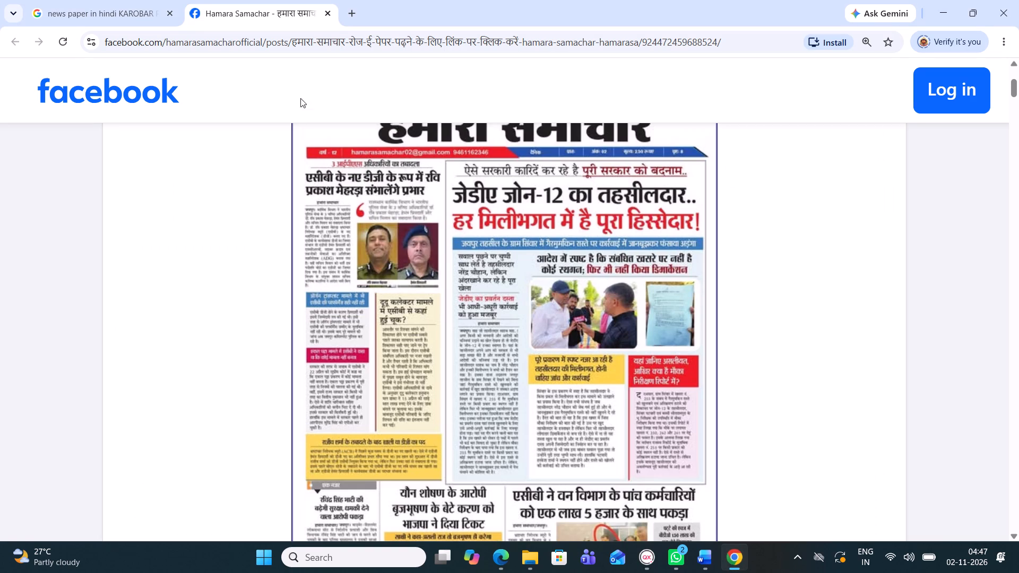
{"action": "left_click", "coordinate": [350, 18]}
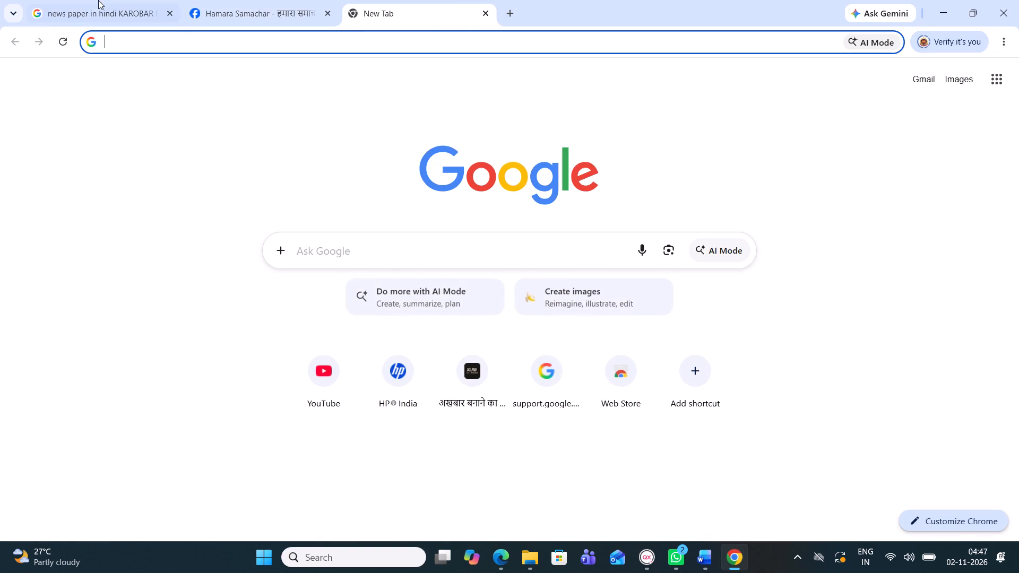
{"action": "left_click", "coordinate": [169, 13]}
{"action": "left_click", "coordinate": [355, 251]}
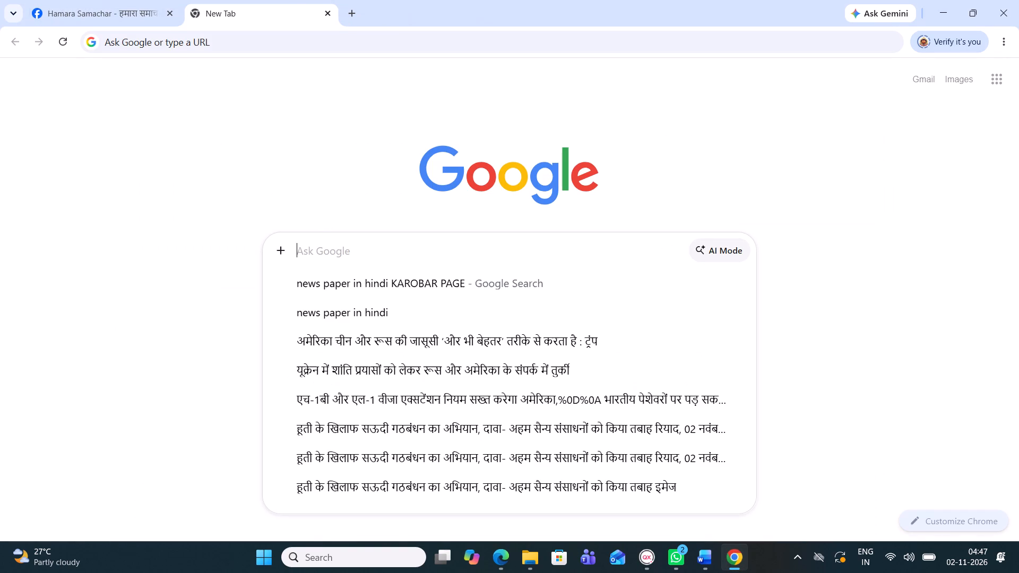
{"action": "key", "text": "ctrl+v"}
{"action": "key", "text": "Return"}
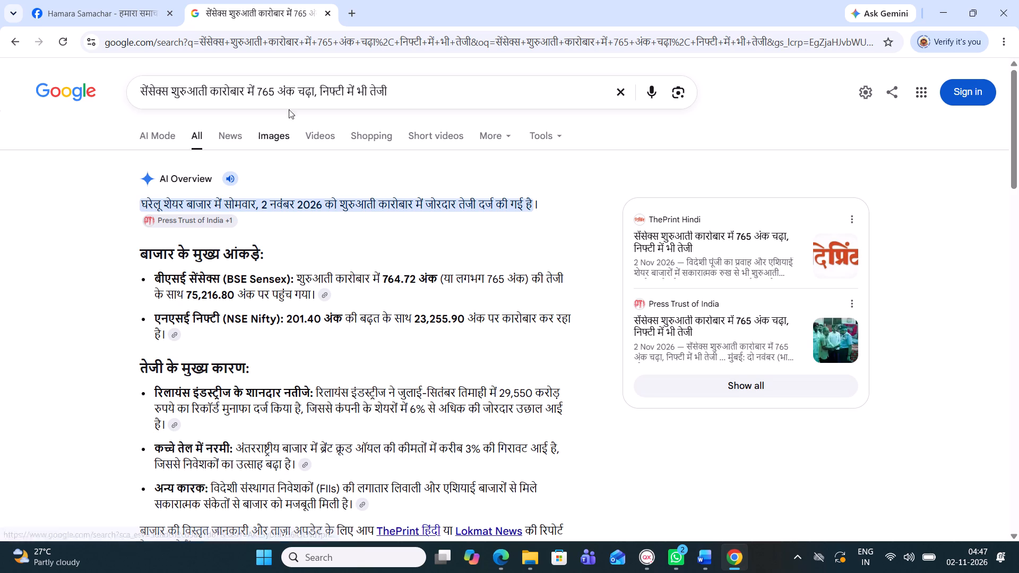
Find the 6-hour-old India News photo of the stock exchange building in Google Images and copy it.
{"action": "left_click", "coordinate": [271, 128]}
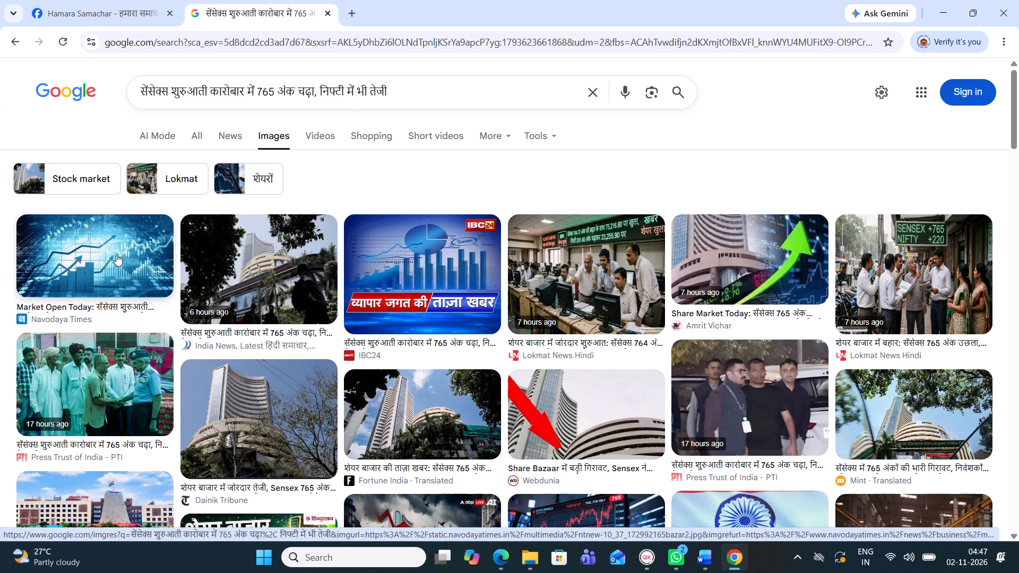
{"action": "left_click", "coordinate": [274, 288]}
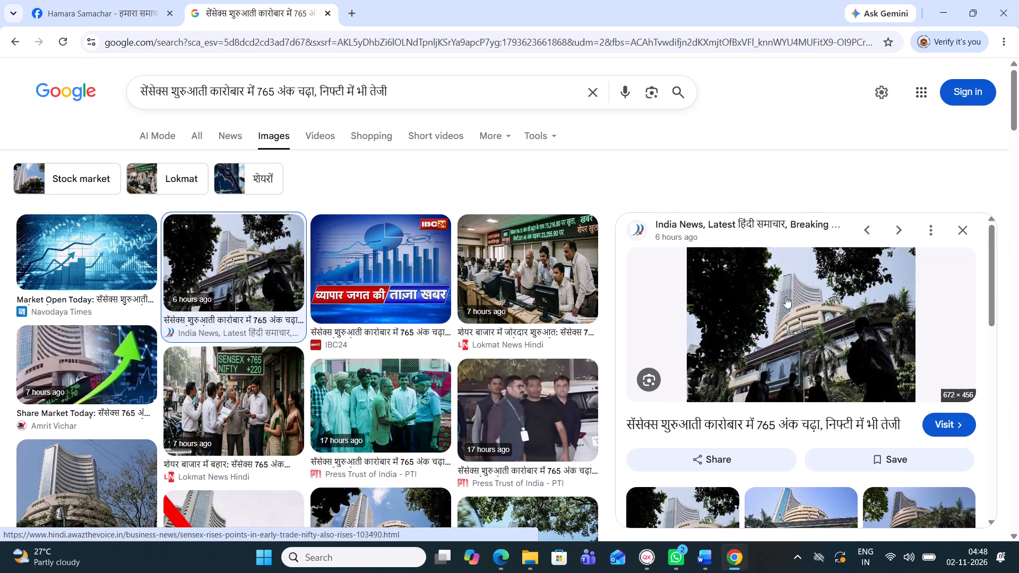
{"action": "right_click", "coordinate": [819, 312]}
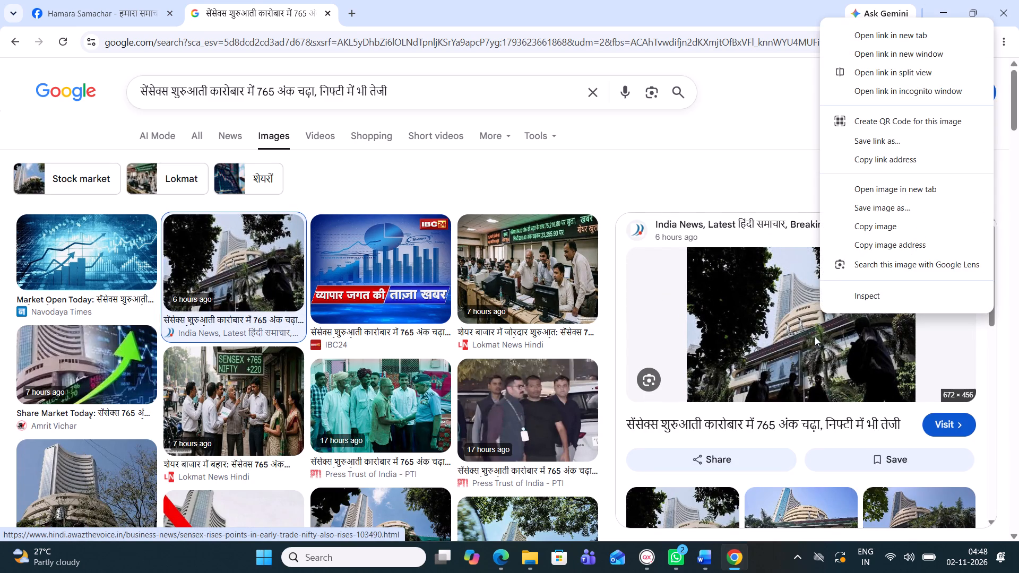
{"action": "left_click", "coordinate": [880, 229]}
{"action": "scroll", "coordinate": [330, 398], "scroll_direction": "down", "scroll_amount": 1}
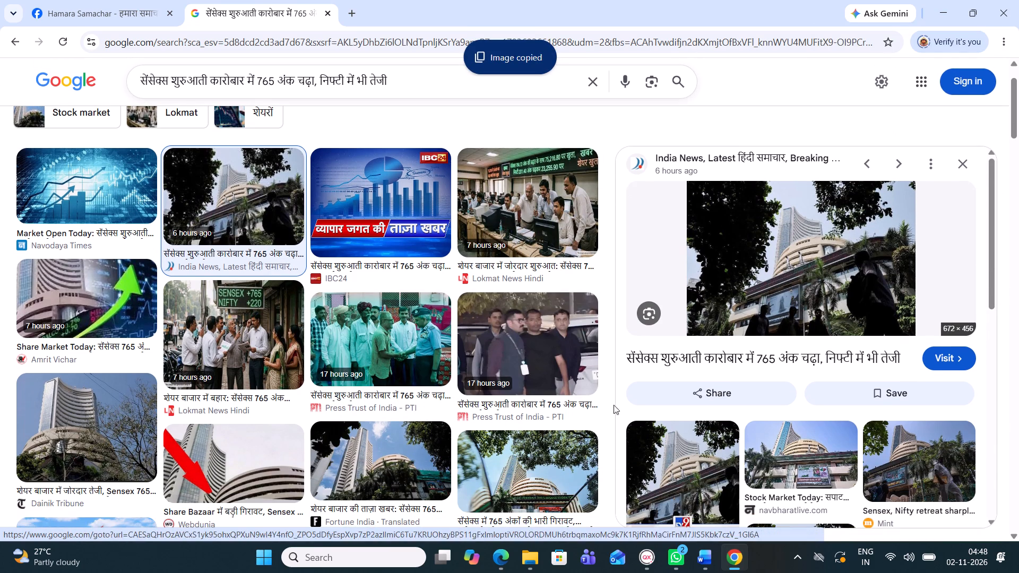
In QuarkXPress, paste the copied photo into the Sensex story's empty picture box and scale it to fill the box.
{"action": "left_click", "coordinate": [655, 572]}
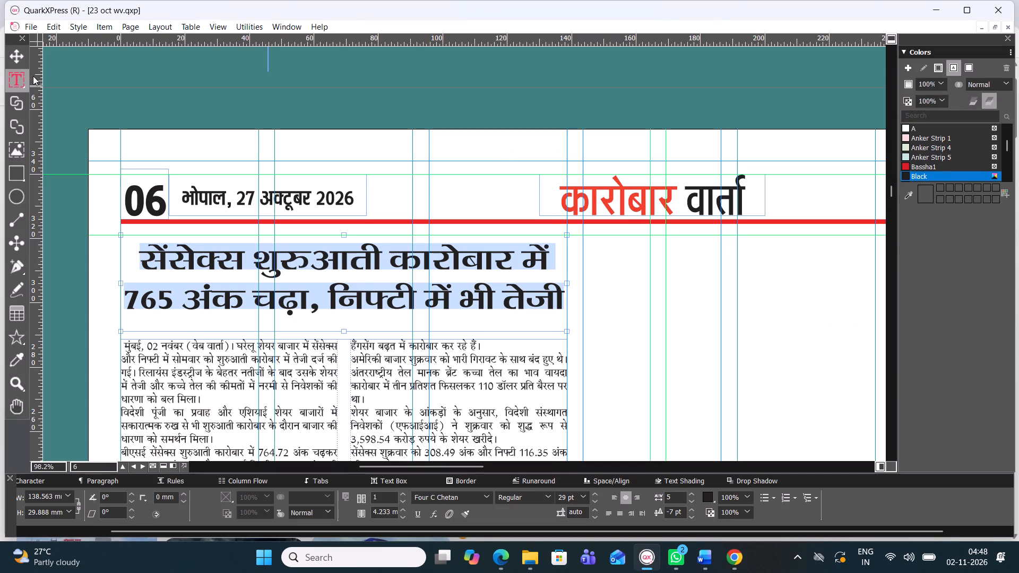
{"action": "left_click", "coordinate": [11, 50]}
{"action": "scroll", "coordinate": [412, 291], "scroll_direction": "down", "scroll_amount": 1}
{"action": "left_click", "coordinate": [414, 293]}
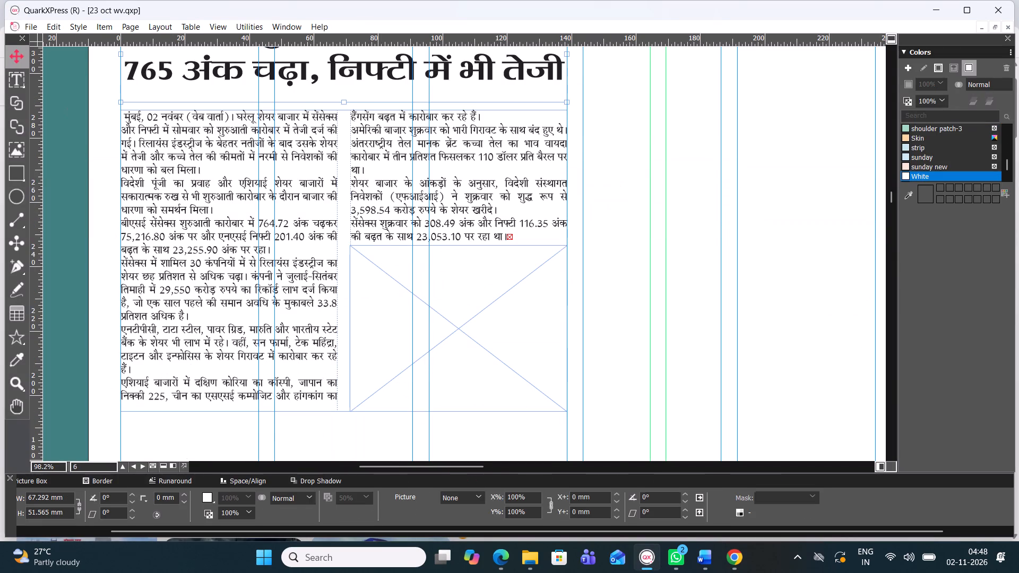
{"action": "right_click", "coordinate": [414, 293]}
{"action": "left_click", "coordinate": [469, 270]}
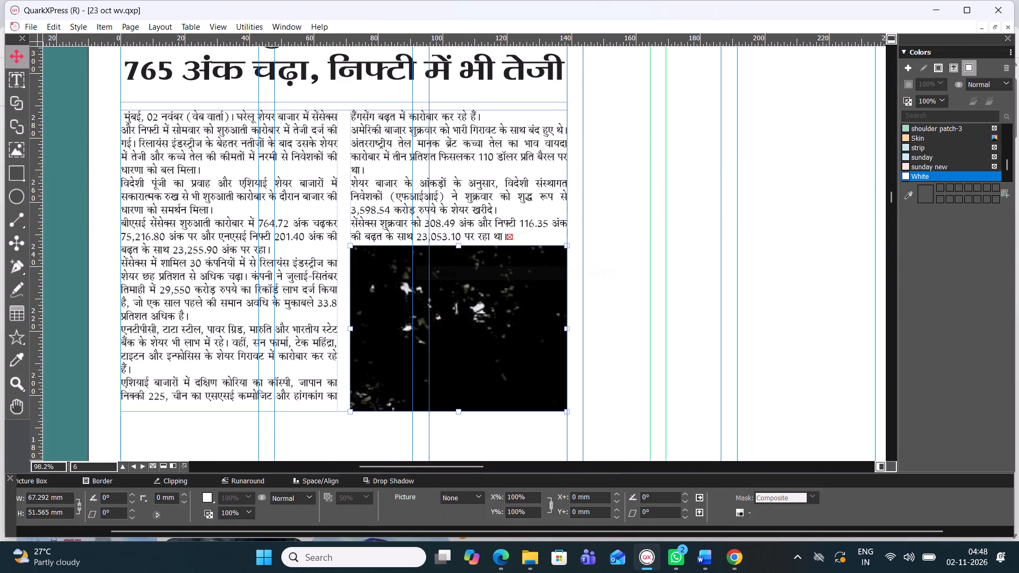
{"action": "right_click", "coordinate": [468, 308]}
{"action": "left_click", "coordinate": [538, 314]}
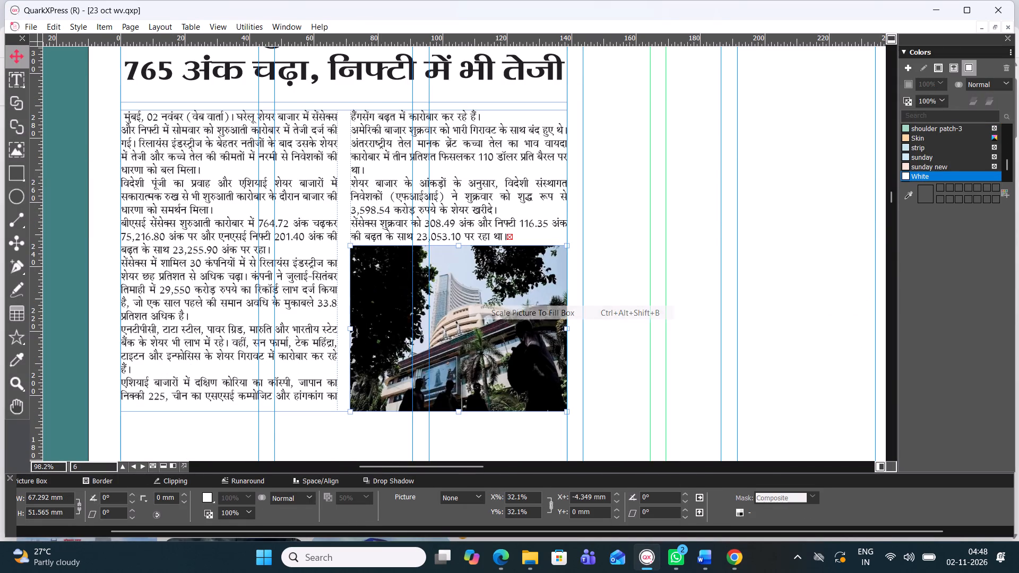
{"action": "left_click", "coordinate": [600, 280]}
Move the stock exchange picture to the top of the Sensex story's first column, aligned with the body box corner.
{"action": "left_click_drag", "start_coordinate": [463, 332], "coordinate": [443, 313]}
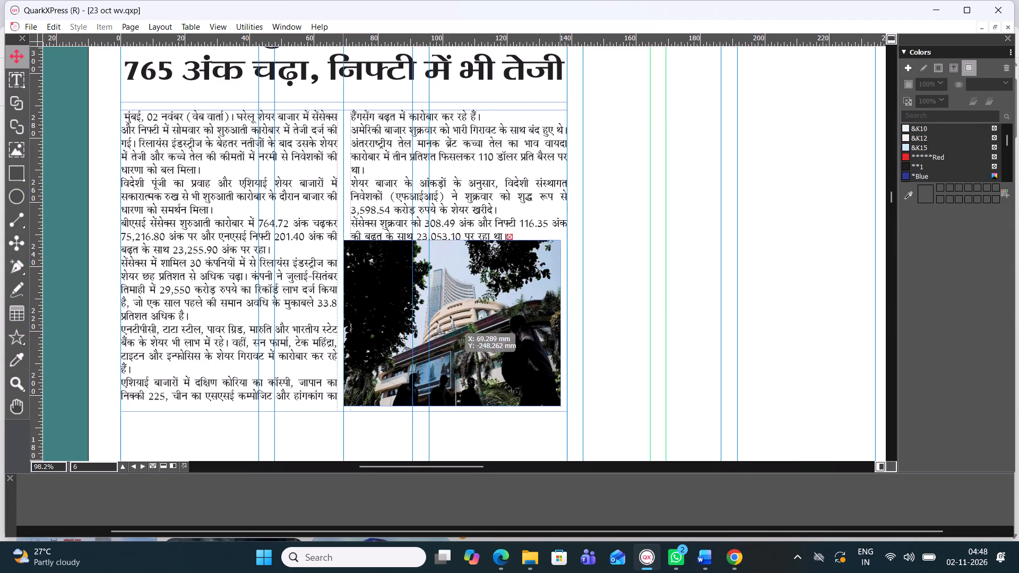
{"action": "left_click_drag", "start_coordinate": [443, 313], "coordinate": [242, 201]}
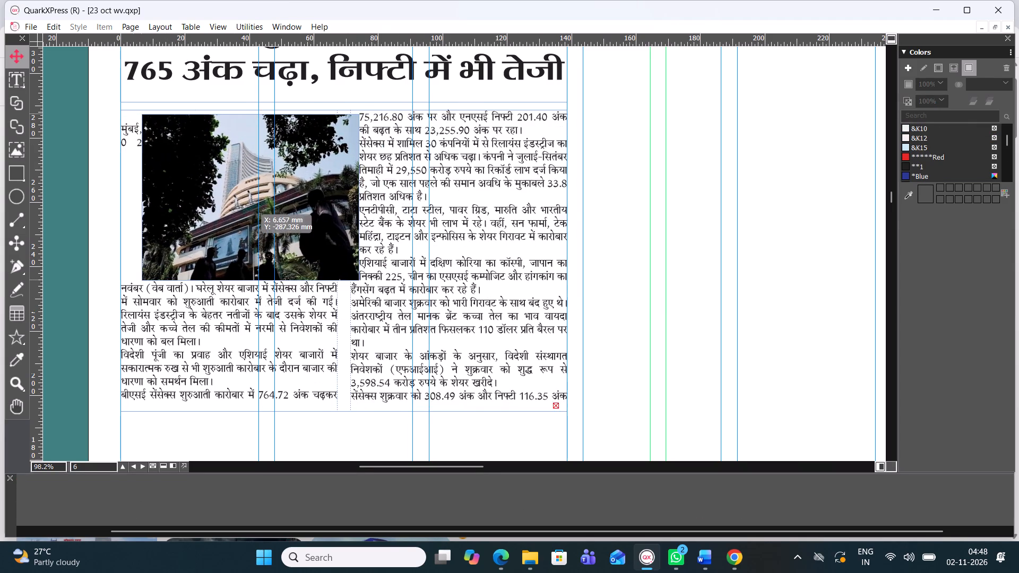
{"action": "left_click_drag", "start_coordinate": [242, 201], "coordinate": [232, 197]}
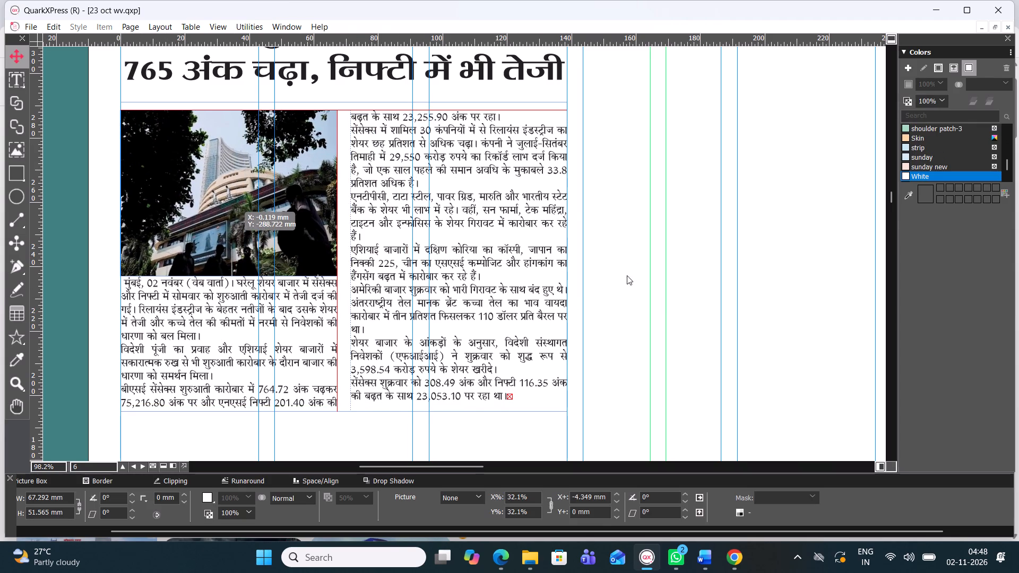
Add a line break after the Sensex story's closing sentence in the second column.
{"action": "left_click", "coordinate": [529, 395]}
{"action": "double_click", "coordinate": [517, 396]}
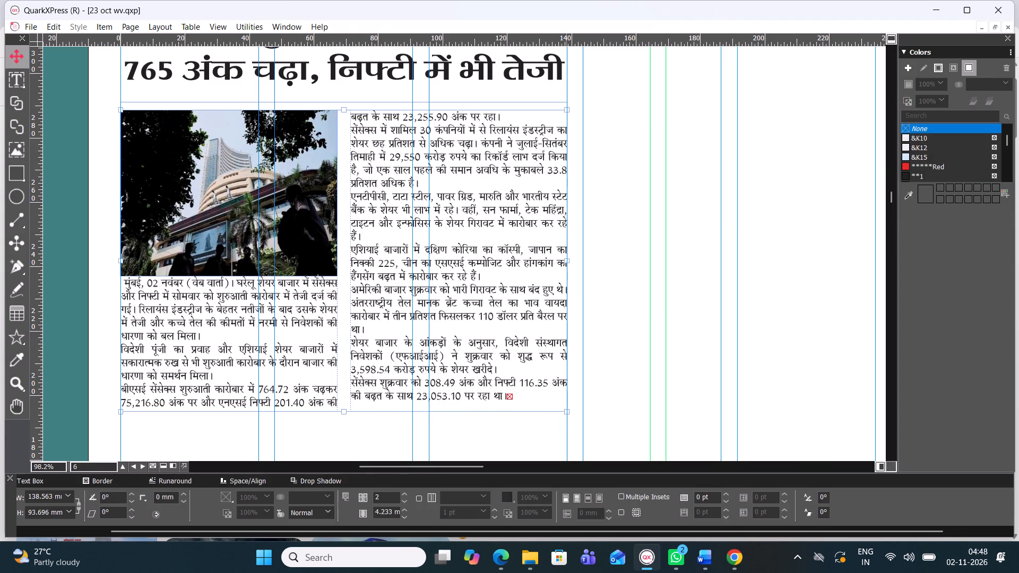
{"action": "left_click", "coordinate": [517, 396]}
{"action": "key", "text": "Return"}
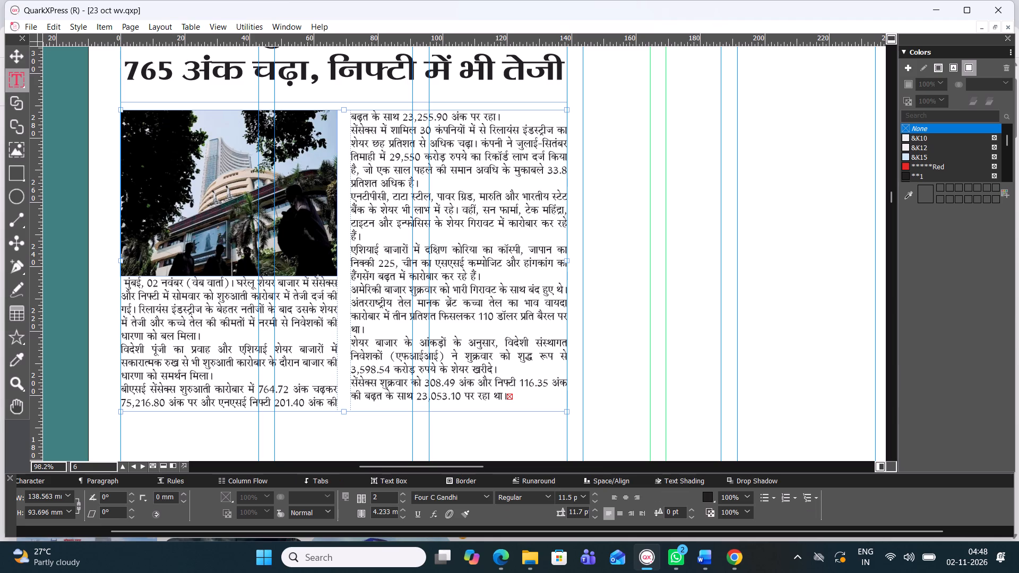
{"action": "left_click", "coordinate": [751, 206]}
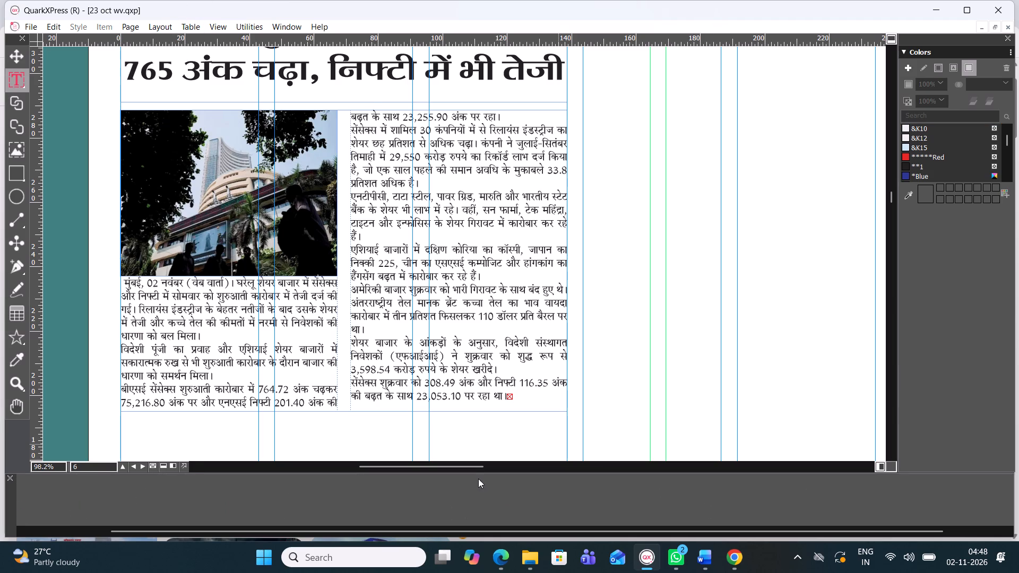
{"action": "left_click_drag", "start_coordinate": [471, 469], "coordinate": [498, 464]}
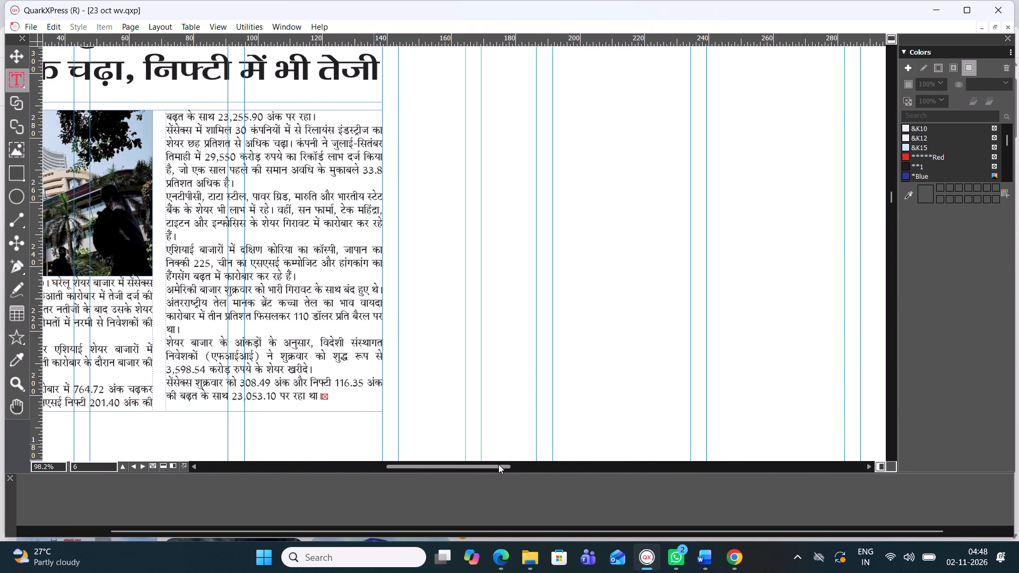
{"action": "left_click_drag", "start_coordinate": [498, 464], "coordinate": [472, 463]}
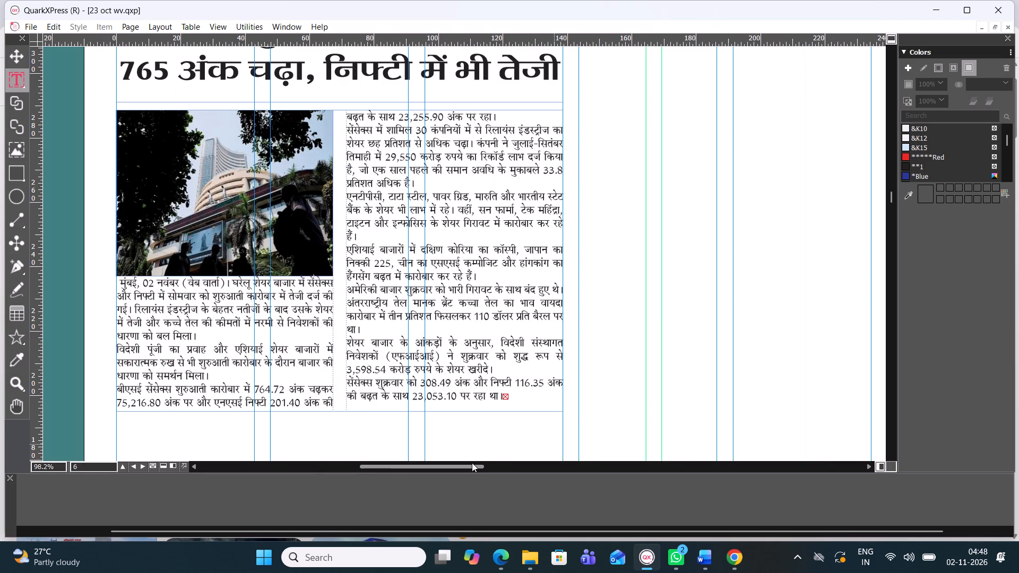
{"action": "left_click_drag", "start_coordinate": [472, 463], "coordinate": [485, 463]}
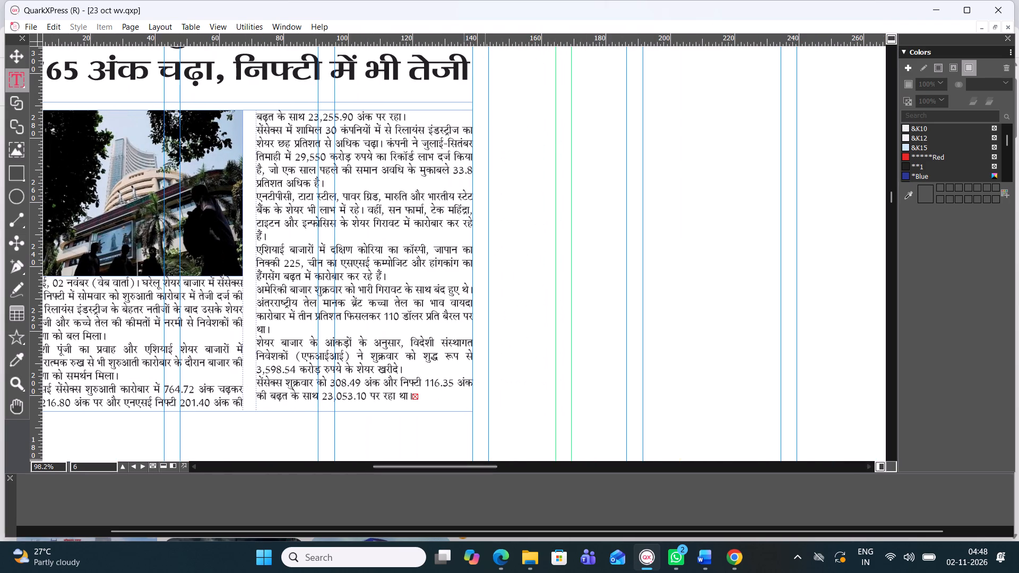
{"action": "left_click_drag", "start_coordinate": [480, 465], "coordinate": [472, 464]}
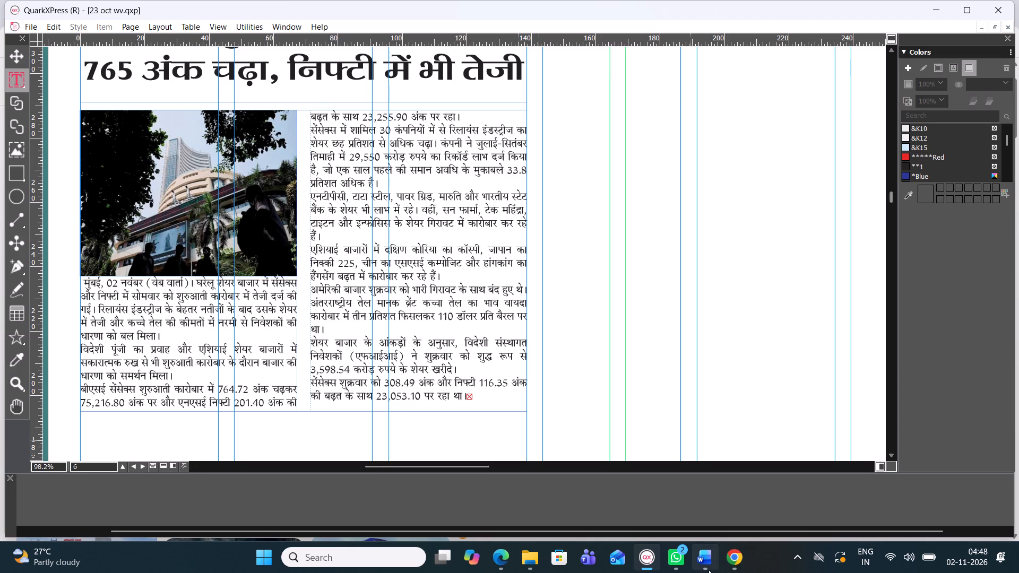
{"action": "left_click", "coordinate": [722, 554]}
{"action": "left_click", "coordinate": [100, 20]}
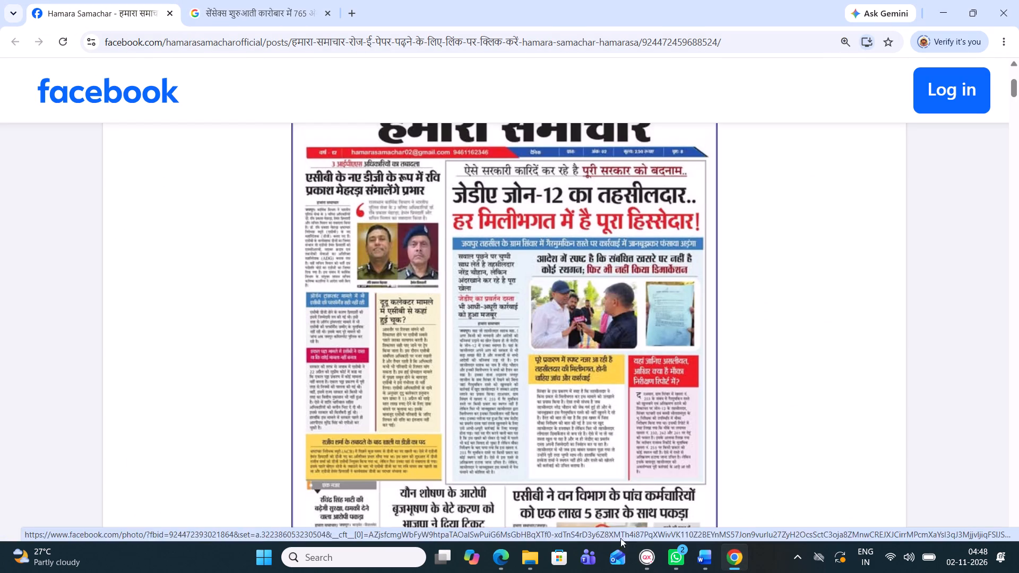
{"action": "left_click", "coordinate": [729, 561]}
Draw a text box about 138.6 mm wide and 24 mm high below the red header rule, in the empty columns beside the Sensex headline.
{"action": "scroll", "coordinate": [353, 352], "scroll_direction": "up", "scroll_amount": 1}
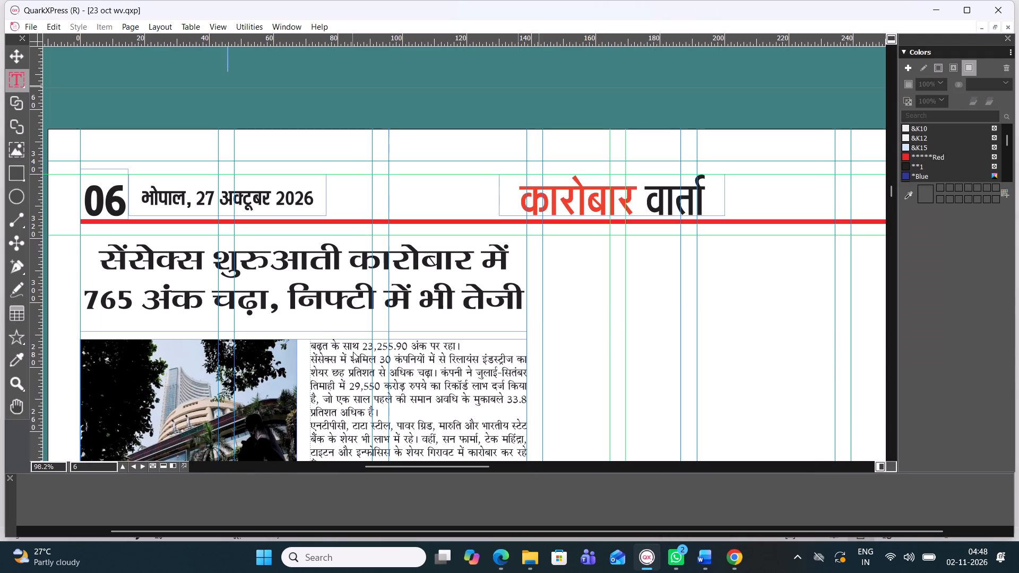
{"action": "left_click_drag", "start_coordinate": [486, 466], "coordinate": [525, 460]}
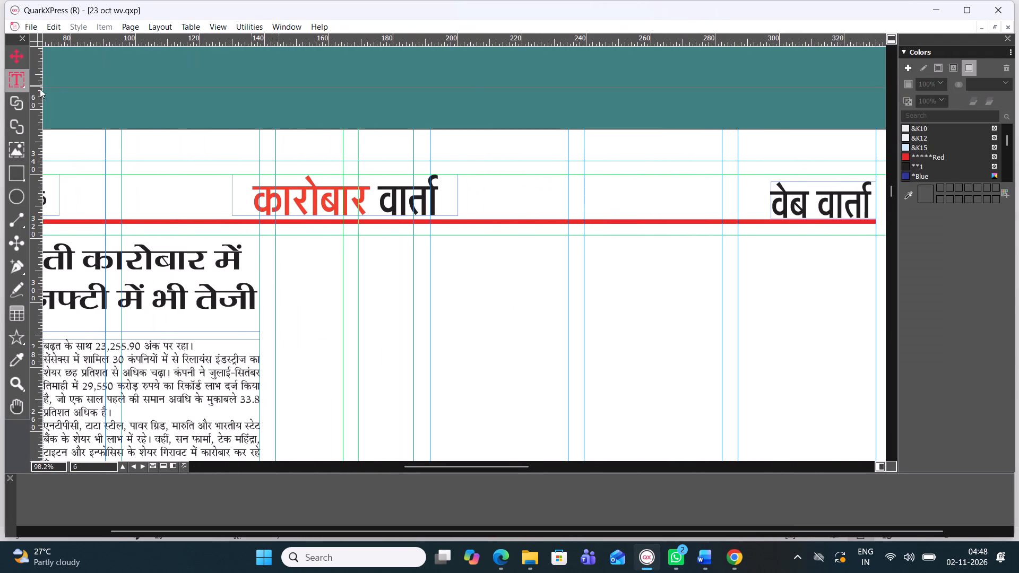
{"action": "left_click", "coordinate": [16, 82]}
{"action": "left_click_drag", "start_coordinate": [277, 236], "coordinate": [277, 242]}
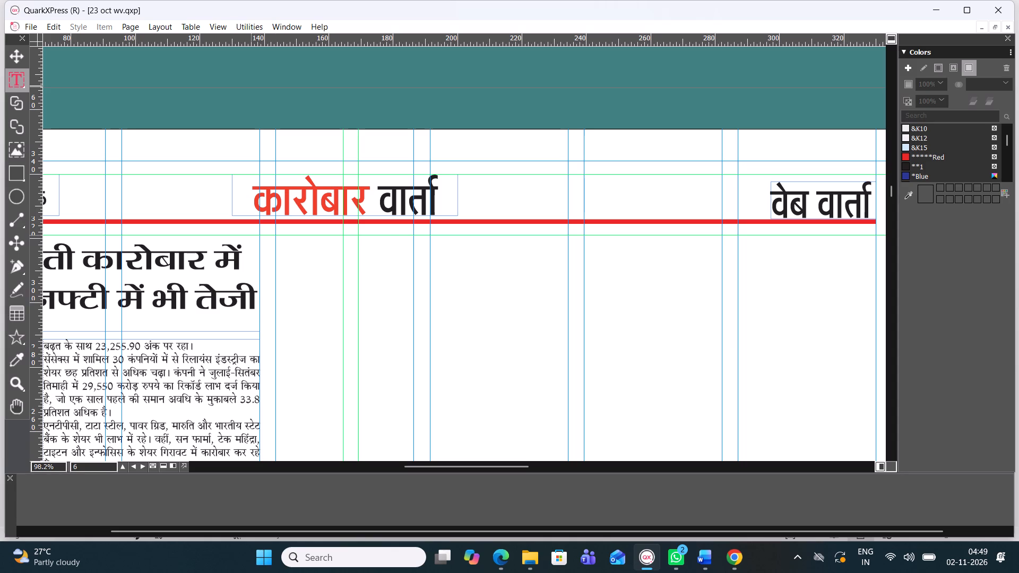
{"action": "left_click_drag", "start_coordinate": [277, 242], "coordinate": [649, 321]}
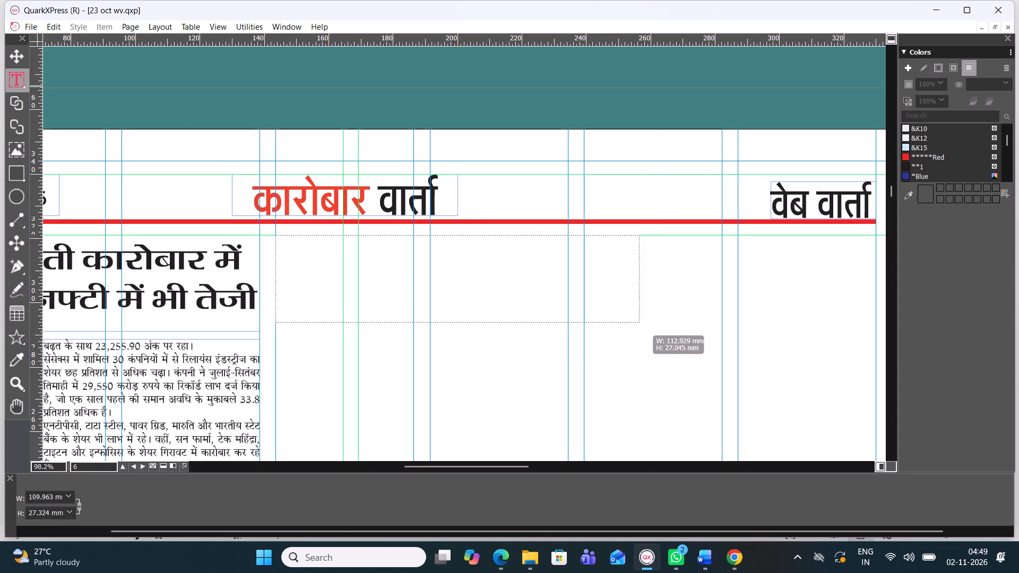
{"action": "left_click_drag", "start_coordinate": [649, 321], "coordinate": [720, 312]}
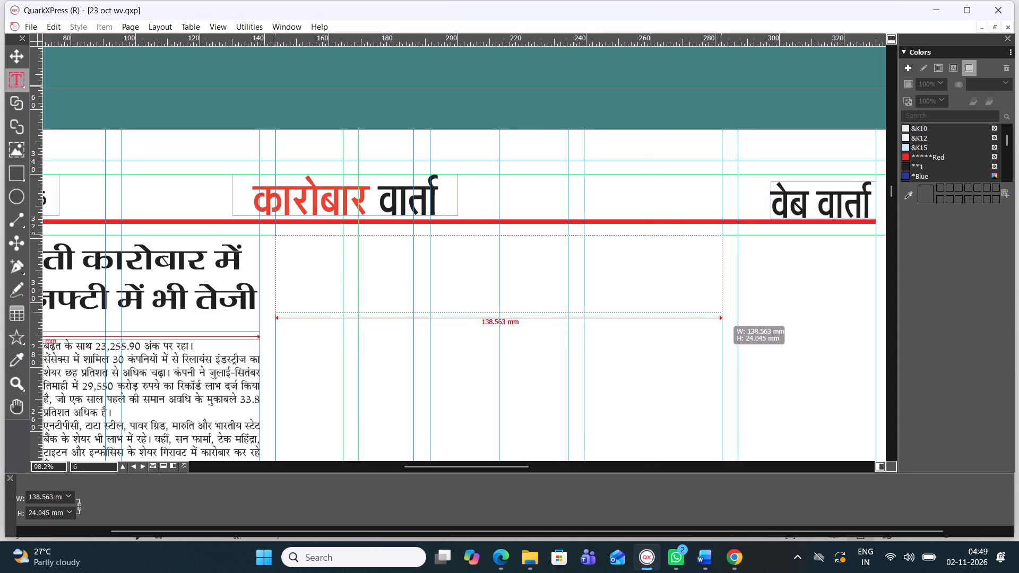
{"action": "left_click_drag", "start_coordinate": [720, 312], "coordinate": [719, 312]}
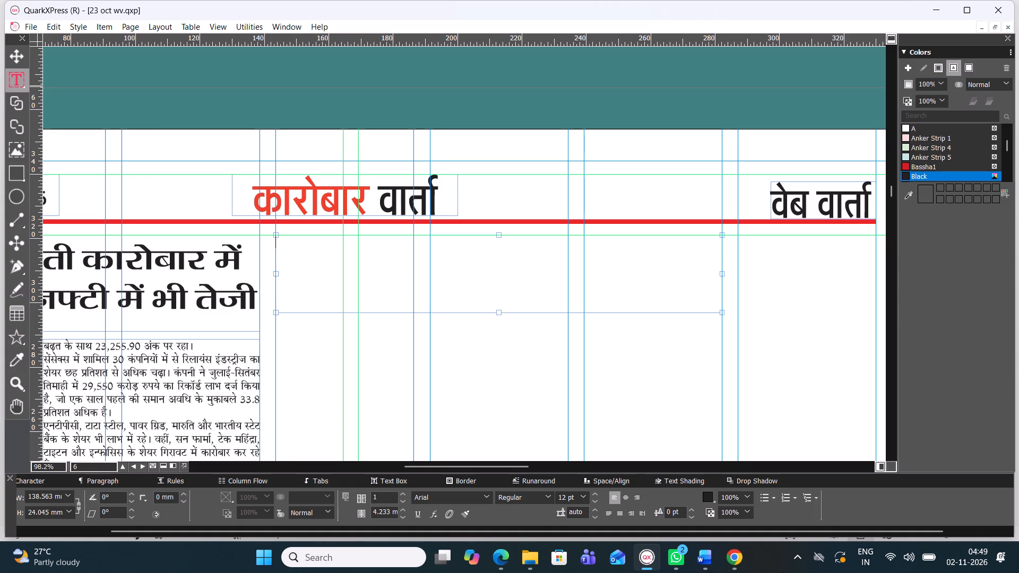
In the Word document 02 Nov Business-01, delete the already placed Sensex story, including its headline.
{"action": "left_click", "coordinate": [710, 565]}
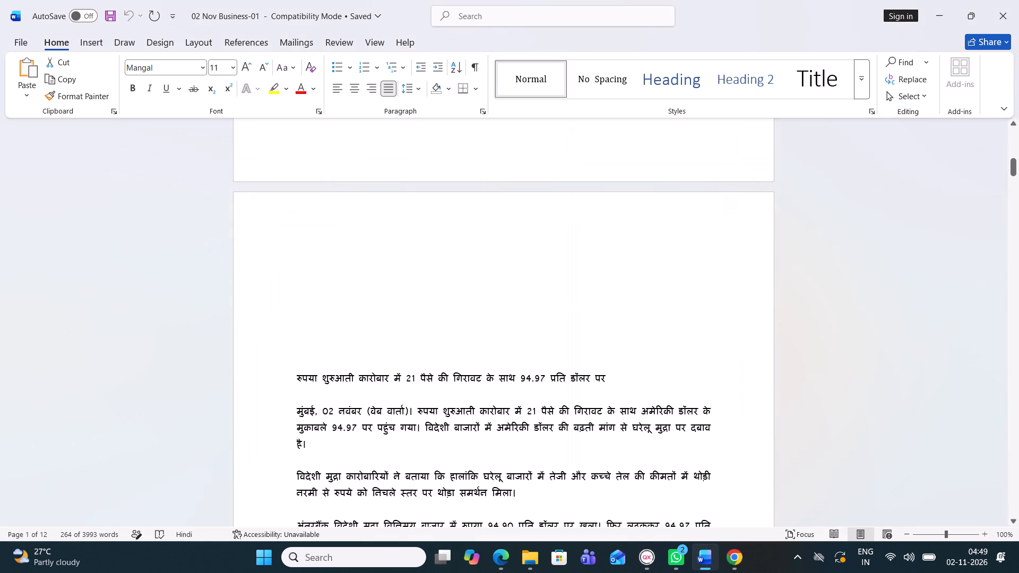
{"action": "scroll", "coordinate": [458, 366], "scroll_direction": "up", "scroll_amount": 3}
{"action": "scroll", "coordinate": [455, 332], "scroll_direction": "down", "scroll_amount": 1}
{"action": "scroll", "coordinate": [455, 332], "scroll_direction": "up", "scroll_amount": 2}
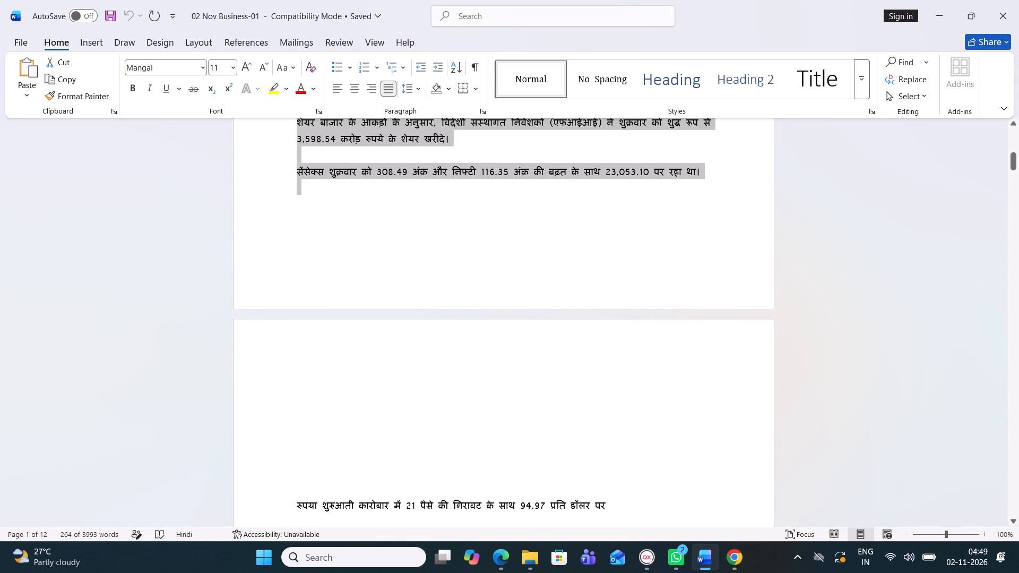
{"action": "left_click_drag", "start_coordinate": [323, 196], "coordinate": [167, 11]}
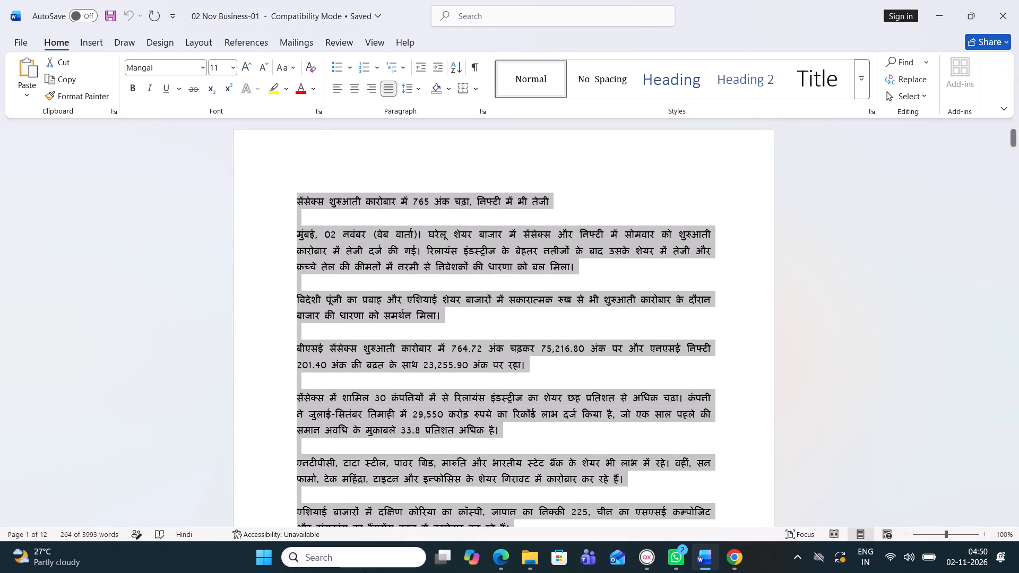
{"action": "key", "text": "BackSpace"}
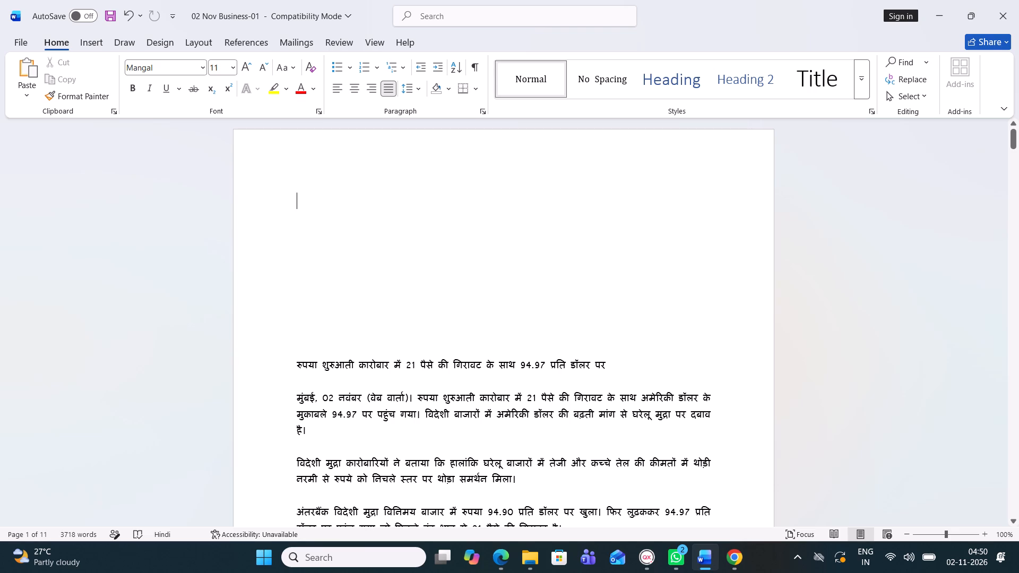
Copy the रुपया headline about the fall of 21 पैसे from Word into the new QuarkXPress text box.
{"action": "left_click_drag", "start_coordinate": [293, 367], "coordinate": [617, 361]}
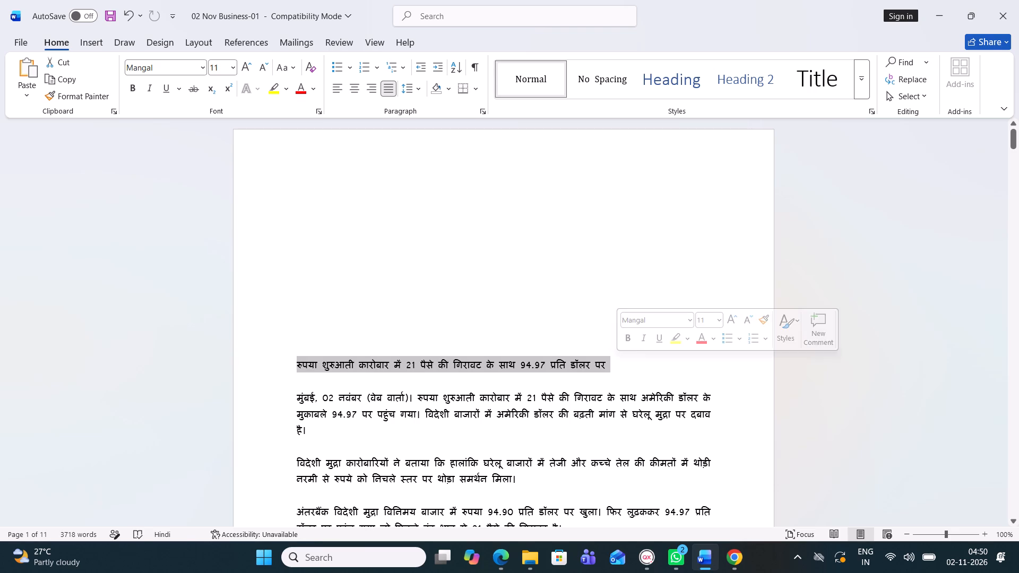
{"action": "key", "text": "ctrl+c"}
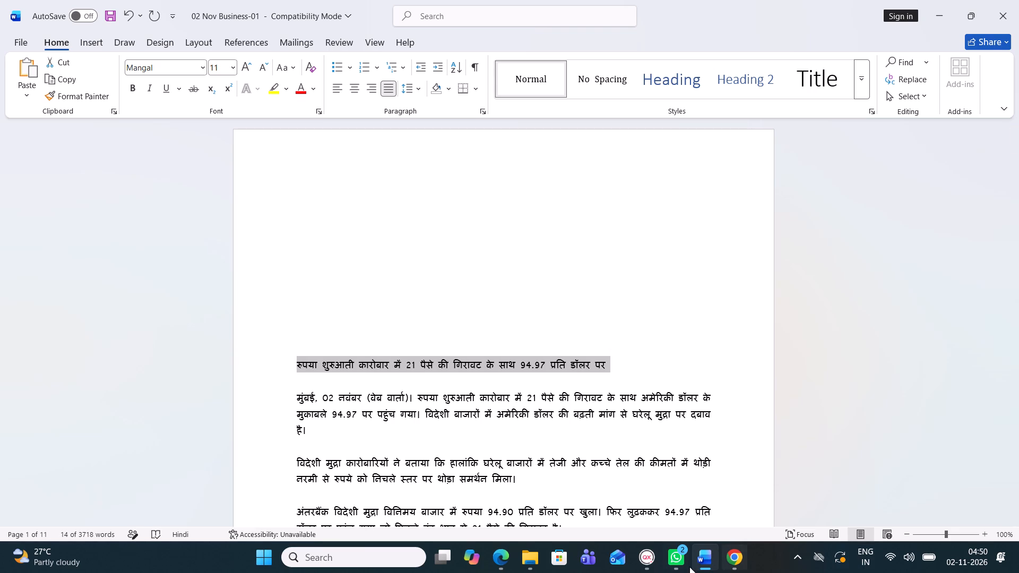
{"action": "left_click", "coordinate": [647, 567]}
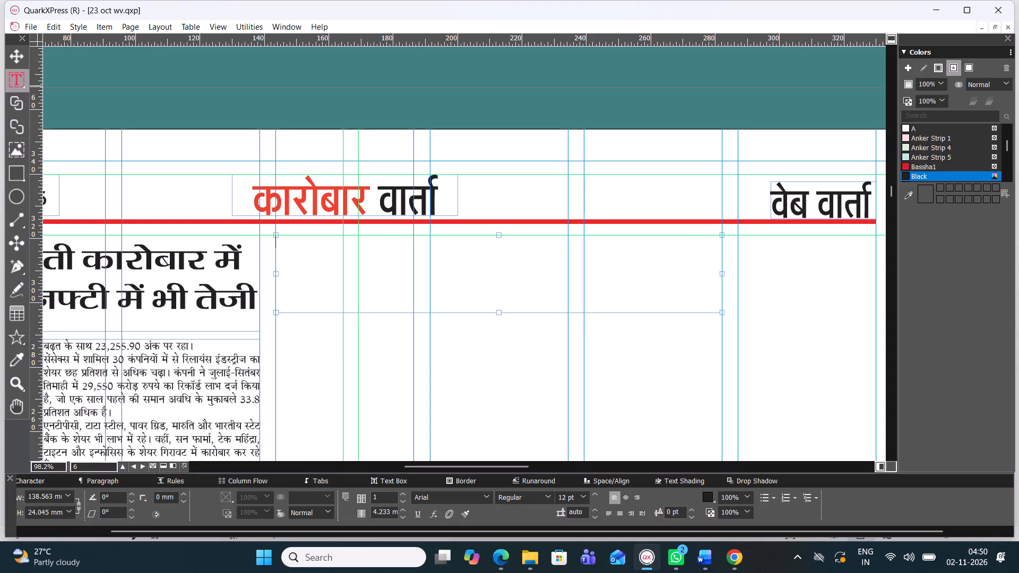
{"action": "key", "text": "ctrl+v"}
Set the whole rupee headline in Four C Chetan and colour it Blue.
{"action": "key", "text": "ctrl+a"}
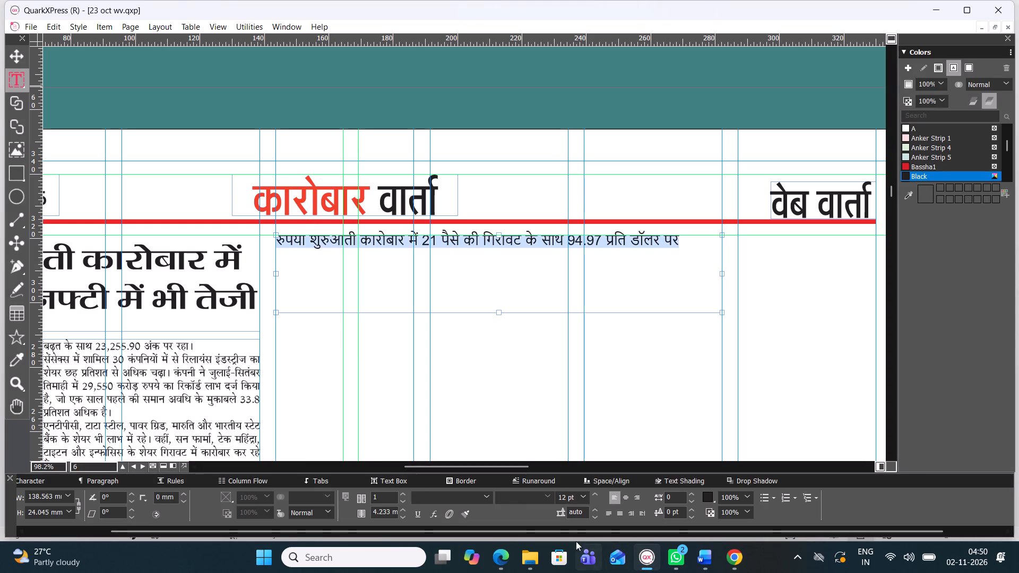
{"action": "left_click", "coordinate": [490, 498]}
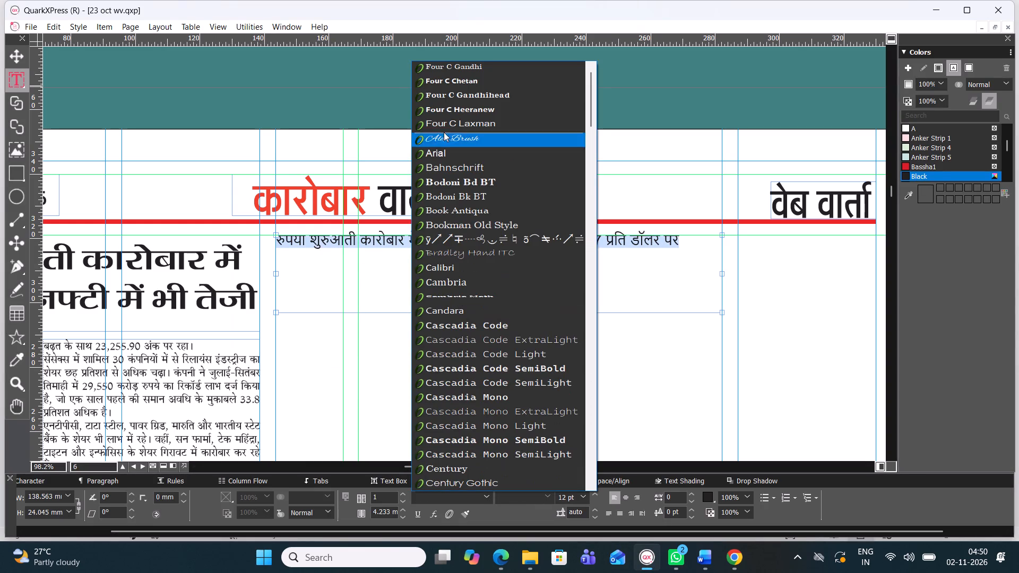
{"action": "left_click", "coordinate": [455, 84]}
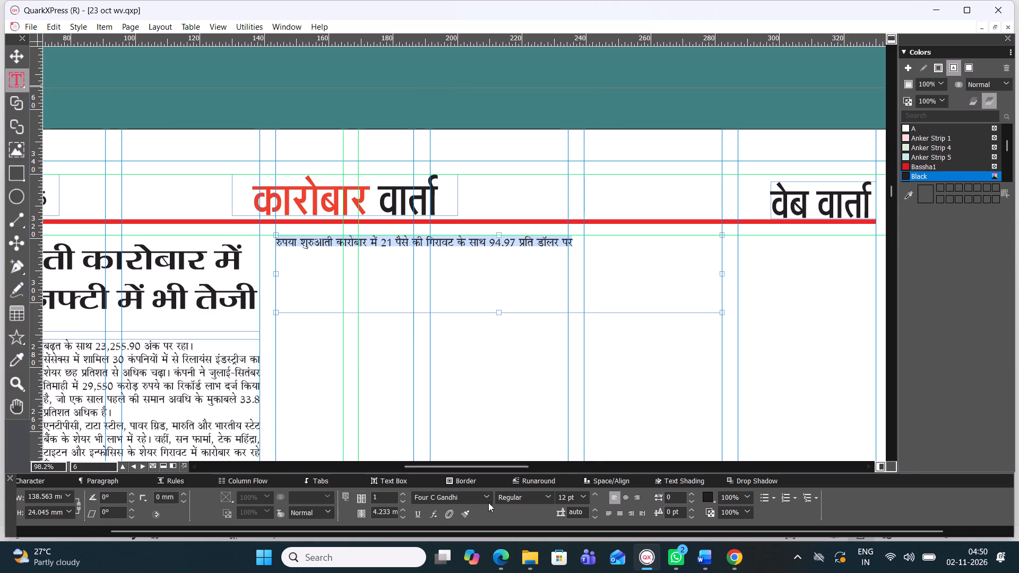
{"action": "left_click", "coordinate": [487, 498]}
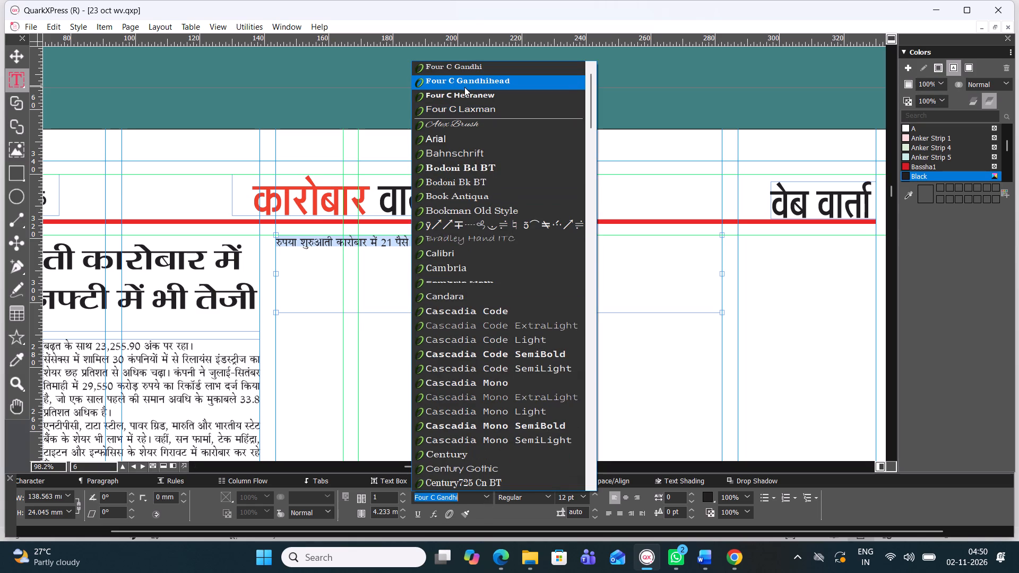
{"action": "scroll", "coordinate": [466, 88], "scroll_direction": "down", "scroll_amount": 3}
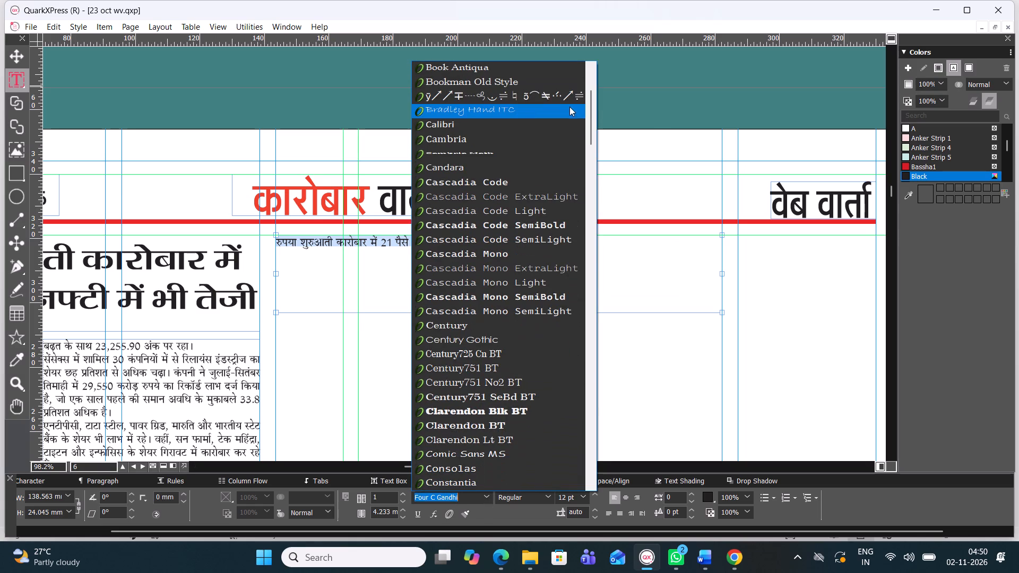
{"action": "left_click_drag", "start_coordinate": [591, 108], "coordinate": [584, 73]}
{"action": "left_click", "coordinate": [553, 75]}
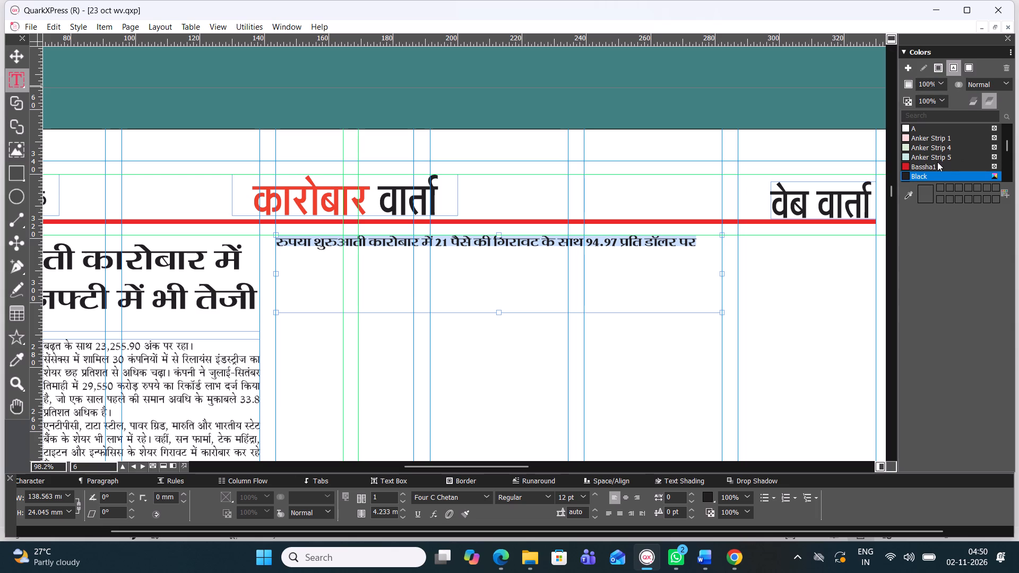
{"action": "scroll", "coordinate": [937, 162], "scroll_direction": "down", "scroll_amount": 1}
{"action": "left_click", "coordinate": [928, 173]}
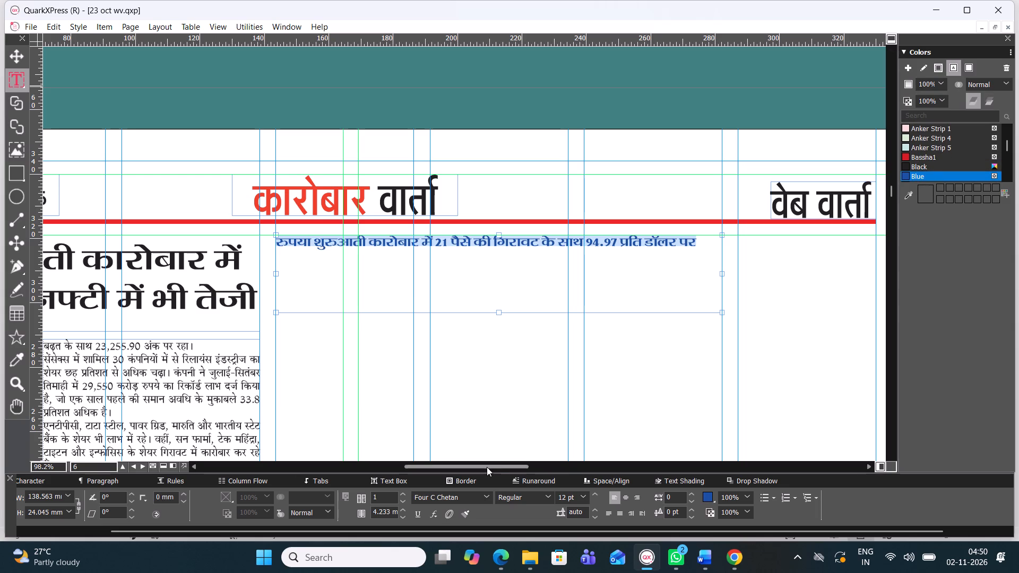
Enlarge the rupee headline to 24 pt so that it fits on two lines.
{"action": "key", "text": "ctrl+alt+shift+period"}
{"action": "key", "text": "ctrl+alt+shift+period"}
{"action": "key", "text": "ctrl+alt+shift+period"}
{"action": "key", "text": "ctrl+alt+shift+period"}
{"action": "key", "text": "ctrl+alt+shift+period"}
{"action": "key", "text": "ctrl+alt+shift+period"}
{"action": "key", "text": "ctrl+alt+shift+period"}
{"action": "key", "text": "ctrl+alt+shift+period"}
{"action": "key", "text": "ctrl+alt+shift+period"}
{"action": "key", "text": "ctrl+alt+shift+period"}
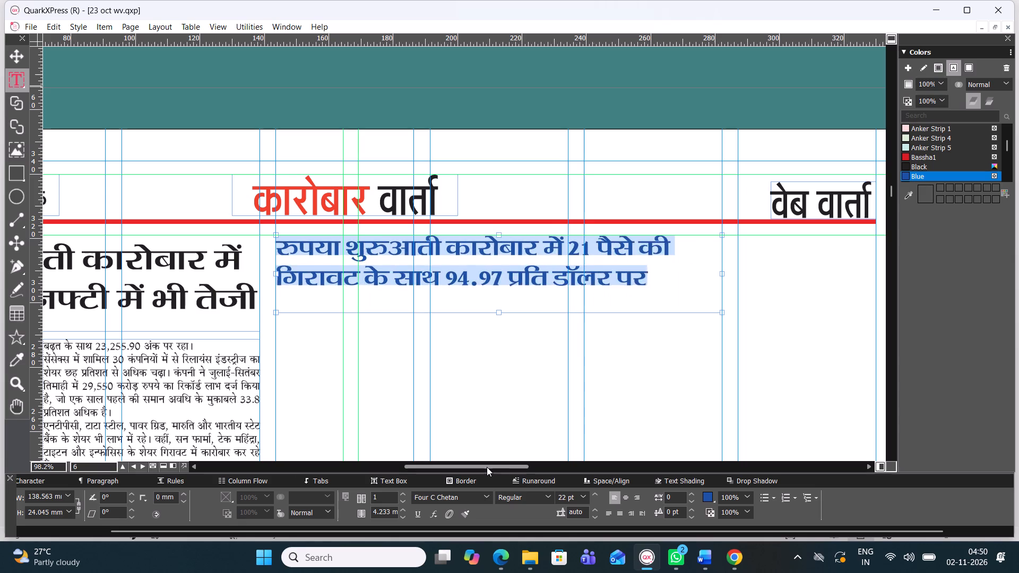
{"action": "key", "text": "ctrl+alt+shift+period"}
{"action": "key", "text": "ctrl+alt+shift+period"}
{"action": "key", "text": "ctrl+alt+shift+period"}
{"action": "key", "text": "ctrl+alt+shift+period"}
{"action": "key", "text": "ctrl+alt+shift+period"}
{"action": "key", "text": "ctrl+alt+shift+comma"}
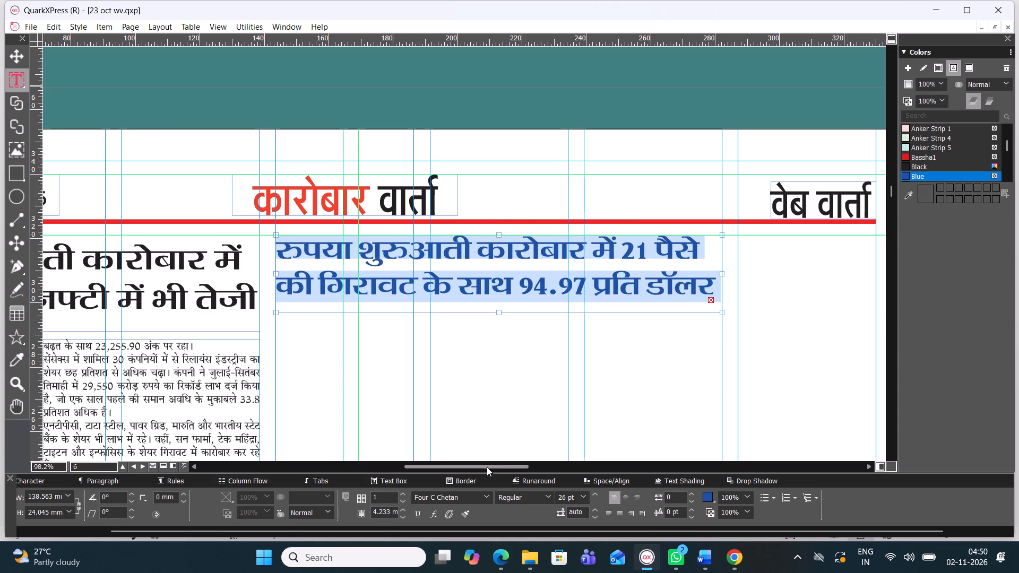
{"action": "key", "text": "ctrl+alt+shift+comma"}
{"action": "key", "text": "ctrl+z"}
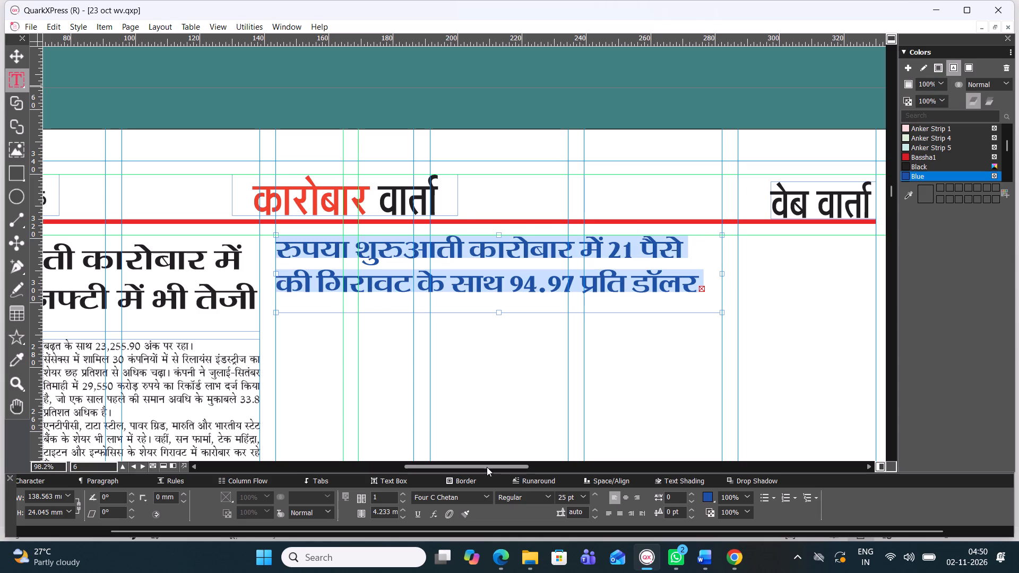
{"action": "key", "text": "ctrl+alt+shift+comma"}
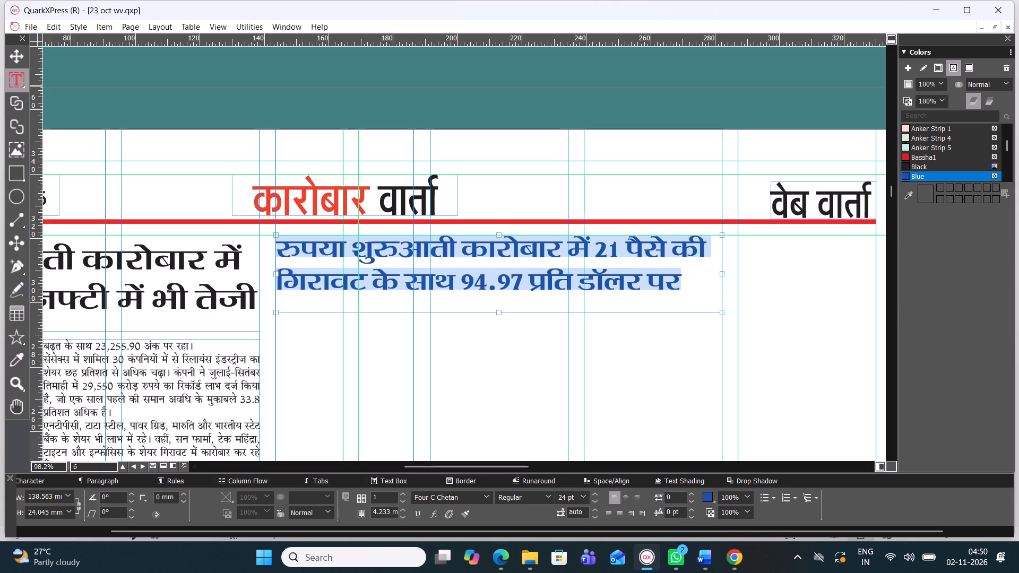
Extend the rupee headline box to about 34 mm tall and enlarge its text to 30 pt.
{"action": "left_click_drag", "start_coordinate": [499, 311], "coordinate": [505, 344]}
{"action": "key", "text": "ctrl+alt+shift+period"}
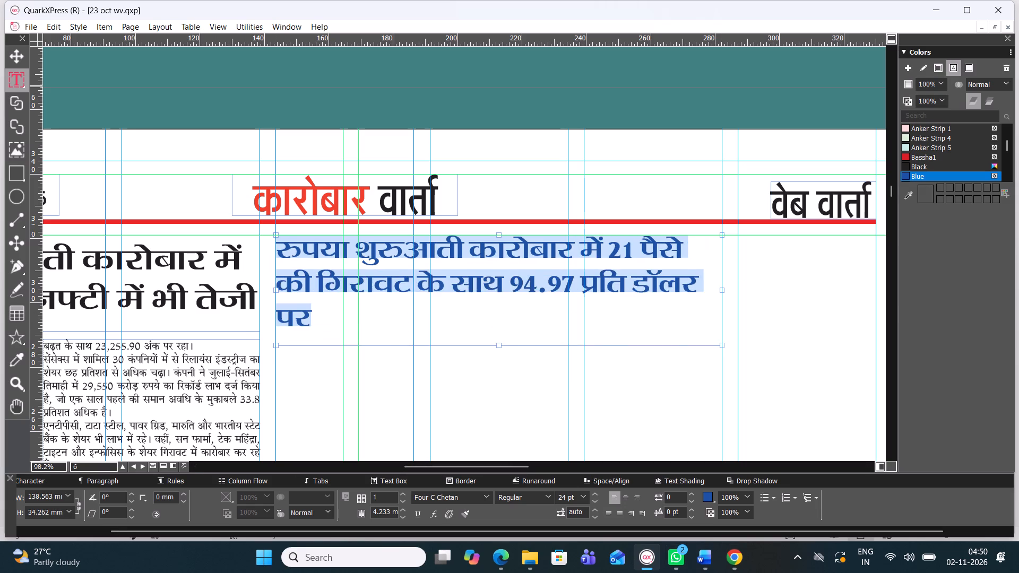
{"action": "key", "text": "ctrl+alt+shift+period"}
{"action": "key", "text": "ctrl+alt+shift+period"}
{"action": "key", "text": "ctrl+alt+shift+period"}
{"action": "key", "text": "ctrl+alt+shift+period"}
{"action": "key", "text": "ctrl+alt+shift+period"}
{"action": "key", "text": "ctrl+alt+shift+period"}
{"action": "key", "text": "ctrl+alt+shift+comma"}
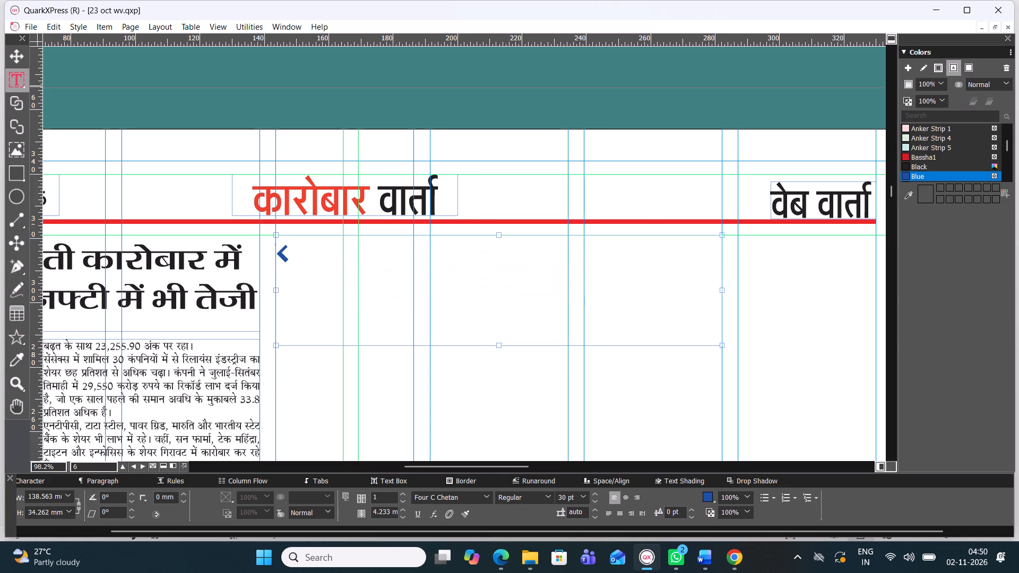
{"action": "key", "text": "ctrl+z"}
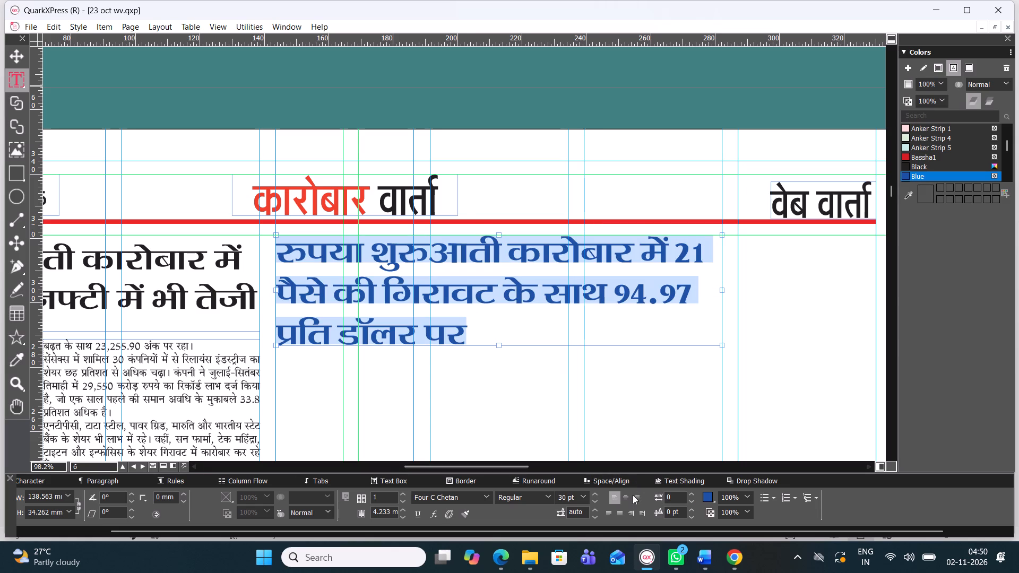
Center the rupee headline in its box.
{"action": "left_click", "coordinate": [629, 496]}
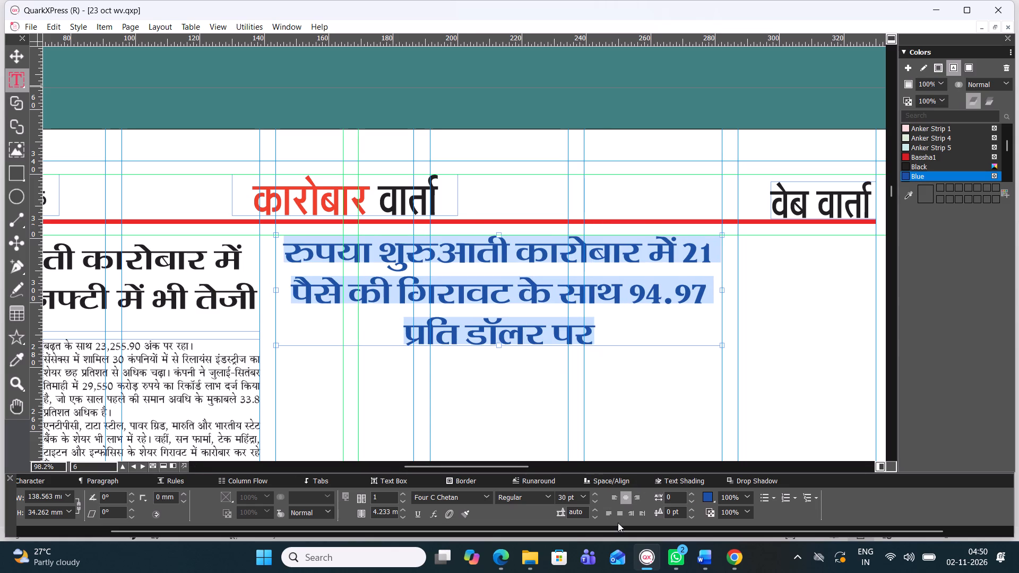
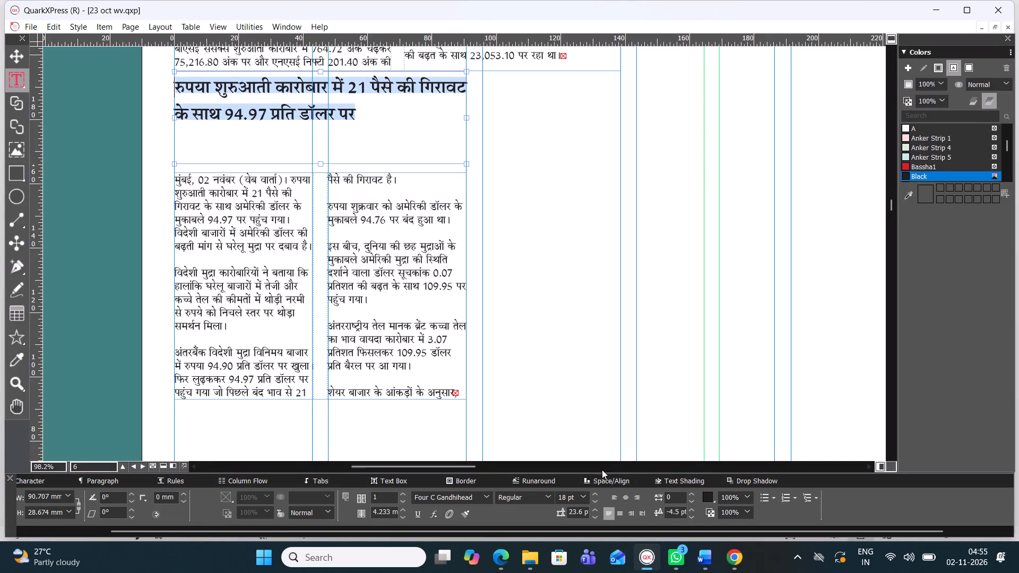
Center the rupee headline text horizontally in its box.
{"action": "left_click", "coordinate": [623, 498]}
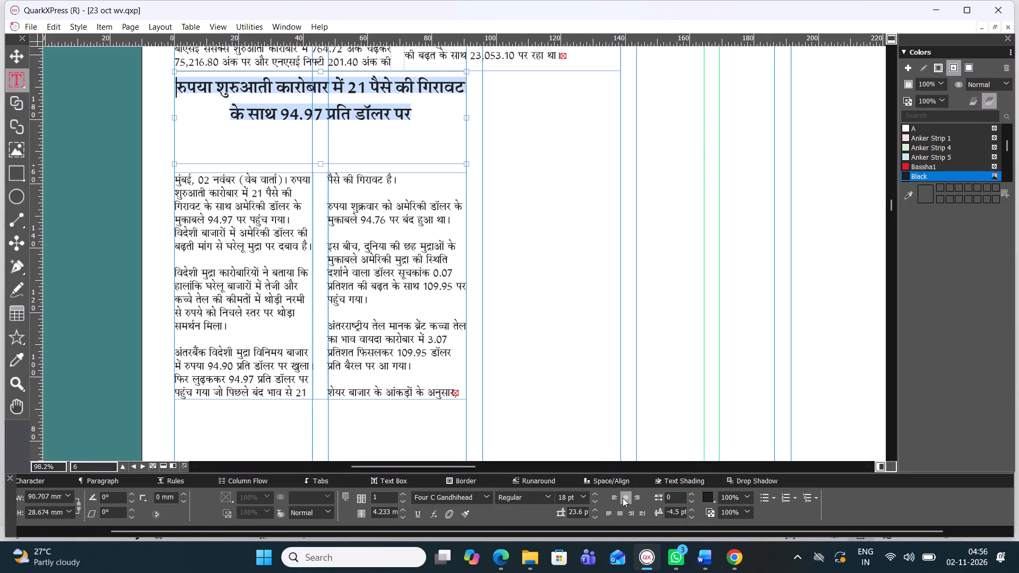
Shorten the rupee headline box to about 18 mm tall and enlarge its text to 21 pt on two lines.
{"action": "key", "text": "ctrl+alt+shift+period"}
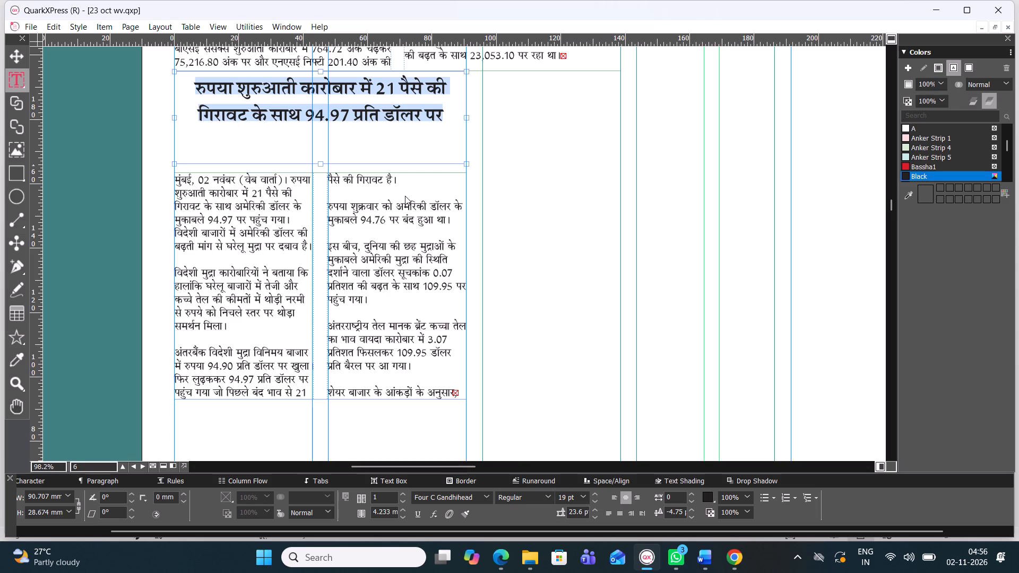
{"action": "left_click_drag", "start_coordinate": [324, 164], "coordinate": [323, 126]}
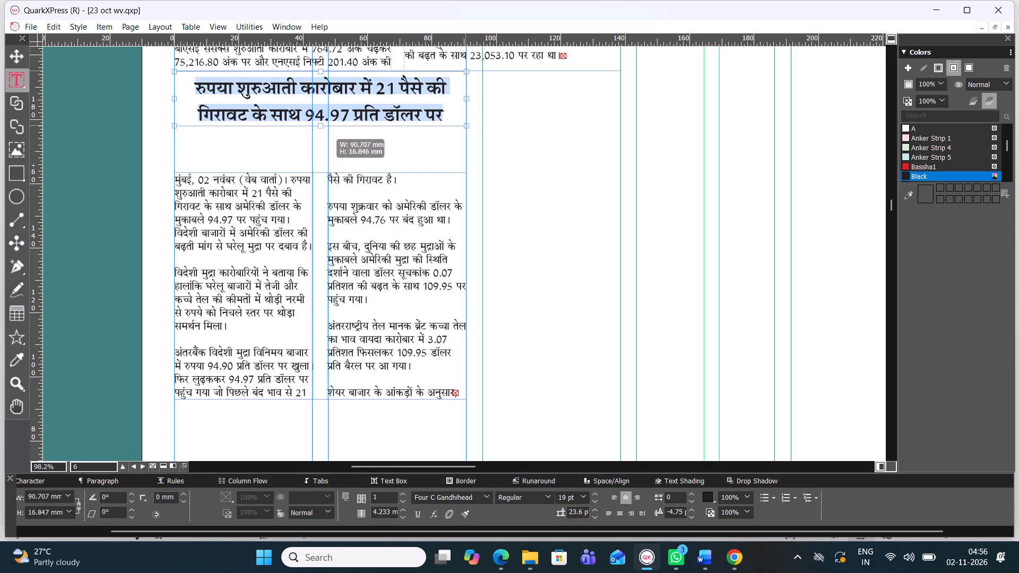
{"action": "left_click_drag", "start_coordinate": [323, 126], "coordinate": [323, 129]}
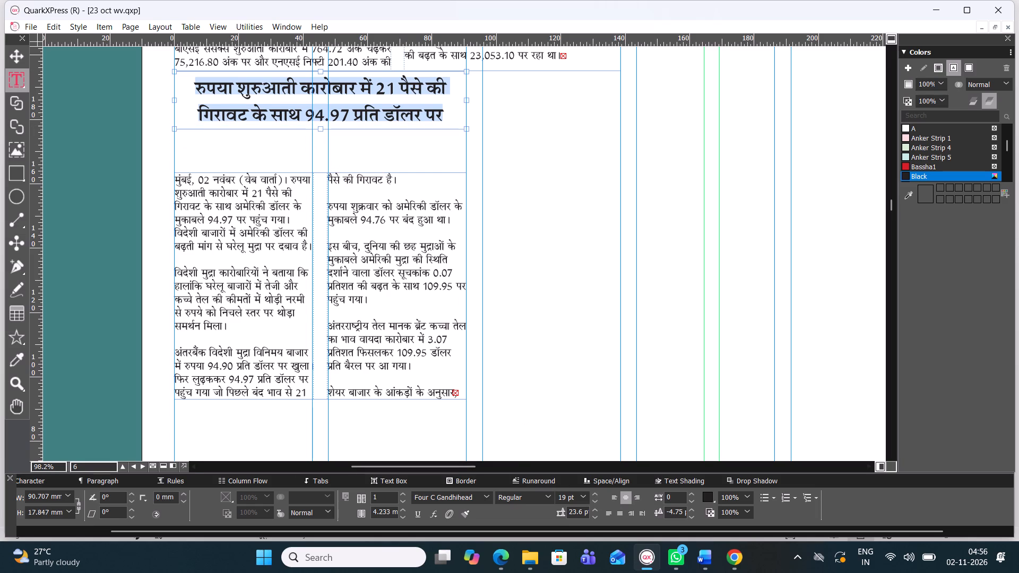
{"action": "key", "text": "ctrl+alt+shift+comma"}
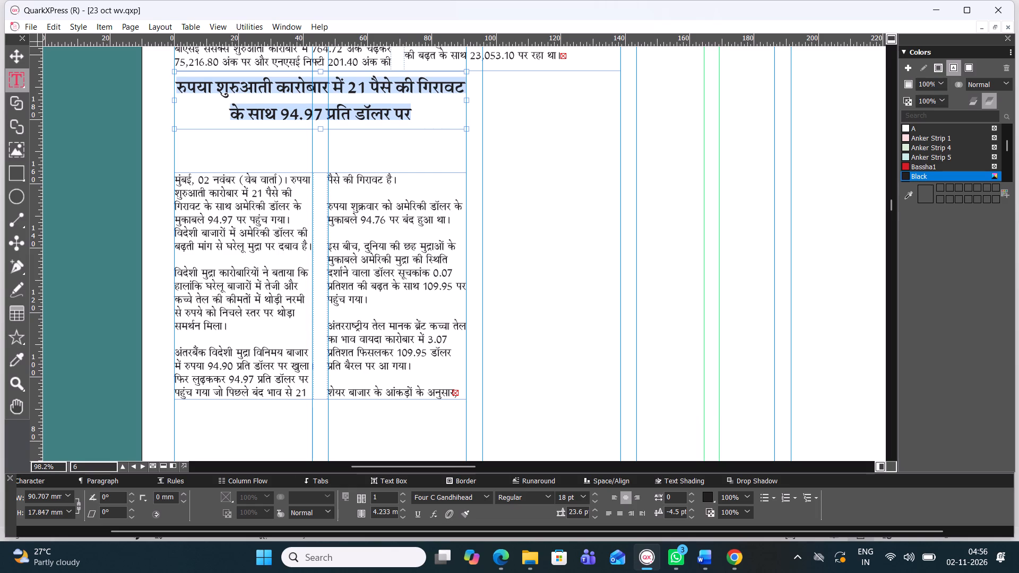
{"action": "key", "text": "ctrl+alt+shift+period"}
{"action": "key", "text": "ctrl+alt+shift+period"}
{"action": "key", "text": "ctrl+alt+shift+period"}
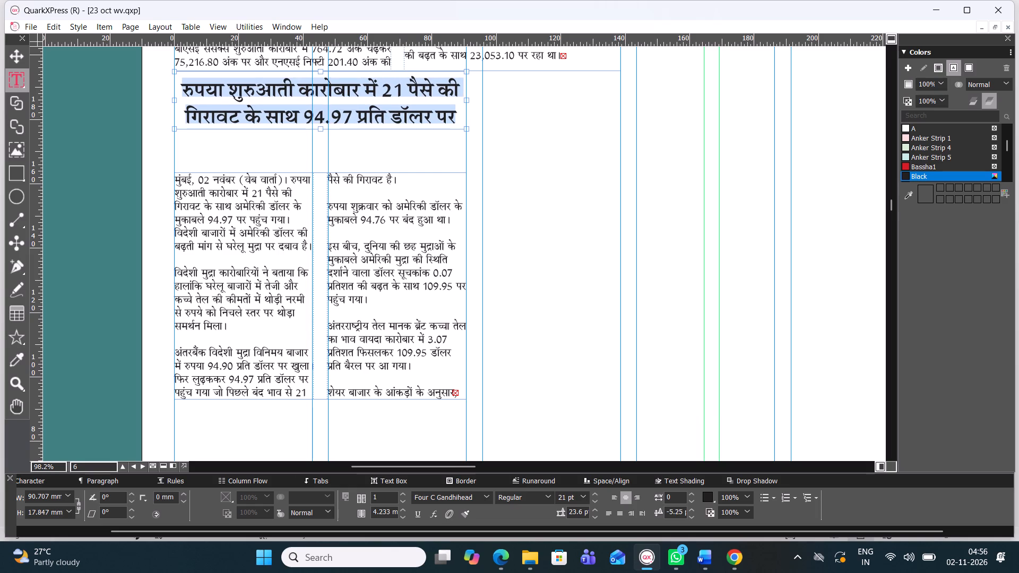
Extend the rupee story's body box upward to about 84 mm tall and nudge it slightly below the headline box.
{"action": "left_click", "coordinate": [15, 56]}
{"action": "left_click", "coordinate": [248, 158]}
{"action": "left_click", "coordinate": [262, 179]}
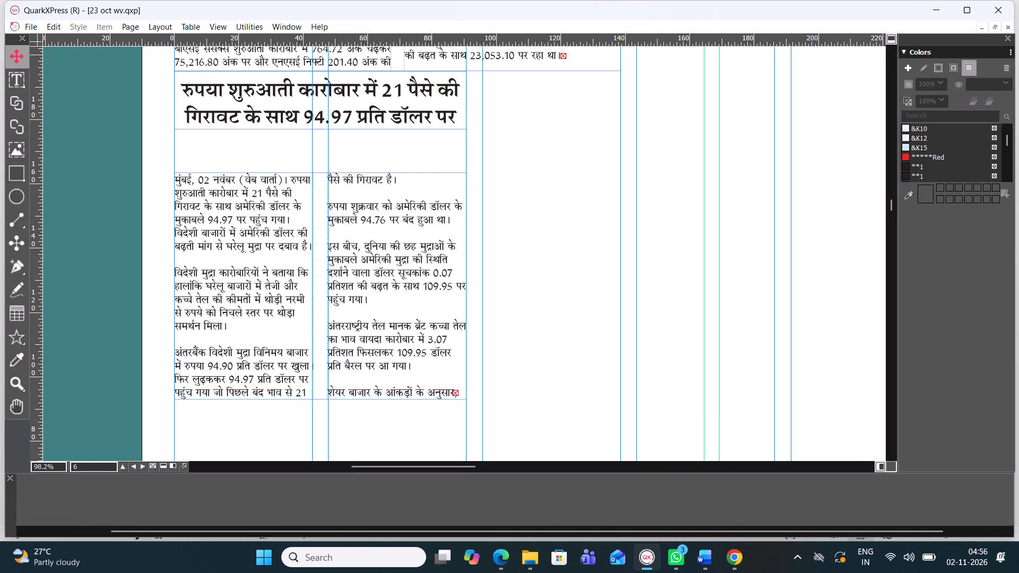
{"action": "left_click_drag", "start_coordinate": [319, 173], "coordinate": [317, 128]}
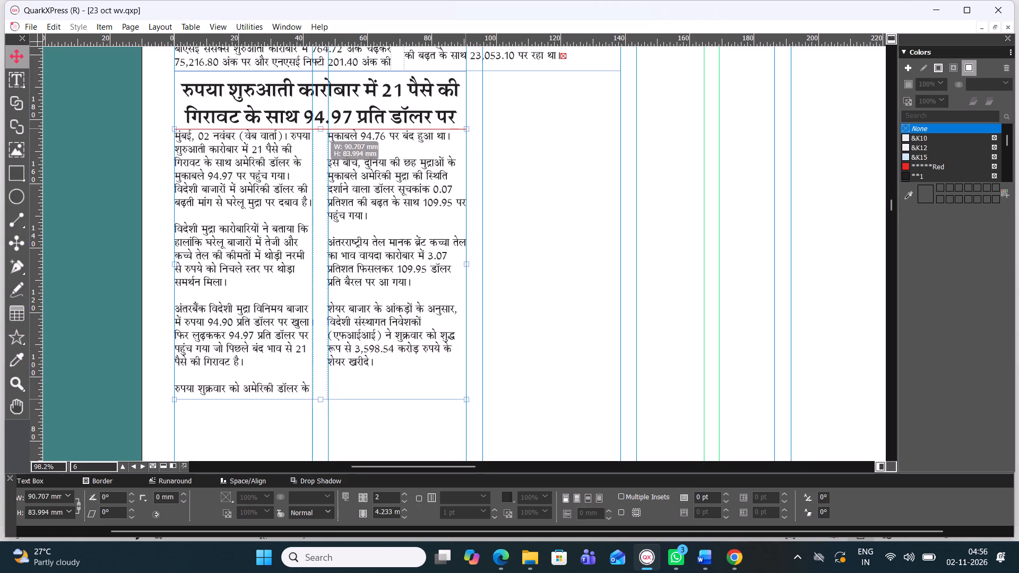
{"action": "left_click_drag", "start_coordinate": [317, 128], "coordinate": [317, 129]}
{"action": "key", "text": "Down"}
{"action": "key", "text": "Down"}
{"action": "key", "text": "Down"}
{"action": "key", "text": "Down"}
{"action": "key", "text": "Down"}
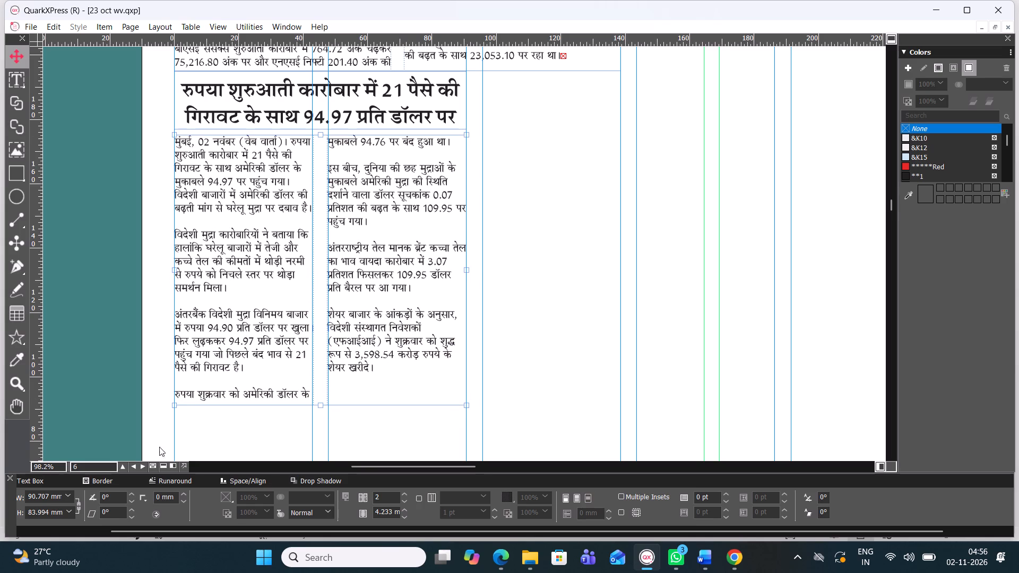
Remove the blank lines between the rupee story's opening paragraphs, up to the one beginning रुपया शुक्रवार को.
{"action": "left_click", "coordinate": [241, 377]}
{"action": "double_click", "coordinate": [231, 379]}
{"action": "left_click", "coordinate": [225, 381]}
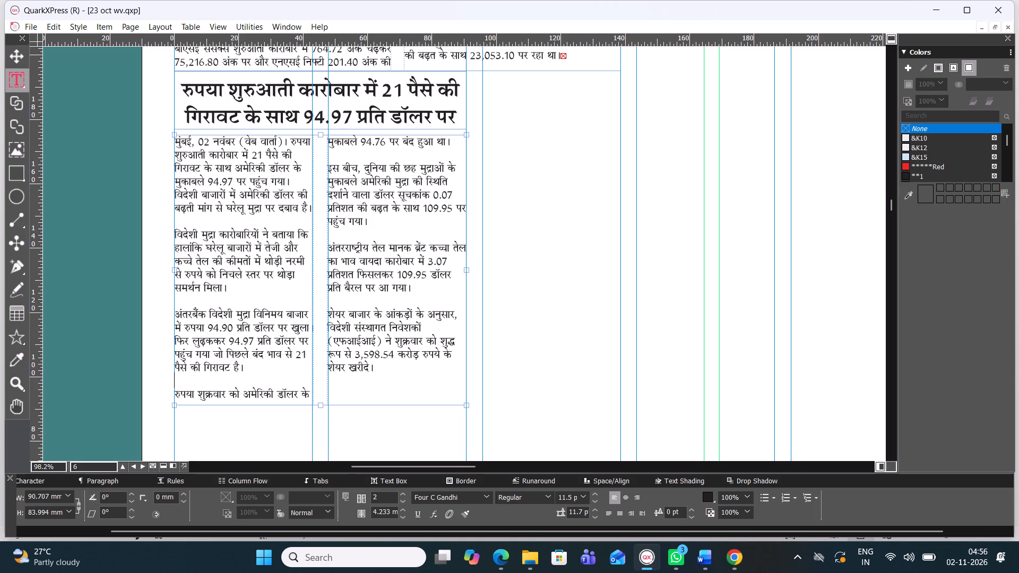
{"action": "key", "text": "BackSpace"}
{"action": "left_click", "coordinate": [223, 382]}
{"action": "key", "text": "BackSpace"}
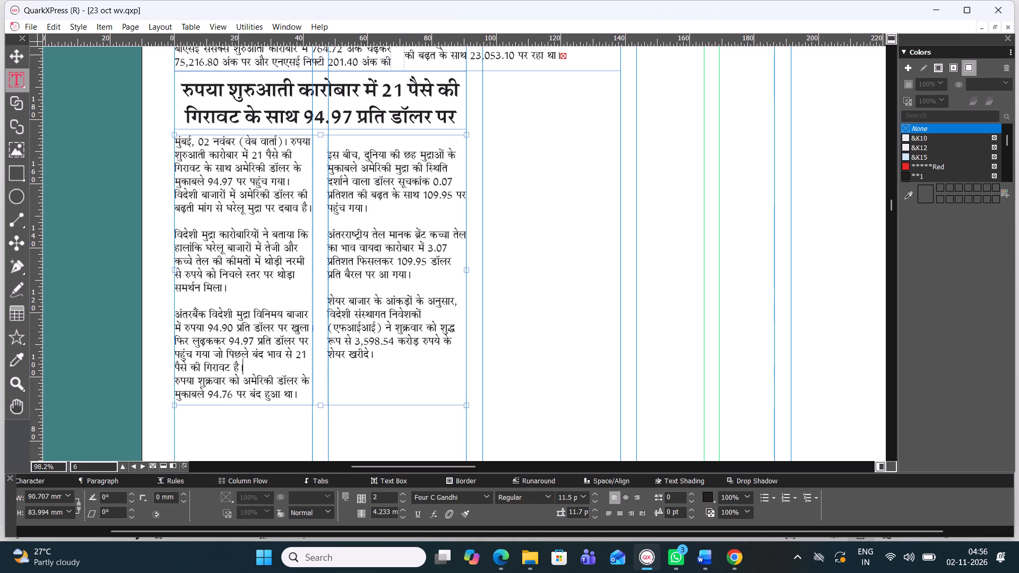
{"action": "left_click", "coordinate": [208, 308]}
{"action": "key", "text": "BackSpace"}
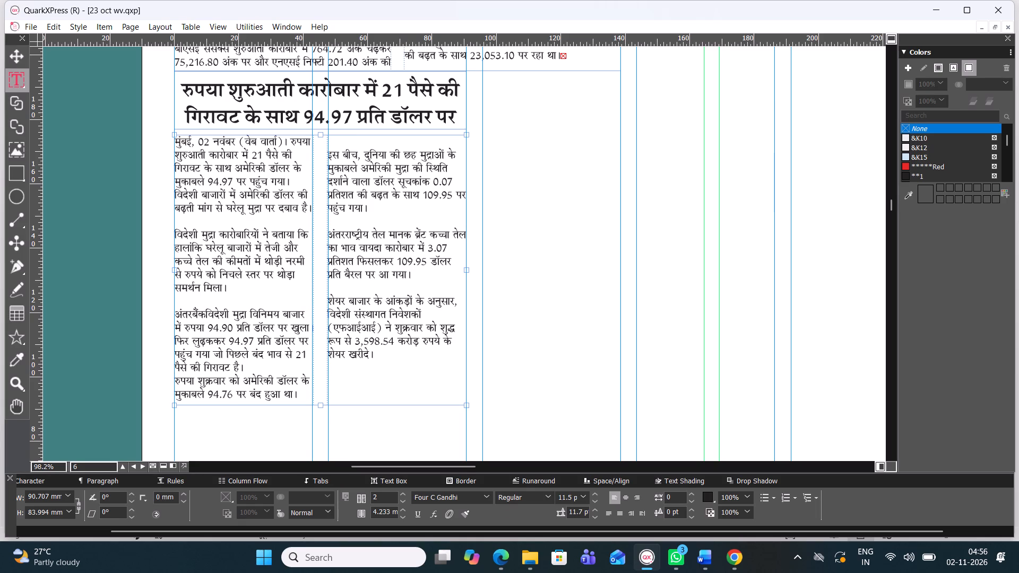
{"action": "key", "text": "ctrl+z"}
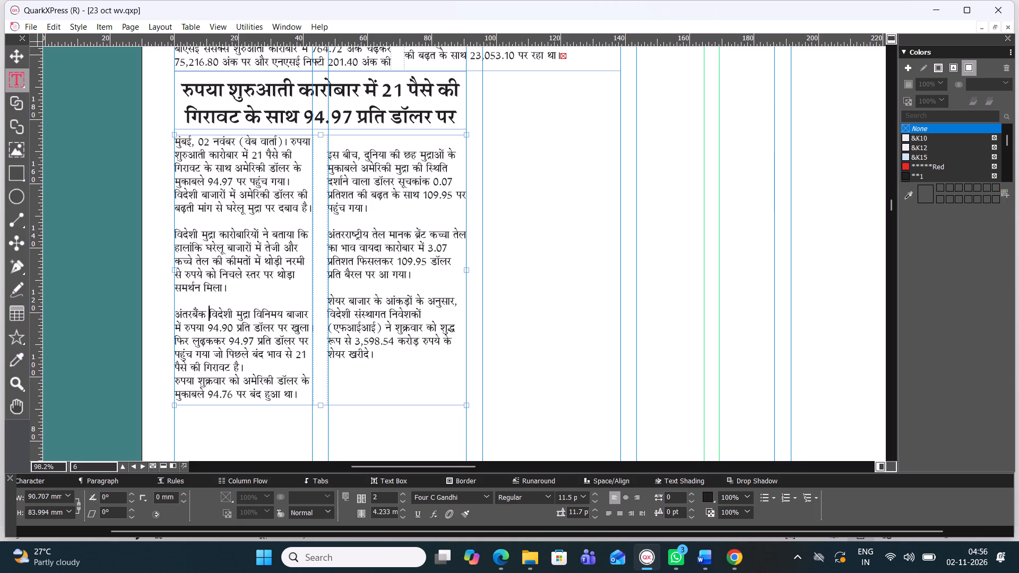
{"action": "left_click", "coordinate": [208, 298]}
{"action": "key", "text": "BackSpace"}
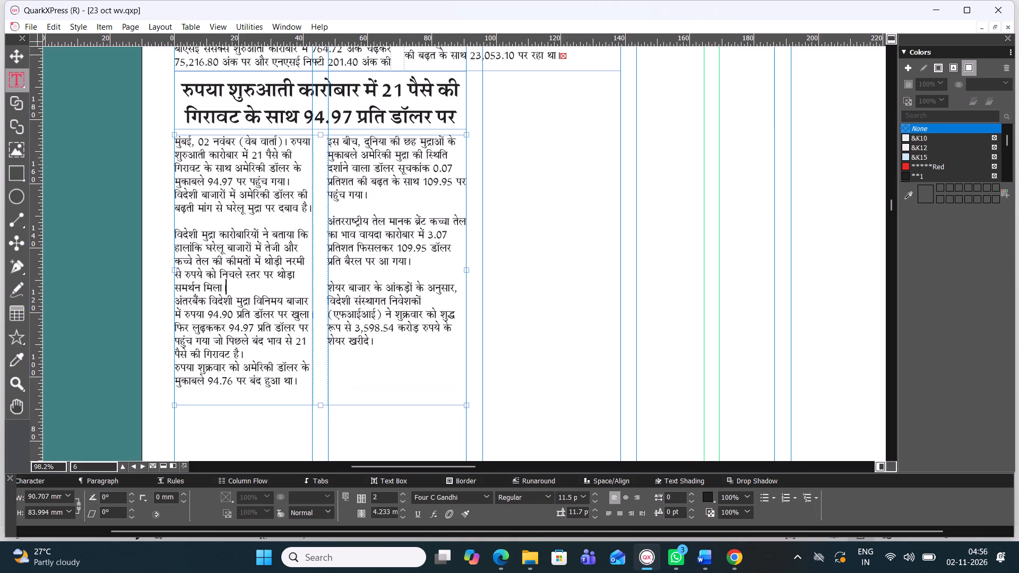
{"action": "left_click", "coordinate": [205, 221]}
{"action": "key", "text": "BackSpace"}
Remove the remaining blank lines in the rupee story, from the paragraph beginning इस बीच onward.
{"action": "left_click", "coordinate": [219, 385]}
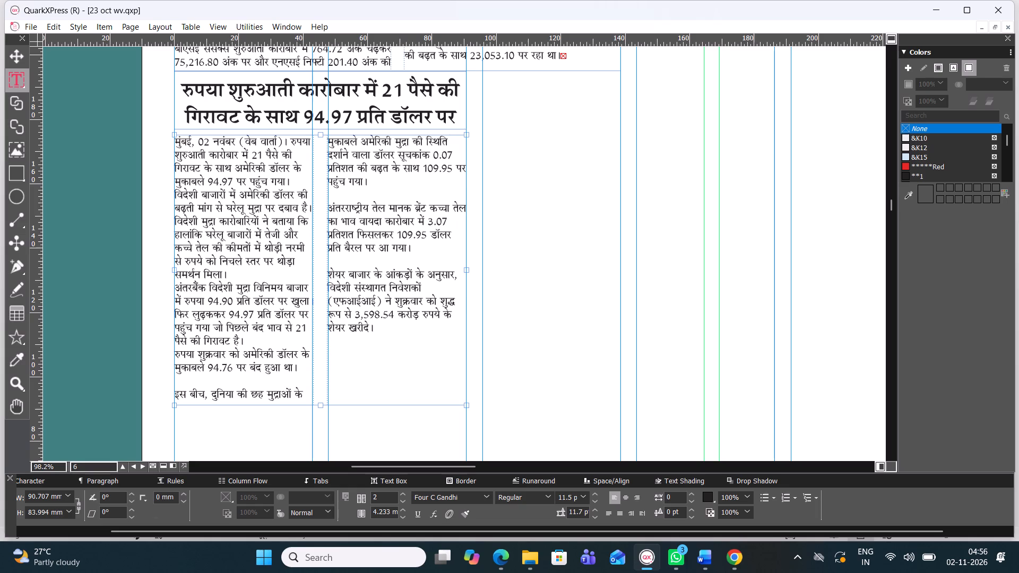
{"action": "key", "text": "BackSpace"}
{"action": "left_click", "coordinate": [347, 246]}
{"action": "key", "text": "BackSpace"}
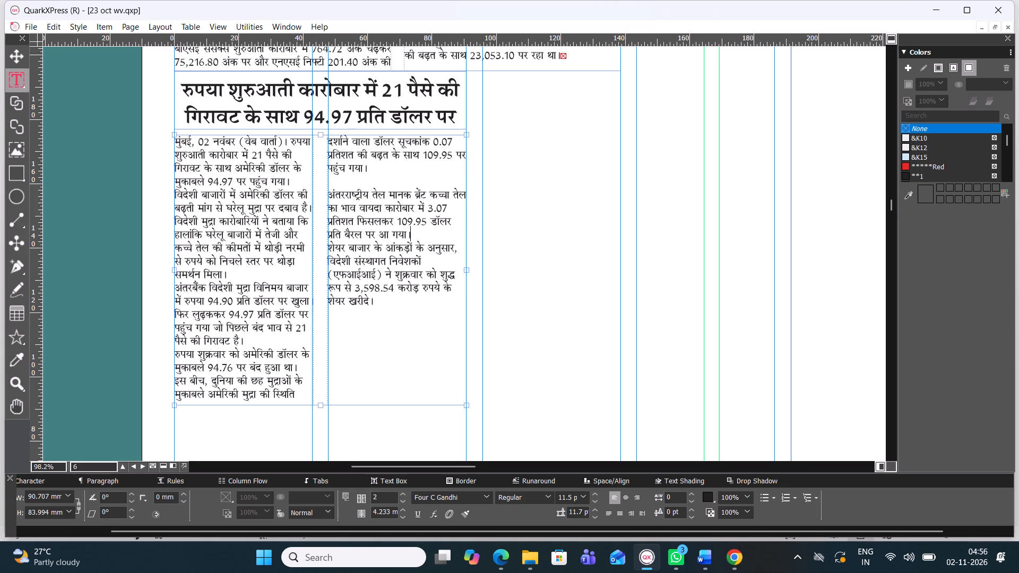
{"action": "left_click", "coordinate": [352, 178]}
{"action": "key", "text": "BackSpace"}
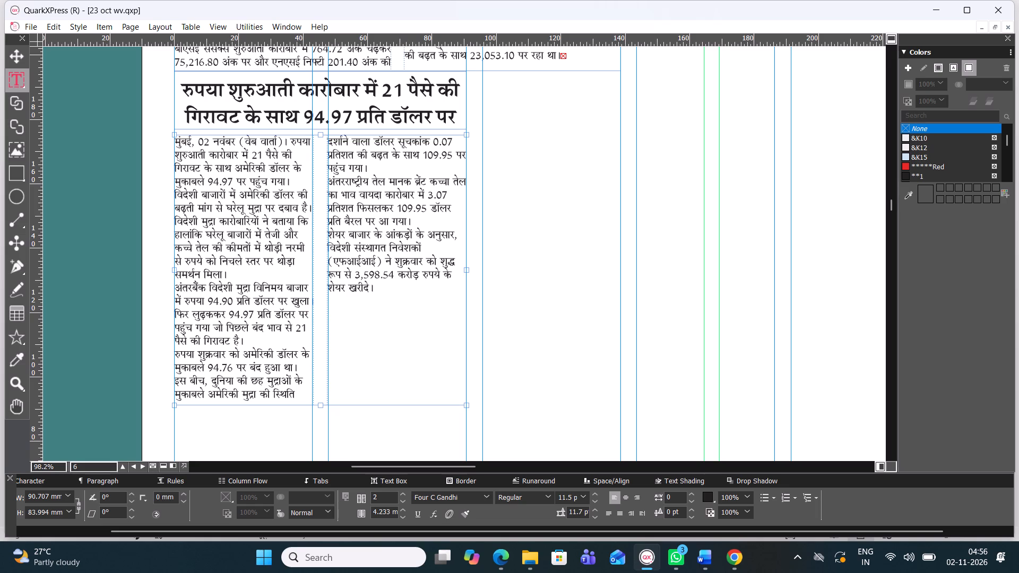
Shorten the rupee story's body box to about 68.5 mm tall so both columns end level.
{"action": "left_click_drag", "start_coordinate": [322, 407], "coordinate": [322, 386]}
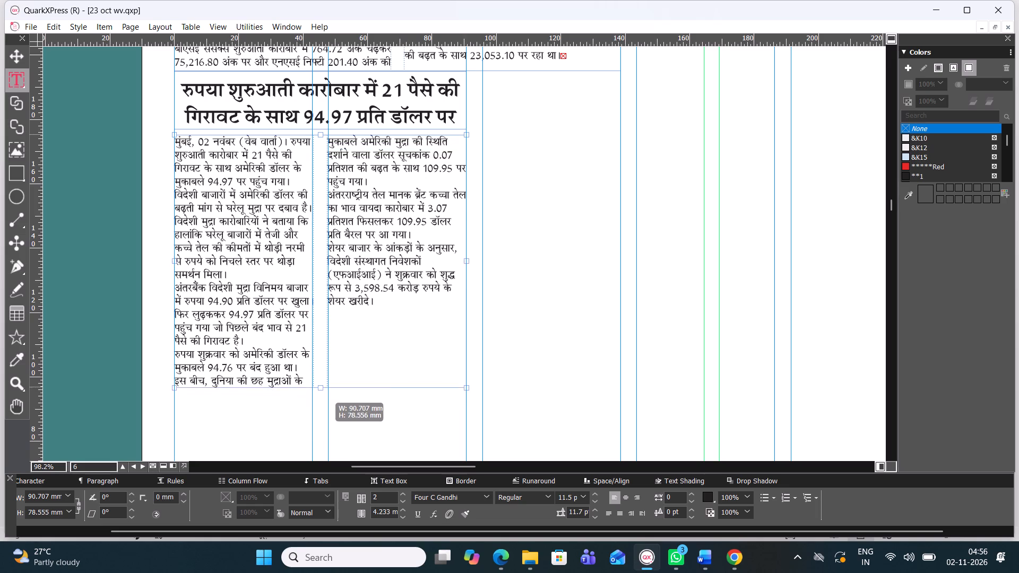
{"action": "left_click_drag", "start_coordinate": [322, 386], "coordinate": [329, 357]}
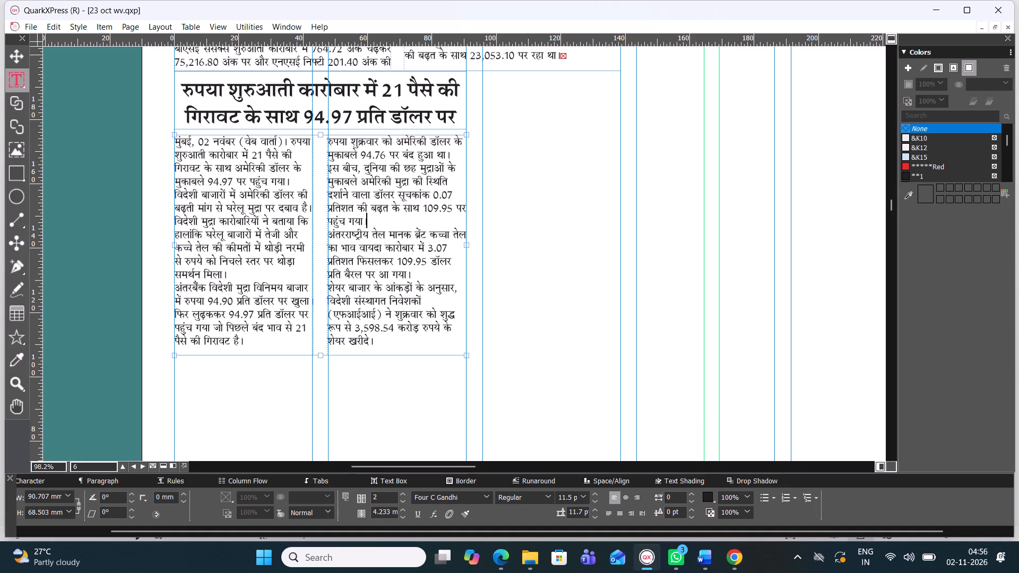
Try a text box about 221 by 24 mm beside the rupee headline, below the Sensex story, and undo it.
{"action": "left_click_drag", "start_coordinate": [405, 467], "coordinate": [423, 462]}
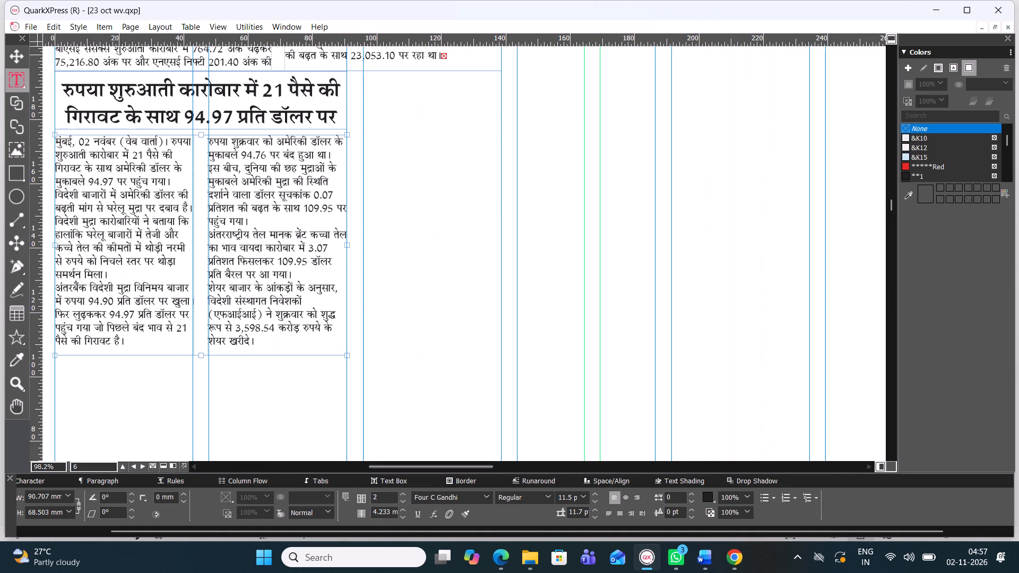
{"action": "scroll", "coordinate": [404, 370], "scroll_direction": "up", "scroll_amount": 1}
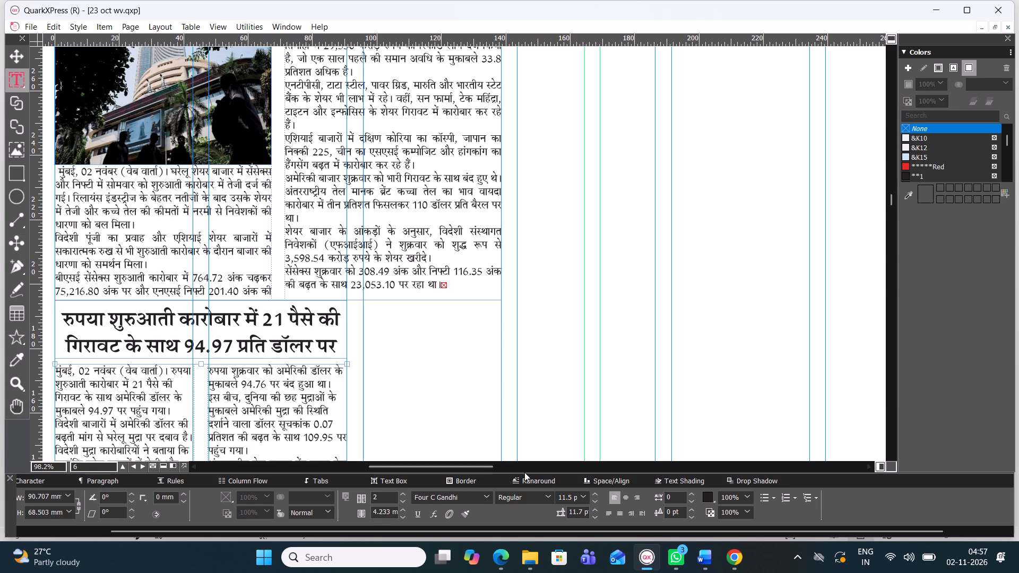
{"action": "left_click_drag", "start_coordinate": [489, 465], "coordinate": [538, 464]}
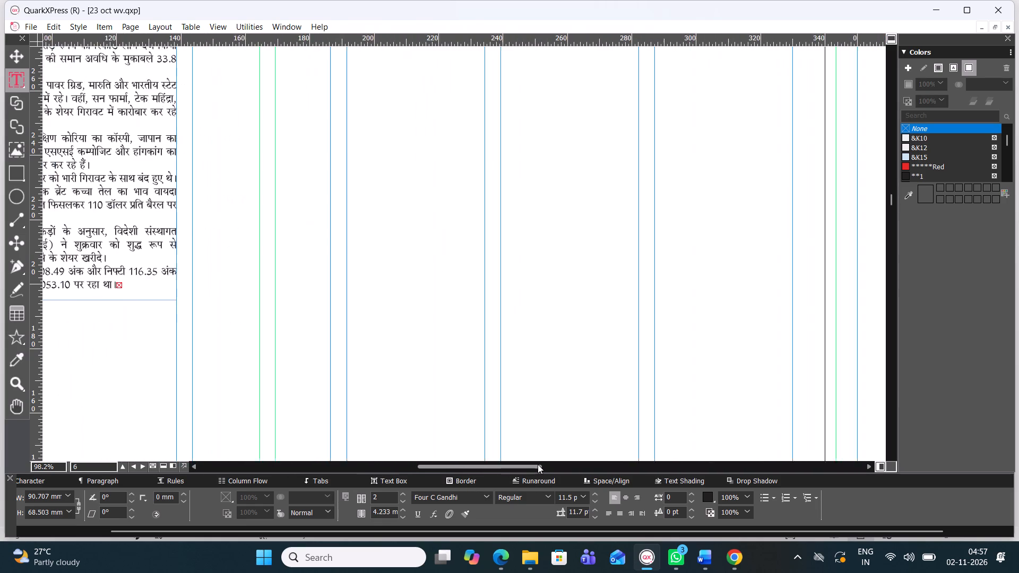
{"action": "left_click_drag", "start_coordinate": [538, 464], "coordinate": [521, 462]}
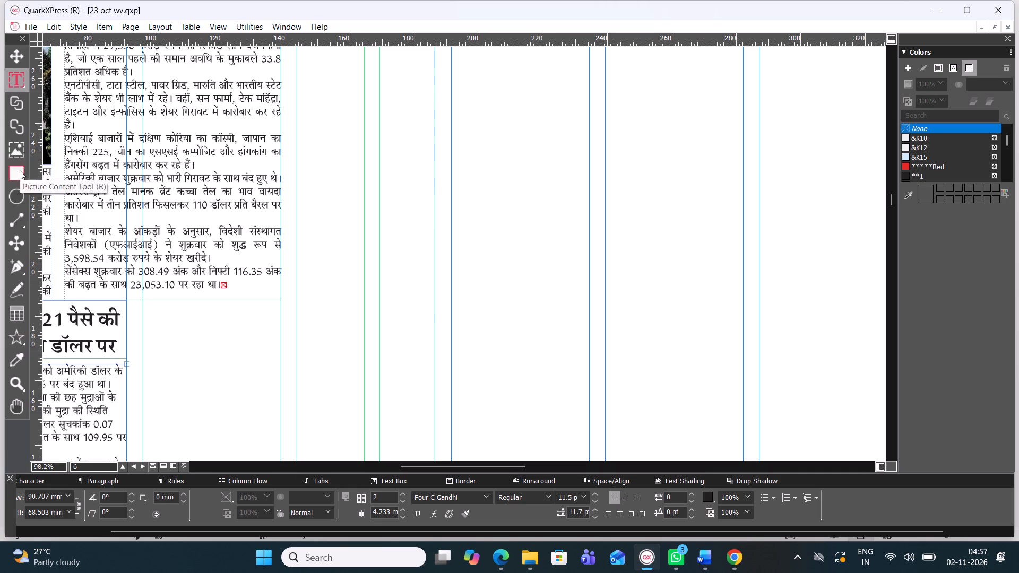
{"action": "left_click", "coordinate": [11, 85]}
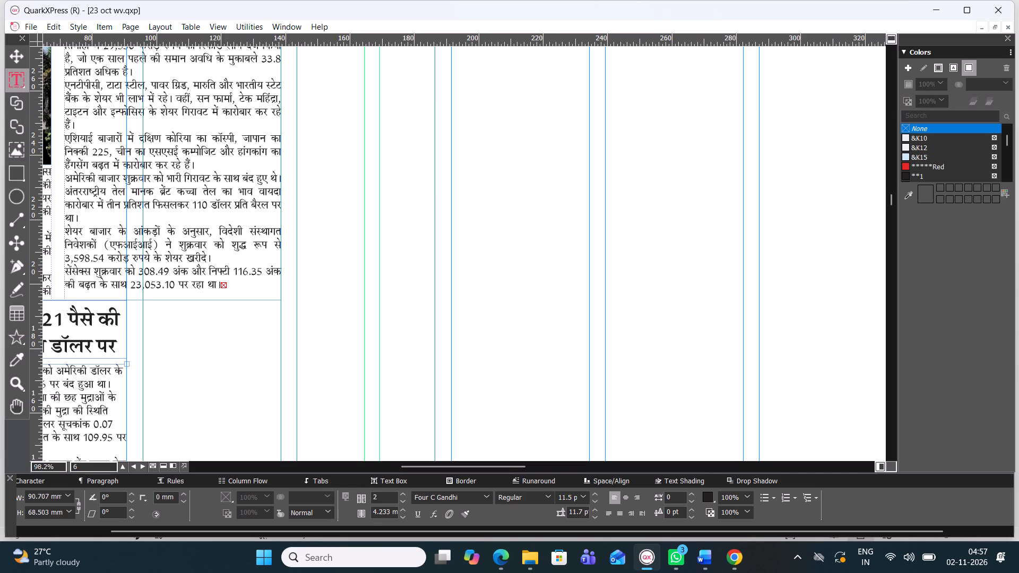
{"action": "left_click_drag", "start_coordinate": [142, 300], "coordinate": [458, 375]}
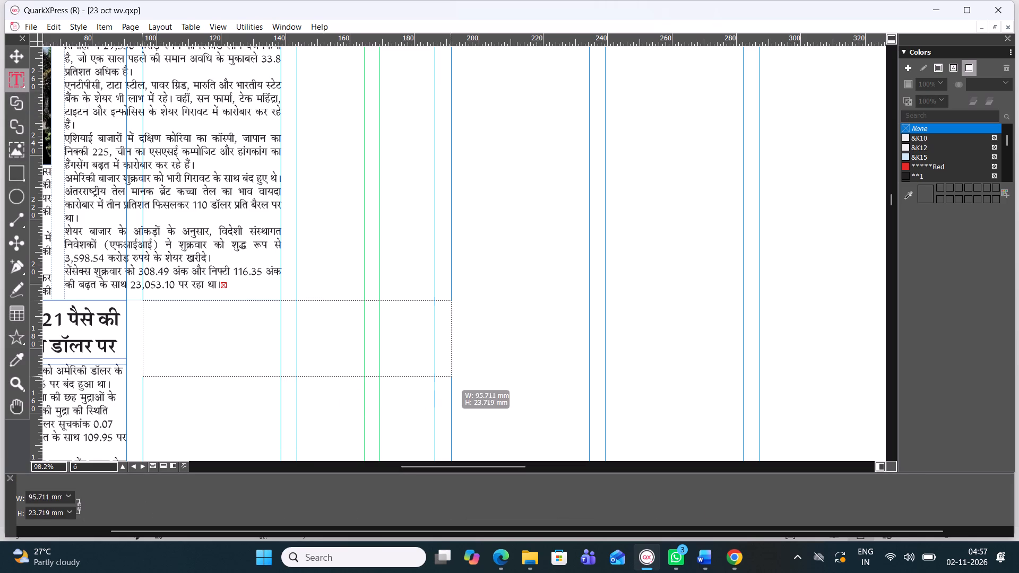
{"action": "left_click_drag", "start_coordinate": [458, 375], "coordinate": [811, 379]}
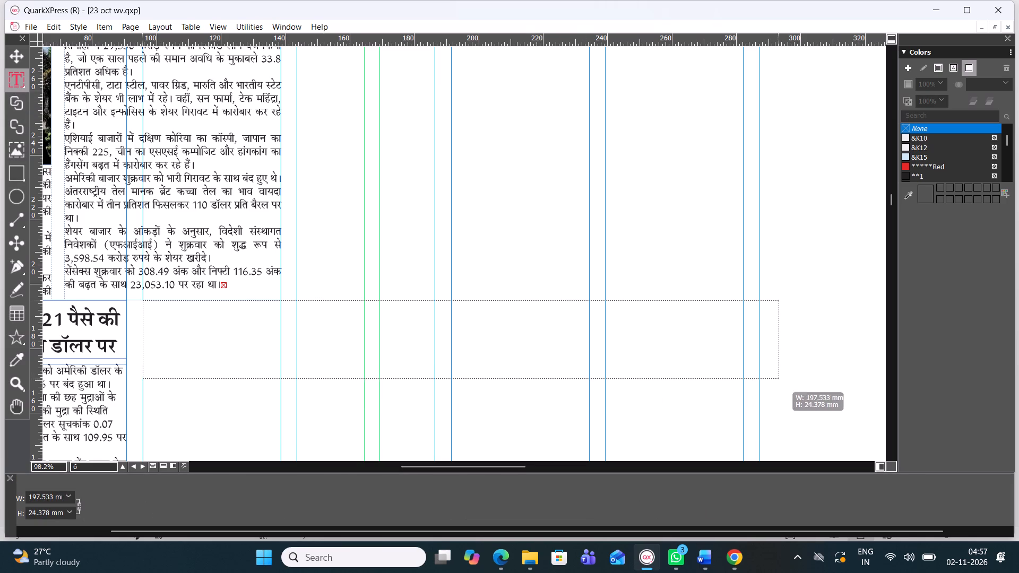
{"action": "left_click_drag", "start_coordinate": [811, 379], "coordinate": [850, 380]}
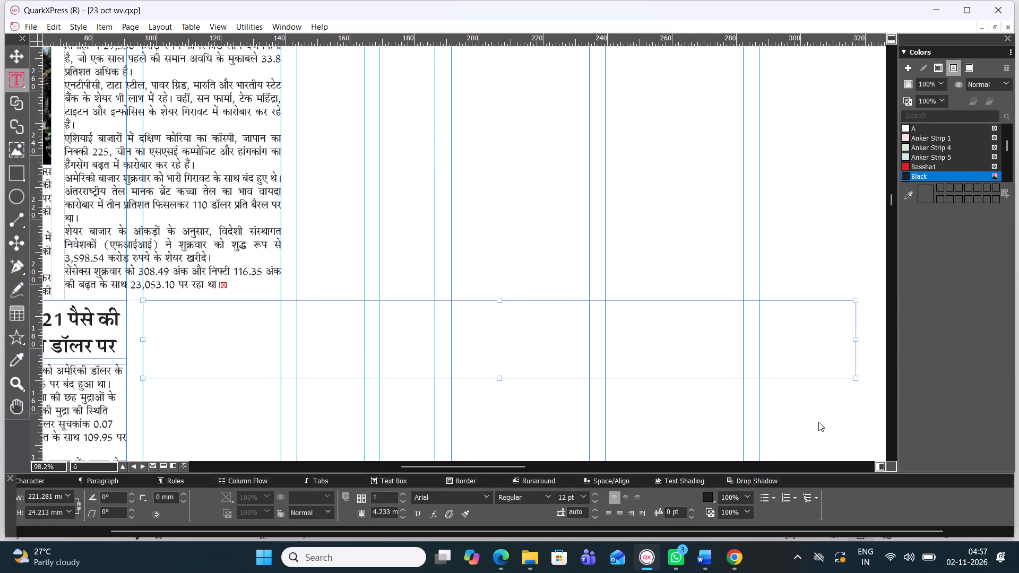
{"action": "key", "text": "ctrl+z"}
Copy the rupee story's full two-line headline and look it up in Google's image results in a new Chrome tab.
{"action": "left_click_drag", "start_coordinate": [467, 466], "coordinate": [456, 451]}
{"action": "scroll", "coordinate": [219, 381], "scroll_direction": "down", "scroll_amount": 1}
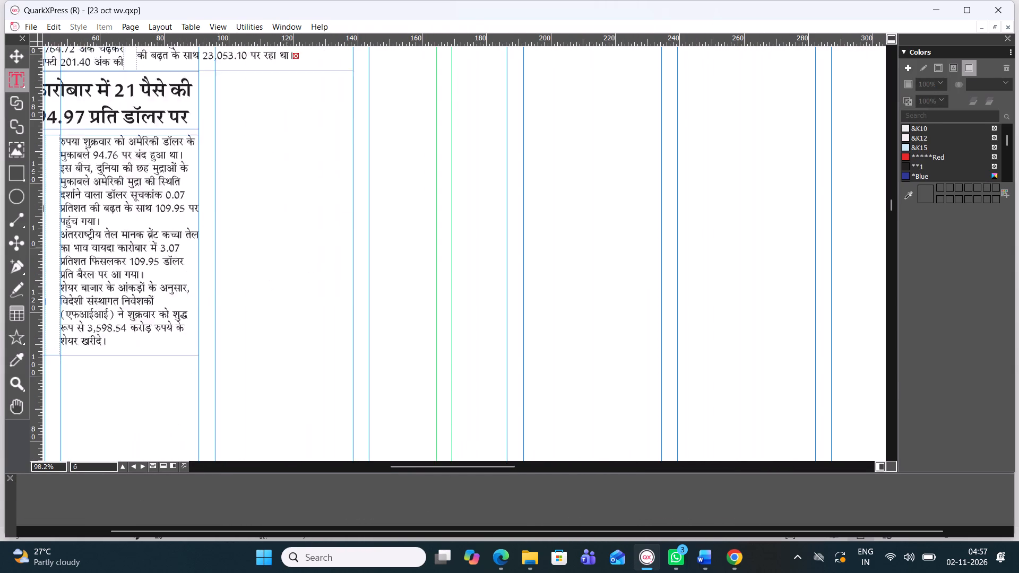
{"action": "scroll", "coordinate": [219, 381], "scroll_direction": "down", "scroll_amount": 1}
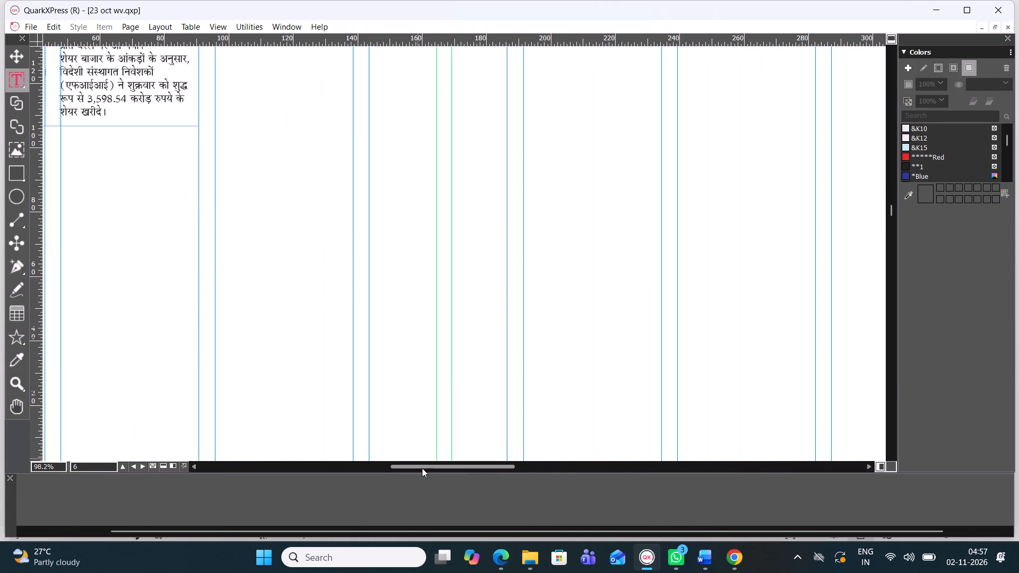
{"action": "left_click_drag", "start_coordinate": [424, 464], "coordinate": [377, 464]}
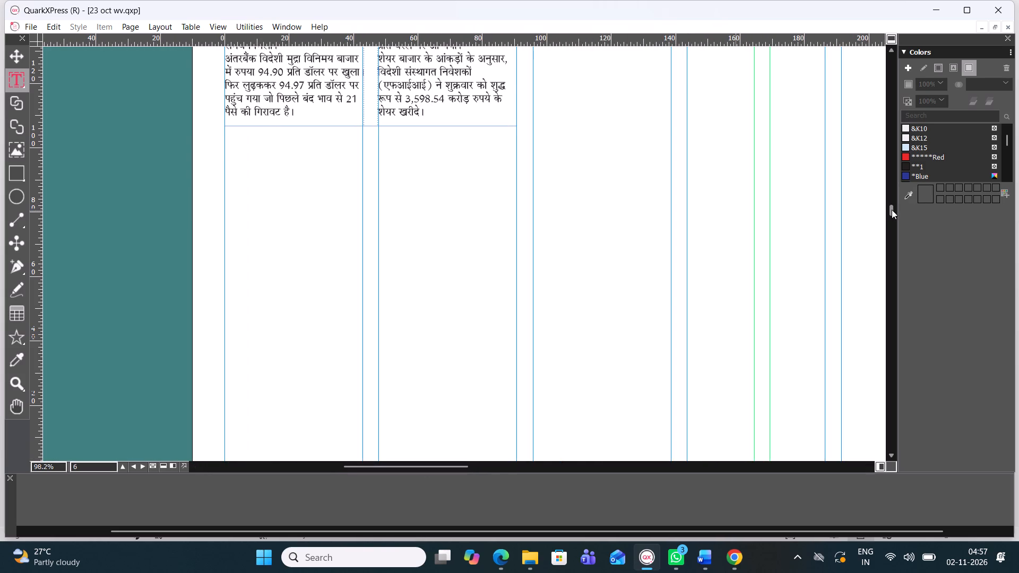
{"action": "left_click_drag", "start_coordinate": [892, 210], "coordinate": [883, 202]}
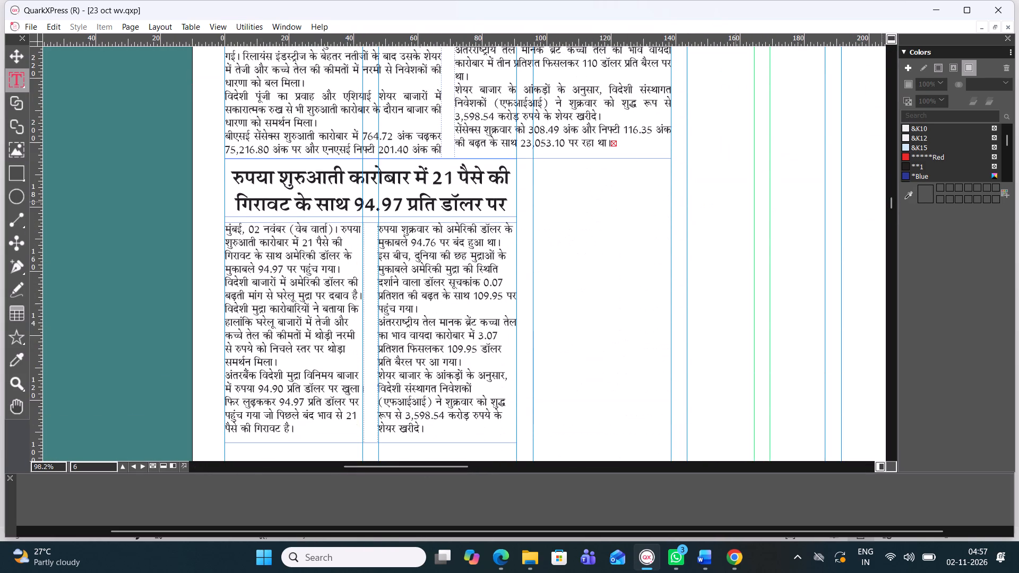
{"action": "double_click", "coordinate": [489, 208]}
{"action": "triple_click", "coordinate": [489, 208]}
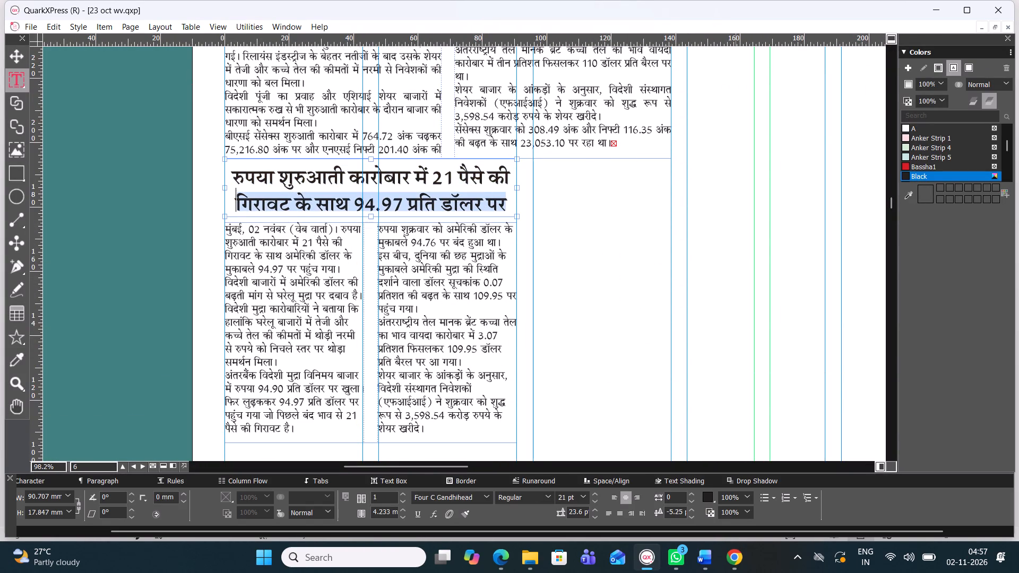
{"action": "left_click", "coordinate": [489, 208]}
{"action": "key", "text": "ctrl+c"}
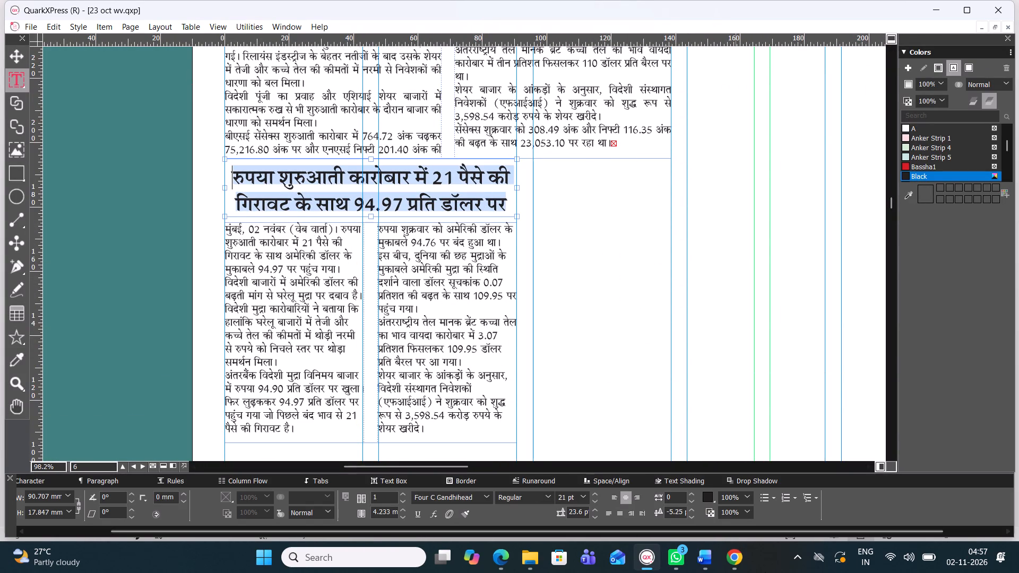
{"action": "left_click", "coordinate": [727, 562]}
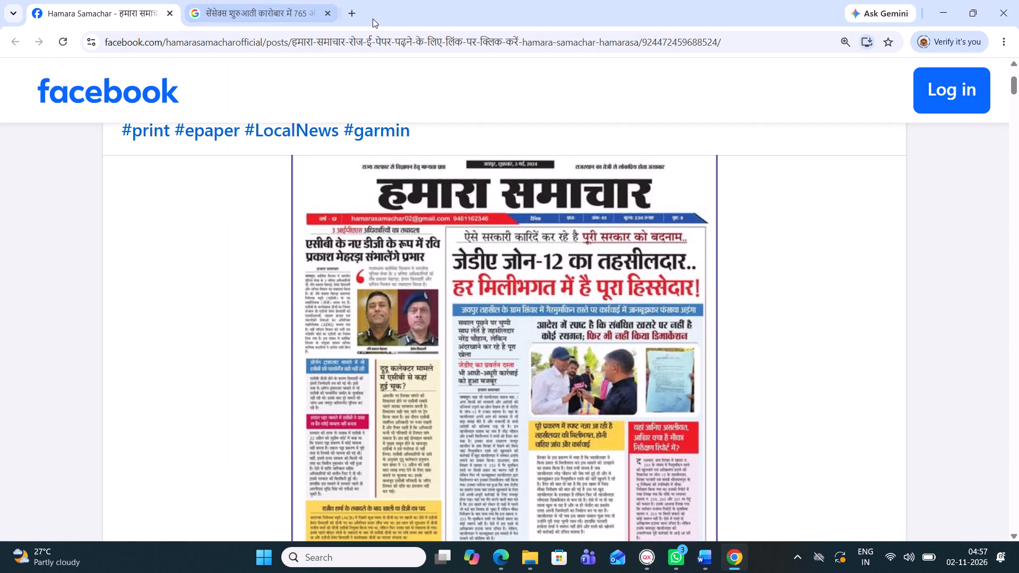
{"action": "left_click", "coordinate": [352, 14]}
{"action": "left_click", "coordinate": [391, 241]}
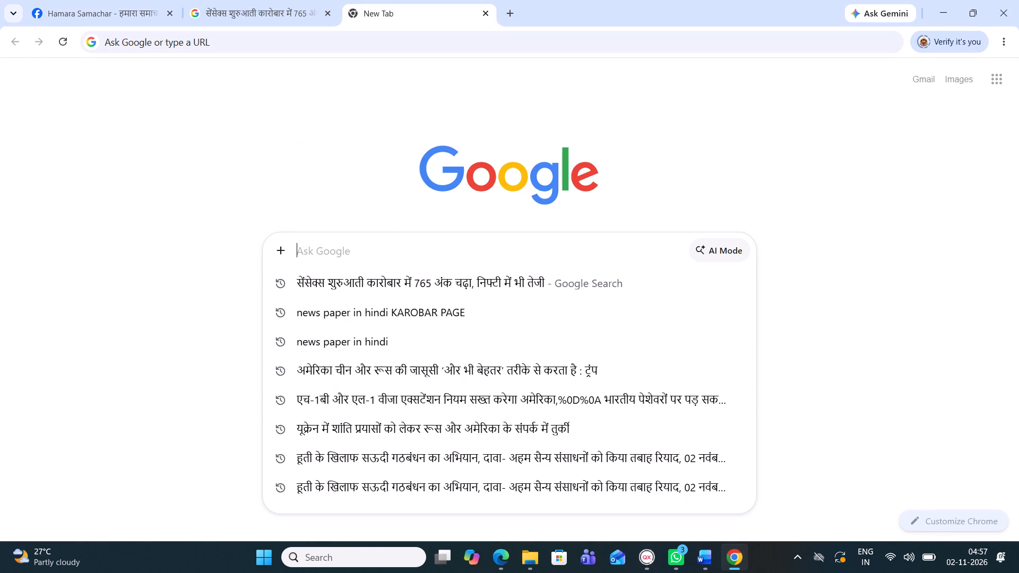
{"action": "key", "text": "ctrl+v"}
{"action": "key", "text": "Return"}
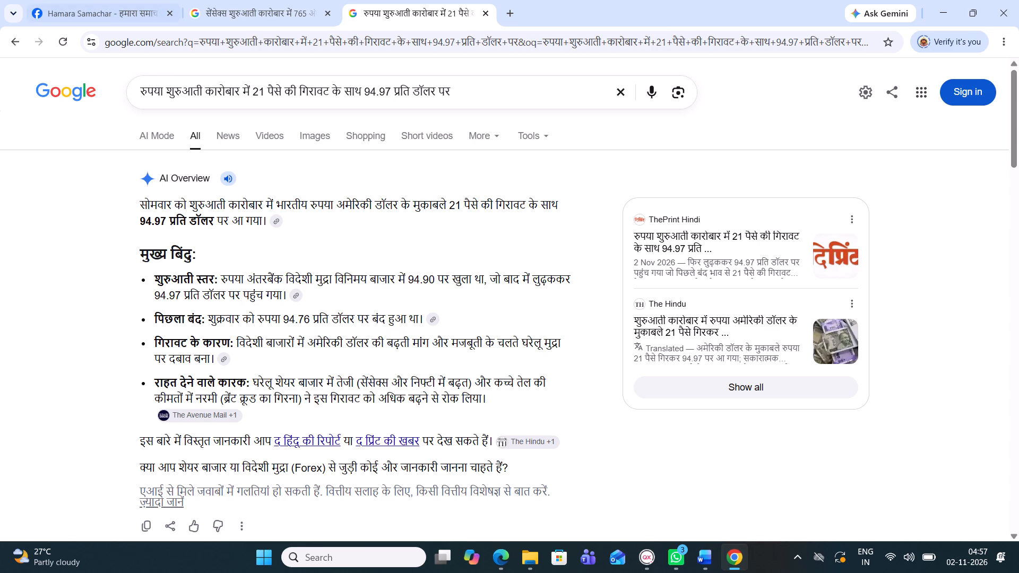
{"action": "left_click", "coordinate": [314, 137]}
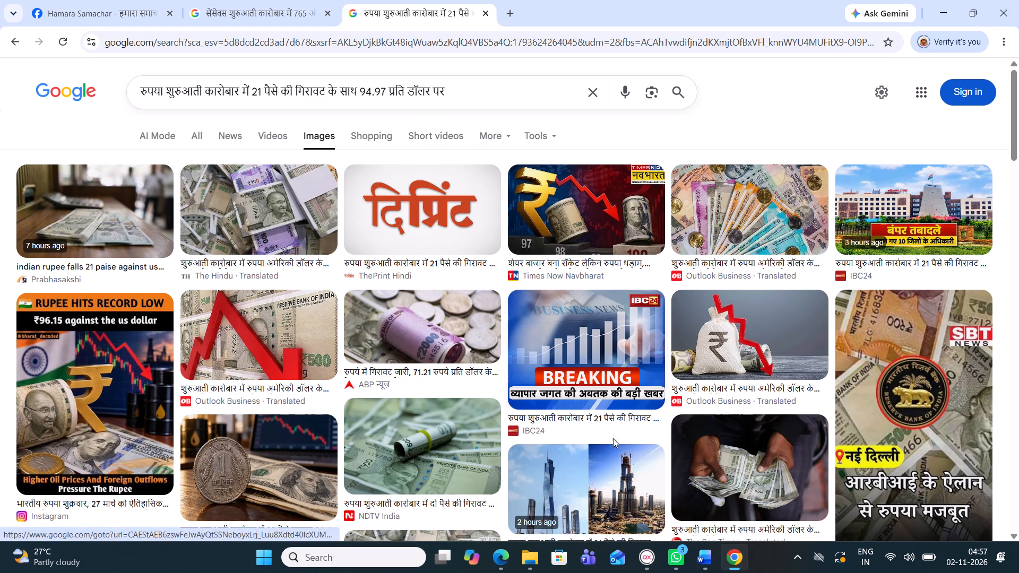
Look through the image results for a picture to accompany the rupee story, and close that results tab.
{"action": "scroll", "coordinate": [545, 409], "scroll_direction": "up", "scroll_amount": 1}
{"action": "scroll", "coordinate": [461, 379], "scroll_direction": "down", "scroll_amount": 1}
{"action": "scroll", "coordinate": [459, 379], "scroll_direction": "up", "scroll_amount": 1}
{"action": "scroll", "coordinate": [457, 377], "scroll_direction": "down", "scroll_amount": 3}
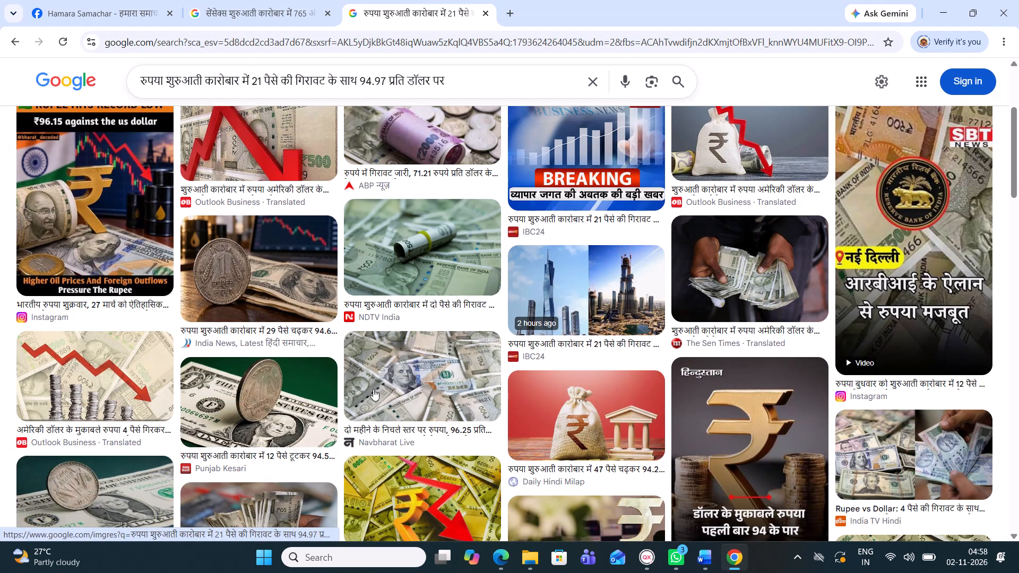
{"action": "scroll", "coordinate": [146, 364], "scroll_direction": "up", "scroll_amount": 4}
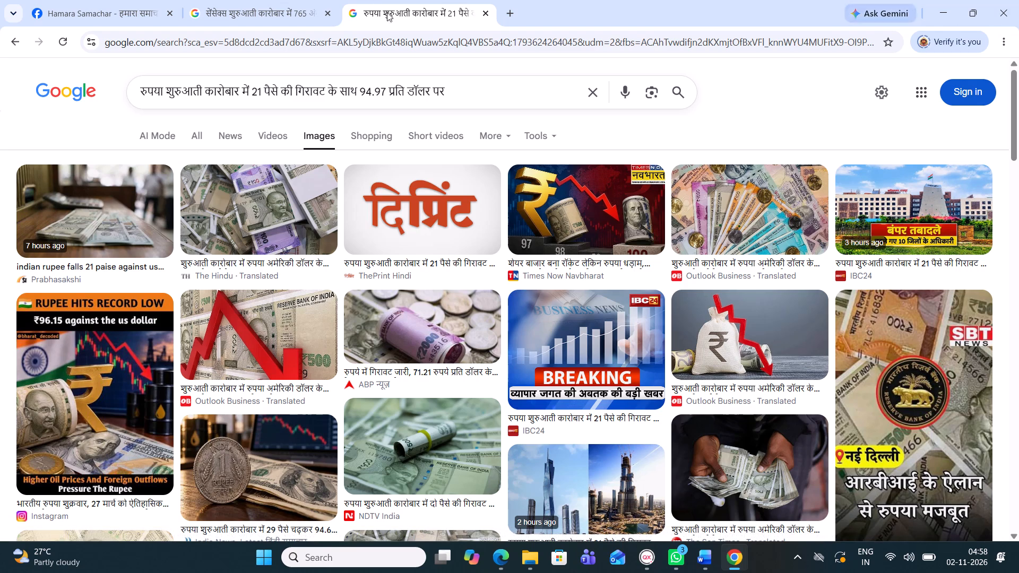
{"action": "left_click", "coordinate": [485, 17]}
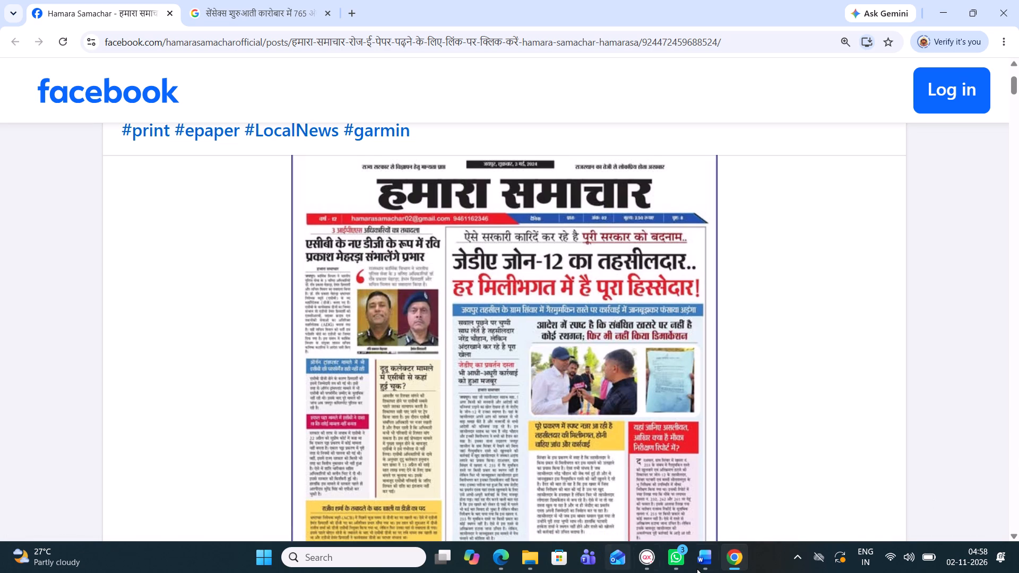
Switch to QuarkXPress and justify the rupee story's entire two-column body text.
{"action": "left_click", "coordinate": [645, 564]}
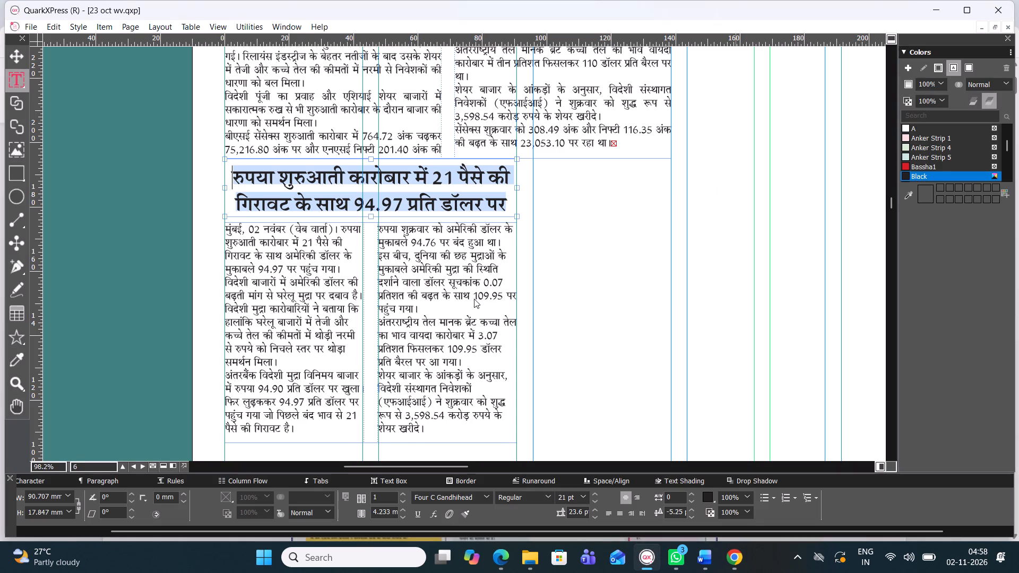
{"action": "triple_click", "coordinate": [426, 394]}
{"action": "triple_click", "coordinate": [426, 394]}
{"action": "left_click", "coordinate": [426, 394]}
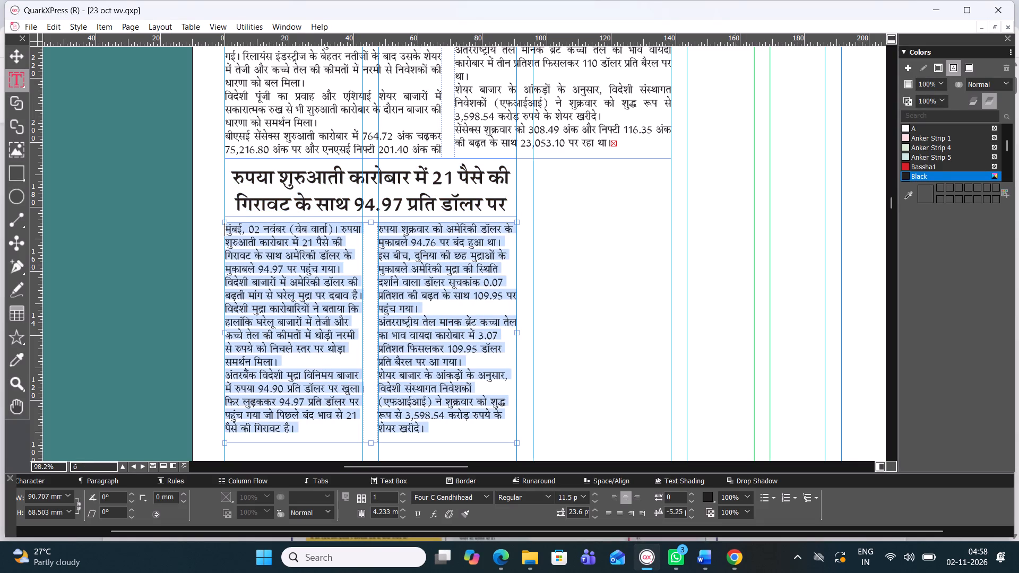
{"action": "left_click", "coordinate": [609, 515]}
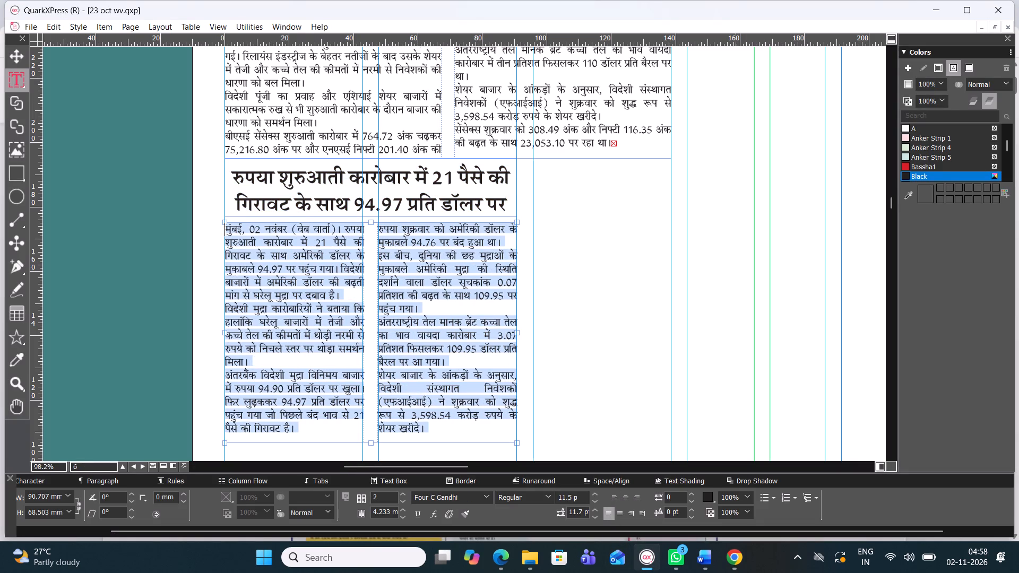
Join the rupee story's paragraph beginning अंतरबैंक विदेशी मुद्रा to the preceding paragraph ending मिला।, separated by a space.
{"action": "left_click", "coordinate": [279, 363]}
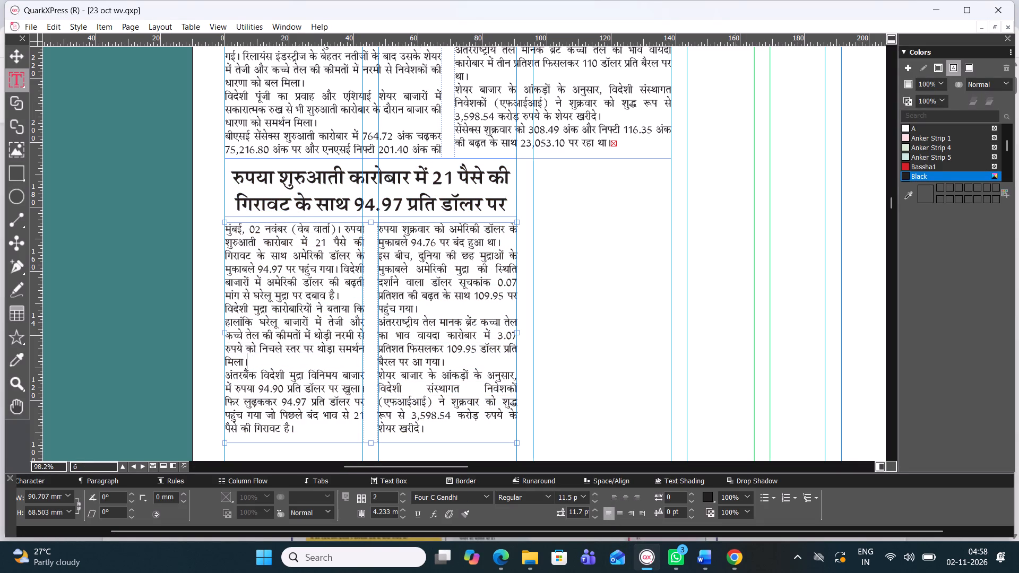
{"action": "left_click", "coordinate": [226, 375]}
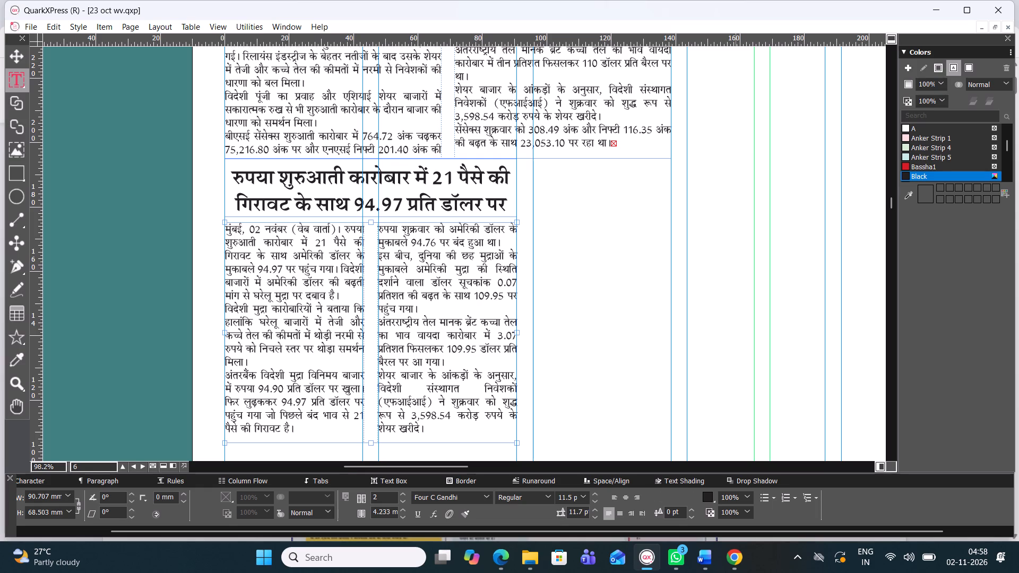
{"action": "key", "text": "BackSpace"}
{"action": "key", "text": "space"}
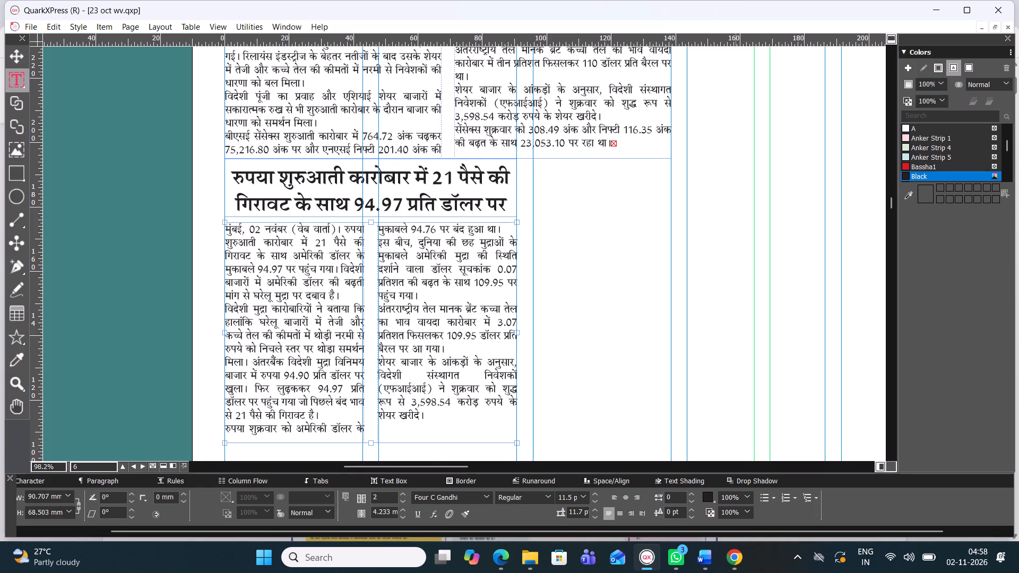
Draw a text box about 186 by 32 mm beside the Sensex headline, below the red rule under कारोबार वार्ता.
{"action": "left_click_drag", "start_coordinate": [431, 462], "coordinate": [442, 464]}
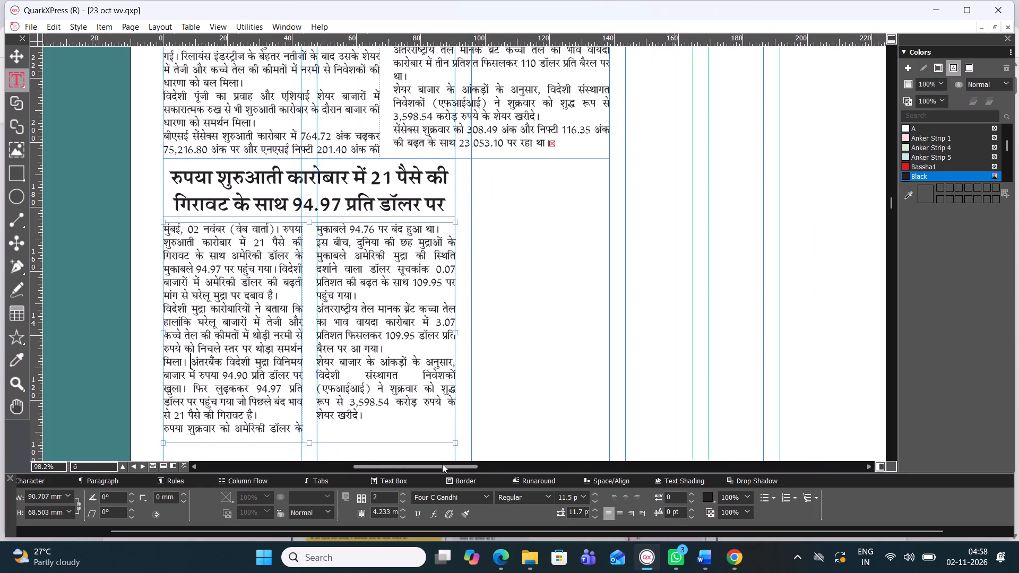
{"action": "left_click_drag", "start_coordinate": [442, 464], "coordinate": [500, 462]}
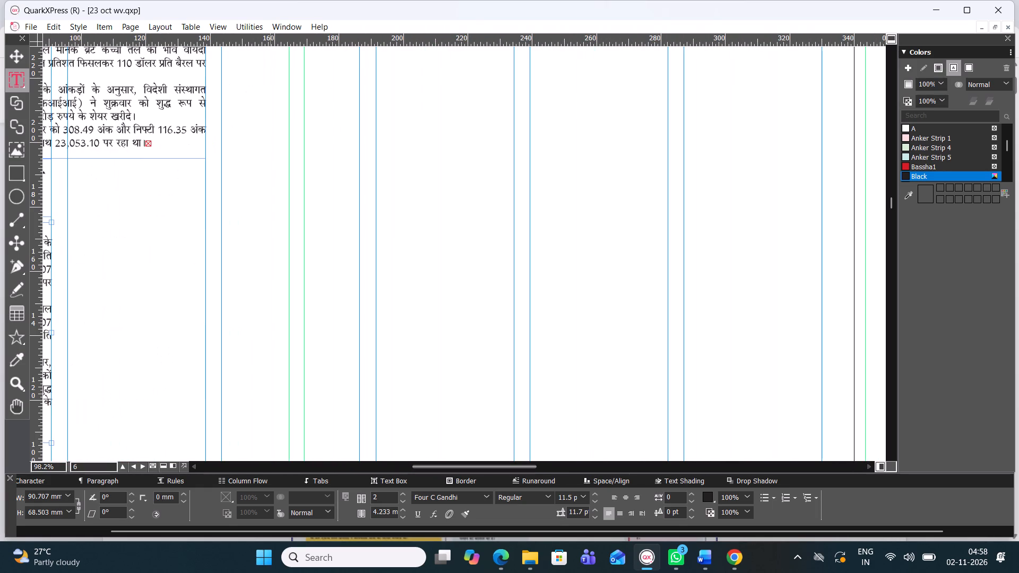
{"action": "left_click_drag", "start_coordinate": [891, 206], "coordinate": [885, 194]}
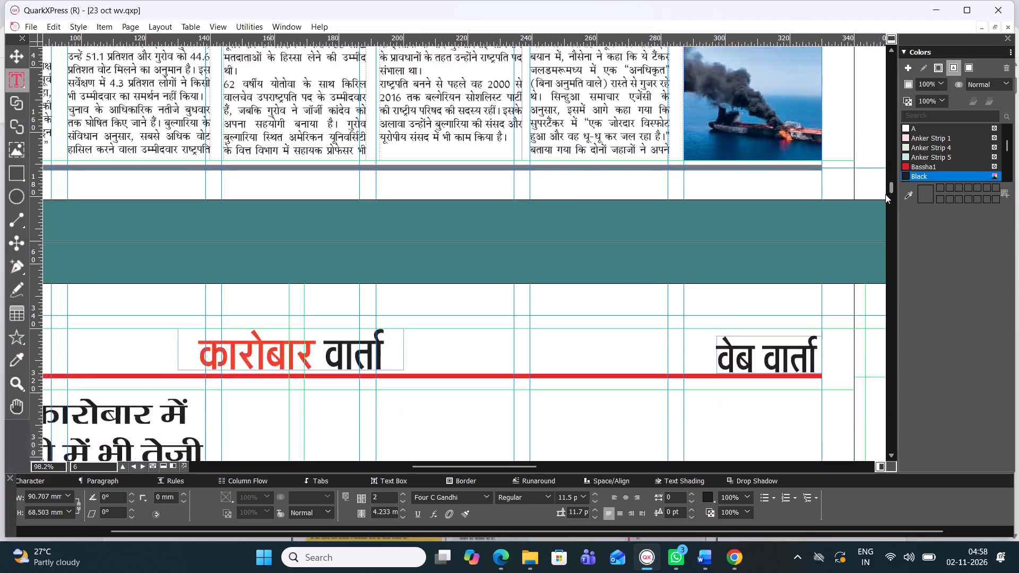
{"action": "left_click_drag", "start_coordinate": [885, 194], "coordinate": [886, 196]}
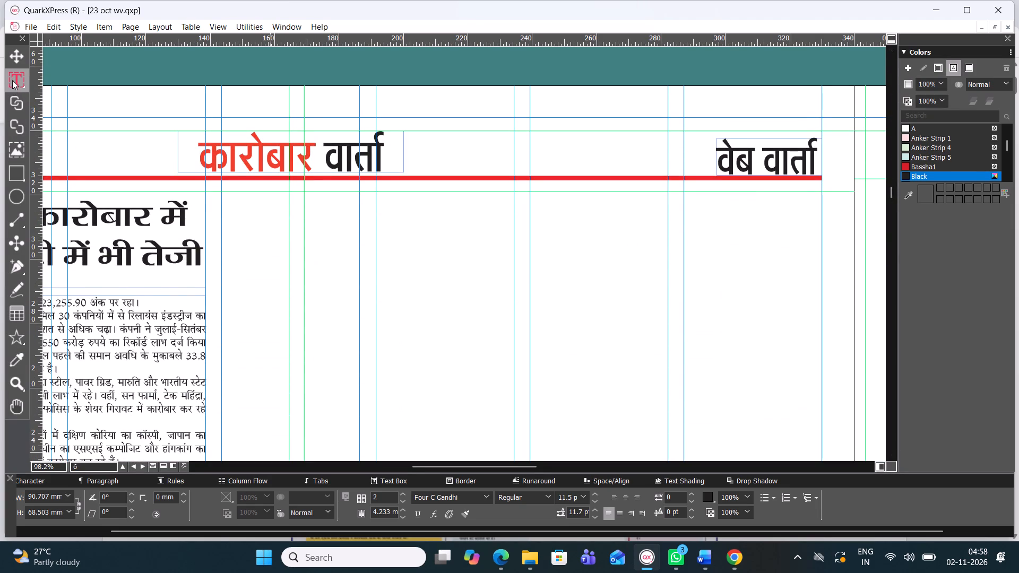
{"action": "left_click", "coordinate": [13, 80]}
{"action": "left_click_drag", "start_coordinate": [221, 193], "coordinate": [440, 312]}
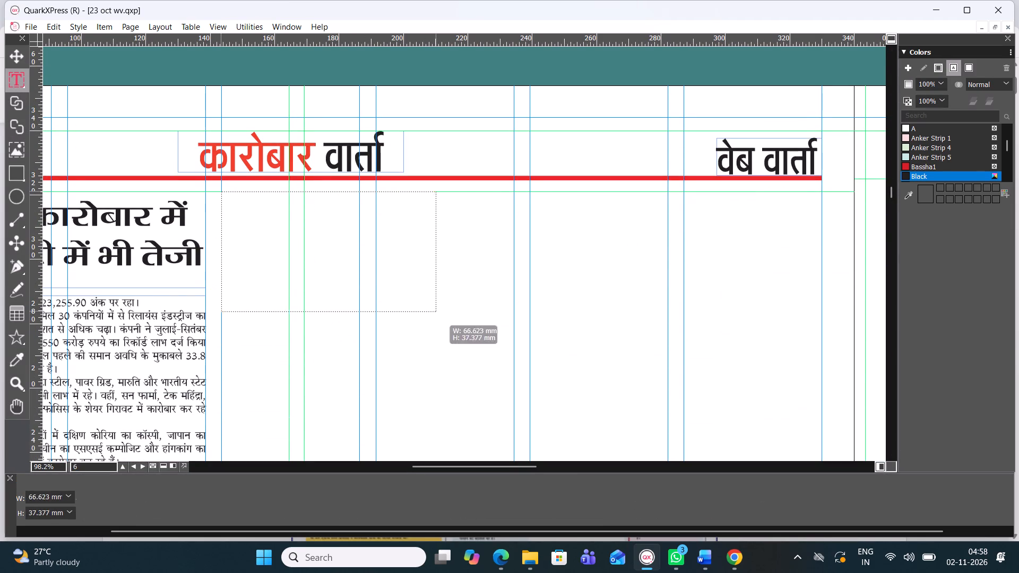
{"action": "left_click_drag", "start_coordinate": [440, 312], "coordinate": [805, 291]}
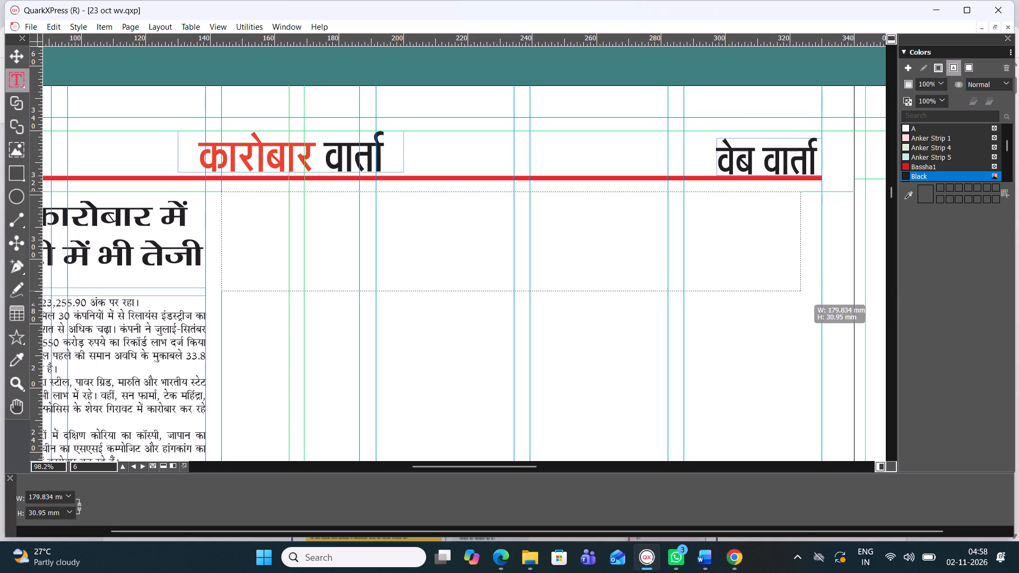
{"action": "left_click_drag", "start_coordinate": [805, 291], "coordinate": [822, 294]}
Switch to the Word document 02 Nov Business-01 and delete the rupee story's body text.
{"action": "left_click", "coordinate": [702, 565]}
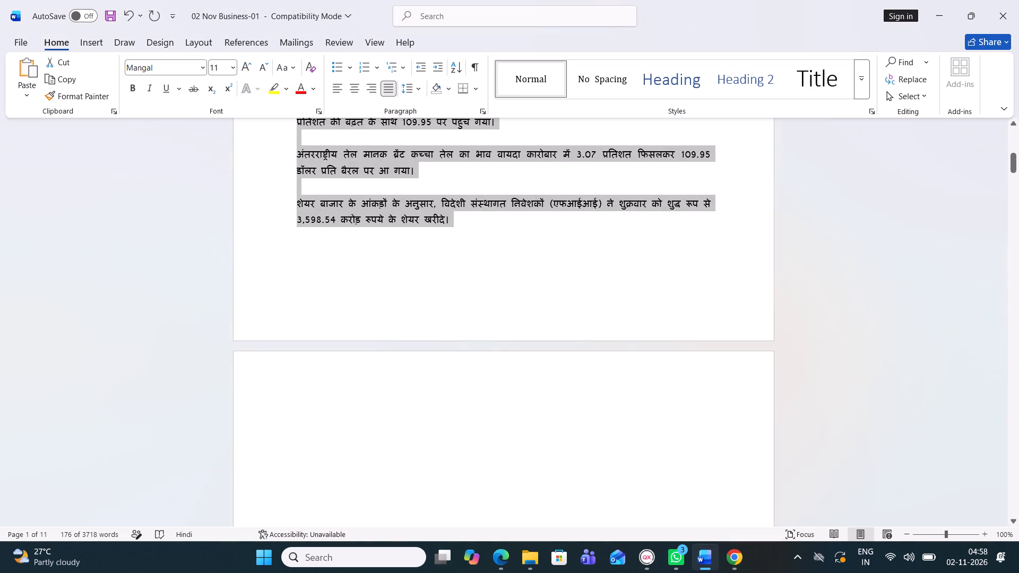
{"action": "scroll", "coordinate": [418, 378], "scroll_direction": "up", "scroll_amount": 1}
{"action": "scroll", "coordinate": [418, 378], "scroll_direction": "down", "scroll_amount": 3}
{"action": "key", "text": "BackSpace"}
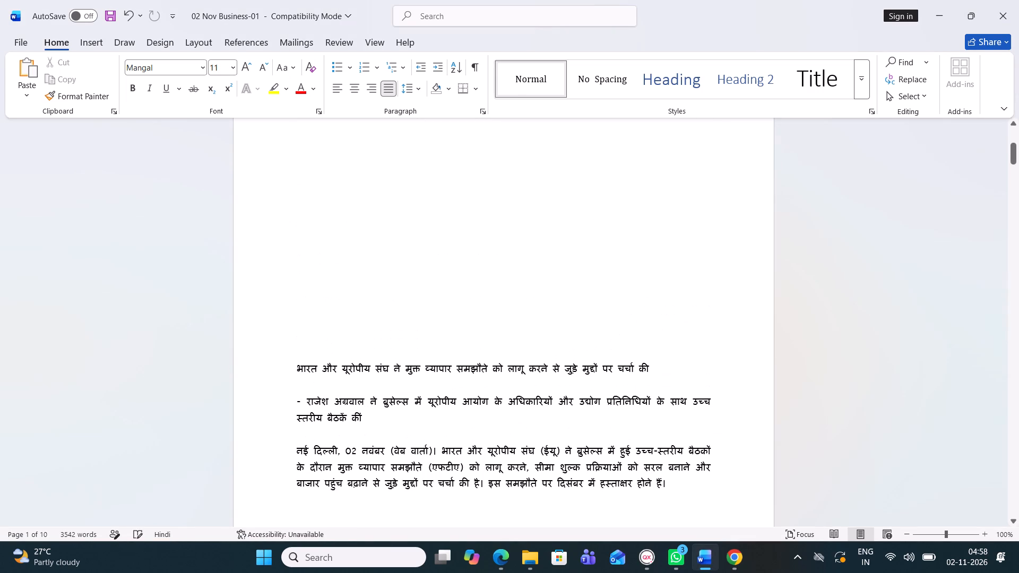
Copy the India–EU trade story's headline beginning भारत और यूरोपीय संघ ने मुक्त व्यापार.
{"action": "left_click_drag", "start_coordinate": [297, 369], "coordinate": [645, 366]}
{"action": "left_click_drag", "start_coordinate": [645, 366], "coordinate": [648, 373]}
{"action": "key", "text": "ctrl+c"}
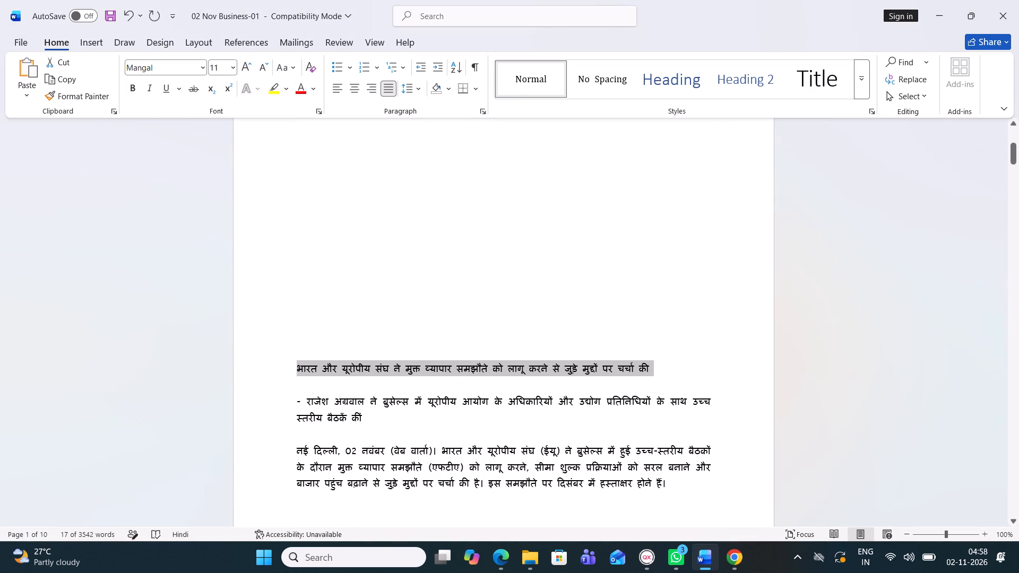
Delete the leftover rupee headline above the India–EU story in the Word document.
{"action": "scroll", "coordinate": [600, 440], "scroll_direction": "up", "scroll_amount": 1}
{"action": "scroll", "coordinate": [600, 440], "scroll_direction": "down", "scroll_amount": 2}
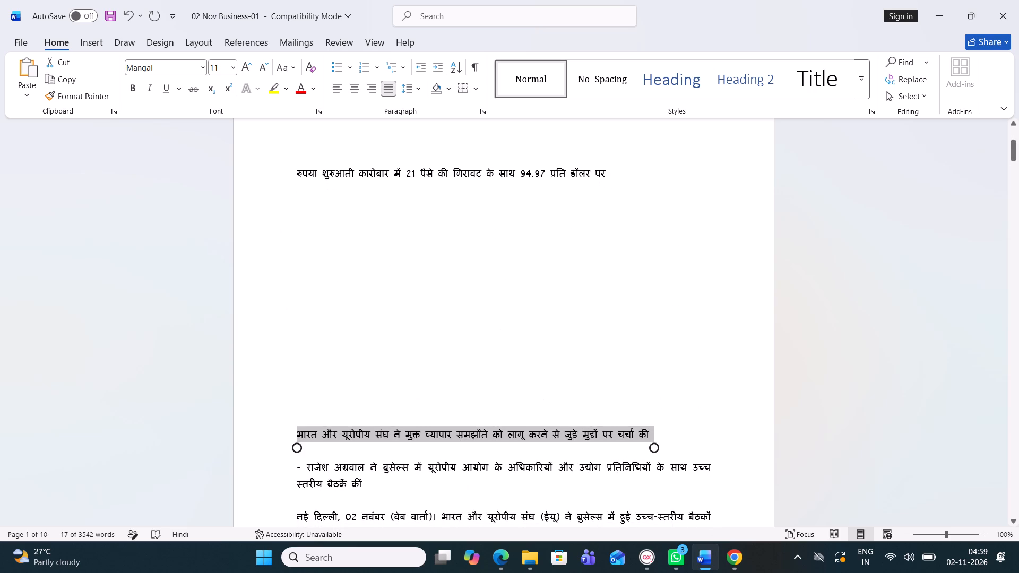
{"action": "left_click_drag", "start_coordinate": [611, 179], "coordinate": [184, 173]}
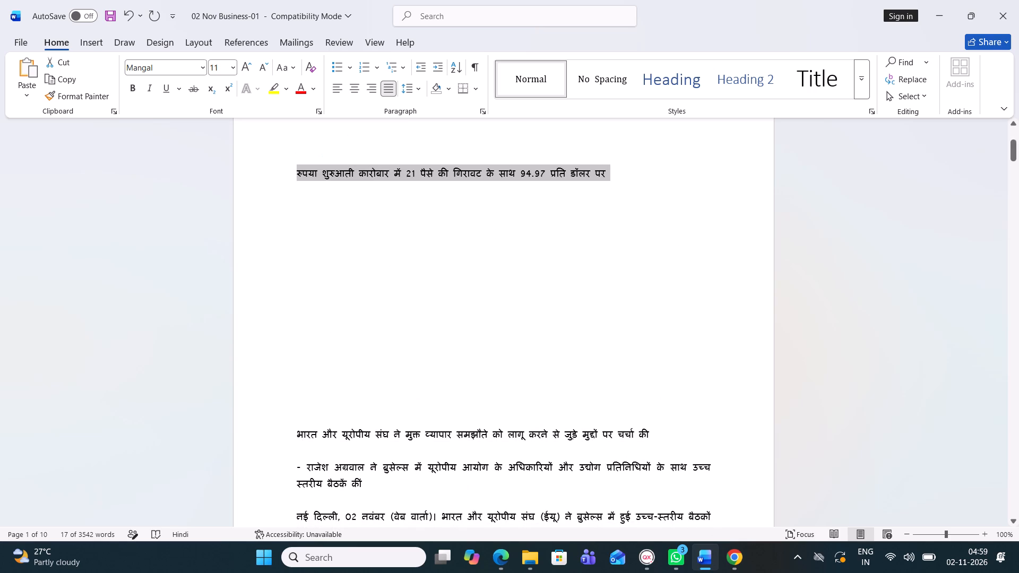
{"action": "key", "text": "BackSpace"}
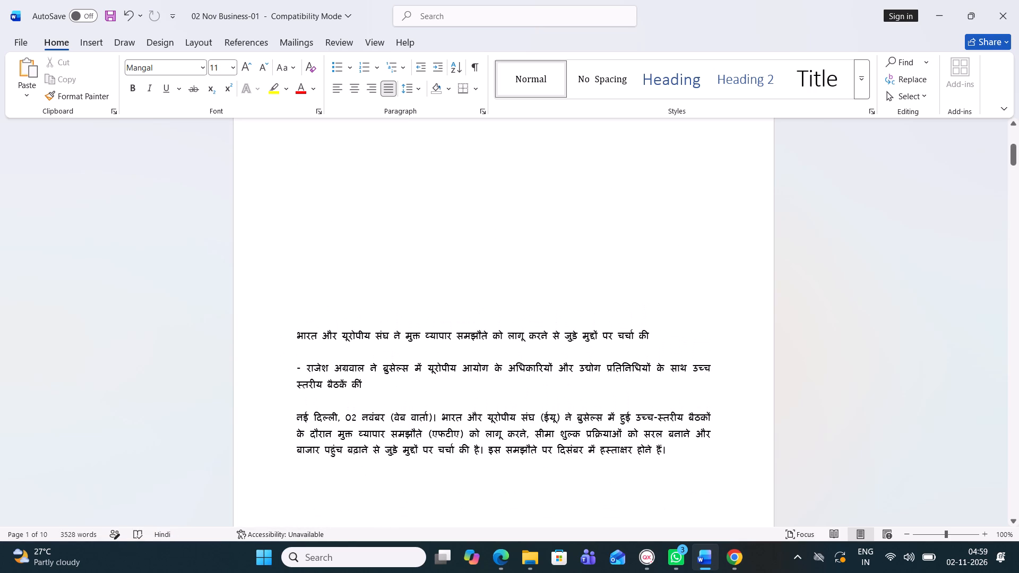
Copy the headline भारत और यूरोपीय संघ ने मुक्त व्यापार समझौते को लागू करने से जुड़े मुद्दों पर चर्चा की into QuarkXPress's new text box.
{"action": "left_click_drag", "start_coordinate": [290, 332], "coordinate": [689, 312]}
{"action": "left_click_drag", "start_coordinate": [647, 340], "coordinate": [214, 360]}
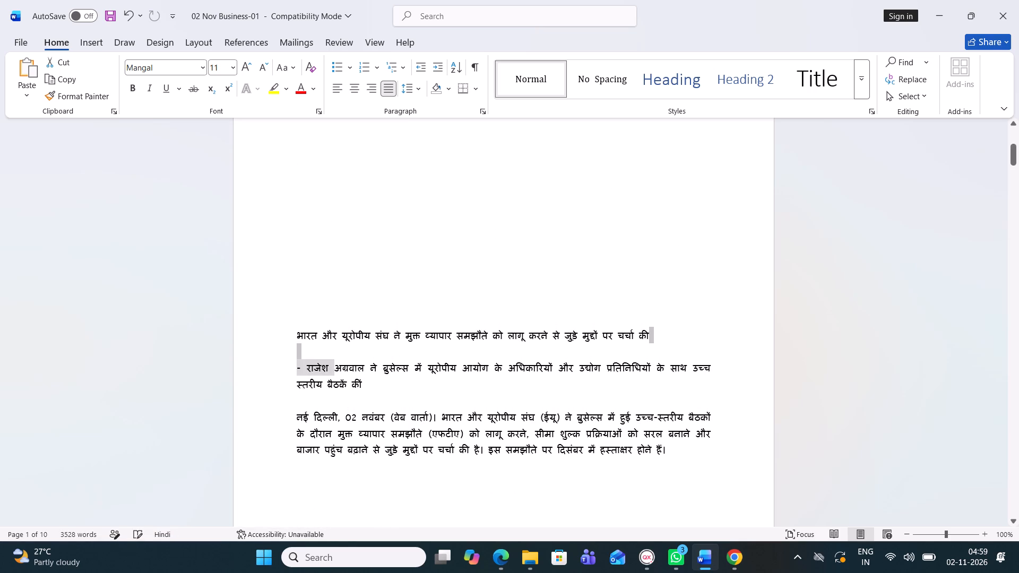
{"action": "left_click_drag", "start_coordinate": [214, 360], "coordinate": [277, 331]}
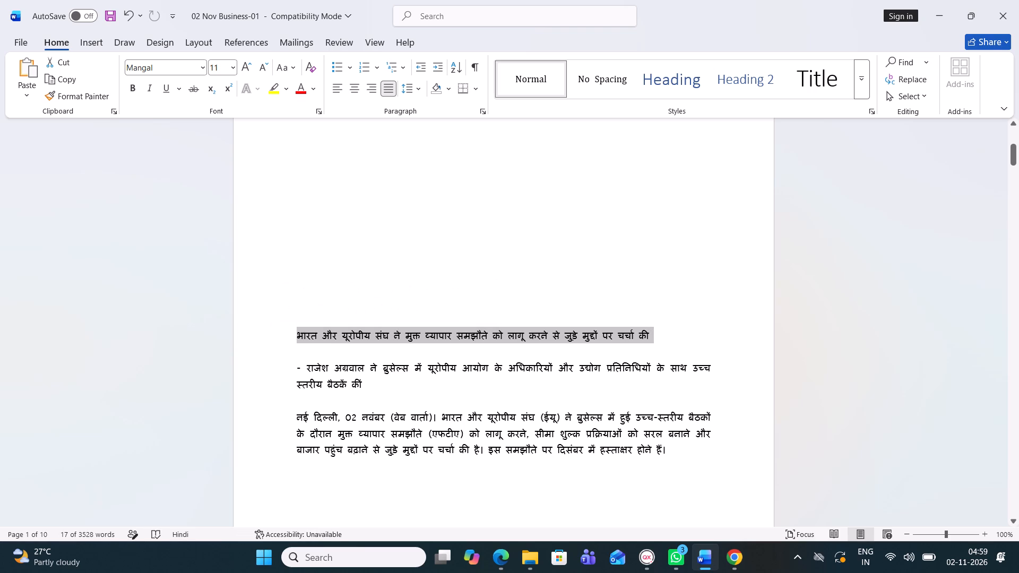
{"action": "key", "text": "ctrl+c"}
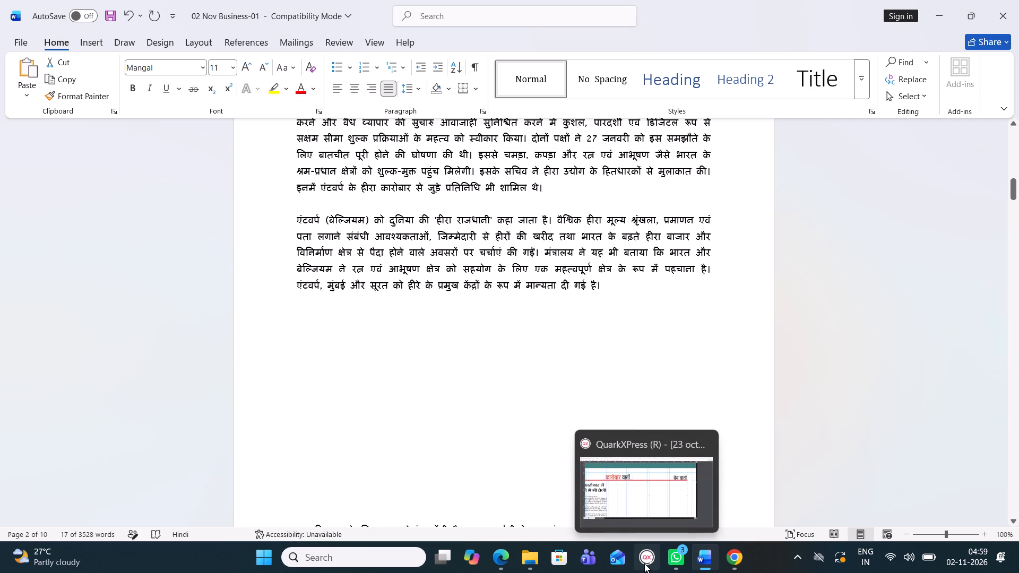
{"action": "left_click", "coordinate": [644, 563]}
{"action": "scroll", "coordinate": [141, 259], "scroll_direction": "down", "scroll_amount": 1}
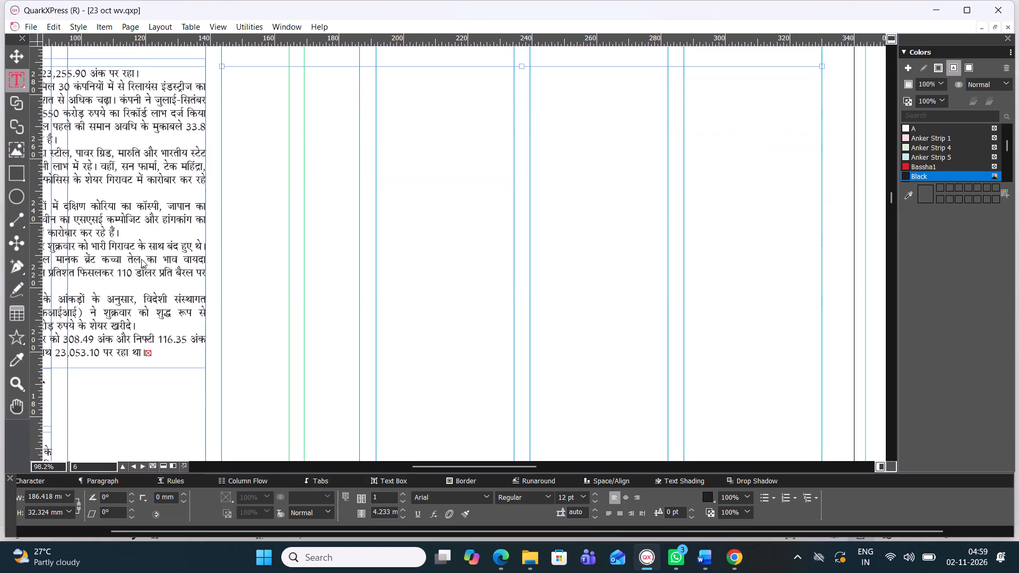
{"action": "scroll", "coordinate": [143, 292], "scroll_direction": "down", "scroll_amount": 1}
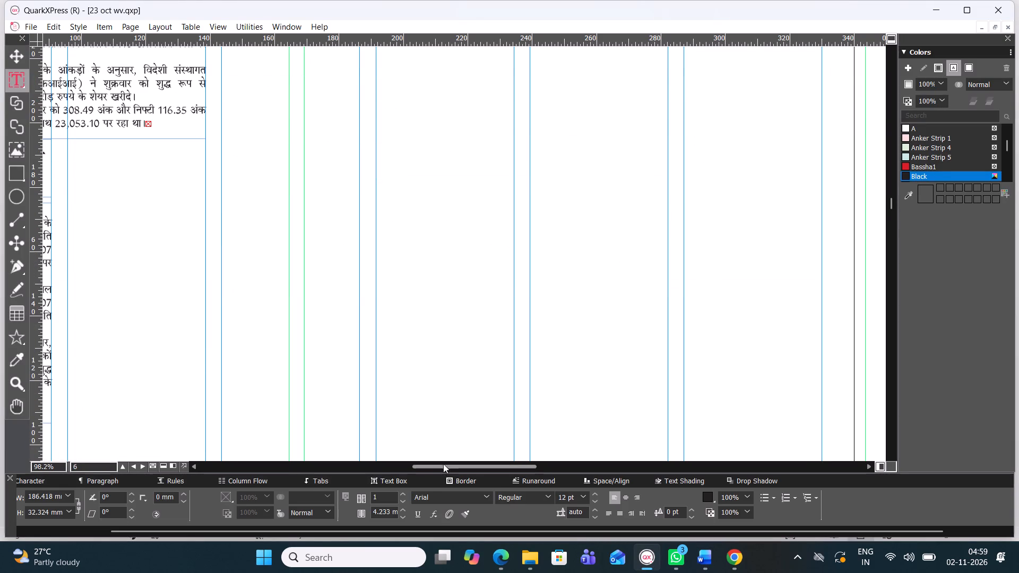
{"action": "left_click_drag", "start_coordinate": [443, 463], "coordinate": [431, 466]}
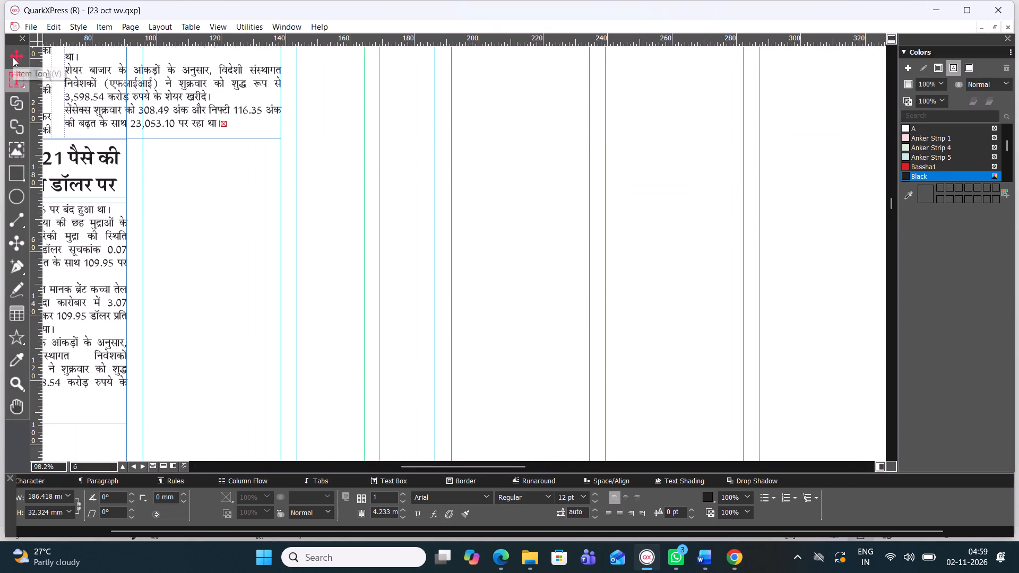
{"action": "left_click_drag", "start_coordinate": [489, 466], "coordinate": [496, 465]}
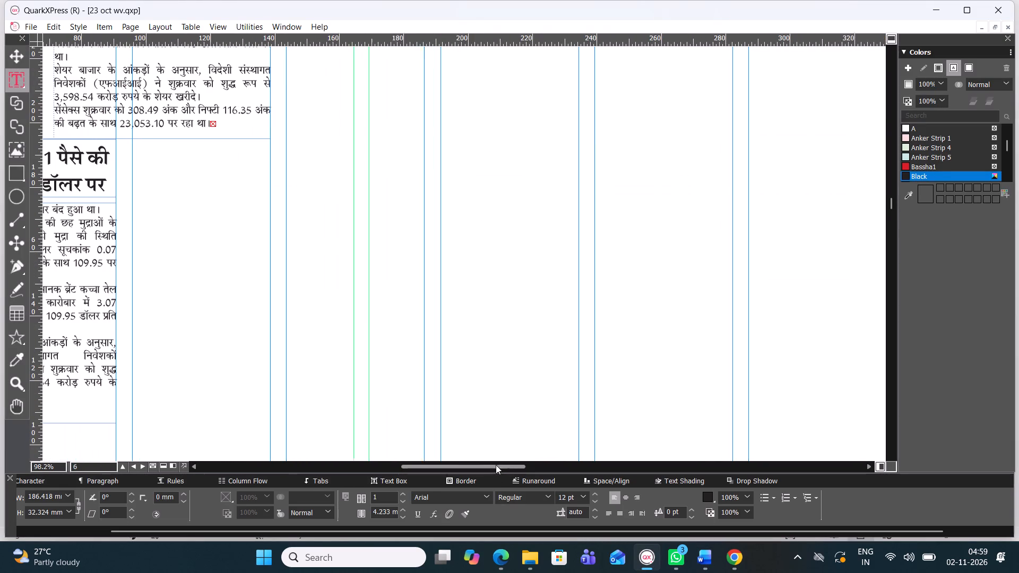
{"action": "left_click_drag", "start_coordinate": [496, 465], "coordinate": [522, 462]}
{"action": "left_click_drag", "start_coordinate": [894, 202], "coordinate": [889, 194]}
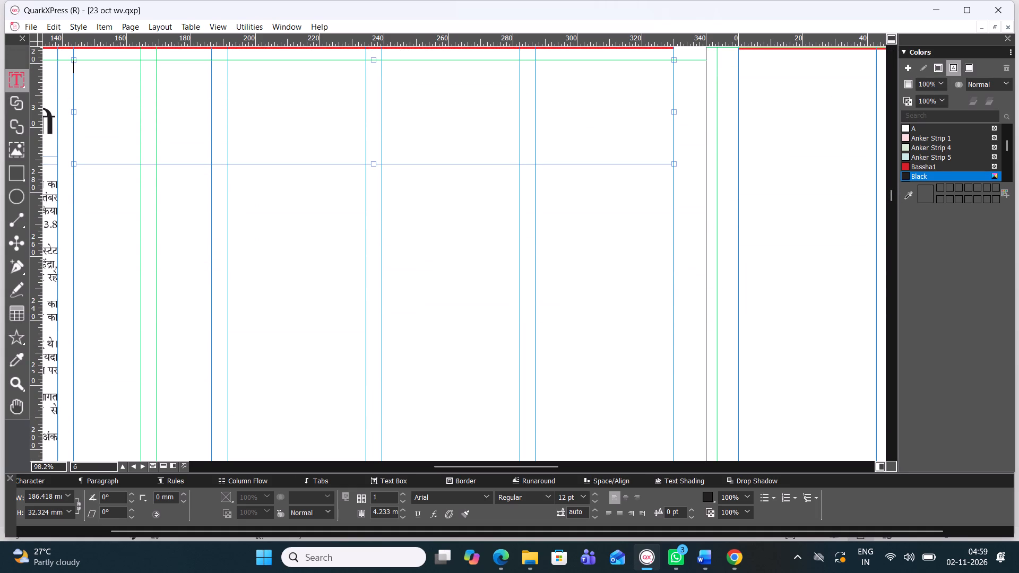
{"action": "key", "text": "ctrl+v"}
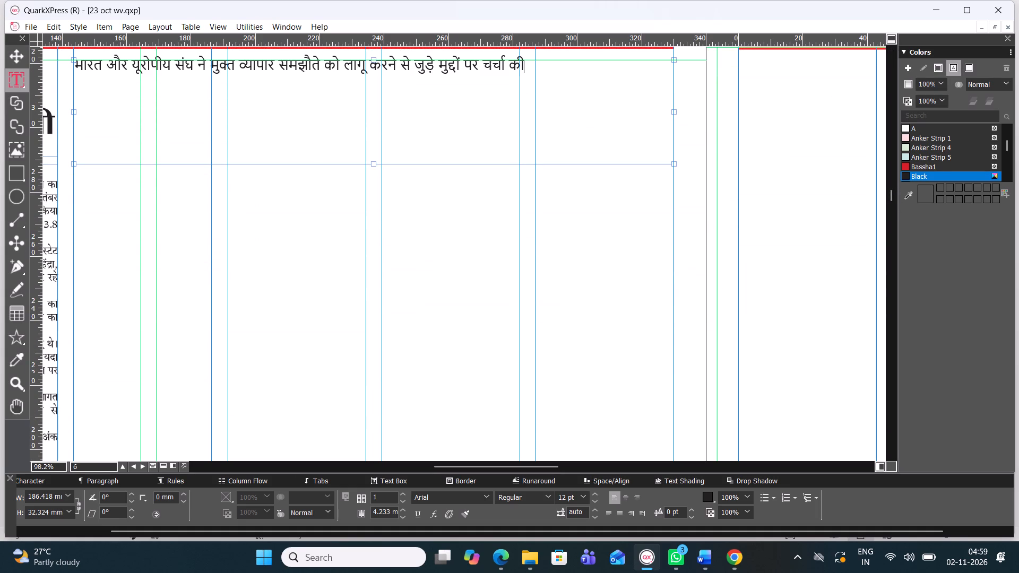
Set the whole India–EU headline in the Four C Gandhihead font with left alignment.
{"action": "key", "text": "ctrl+a"}
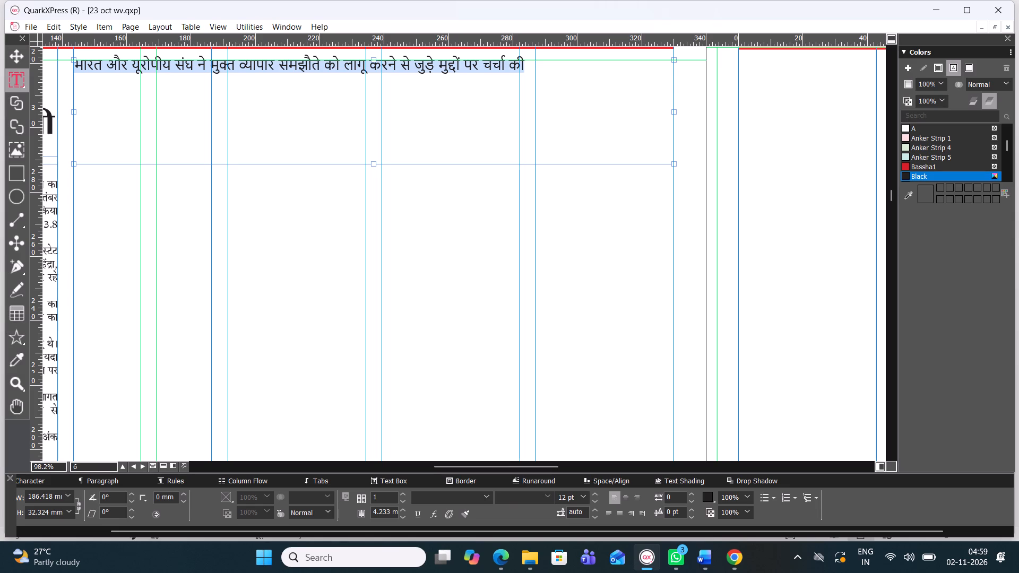
{"action": "left_click", "coordinate": [490, 495]}
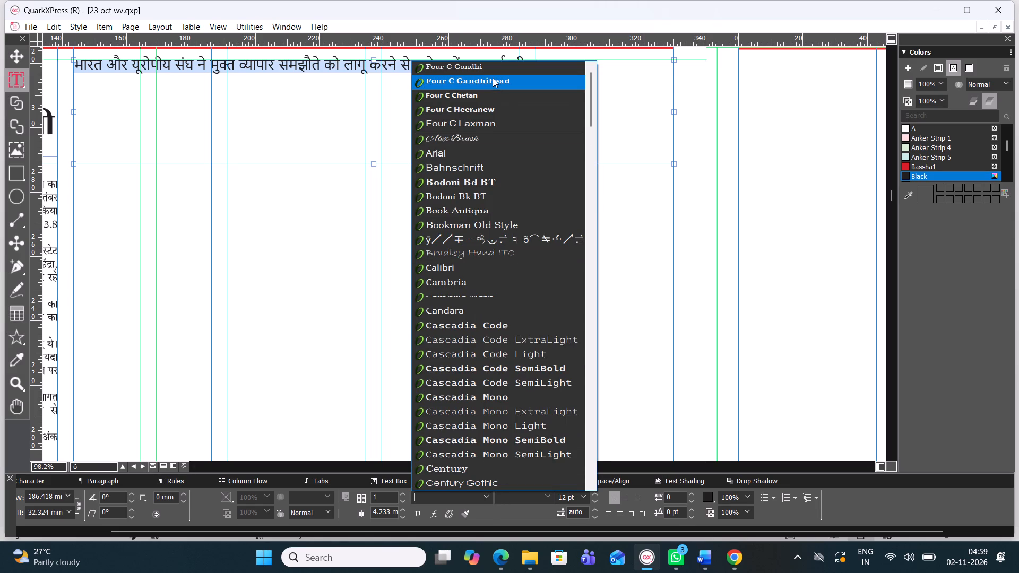
{"action": "left_click", "coordinate": [482, 92]}
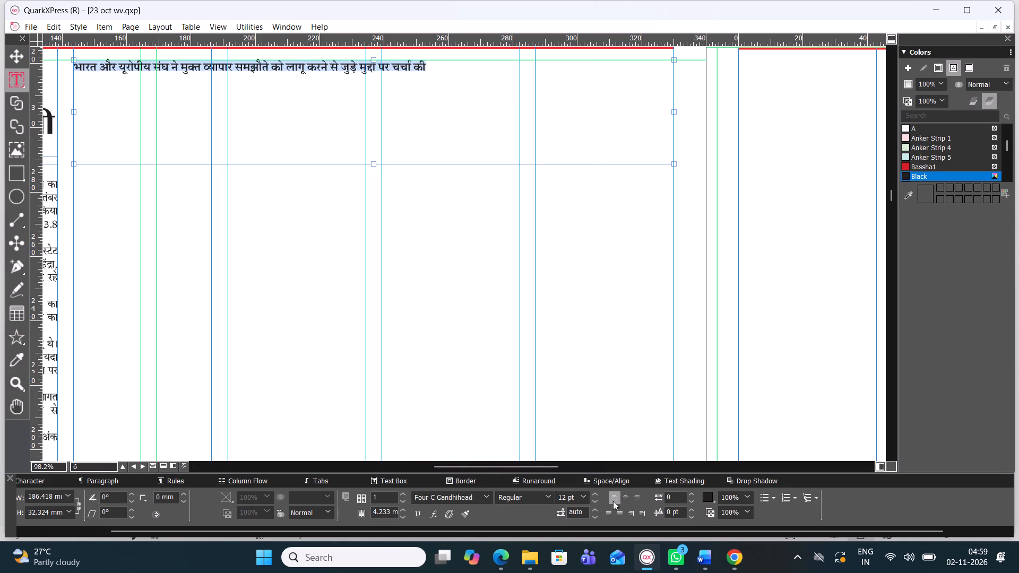
{"action": "left_click", "coordinate": [623, 496]}
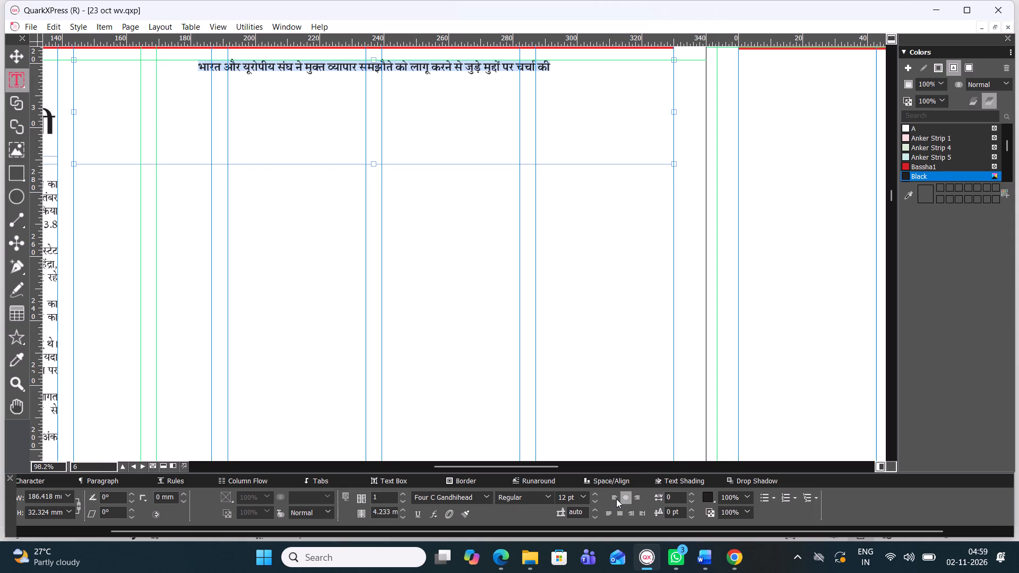
{"action": "left_click", "coordinate": [616, 499]}
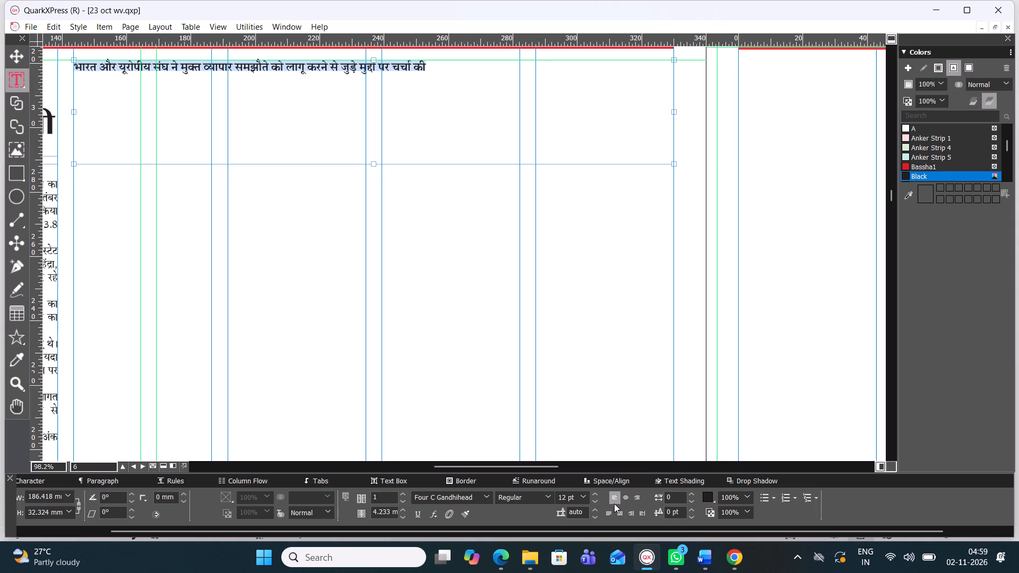
Enlarge the India–EU headline to 36 pt so that it fits on two lines within its text box.
{"action": "key", "text": "ctrl+alt+shift+period"}
{"action": "key", "text": "ctrl+alt+shift+period"}
{"action": "key", "text": "ctrl+alt+shift+period"}
{"action": "key", "text": "ctrl+alt+shift+period"}
{"action": "key", "text": "ctrl+alt+shift+period"}
{"action": "key", "text": "ctrl+alt+shift+period"}
{"action": "key", "text": "ctrl+alt+shift+period"}
{"action": "key", "text": "ctrl+alt+shift+period"}
{"action": "key", "text": "ctrl+alt+shift+period"}
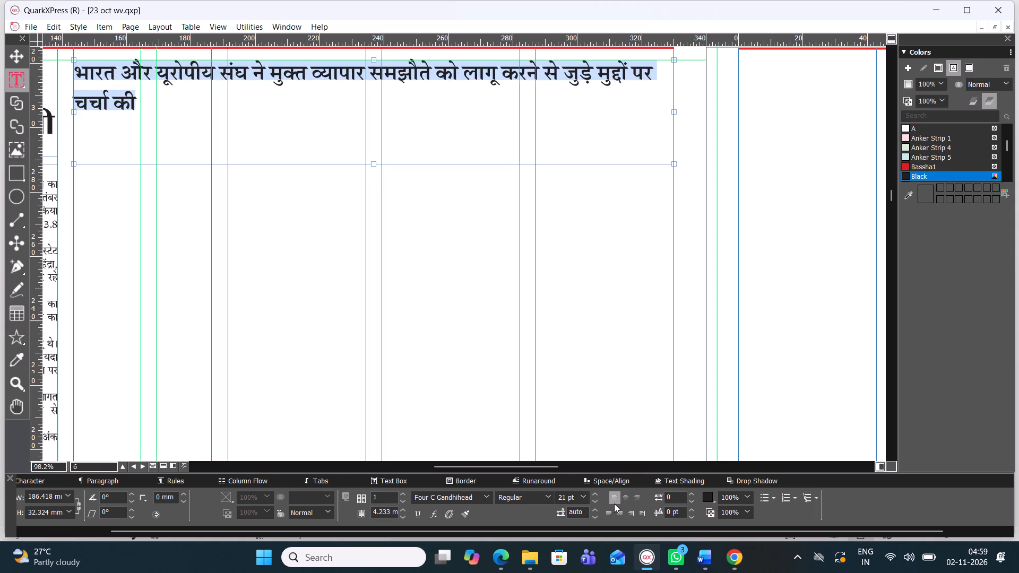
{"action": "key", "text": "ctrl+alt+shift+period"}
{"action": "key", "text": "ctrl+alt+shift+period"}
{"action": "key", "text": "ctrl+alt+shift+period"}
{"action": "key", "text": "ctrl+alt+shift+period"}
{"action": "key", "text": "ctrl+alt+shift+period"}
{"action": "key", "text": "ctrl+alt+shift+period"}
{"action": "key", "text": "ctrl+alt+shift+period"}
{"action": "key", "text": "ctrl+alt+shift+period"}
{"action": "key", "text": "ctrl+alt+shift+period"}
{"action": "key", "text": "ctrl+alt+shift+period"}
{"action": "key", "text": "ctrl+alt+shift+period"}
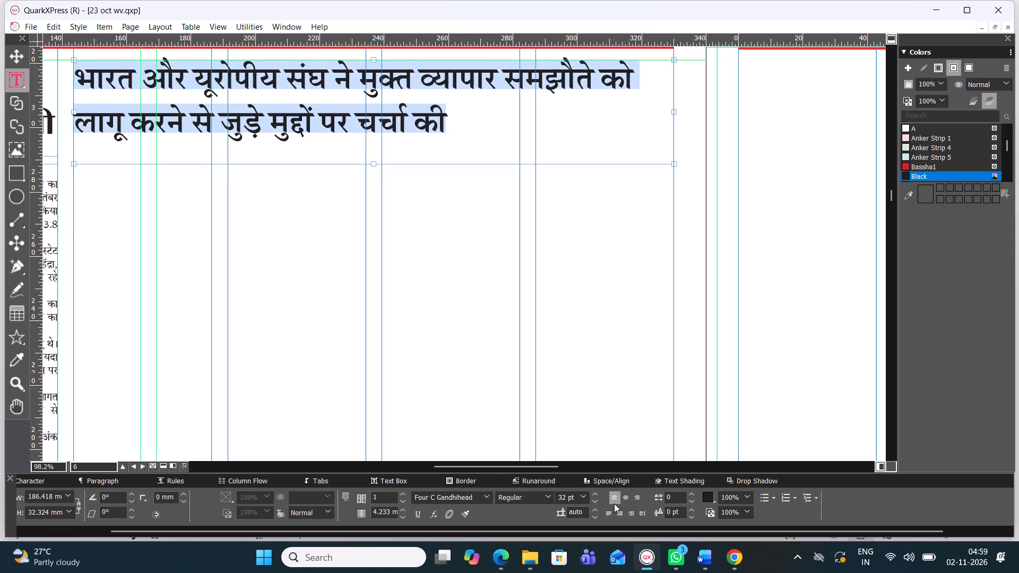
{"action": "key", "text": "ctrl+alt+shift+period"}
{"action": "key", "text": "ctrl+alt+shift+period"}
{"action": "key", "text": "ctrl+alt+shift+period"}
{"action": "key", "text": "ctrl+alt+shift+period"}
{"action": "key", "text": "ctrl+alt+shift+period"}
{"action": "key", "text": "ctrl+alt+shift+period"}
{"action": "key", "text": "ctrl+alt+shift+period"}
{"action": "key", "text": "ctrl+alt+shift+period"}
{"action": "key", "text": "ctrl+alt+shift+period"}
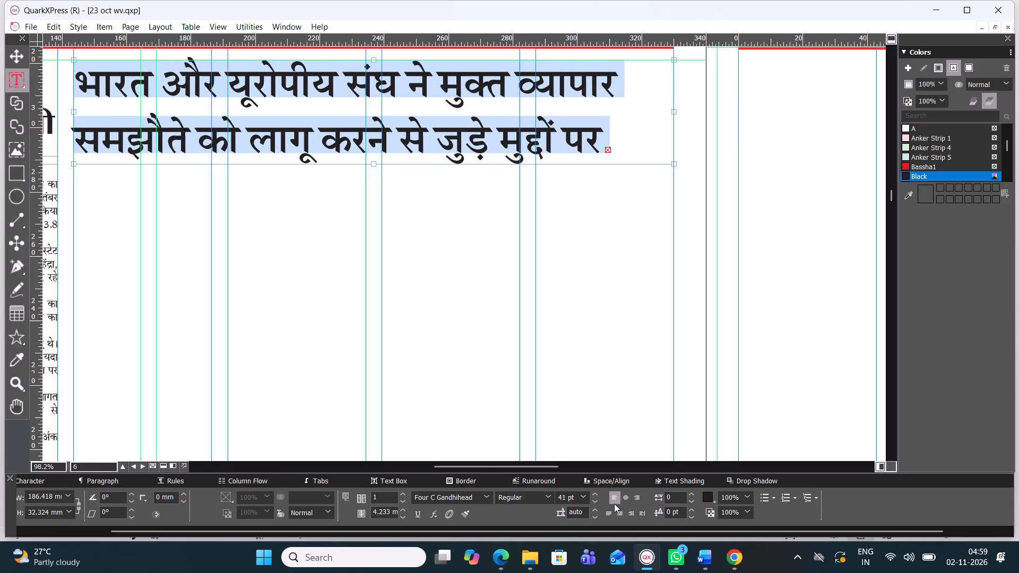
{"action": "key", "text": "ctrl+alt+shift+comma"}
{"action": "key", "text": "ctrl+alt+shift+comma"}
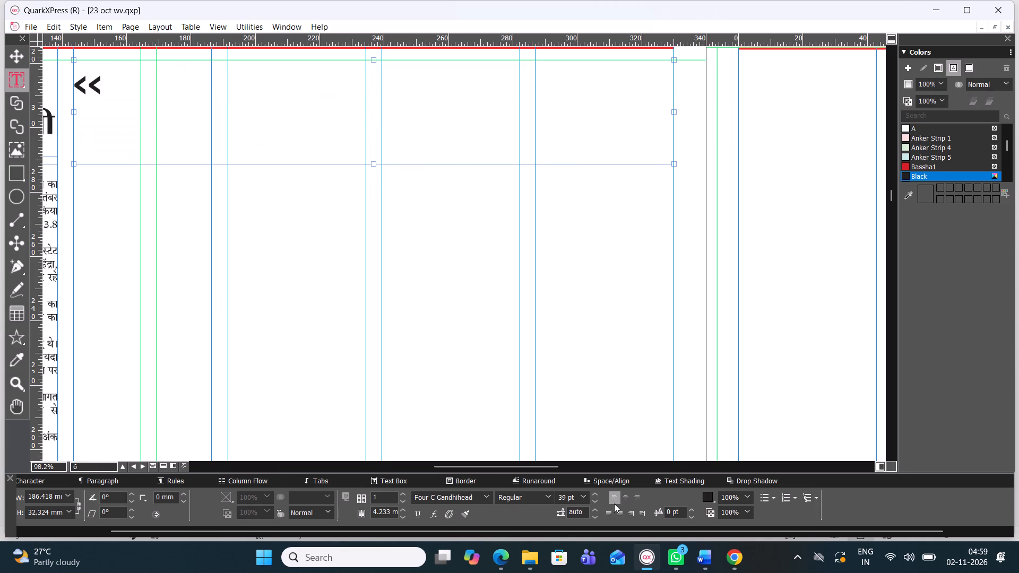
{"action": "key", "text": "ctrl+z"}
{"action": "key", "text": "ctrl+alt+shift+comma"}
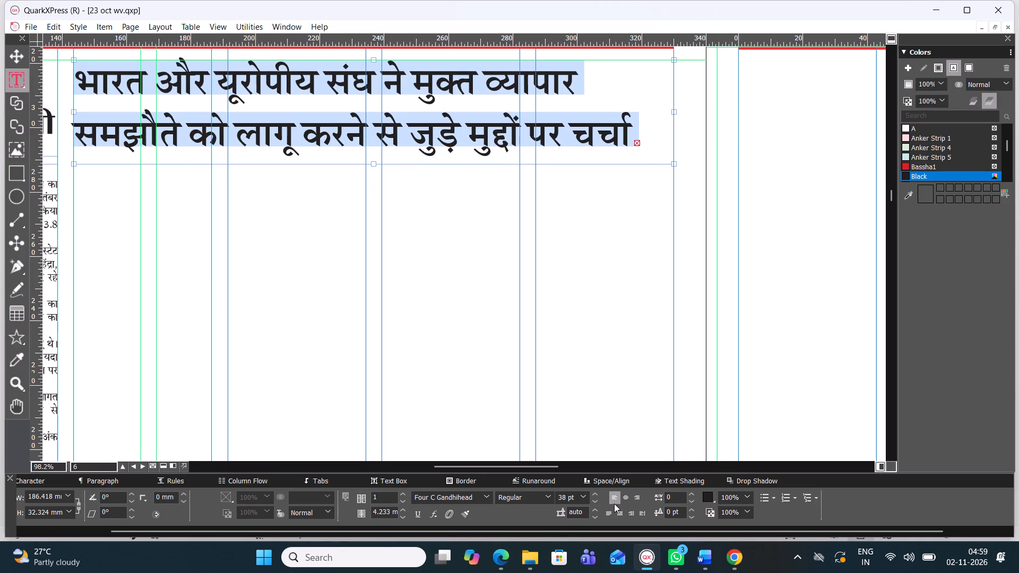
{"action": "key", "text": "ctrl+alt+shift+comma"}
{"action": "key", "text": "ctrl+z"}
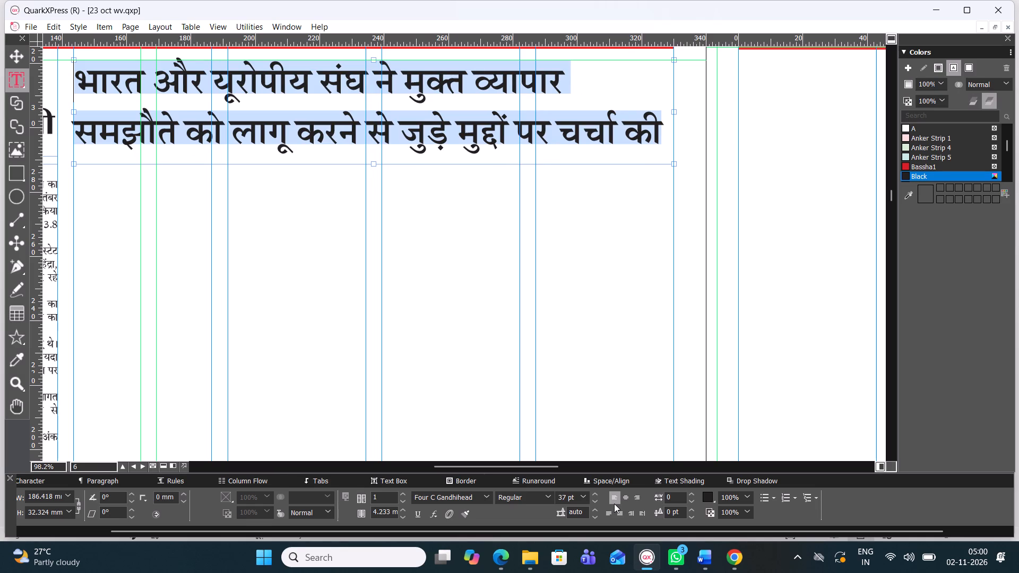
{"action": "key", "text": "ctrl+alt+shift+comma"}
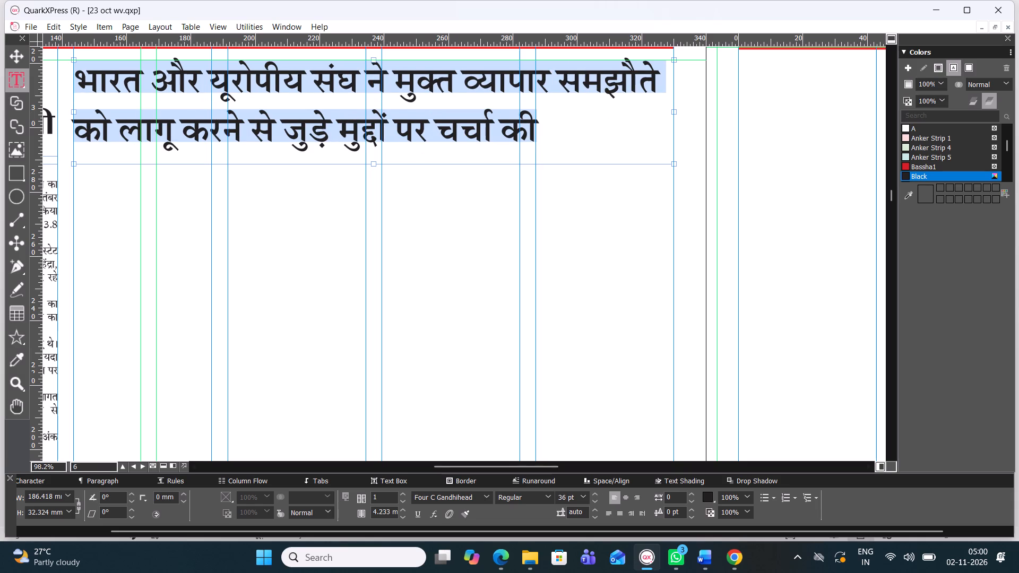
Centre the India–EU headline and colour its text with the red swatch Bassha1.
{"action": "left_click", "coordinate": [626, 497]}
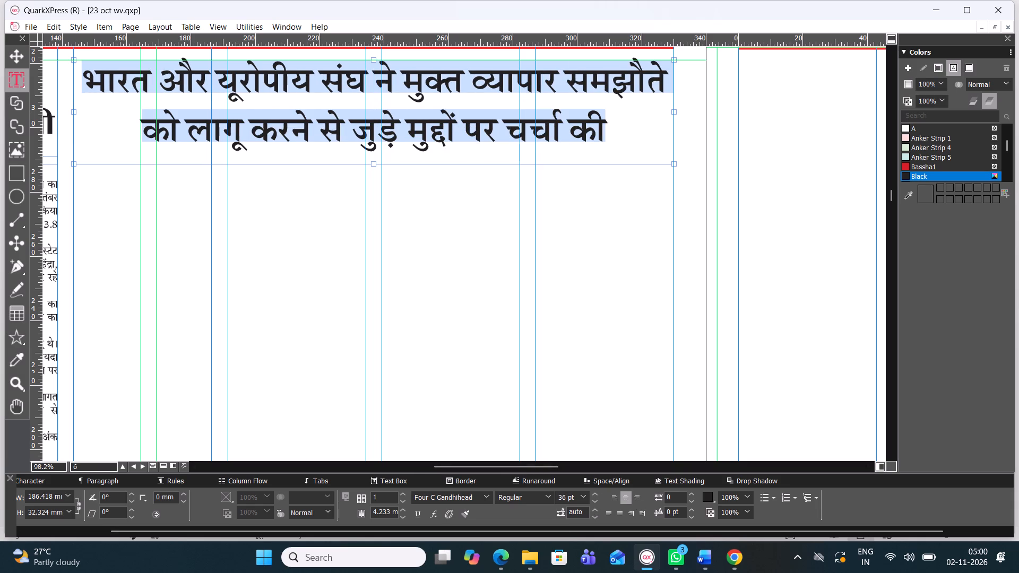
{"action": "left_click_drag", "start_coordinate": [504, 468], "coordinate": [471, 457]}
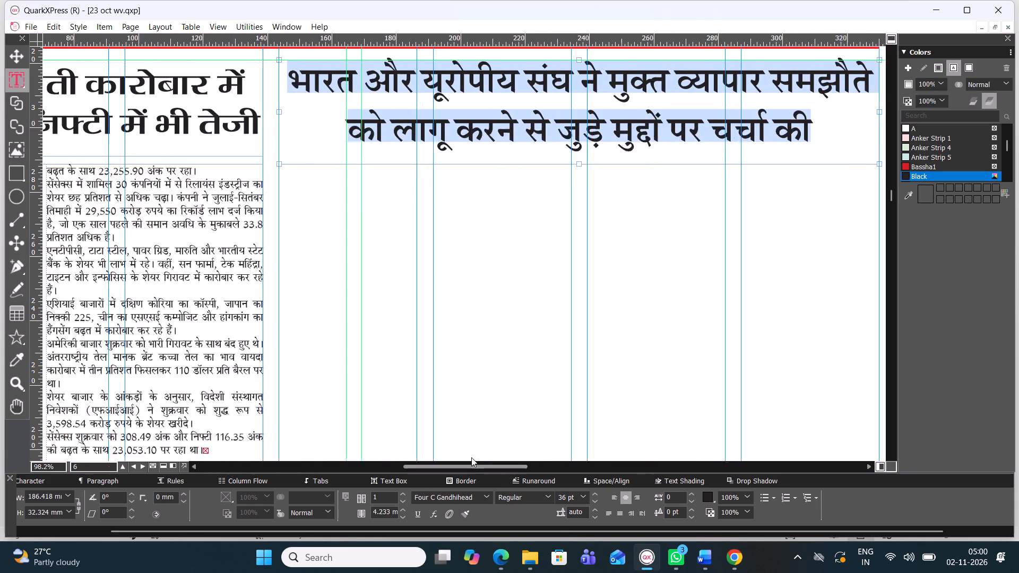
{"action": "left_click_drag", "start_coordinate": [471, 457], "coordinate": [495, 466]}
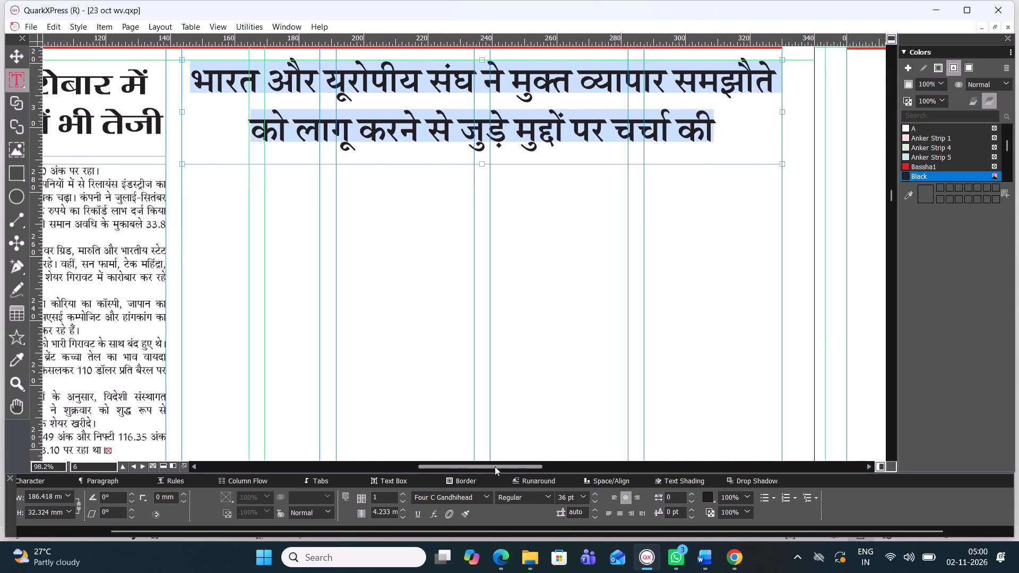
{"action": "left_click_drag", "start_coordinate": [495, 466], "coordinate": [498, 467]}
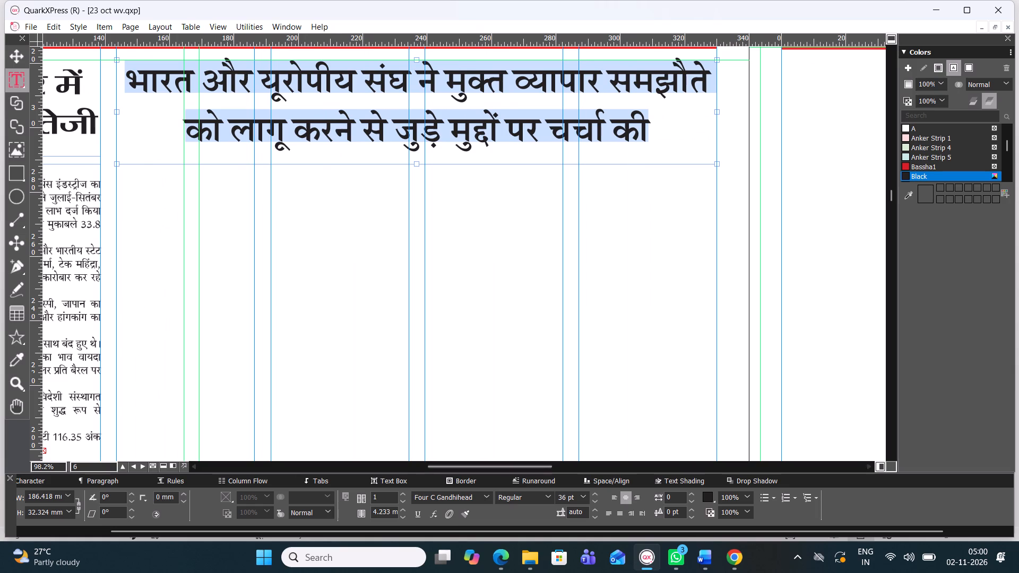
{"action": "left_click", "coordinate": [937, 167]}
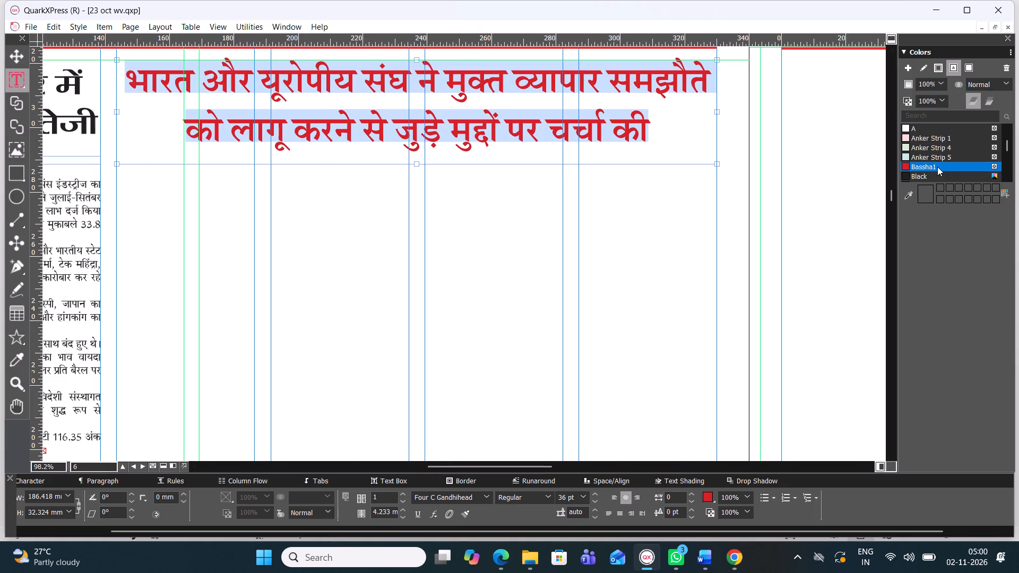
{"action": "left_click", "coordinate": [13, 55]}
{"action": "left_click", "coordinate": [208, 202]}
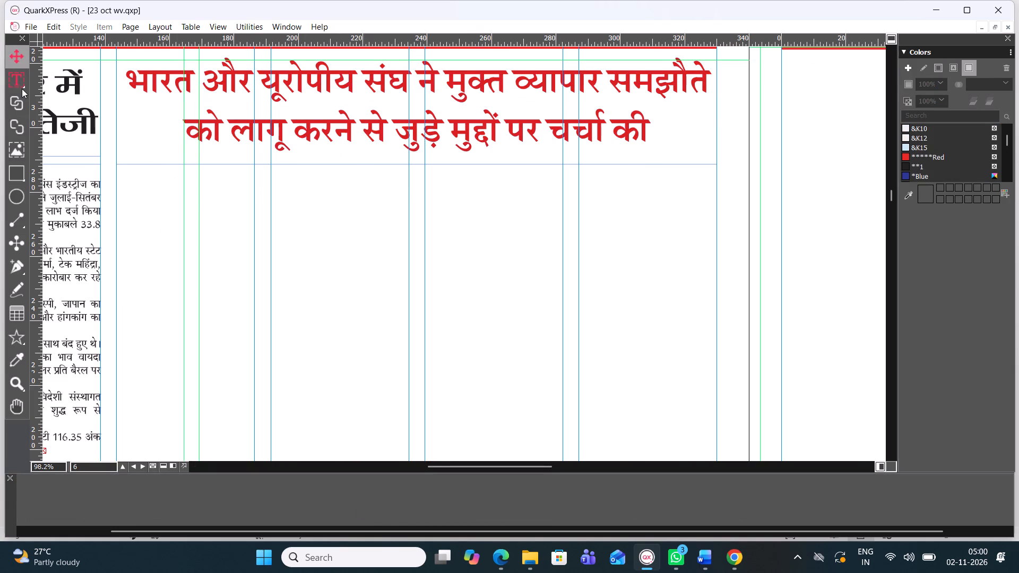
Resize the India–EU headline's text box to about 90.7 mm wide and 70.7 mm high, ending at the column guide.
{"action": "left_click", "coordinate": [7, 71]}
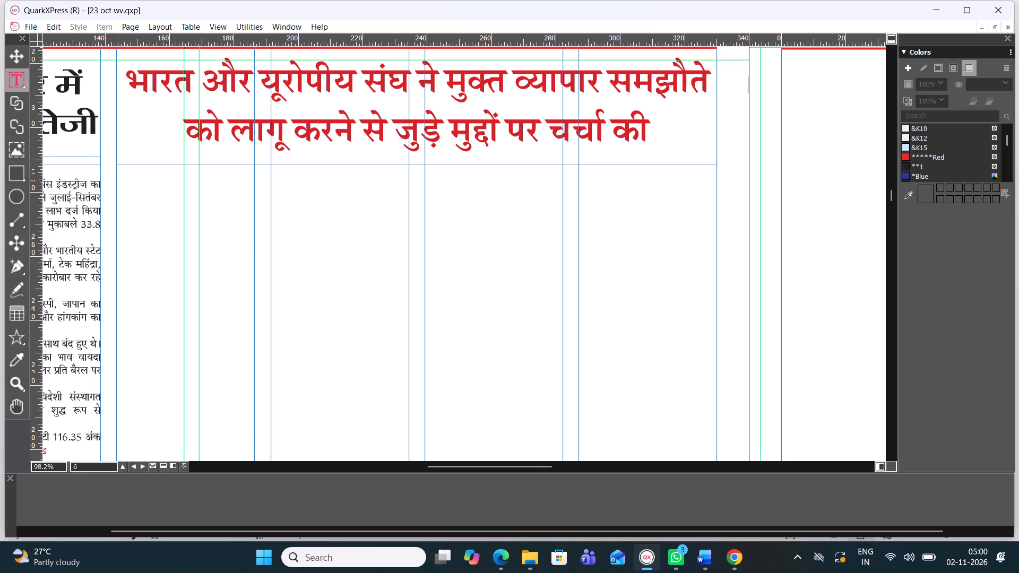
{"action": "left_click", "coordinate": [19, 62]}
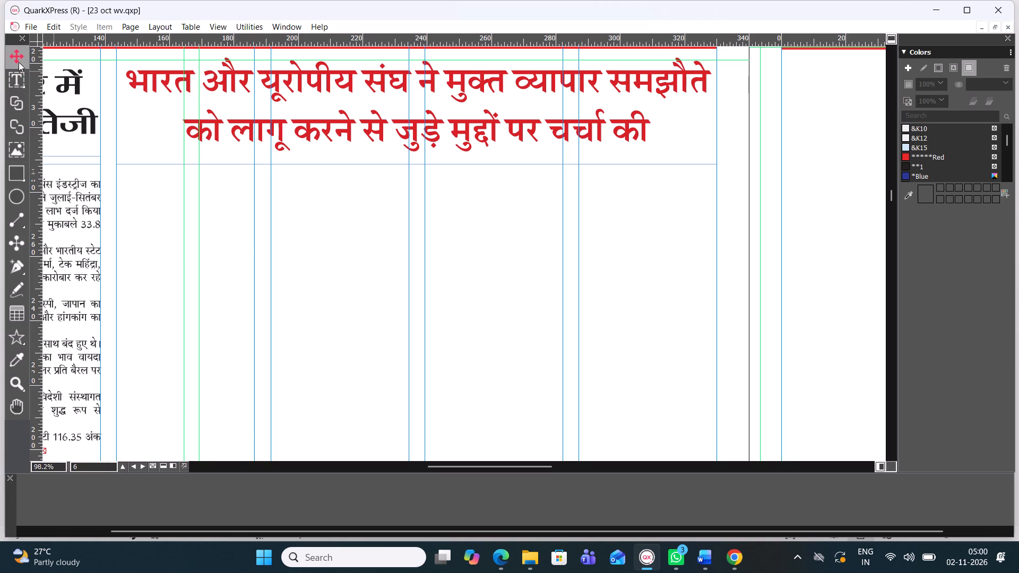
{"action": "left_click", "coordinate": [322, 155]}
{"action": "left_click", "coordinate": [322, 149]}
{"action": "triple_click", "coordinate": [336, 139]}
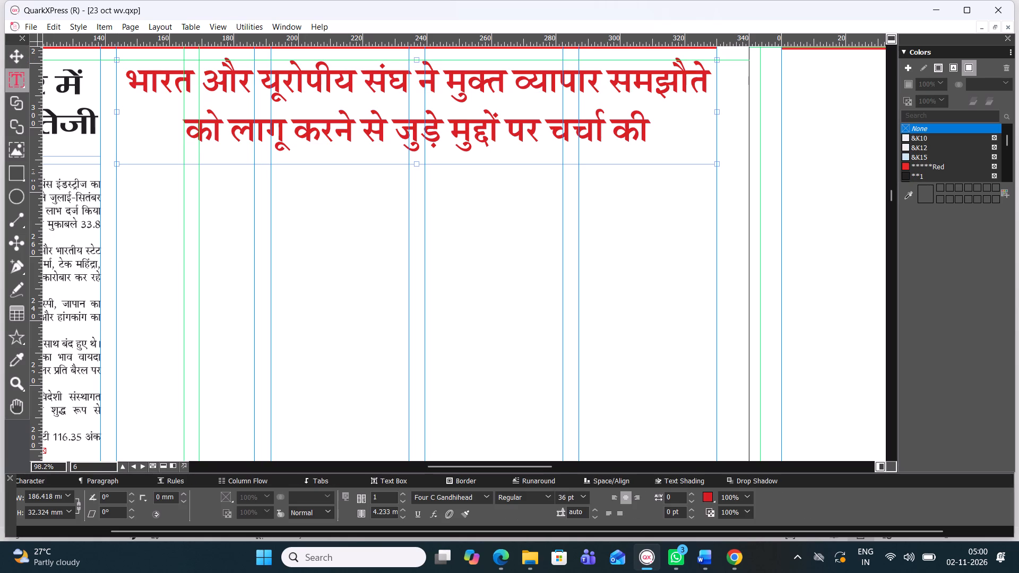
{"action": "triple_click", "coordinate": [336, 138]}
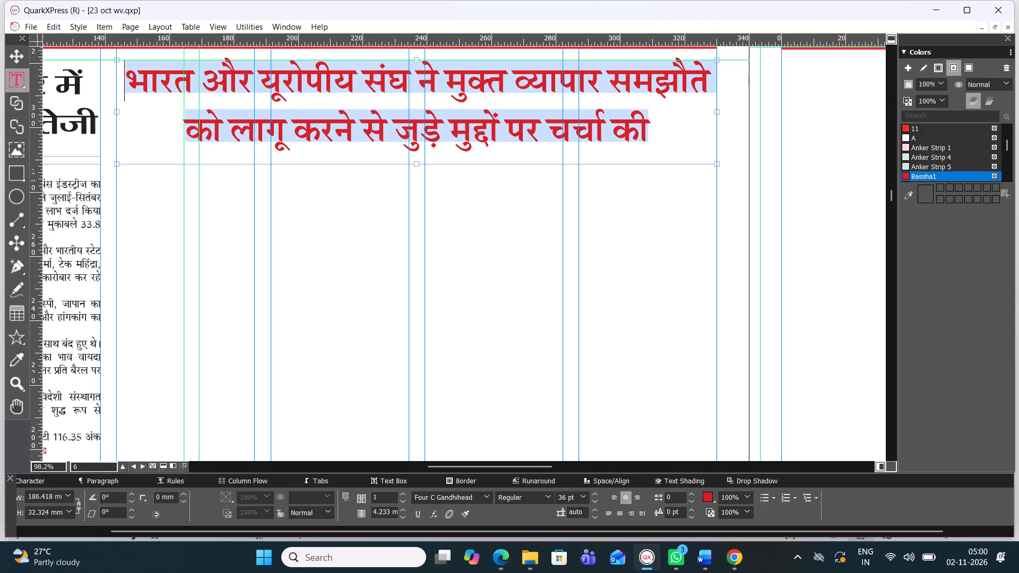
{"action": "left_click_drag", "start_coordinate": [717, 109], "coordinate": [423, 109]}
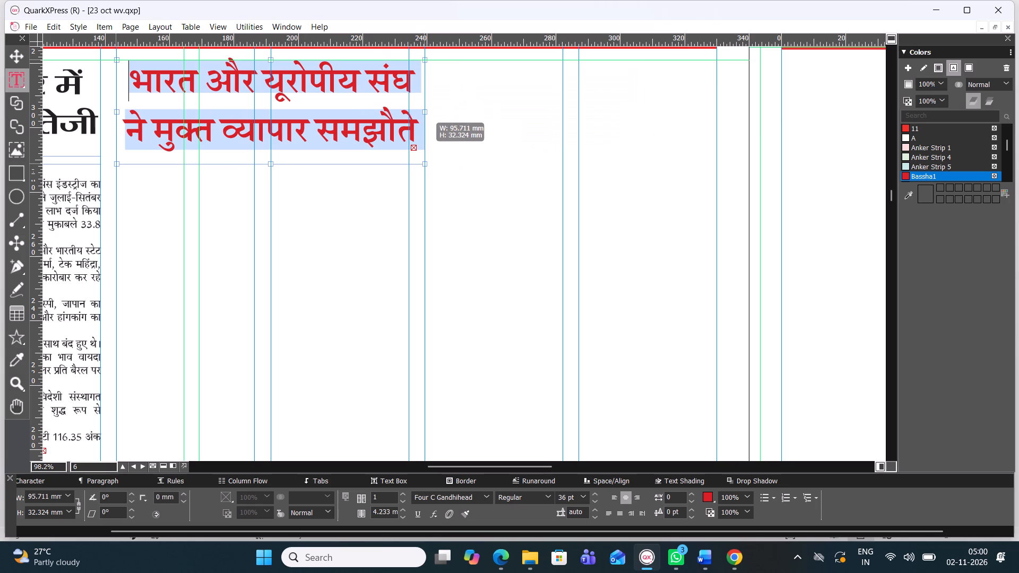
{"action": "left_click_drag", "start_coordinate": [423, 109], "coordinate": [472, 108]}
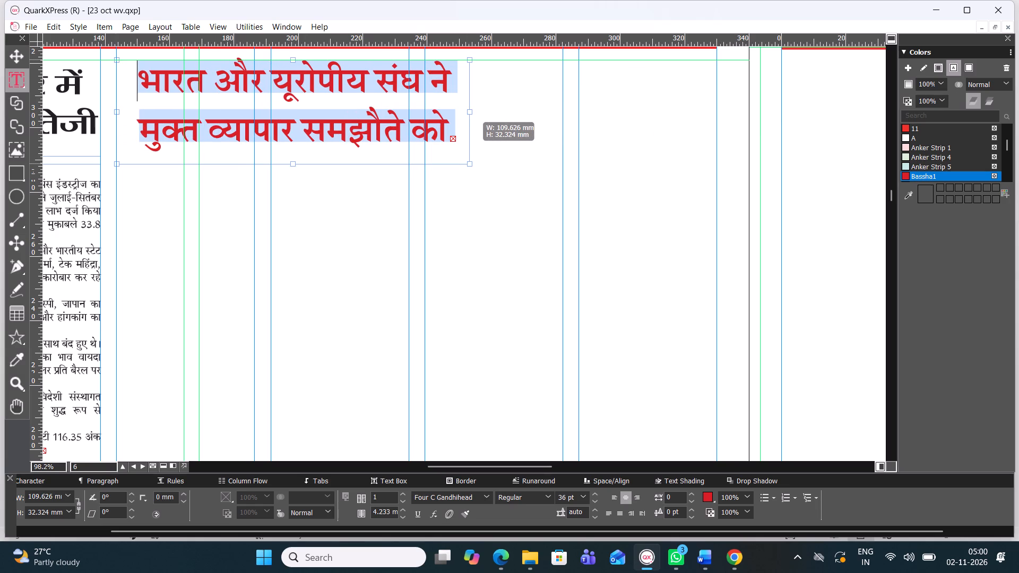
{"action": "left_click_drag", "start_coordinate": [472, 108], "coordinate": [484, 107]}
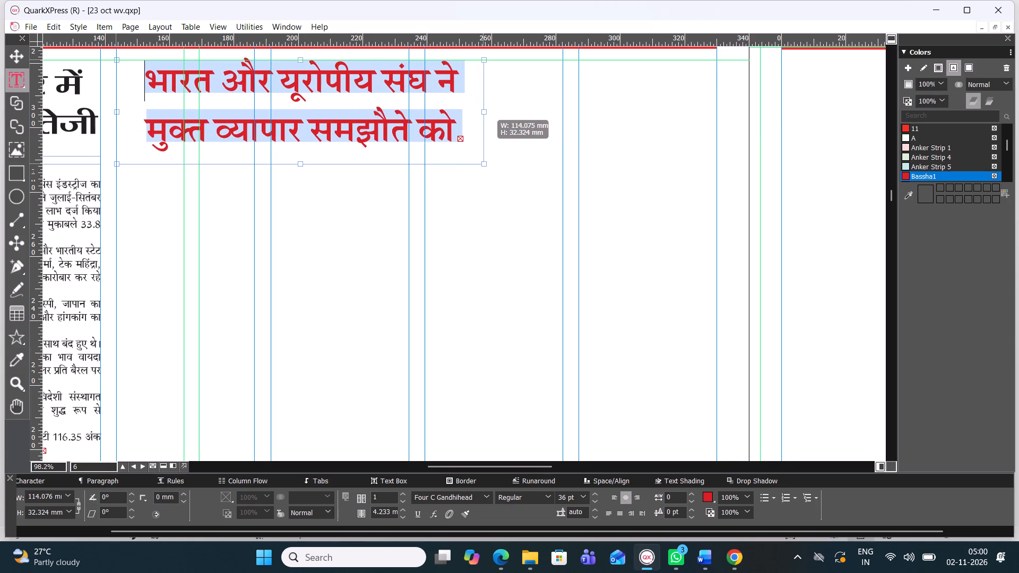
{"action": "left_click_drag", "start_coordinate": [484, 107], "coordinate": [455, 103]}
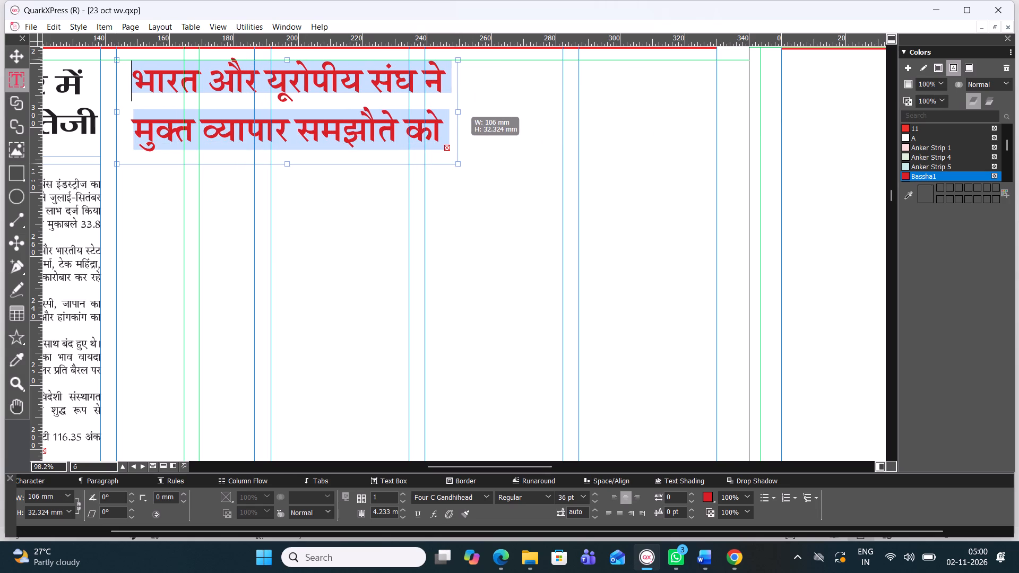
{"action": "left_click_drag", "start_coordinate": [455, 103], "coordinate": [411, 107]}
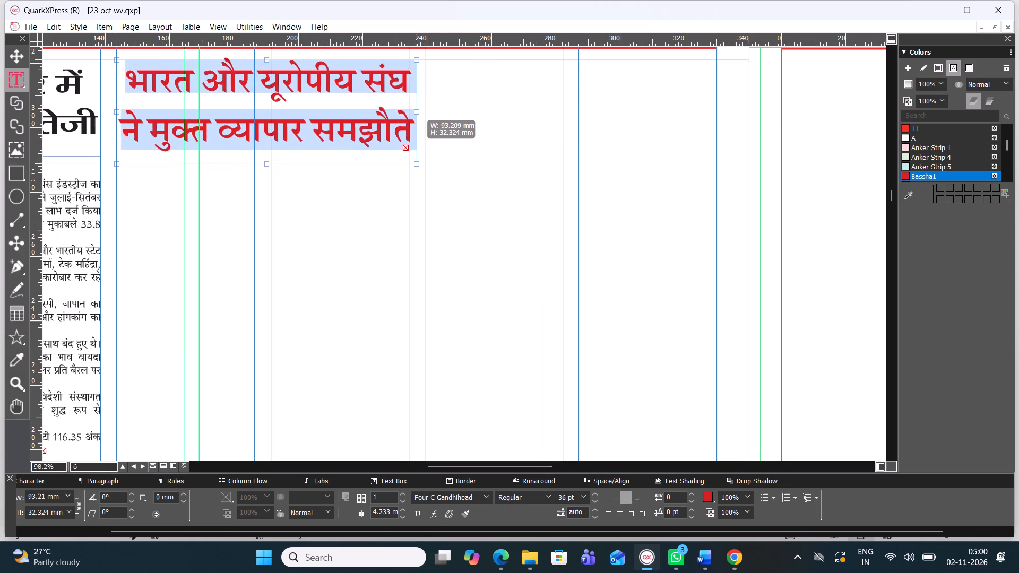
{"action": "left_click_drag", "start_coordinate": [411, 107], "coordinate": [409, 107]}
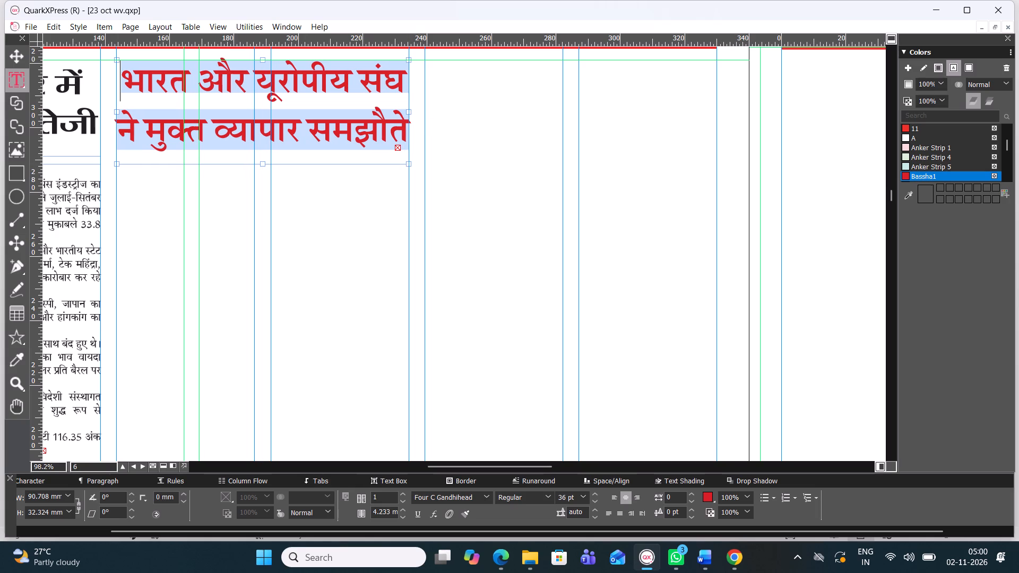
{"action": "left_click_drag", "start_coordinate": [262, 163], "coordinate": [280, 255]}
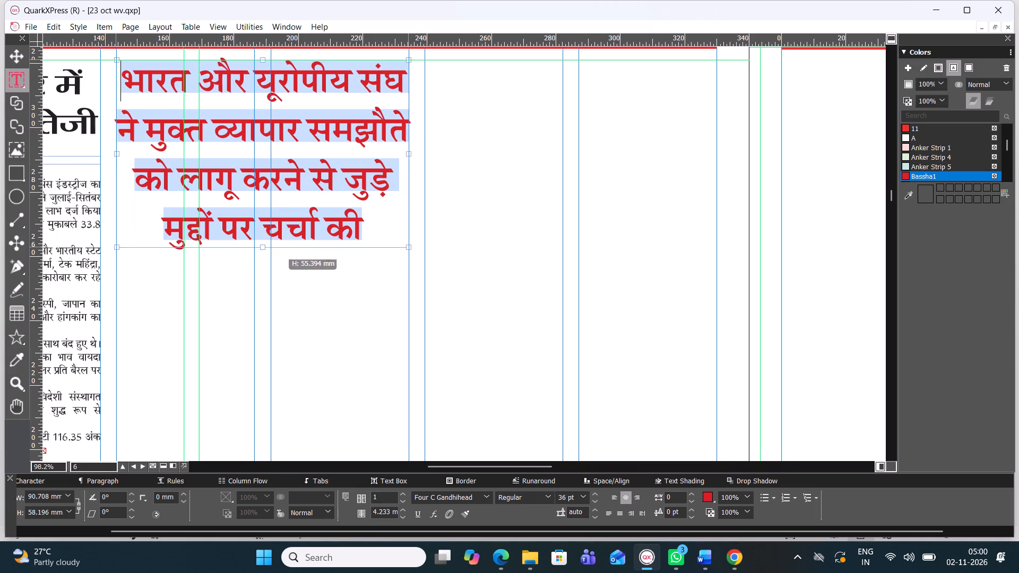
{"action": "left_click_drag", "start_coordinate": [280, 255], "coordinate": [293, 288]}
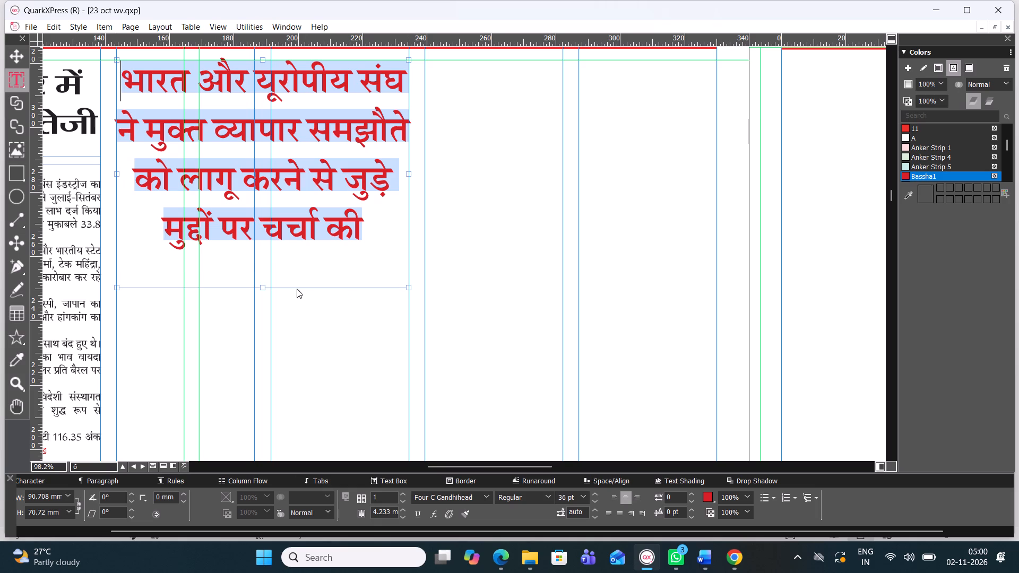
Tighten the India–EU headline's tracking to -4 and left-align it.
{"action": "left_click", "coordinate": [692, 502]}
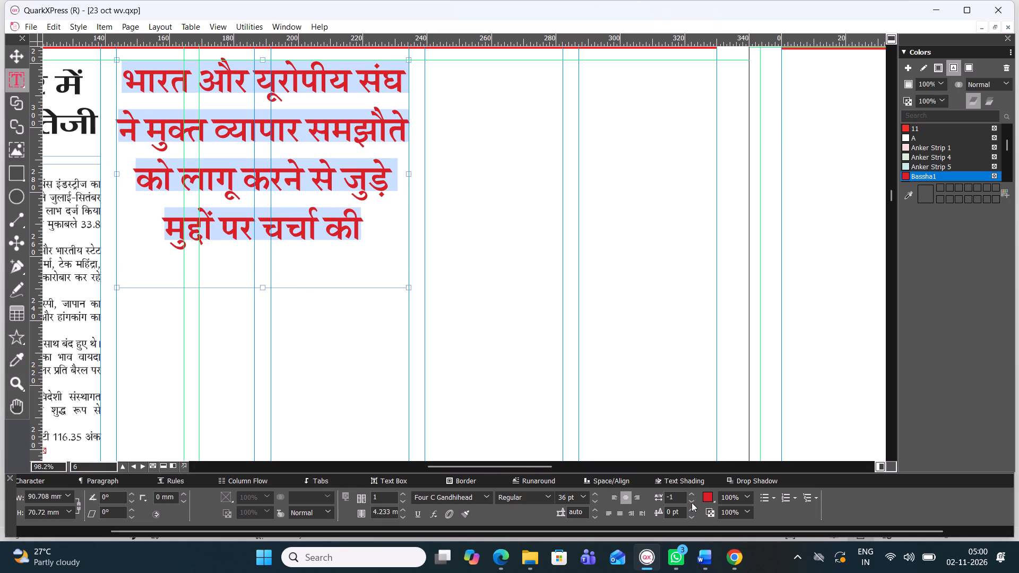
{"action": "triple_click", "coordinate": [692, 501]}
{"action": "left_click", "coordinate": [693, 501]}
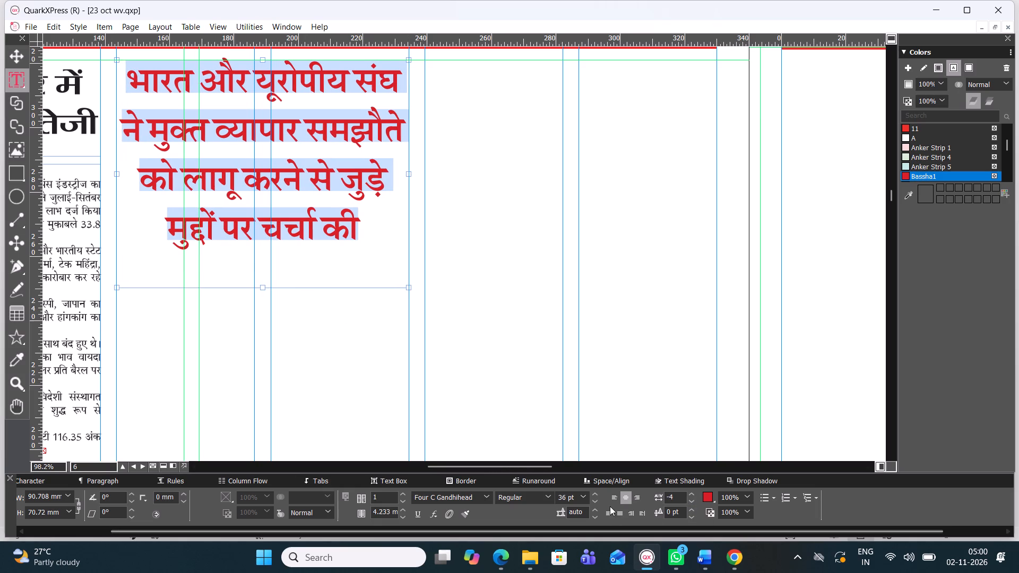
{"action": "left_click", "coordinate": [612, 499]}
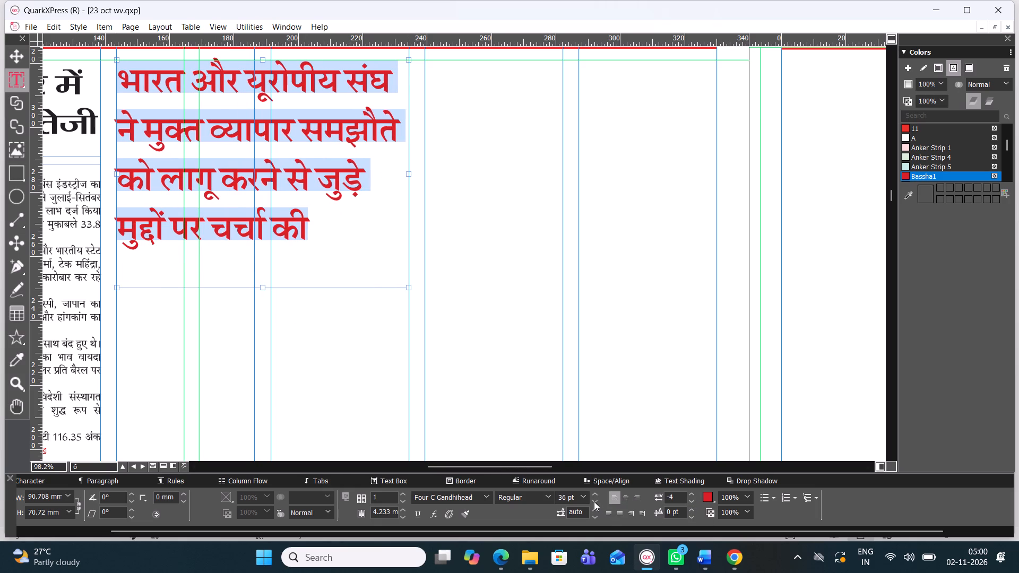
Reduce the India–EU headline's font size to 24 pt.
{"action": "double_click", "coordinate": [594, 500]}
{"action": "left_click", "coordinate": [593, 492]}
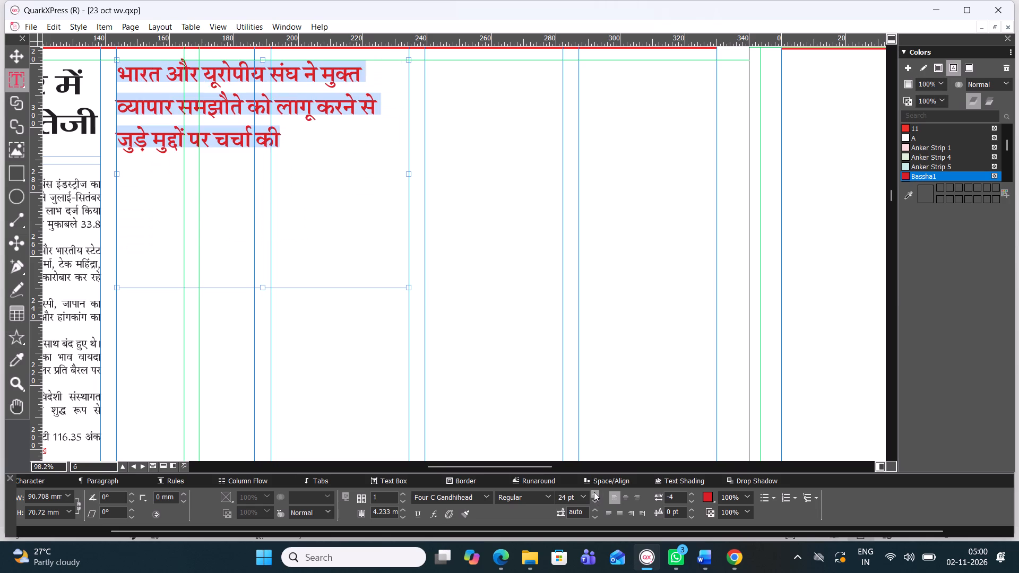
{"action": "left_click", "coordinate": [594, 492]}
{"action": "left_click", "coordinate": [594, 500]}
Centre the India–EU headline and shorten its text box to about 32.3 mm high.
{"action": "left_click", "coordinate": [628, 498]}
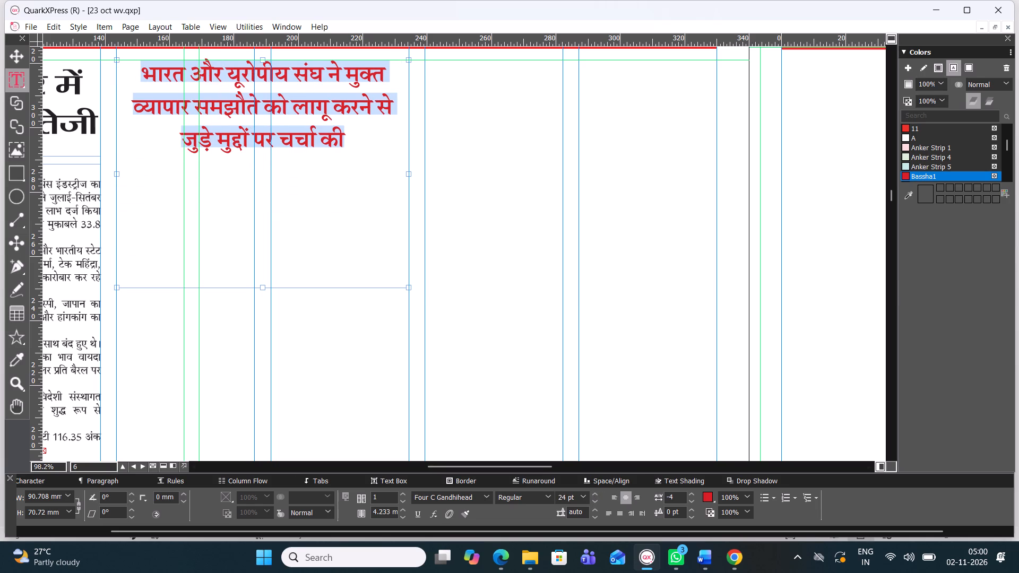
{"action": "left_click_drag", "start_coordinate": [262, 288], "coordinate": [244, 163]}
{"action": "left_click", "coordinate": [223, 201]}
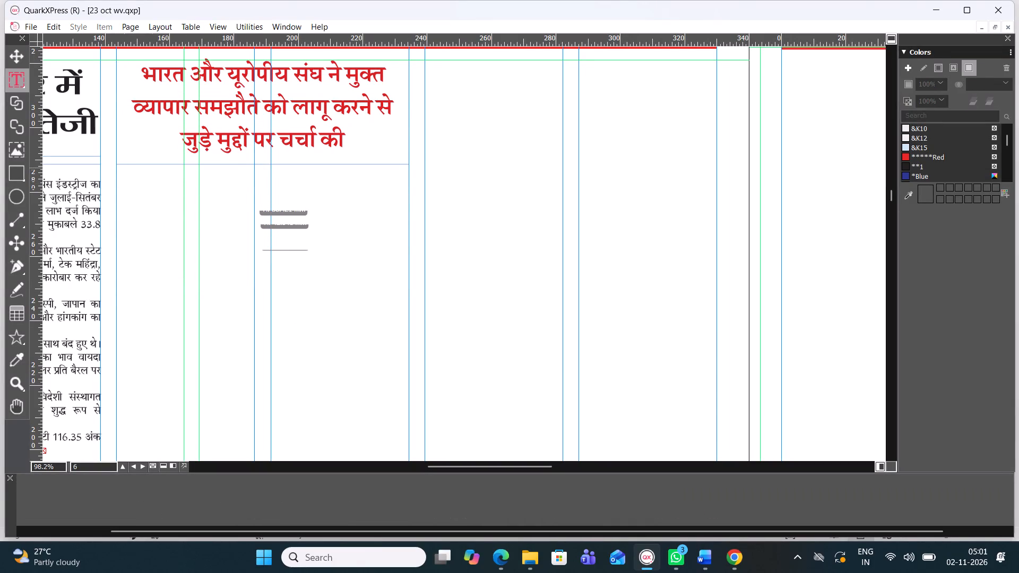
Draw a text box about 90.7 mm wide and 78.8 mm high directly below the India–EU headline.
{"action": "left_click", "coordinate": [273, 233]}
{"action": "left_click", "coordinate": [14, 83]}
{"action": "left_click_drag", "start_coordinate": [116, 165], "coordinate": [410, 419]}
Switch to the 02 Nov Business-01 document in Word and undo the removal of the rupee headline above the India–EU story.
{"action": "left_click", "coordinate": [709, 560]}
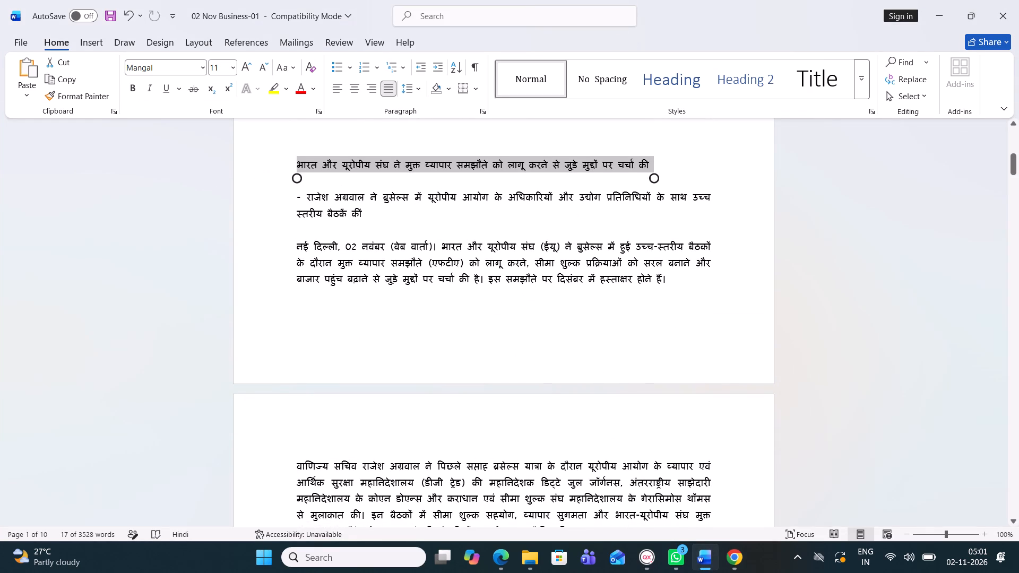
{"action": "left_click_drag", "start_coordinate": [306, 196], "coordinate": [456, 351]}
{"action": "key", "text": "ctrl+z"}
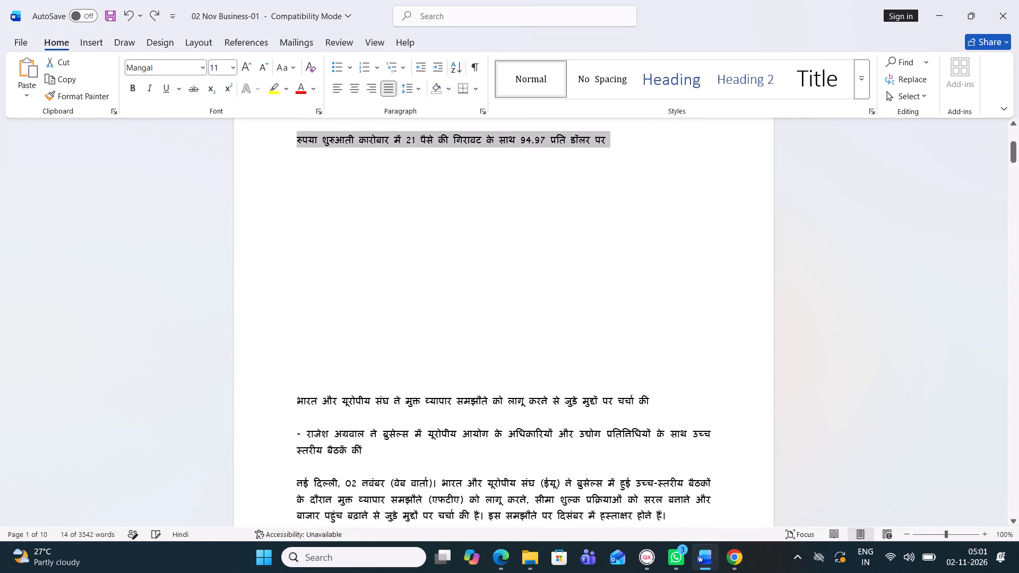
{"action": "scroll", "coordinate": [358, 308], "scroll_direction": "up", "scroll_amount": 1}
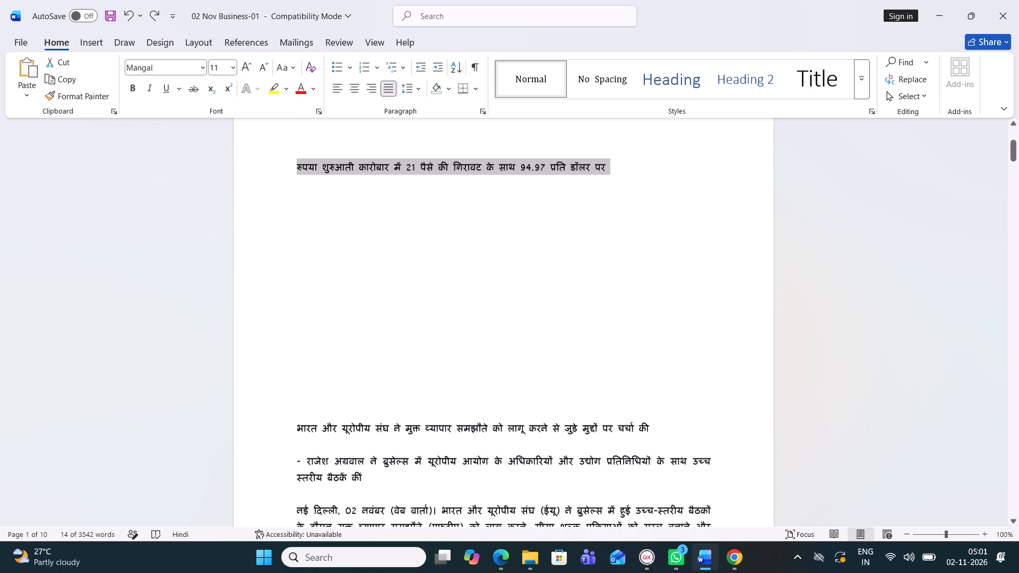
{"action": "scroll", "coordinate": [358, 308], "scroll_direction": "down", "scroll_amount": 5}
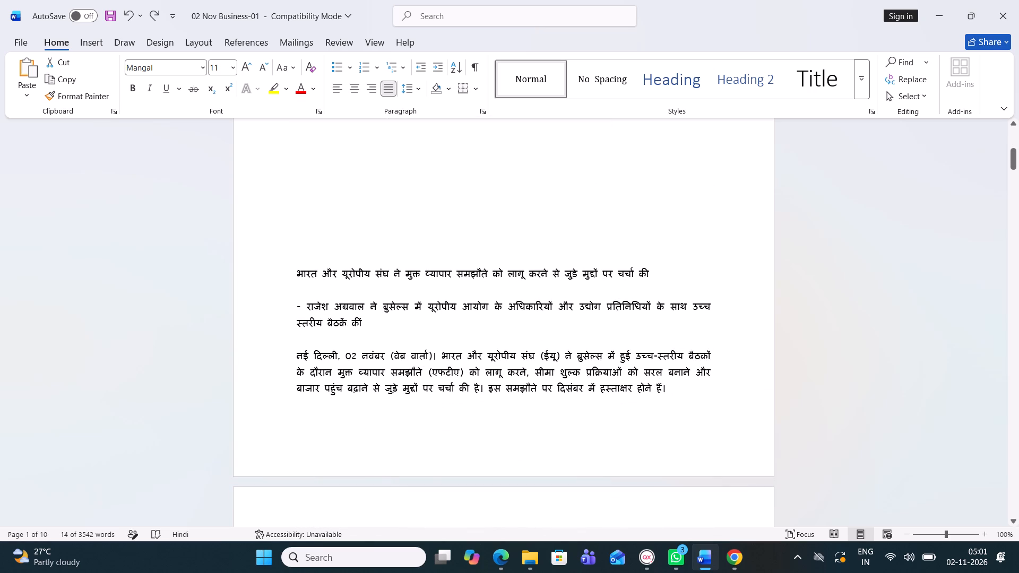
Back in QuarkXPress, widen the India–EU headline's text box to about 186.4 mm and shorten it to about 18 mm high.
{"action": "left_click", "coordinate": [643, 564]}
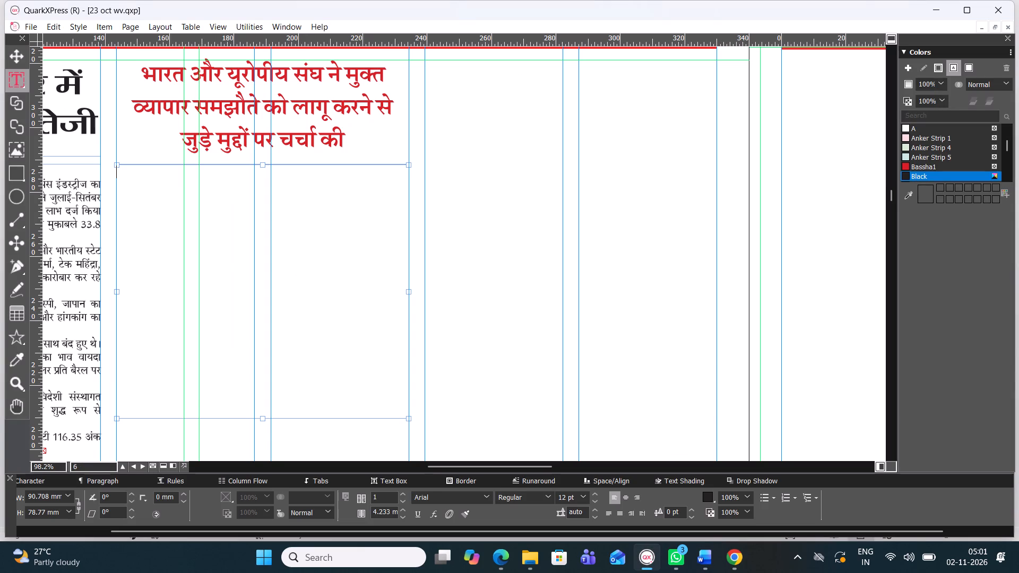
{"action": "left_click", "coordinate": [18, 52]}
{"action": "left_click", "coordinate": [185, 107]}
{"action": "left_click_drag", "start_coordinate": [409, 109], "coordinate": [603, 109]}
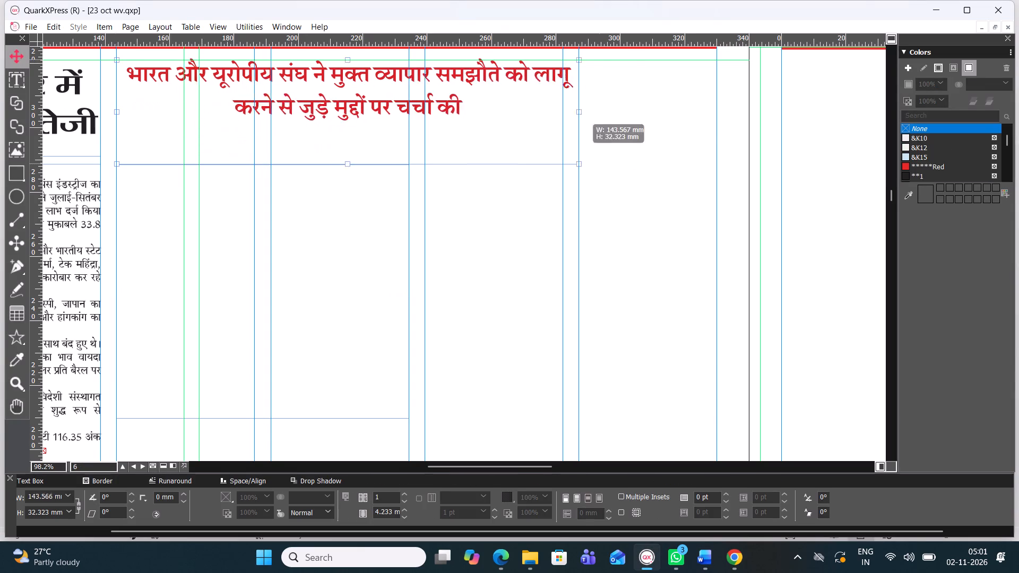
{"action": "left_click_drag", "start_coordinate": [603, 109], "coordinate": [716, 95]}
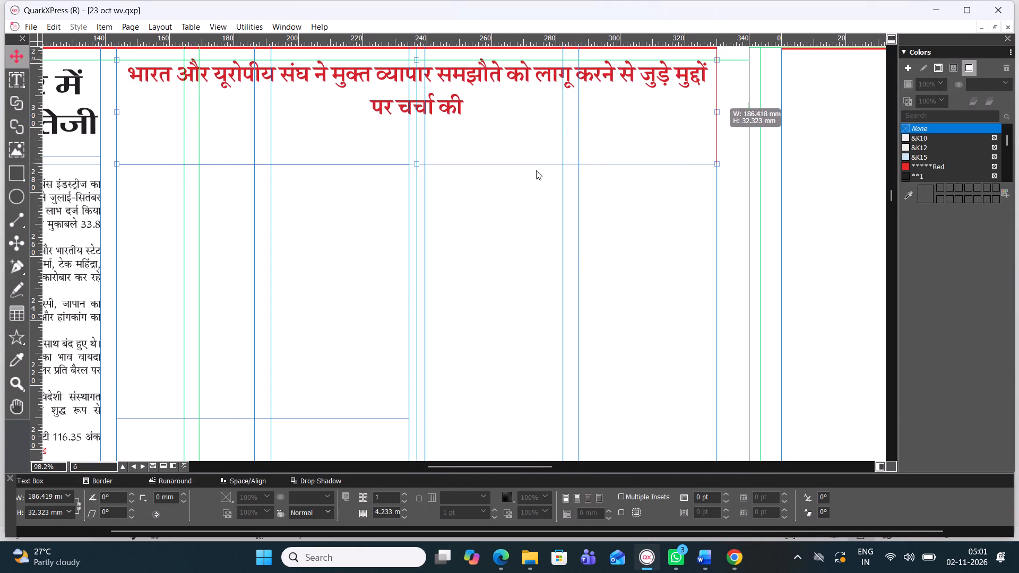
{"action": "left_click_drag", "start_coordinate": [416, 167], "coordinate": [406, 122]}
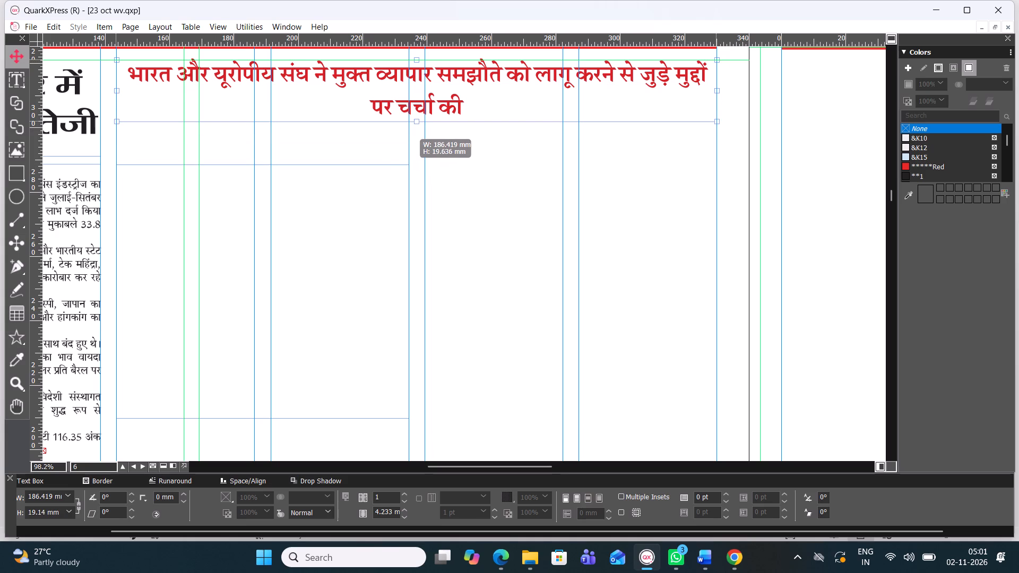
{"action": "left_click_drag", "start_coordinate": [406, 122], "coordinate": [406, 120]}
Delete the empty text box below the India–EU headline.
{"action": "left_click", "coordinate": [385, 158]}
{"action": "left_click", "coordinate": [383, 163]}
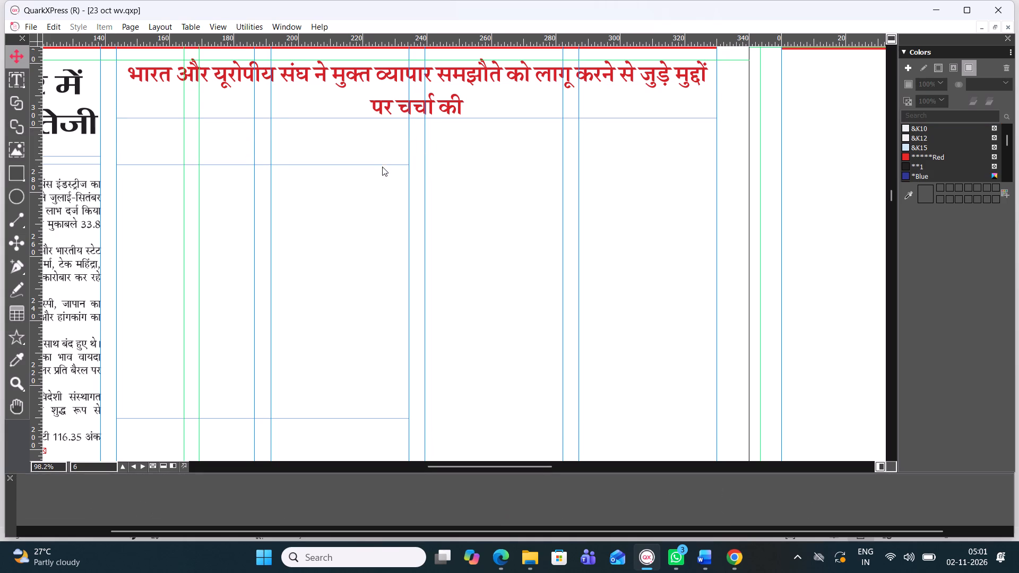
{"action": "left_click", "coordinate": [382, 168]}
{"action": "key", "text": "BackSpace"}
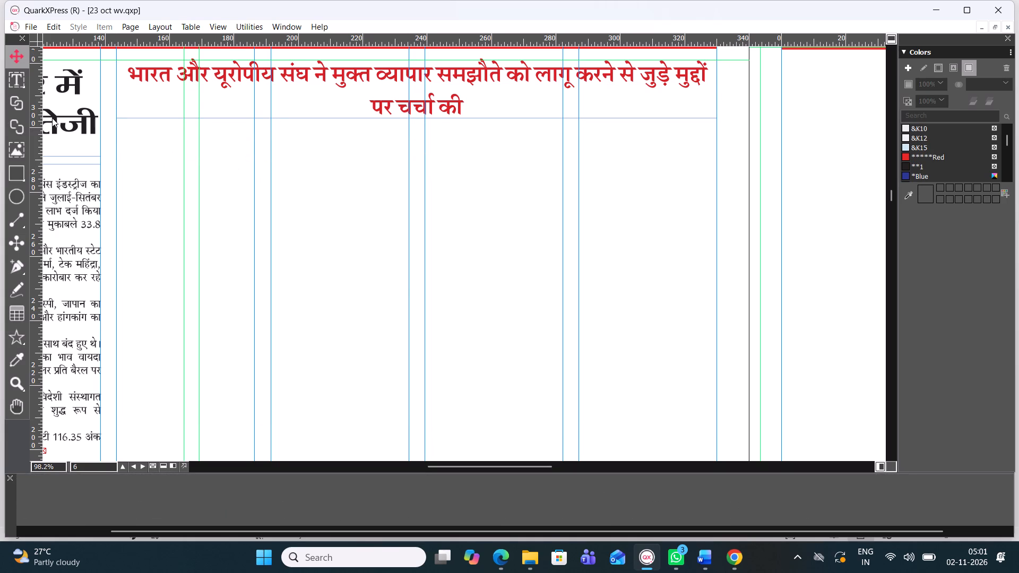
Resize the India–EU headline's text box to about 90.7 mm wide, ending at the column guide, and 28.5 mm high.
{"action": "left_click", "coordinate": [20, 77]}
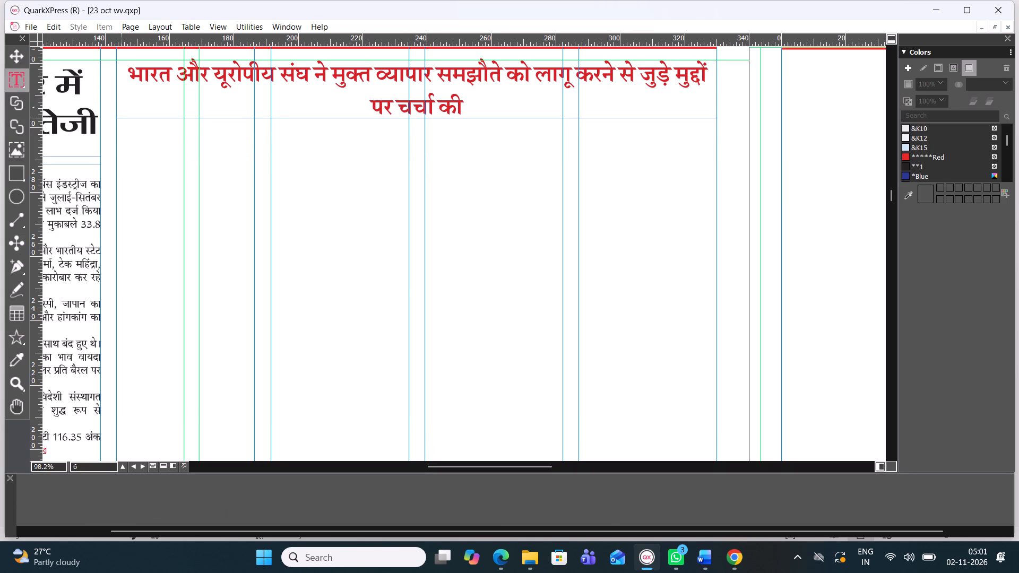
{"action": "left_click", "coordinate": [19, 58]}
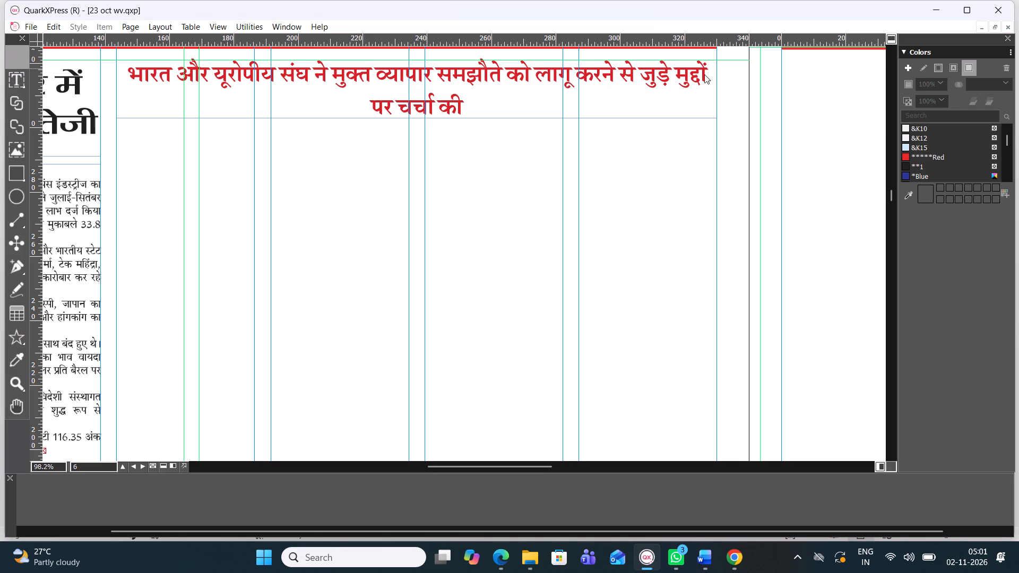
{"action": "left_click", "coordinate": [706, 77]}
{"action": "left_click_drag", "start_coordinate": [715, 90], "coordinate": [611, 92]}
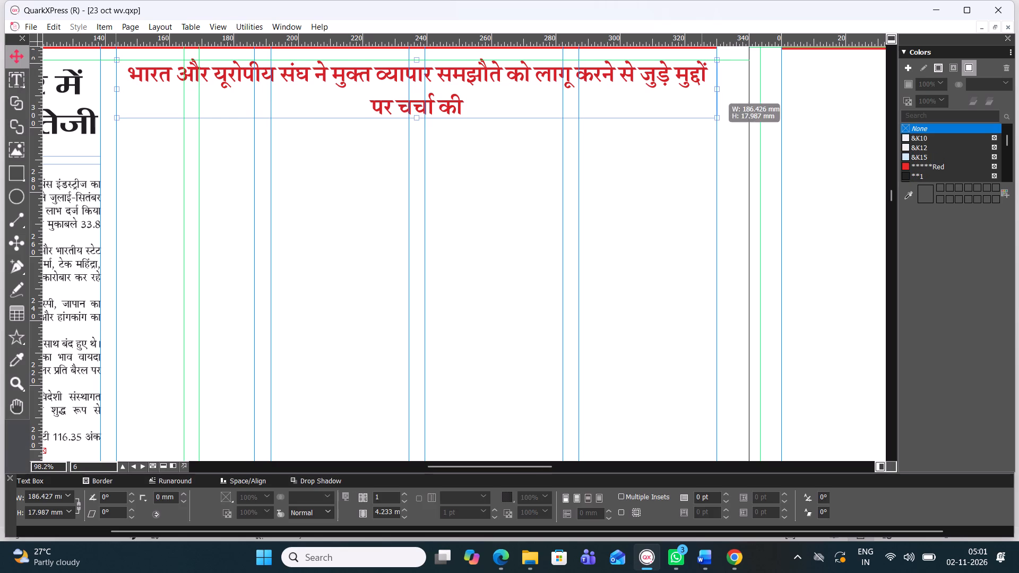
{"action": "left_click_drag", "start_coordinate": [611, 92], "coordinate": [426, 88]}
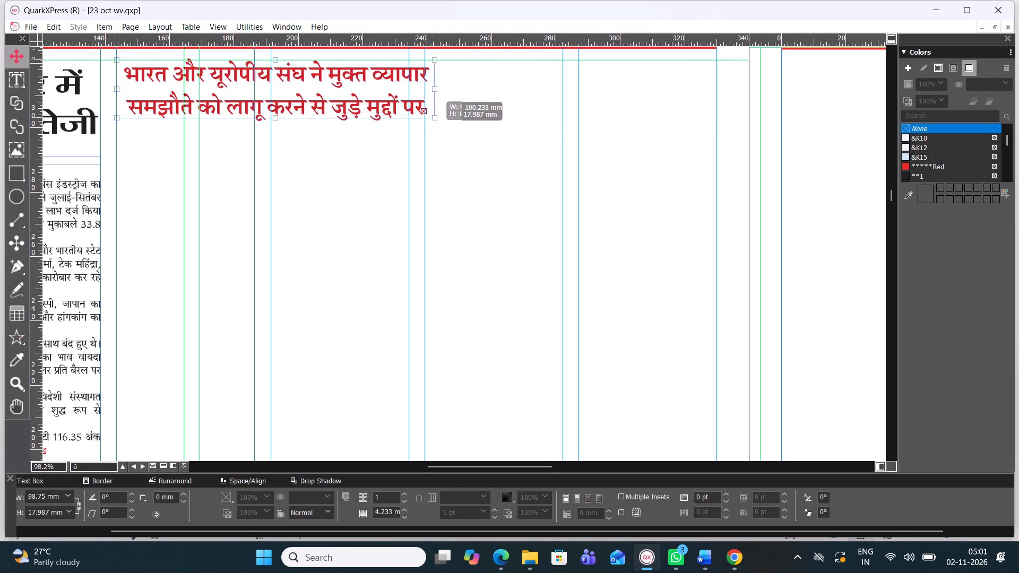
{"action": "left_click_drag", "start_coordinate": [426, 88], "coordinate": [406, 85]}
{"action": "left_click_drag", "start_coordinate": [263, 121], "coordinate": [265, 146]}
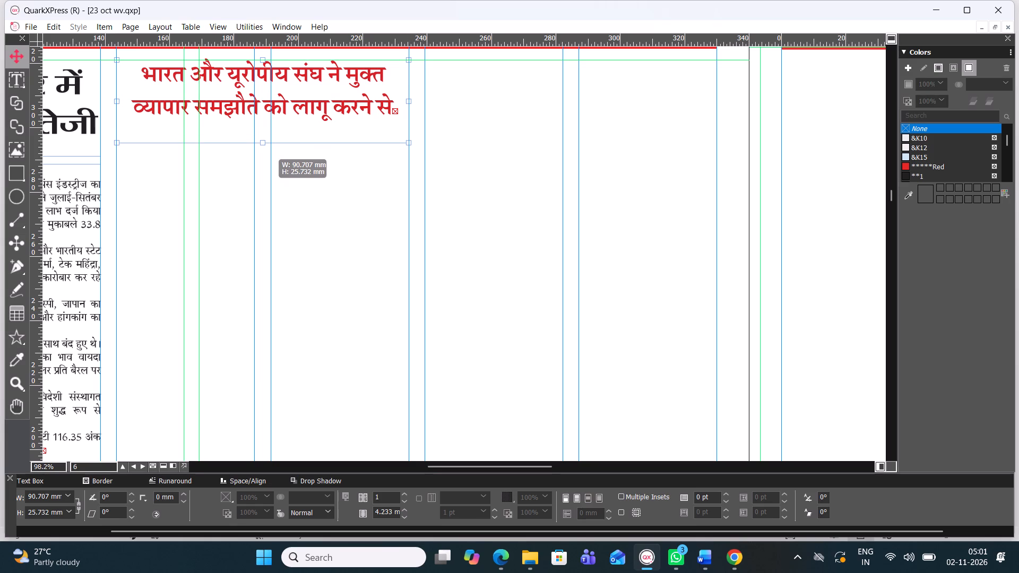
{"action": "left_click_drag", "start_coordinate": [263, 142], "coordinate": [263, 151]}
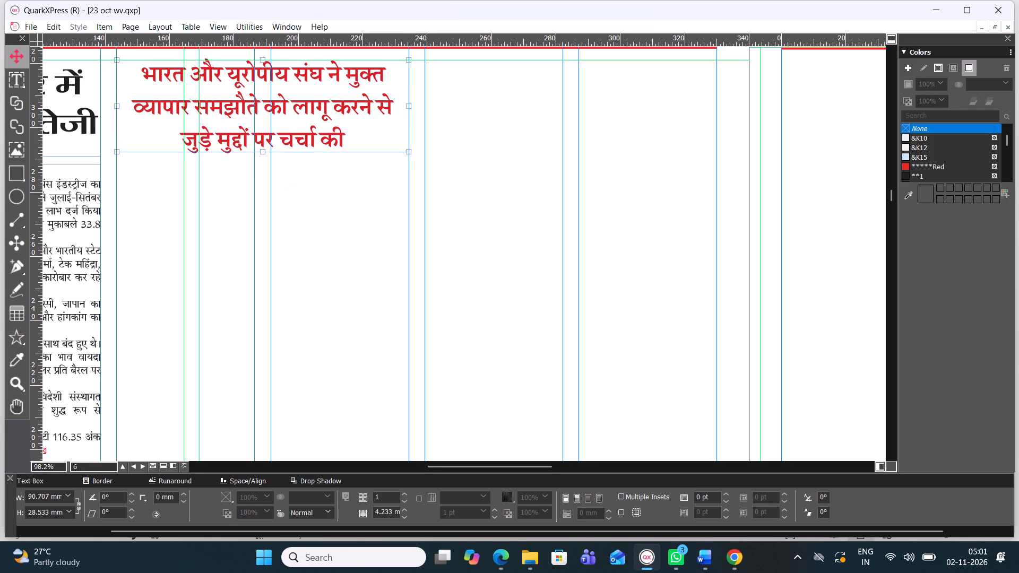
Draw a subheading text box about 90.7 mm wide and 12.7 mm high just below the India–EU headline.
{"action": "left_click", "coordinate": [276, 183]}
{"action": "left_click", "coordinate": [18, 77]}
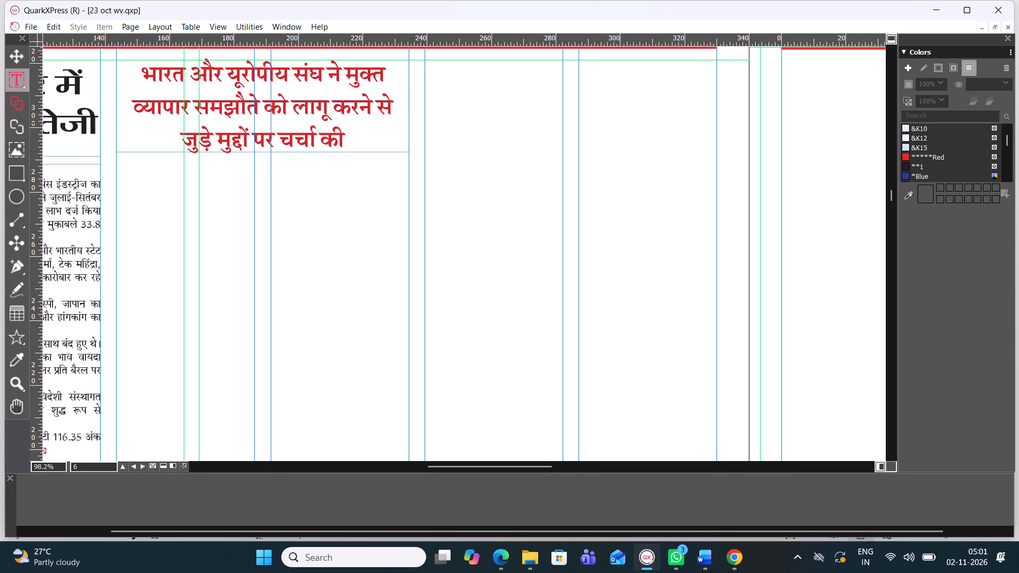
{"action": "left_click_drag", "start_coordinate": [117, 158], "coordinate": [409, 207]}
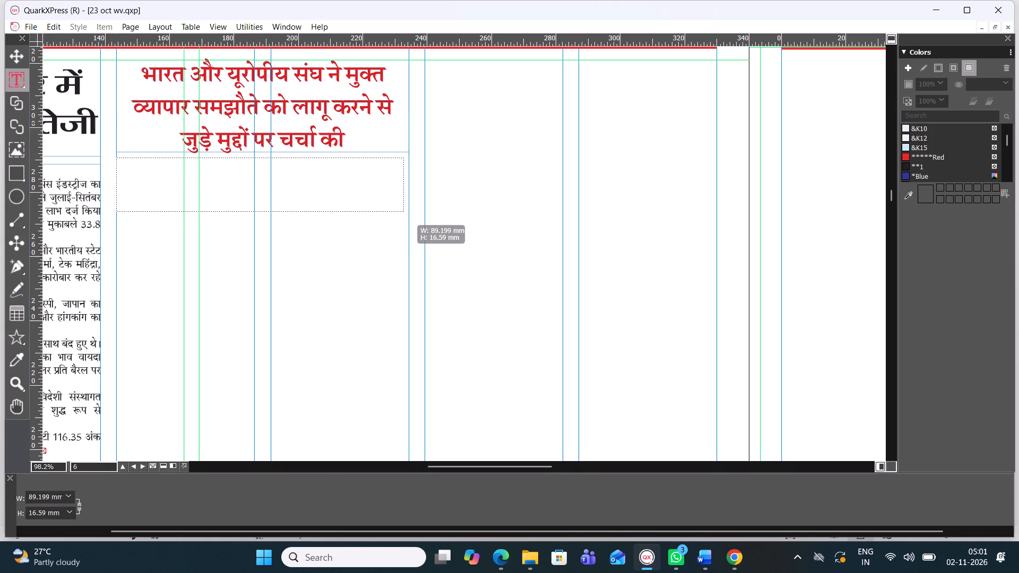
{"action": "left_click_drag", "start_coordinate": [409, 207], "coordinate": [409, 199]}
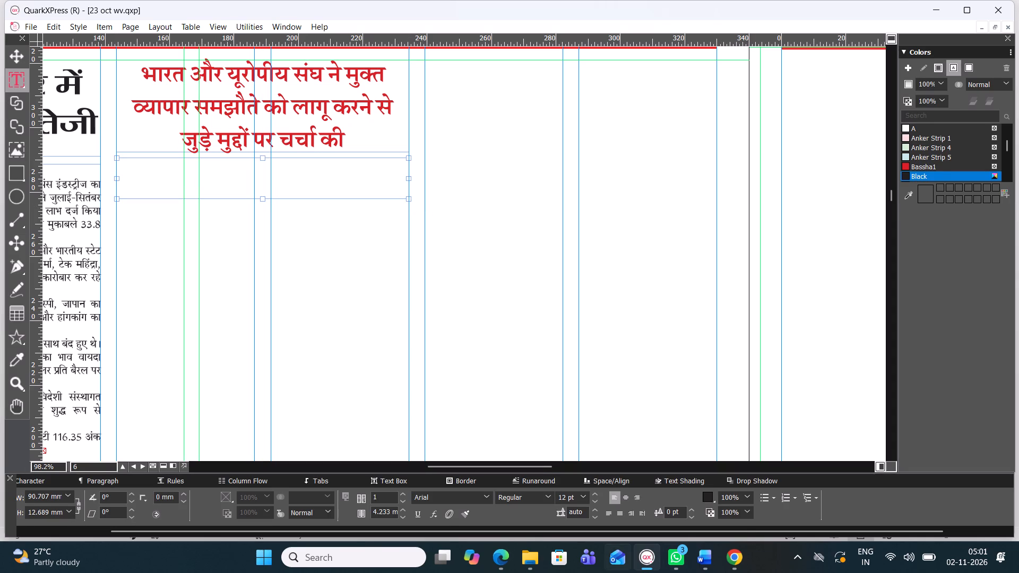
Replace the India–EU headline text with the story's subheading about the high-level Brussels meetings, copied from the Word document.
{"action": "left_click", "coordinate": [706, 557]}
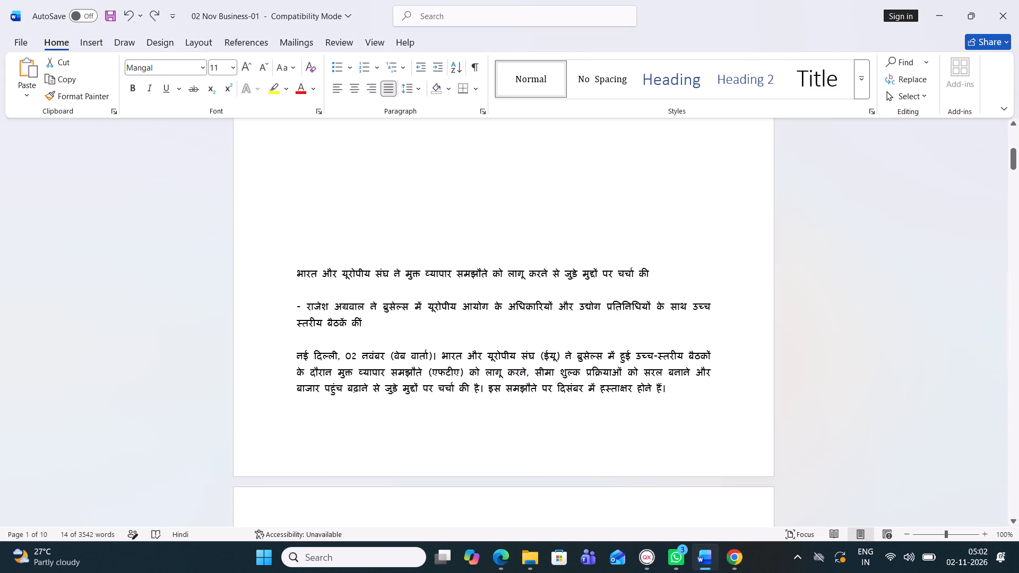
{"action": "left_click_drag", "start_coordinate": [308, 305], "coordinate": [390, 334]}
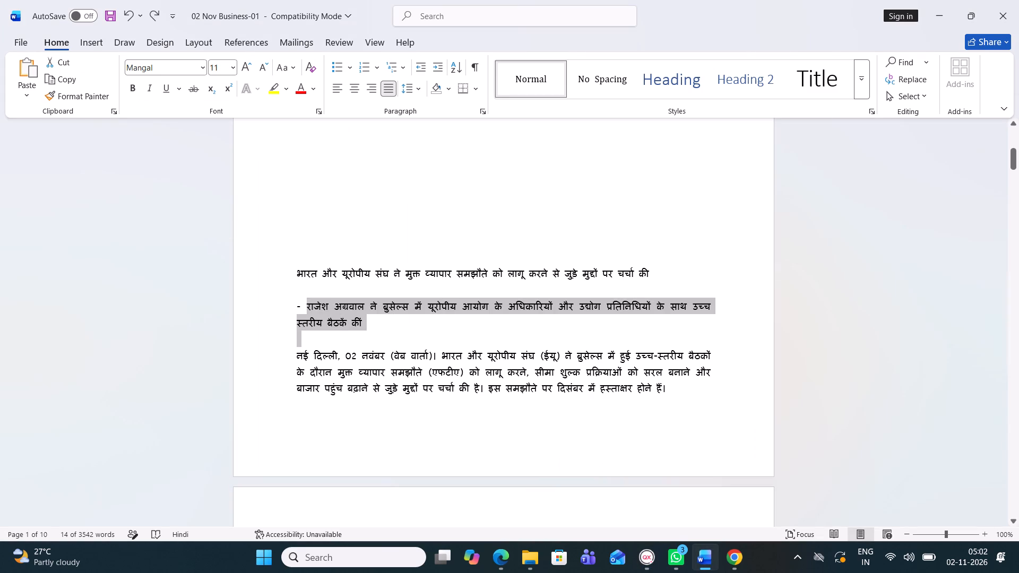
{"action": "left_click_drag", "start_coordinate": [390, 334], "coordinate": [385, 330]}
{"action": "key", "text": "ctrl+c"}
{"action": "left_click", "coordinate": [647, 562]}
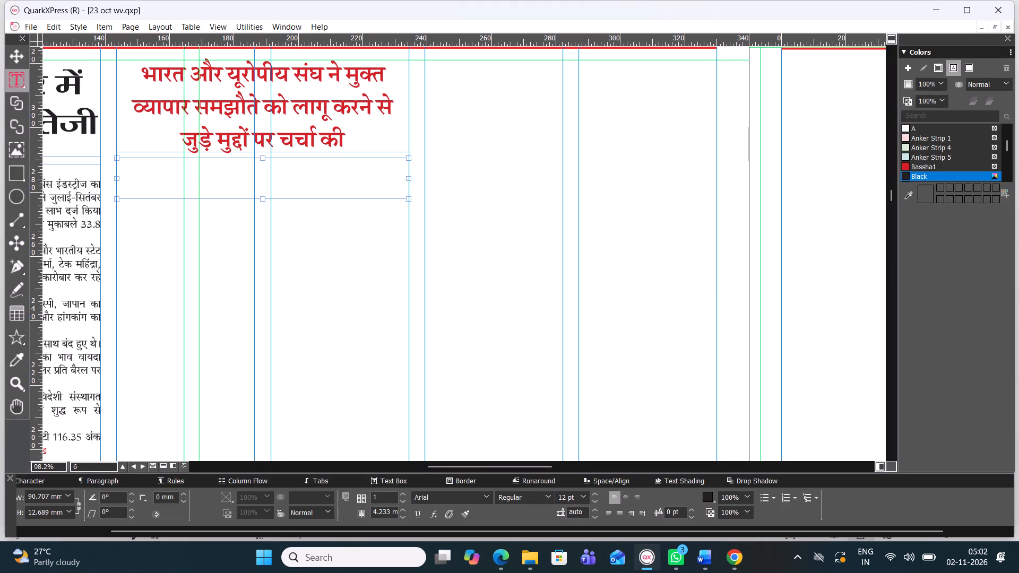
{"action": "left_click", "coordinate": [342, 137]}
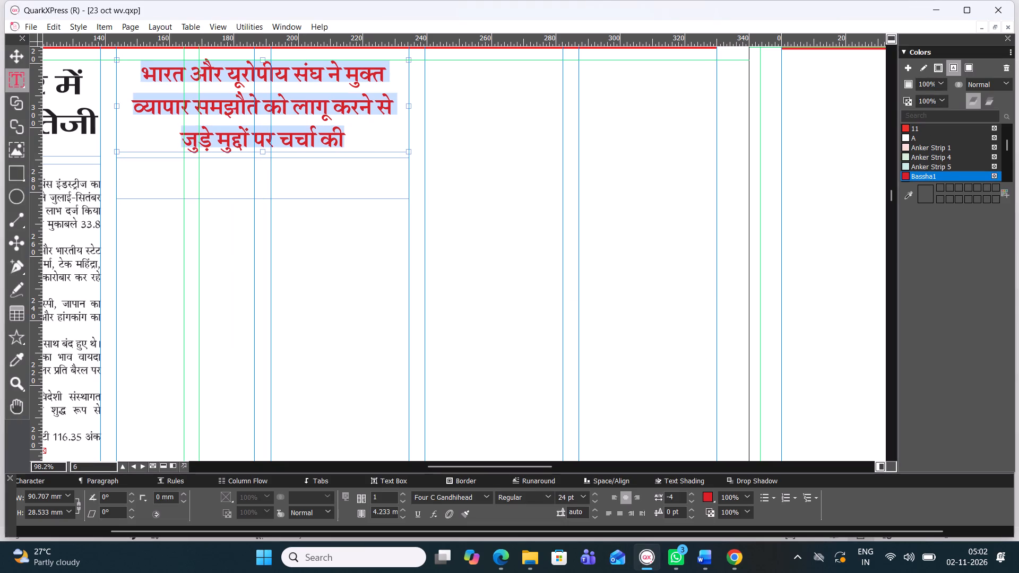
{"action": "key", "text": "BackSpace"}
{"action": "key", "text": "ctrl+v"}
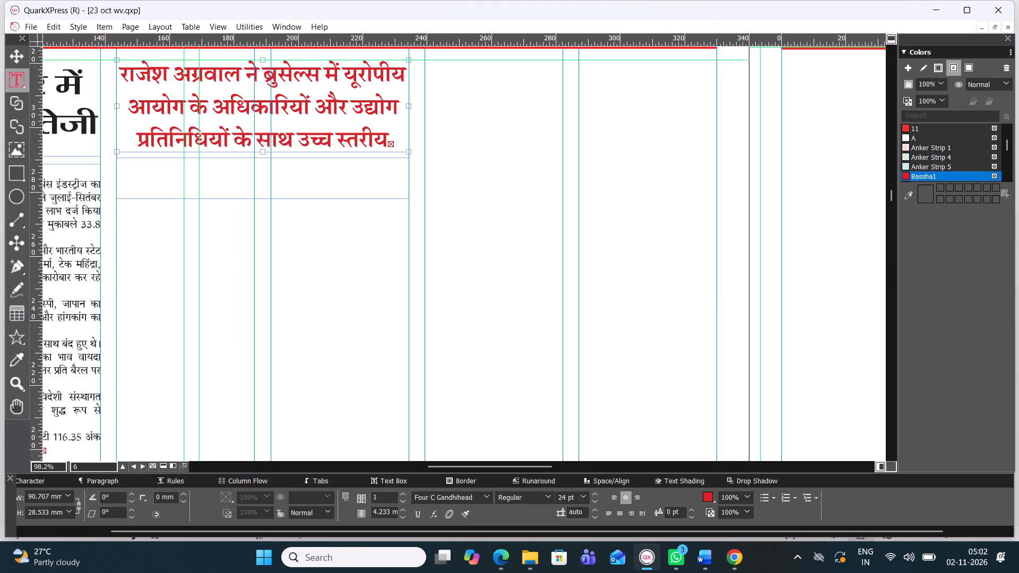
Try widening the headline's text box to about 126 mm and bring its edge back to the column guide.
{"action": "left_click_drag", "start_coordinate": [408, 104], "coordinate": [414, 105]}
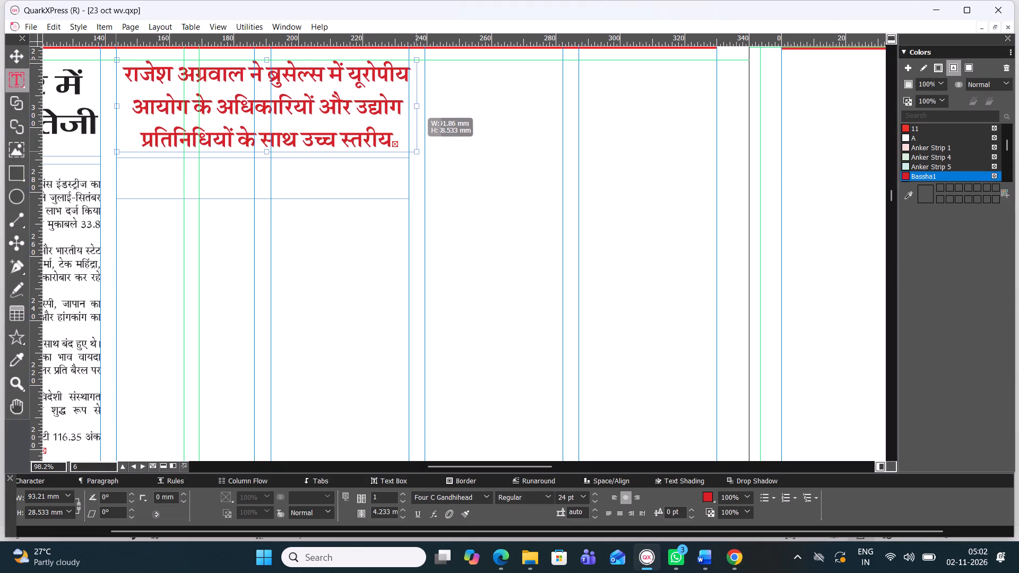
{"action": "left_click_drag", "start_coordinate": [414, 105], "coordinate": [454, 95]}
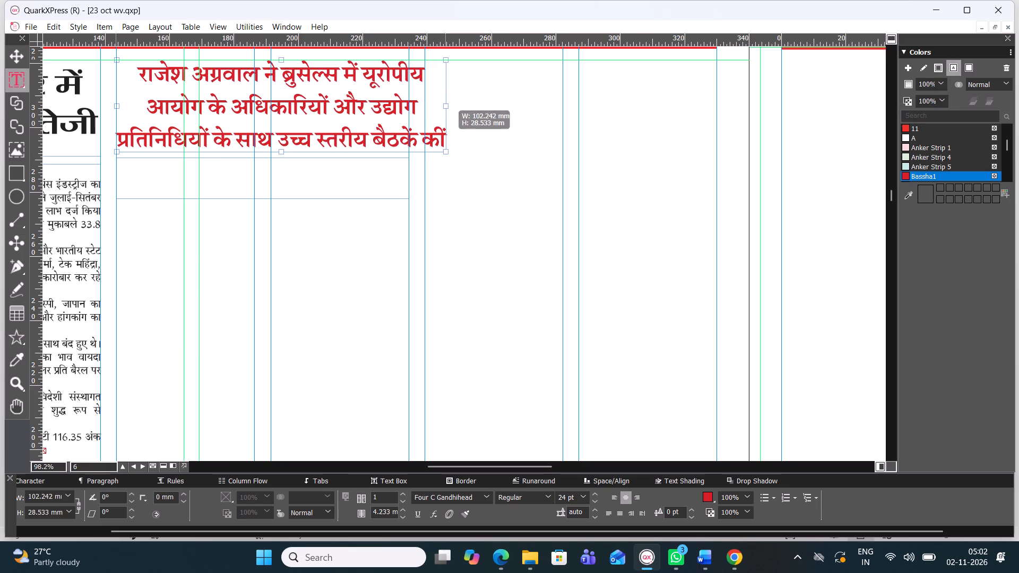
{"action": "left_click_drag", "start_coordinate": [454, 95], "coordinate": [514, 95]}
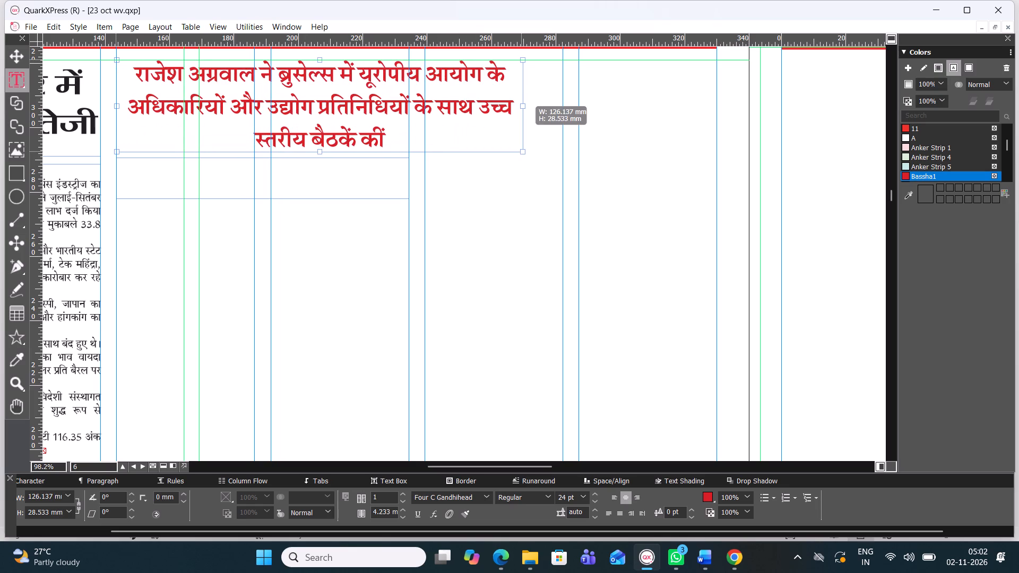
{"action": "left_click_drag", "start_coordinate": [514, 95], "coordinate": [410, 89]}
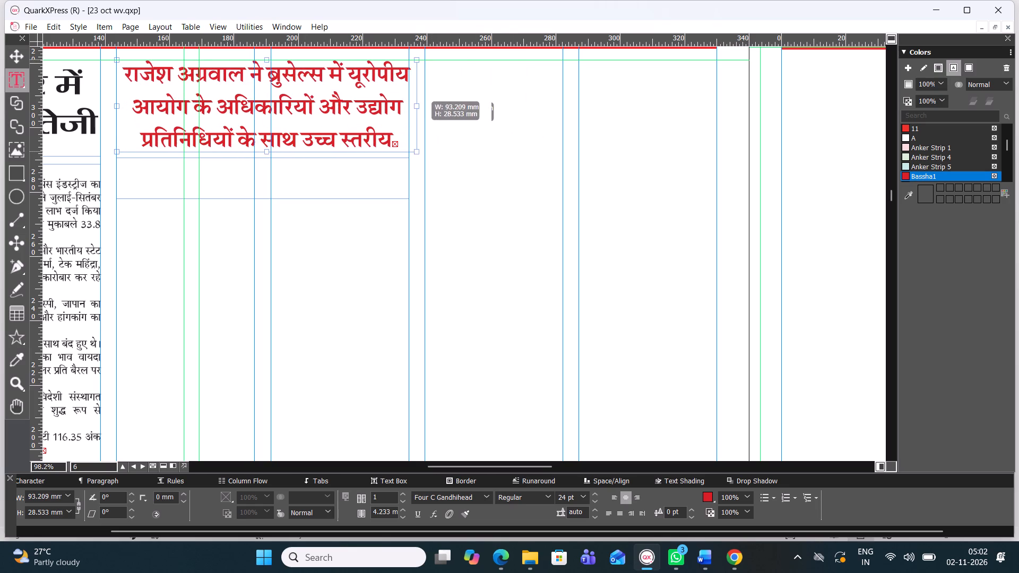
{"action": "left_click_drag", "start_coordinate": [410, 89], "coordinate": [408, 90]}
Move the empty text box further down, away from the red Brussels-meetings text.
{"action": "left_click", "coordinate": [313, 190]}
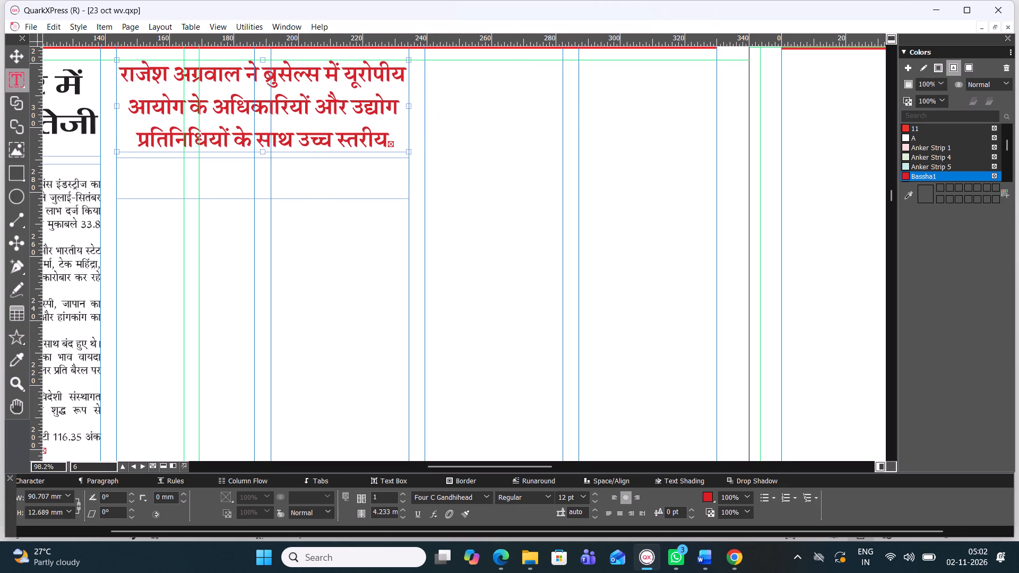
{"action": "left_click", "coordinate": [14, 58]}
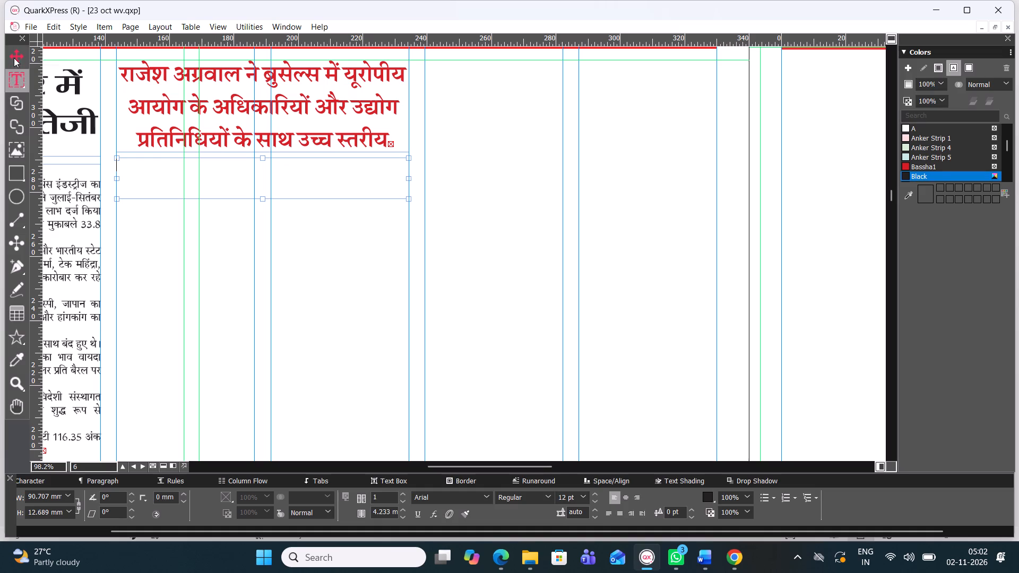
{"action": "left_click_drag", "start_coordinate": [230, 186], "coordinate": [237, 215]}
Reduce the red Brussels-meetings text to 20 pt so that it fits its text box.
{"action": "left_click", "coordinate": [238, 109]}
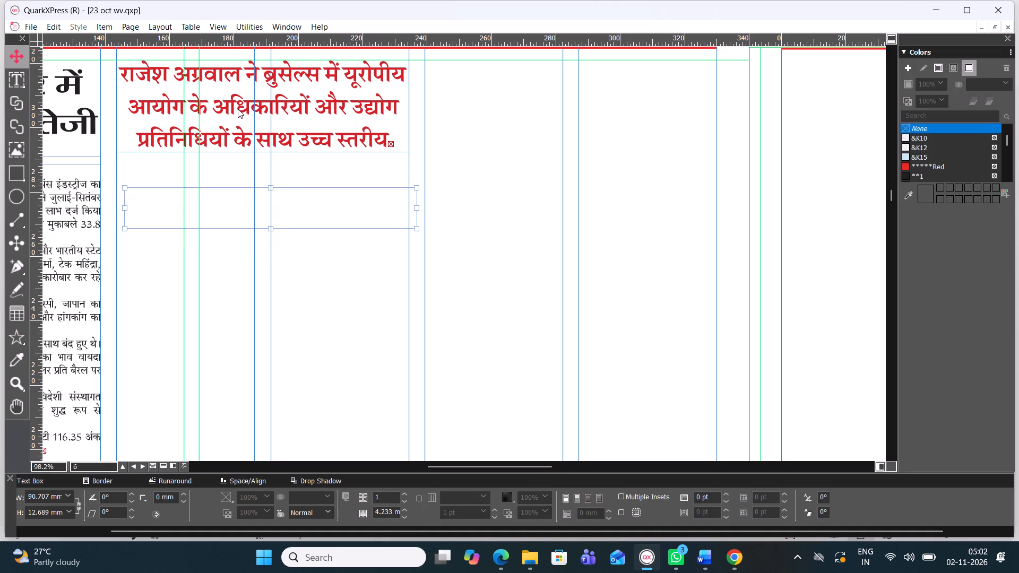
{"action": "triple_click", "coordinate": [370, 121]}
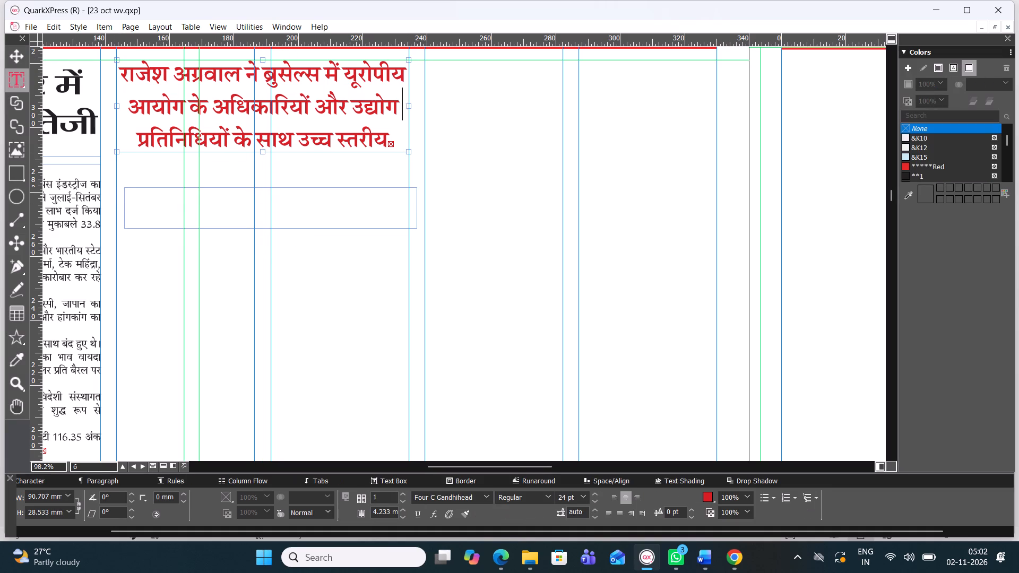
{"action": "triple_click", "coordinate": [370, 121]}
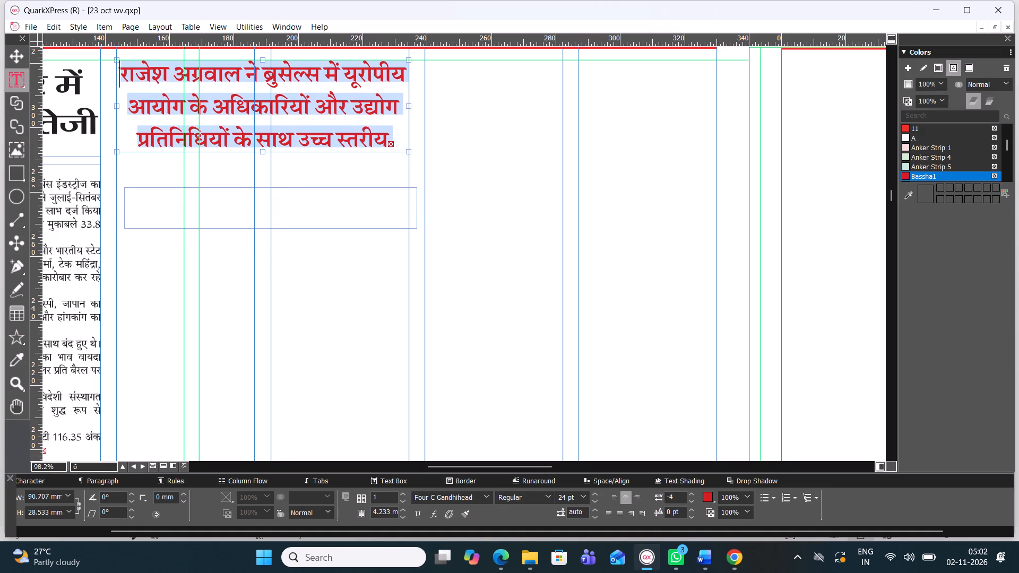
{"action": "key", "text": "ctrl+alt+shift+comma"}
{"action": "key", "text": "ctrl+alt+shift+comma"}
{"action": "key", "text": "ctrl+z"}
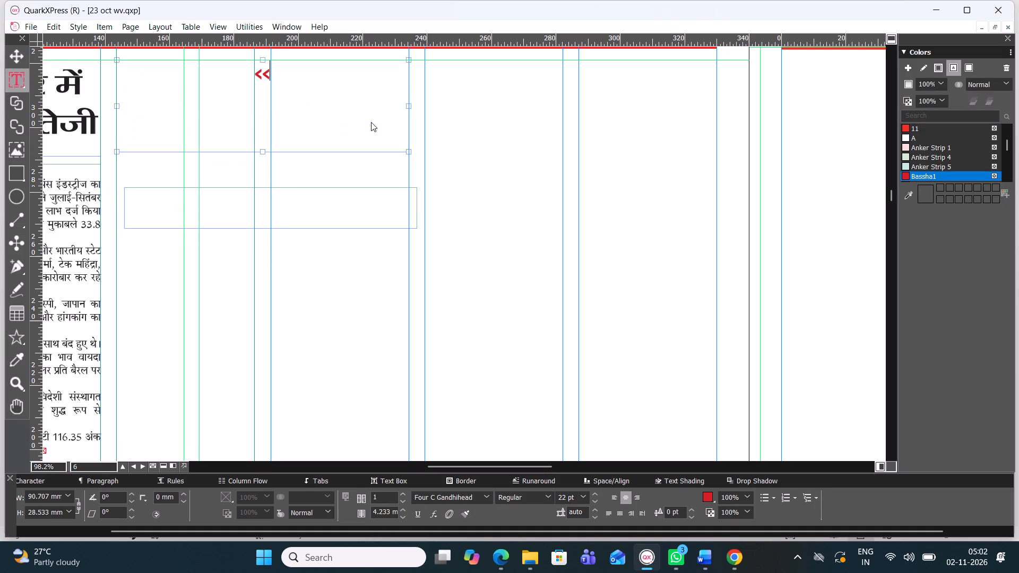
{"action": "key", "text": "ctrl+alt+shift+comma"}
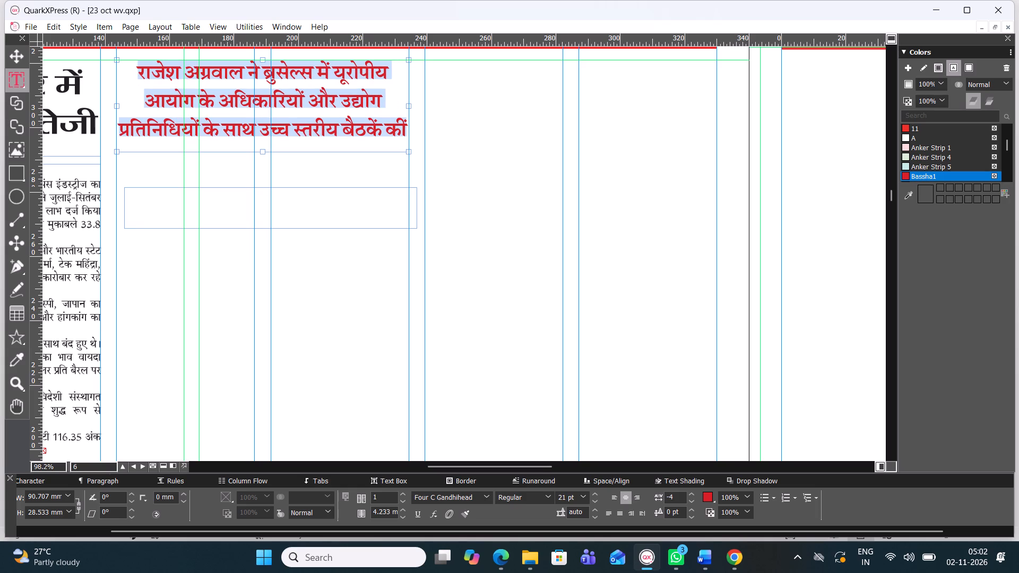
{"action": "key", "text": "ctrl+alt+shift+comma"}
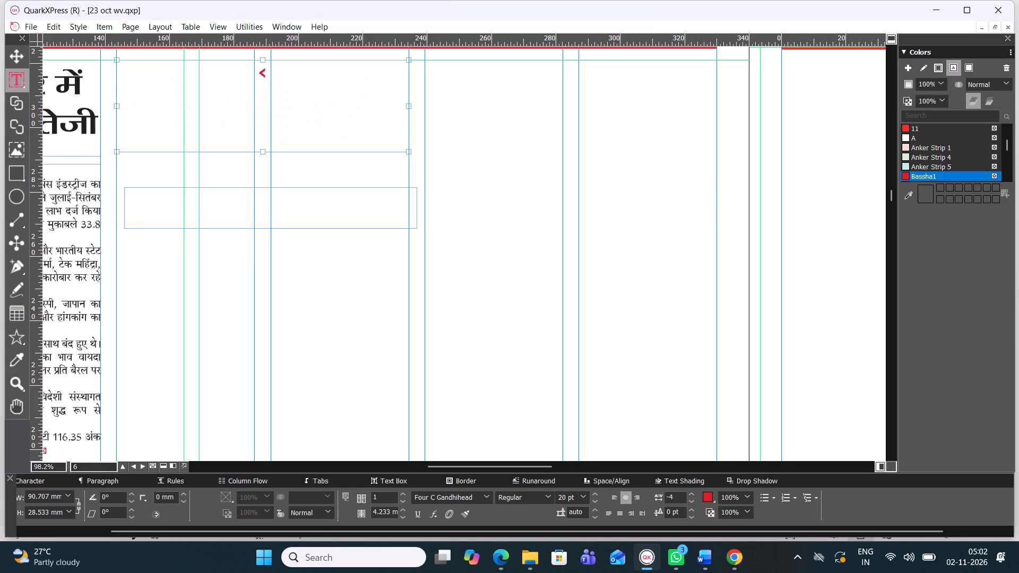
{"action": "key", "text": "ctrl+z"}
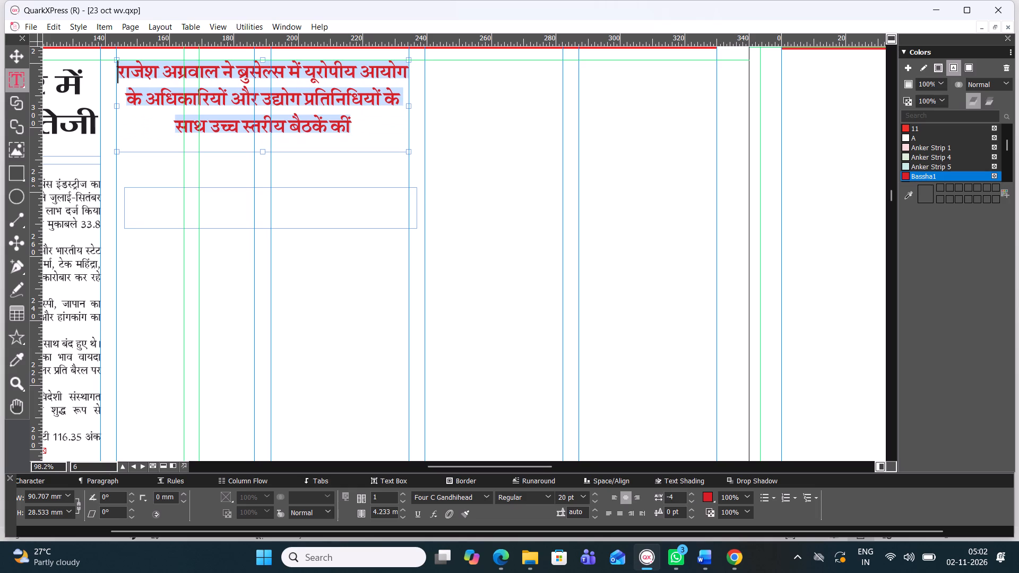
Shorten the Brussels-meetings text box to about 23 mm high, ending just below its third line.
{"action": "left_click", "coordinate": [263, 149]}
{"action": "left_click_drag", "start_coordinate": [263, 152], "coordinate": [261, 134]}
Move the empty text box up directly beneath the Brussels-meetings text, aligned with the column guides.
{"action": "left_click", "coordinate": [261, 214]}
{"action": "left_click_drag", "start_coordinate": [260, 212], "coordinate": [258, 207]}
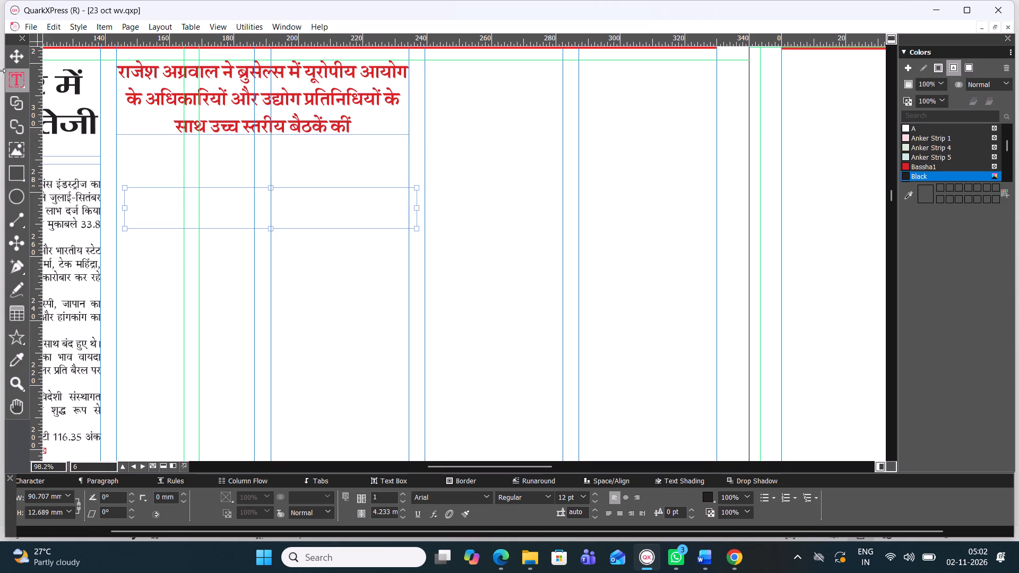
{"action": "left_click", "coordinate": [21, 52]}
{"action": "left_click_drag", "start_coordinate": [264, 205], "coordinate": [249, 170]}
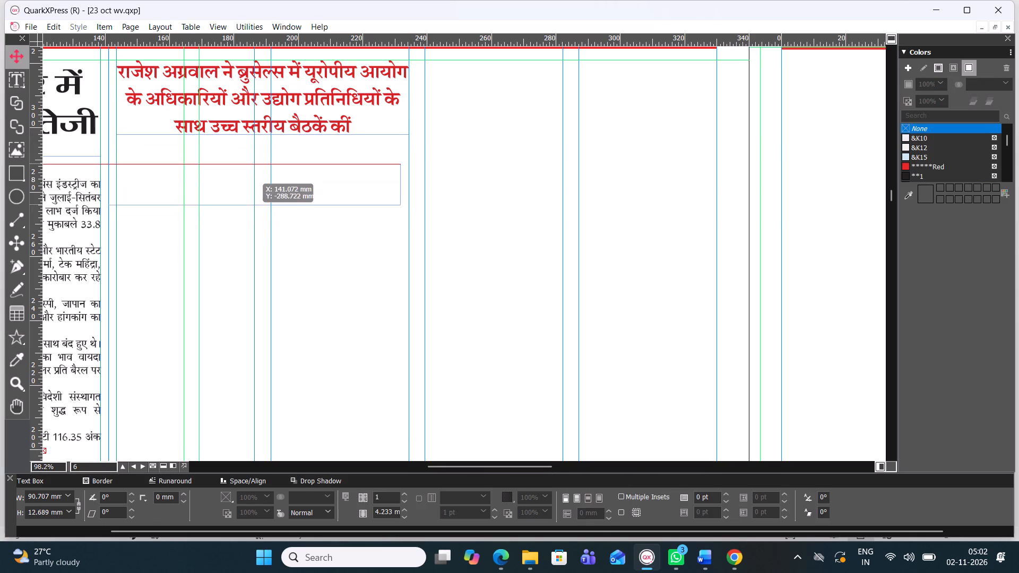
{"action": "left_click_drag", "start_coordinate": [249, 170], "coordinate": [254, 155]}
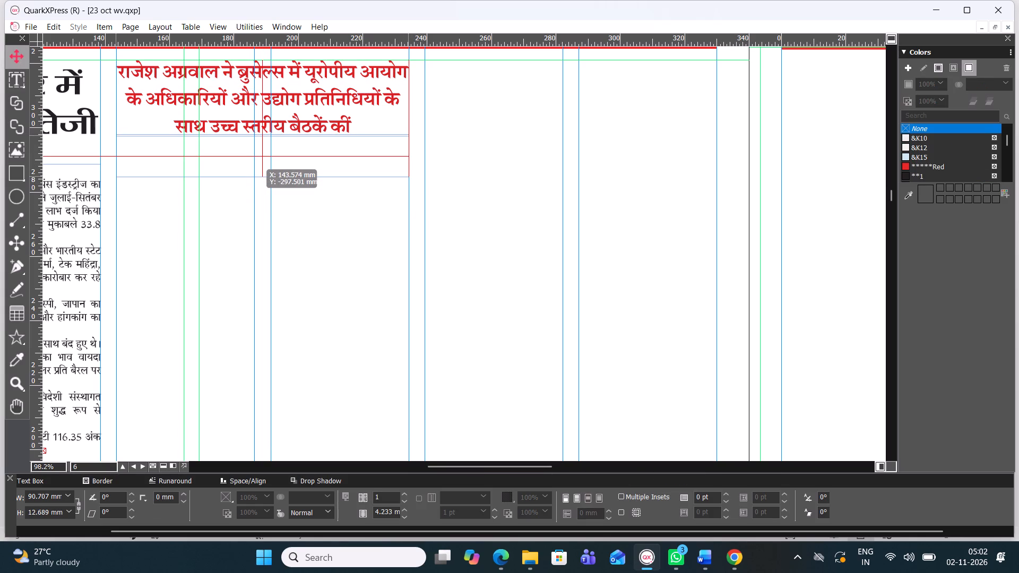
{"action": "left_click_drag", "start_coordinate": [254, 155], "coordinate": [253, 157]}
{"action": "key", "text": "Up"}
{"action": "key", "text": "Up"}
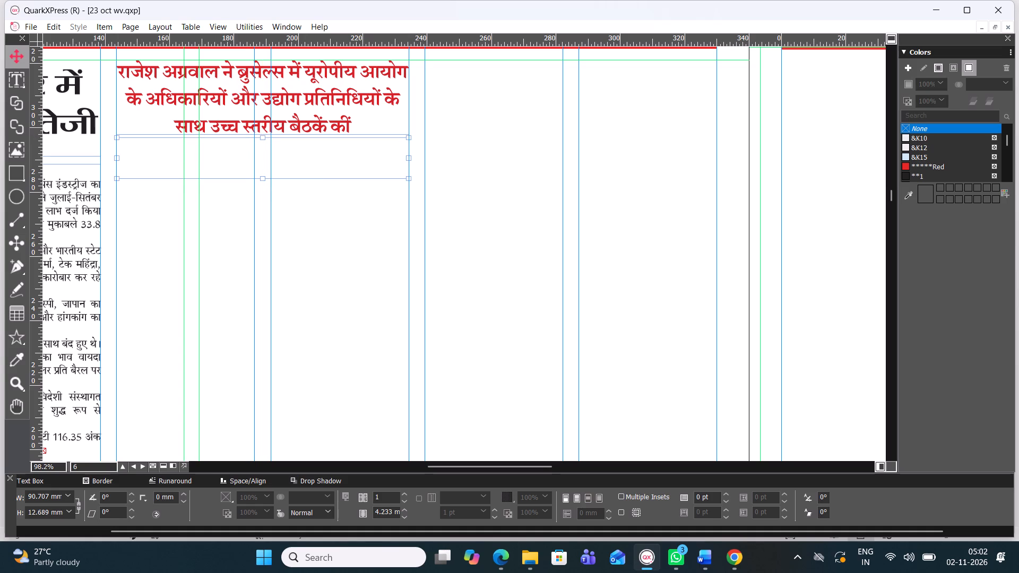
Fill the empty text box with the India–EU free trade agreement headline, copied from the 02 Nov Business-01 Word document.
{"action": "triple_click", "coordinate": [182, 161]}
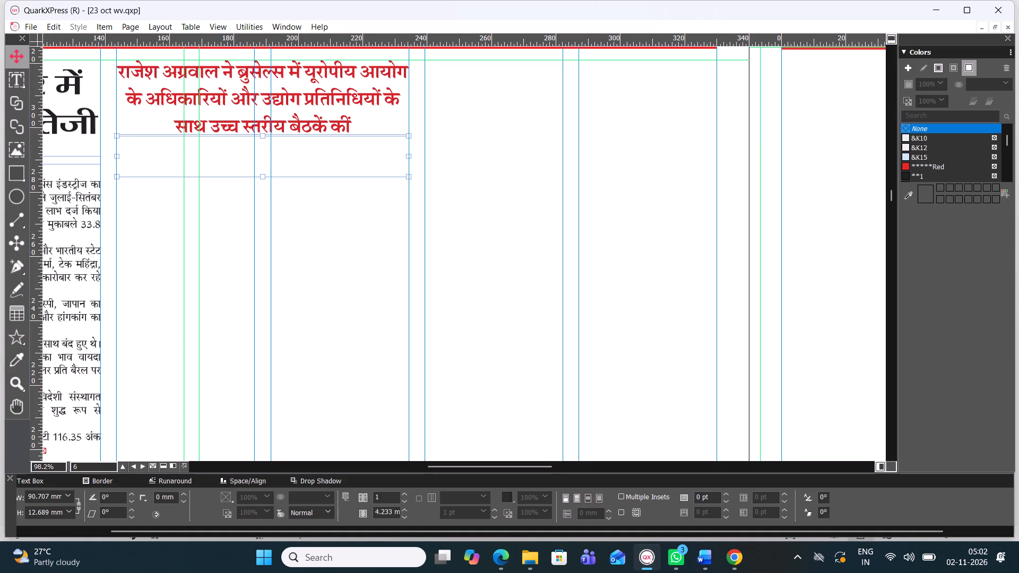
{"action": "left_click", "coordinate": [184, 160]}
{"action": "left_click", "coordinate": [625, 322]}
{"action": "left_click", "coordinate": [6, 80]}
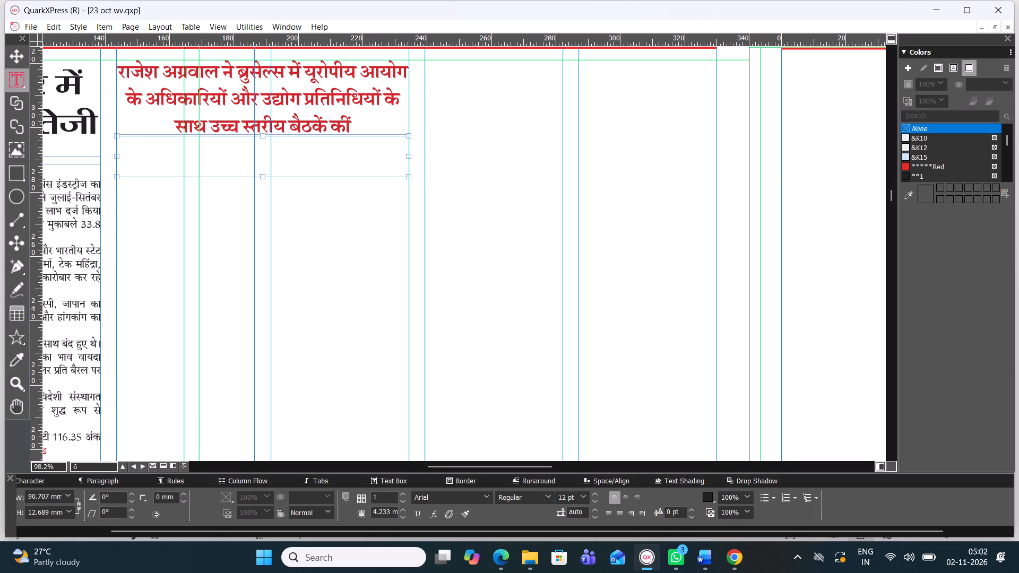
{"action": "left_click", "coordinate": [167, 164]}
{"action": "left_click", "coordinate": [711, 560]}
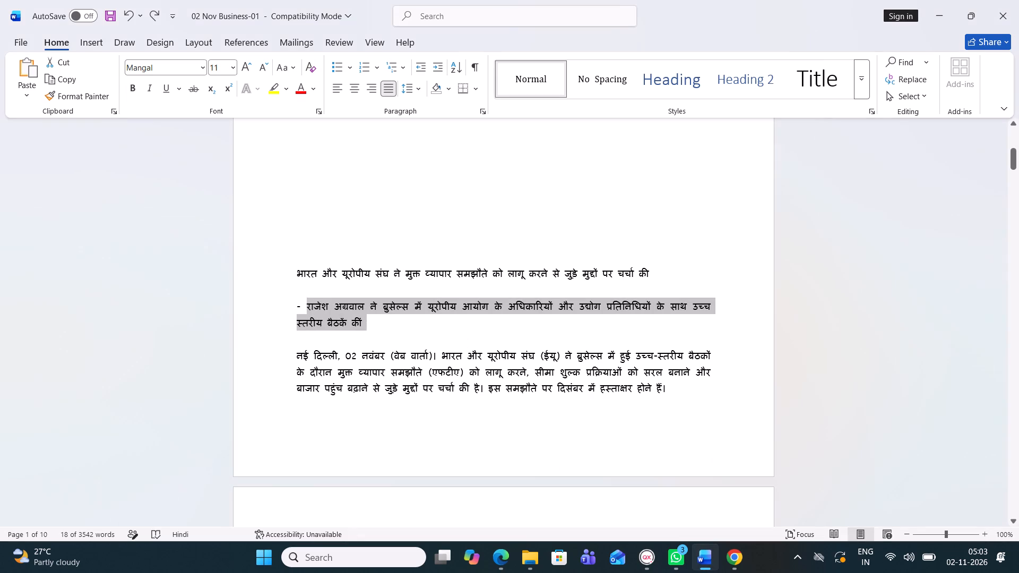
{"action": "left_click_drag", "start_coordinate": [296, 272], "coordinate": [726, 272]}
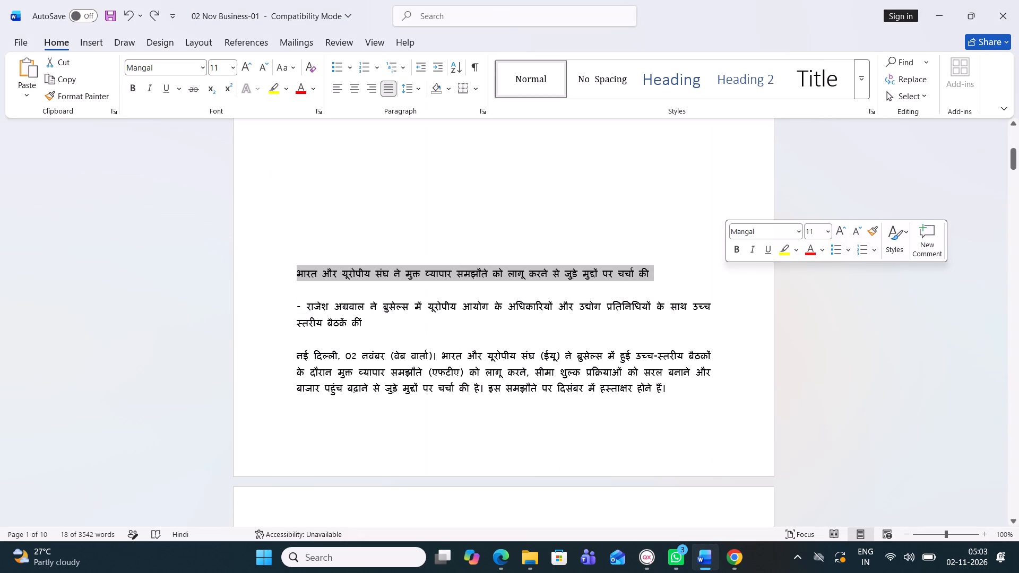
{"action": "key", "text": "ctrl+c"}
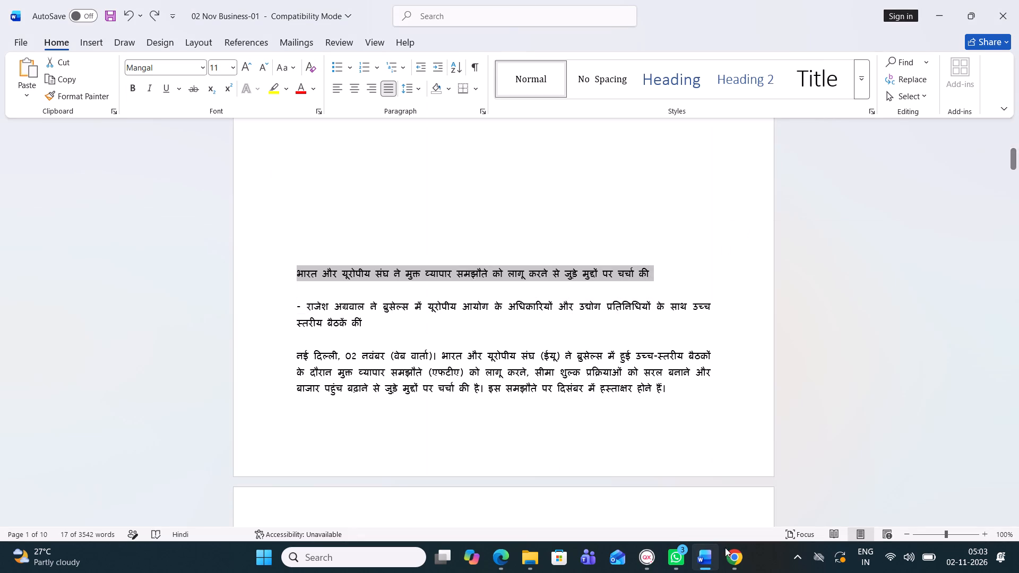
{"action": "left_click", "coordinate": [645, 566]}
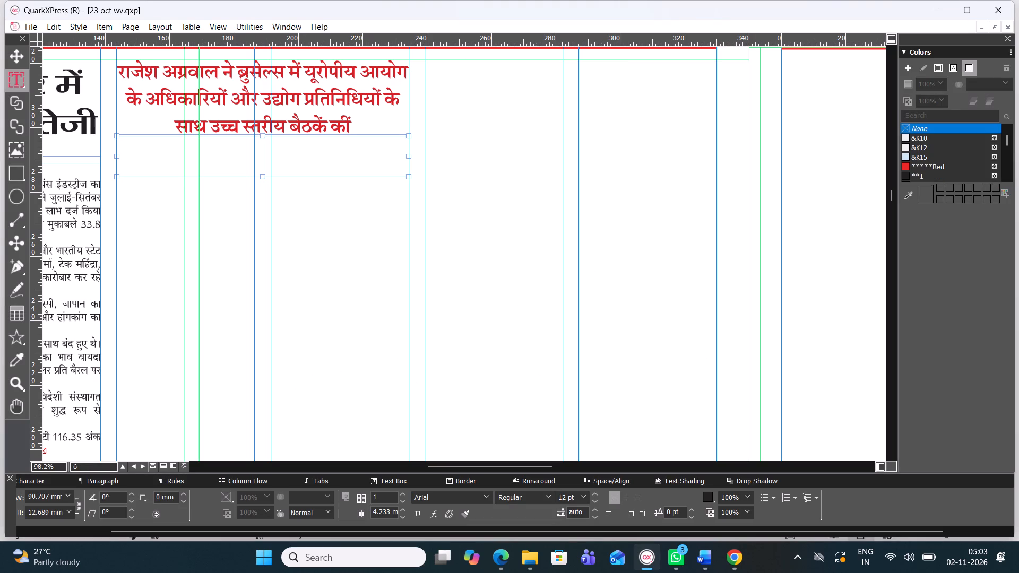
{"action": "key", "text": "ctrl+v"}
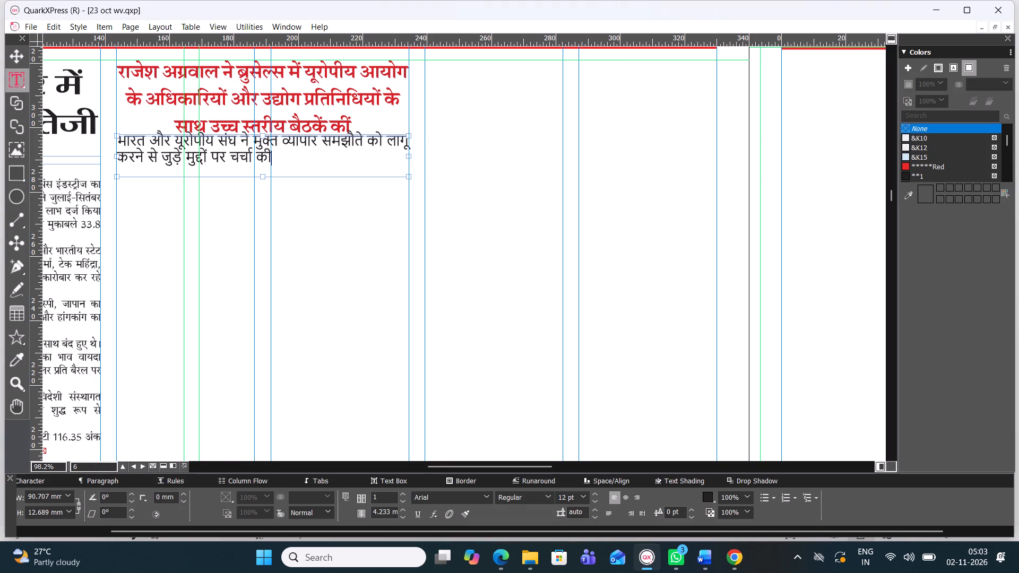
Set the font of the pasted India–EU trade agreement text to Four C Gandhihead.
{"action": "key", "text": "ctrl+a"}
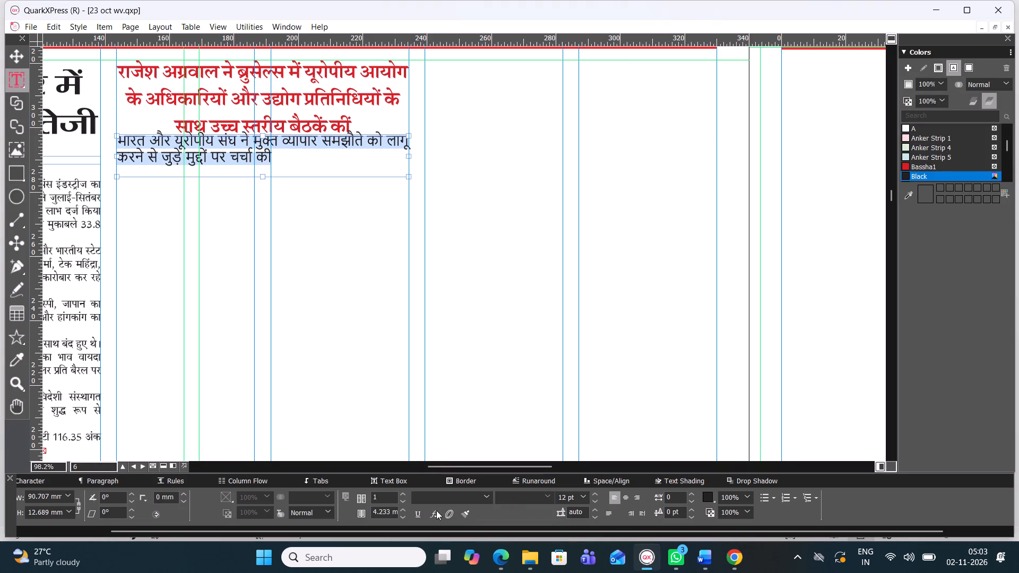
{"action": "left_click", "coordinate": [485, 494]}
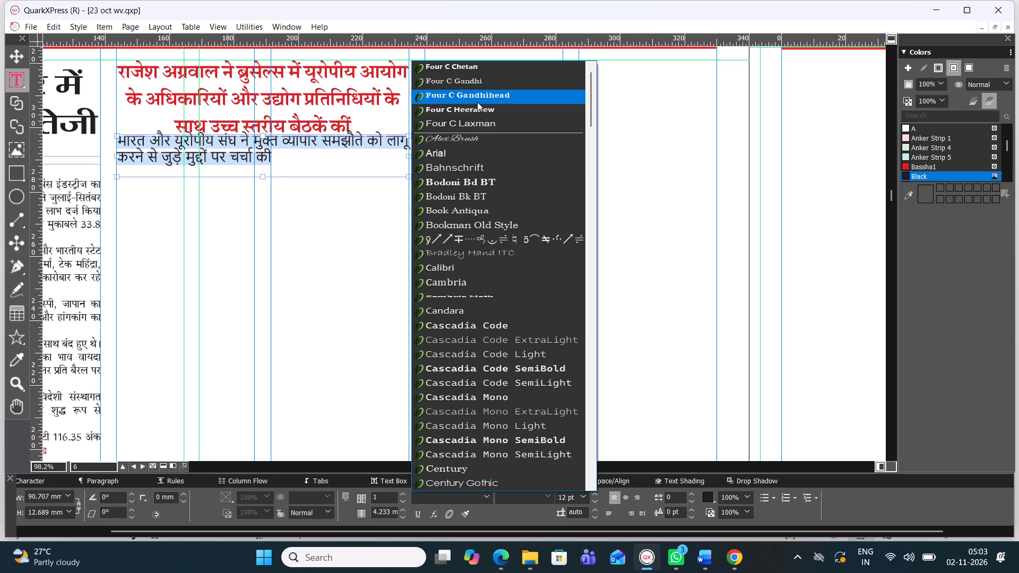
{"action": "left_click", "coordinate": [473, 115]}
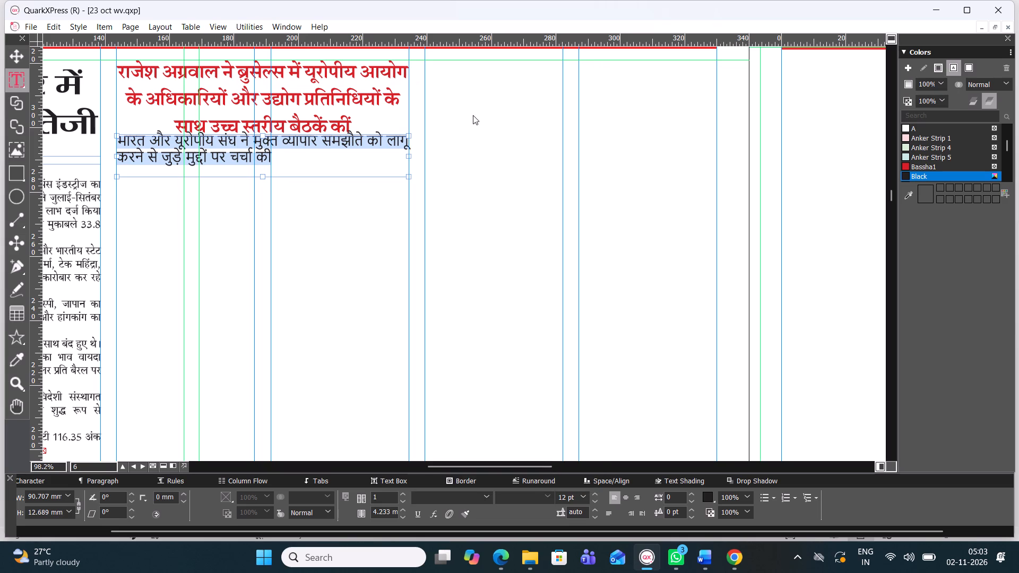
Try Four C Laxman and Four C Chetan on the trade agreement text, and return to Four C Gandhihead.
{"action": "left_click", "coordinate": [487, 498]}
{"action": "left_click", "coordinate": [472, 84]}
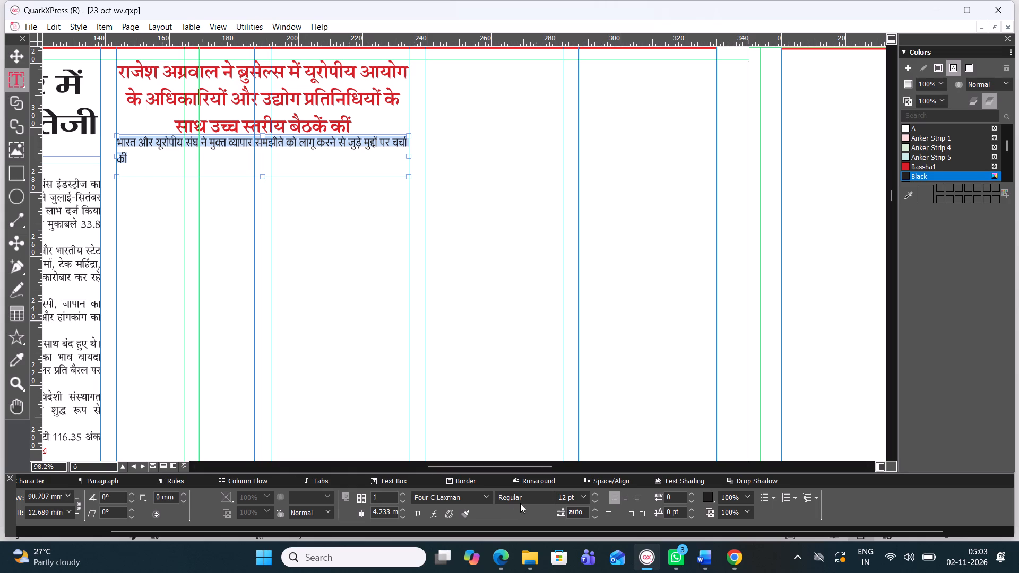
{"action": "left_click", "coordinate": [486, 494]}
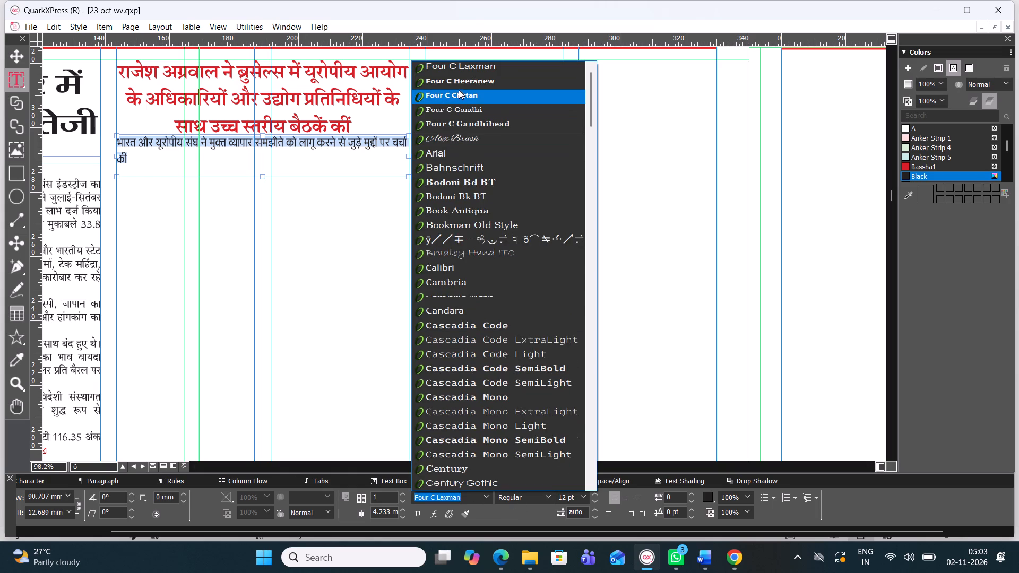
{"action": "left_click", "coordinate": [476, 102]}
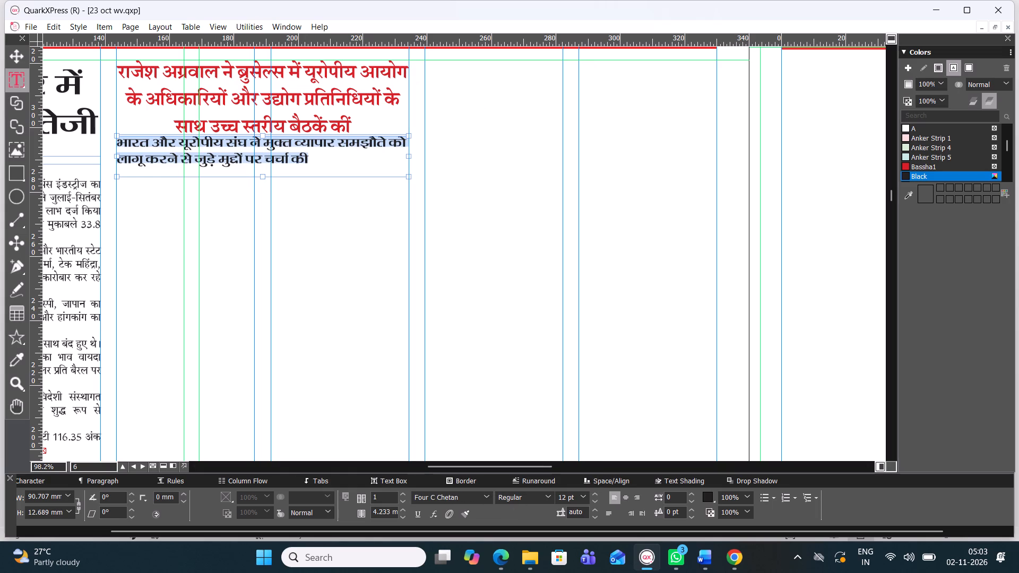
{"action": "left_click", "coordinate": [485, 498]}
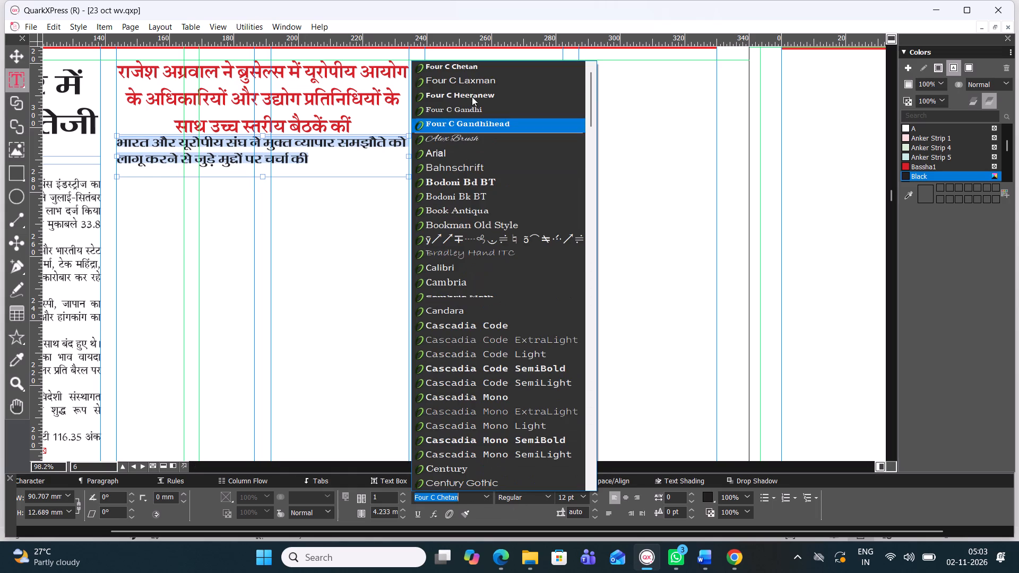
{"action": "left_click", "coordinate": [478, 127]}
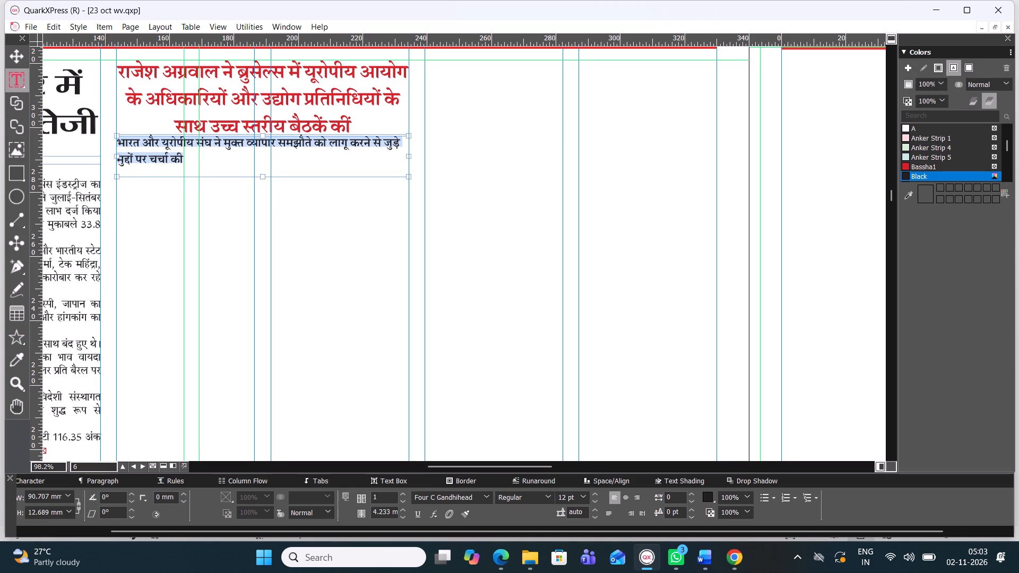
Set the size of the trade agreement text to 17 pt so that it fills two lines of its box.
{"action": "key", "text": "ctrl+alt+shift+period"}
{"action": "key", "text": "ctrl+alt+shift+period"}
{"action": "key", "text": "ctrl+alt+shift+period"}
{"action": "key", "text": "ctrl+alt+shift+period"}
{"action": "key", "text": "ctrl+alt+shift+period"}
{"action": "key", "text": "ctrl+alt+shift+period"}
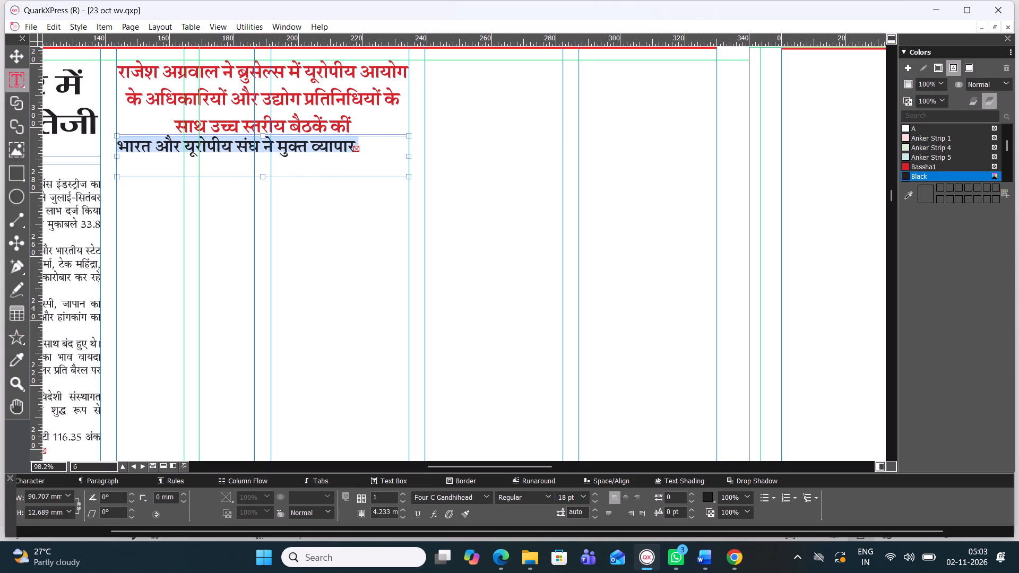
{"action": "key", "text": "ctrl+alt+shift+comma"}
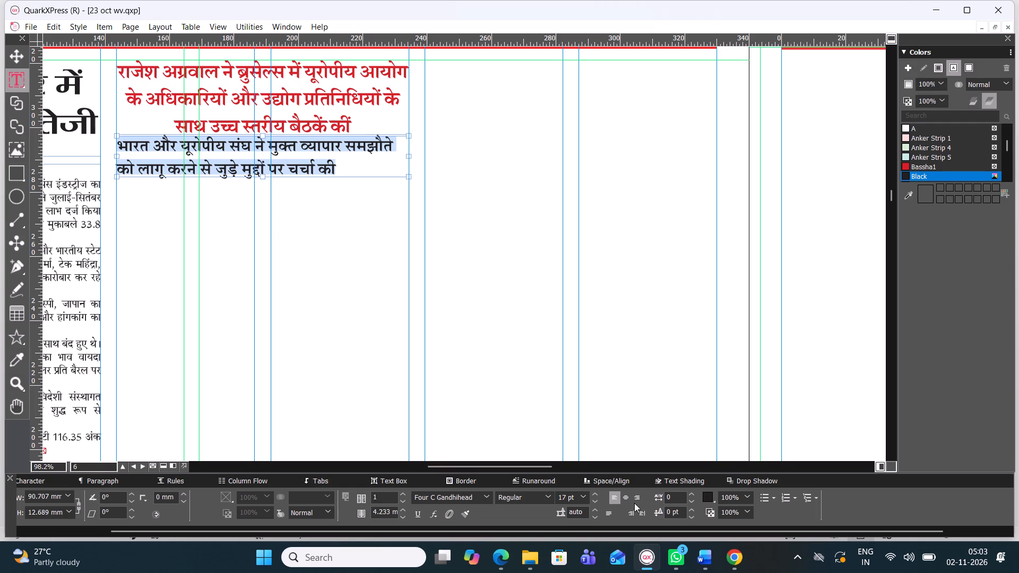
Centre the trade agreement text and colour it Bassha1 red.
{"action": "left_click", "coordinate": [627, 496]}
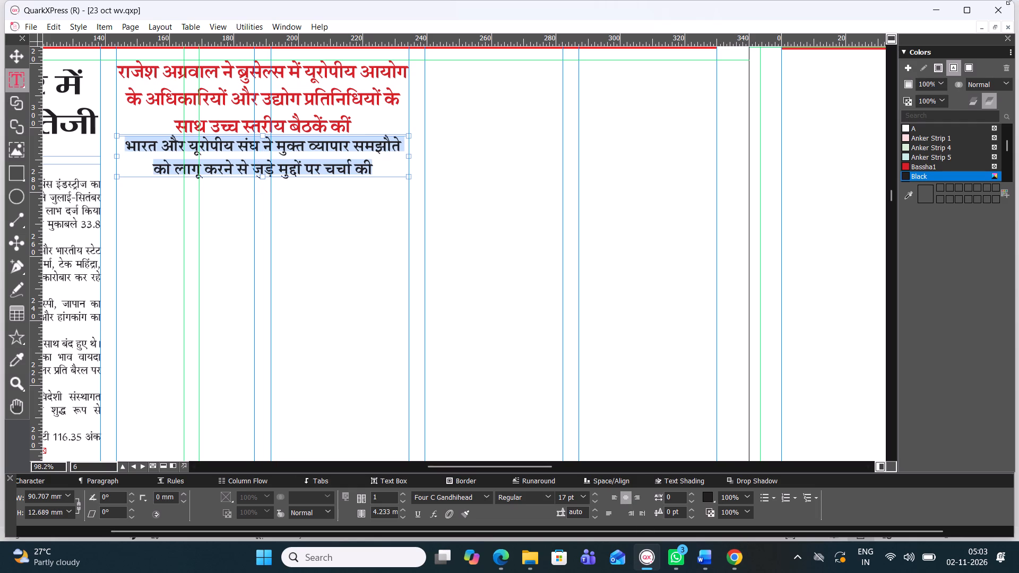
{"action": "left_click", "coordinate": [934, 170]}
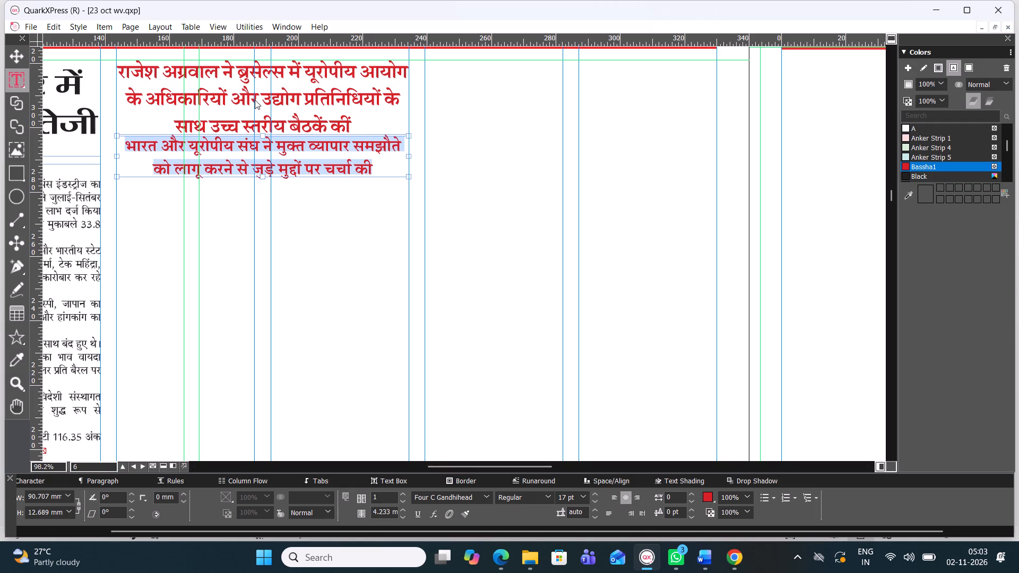
Recolour the three-line headline about the high-level Brussels meetings to Black.
{"action": "double_click", "coordinate": [255, 99]}
{"action": "triple_click", "coordinate": [255, 99]}
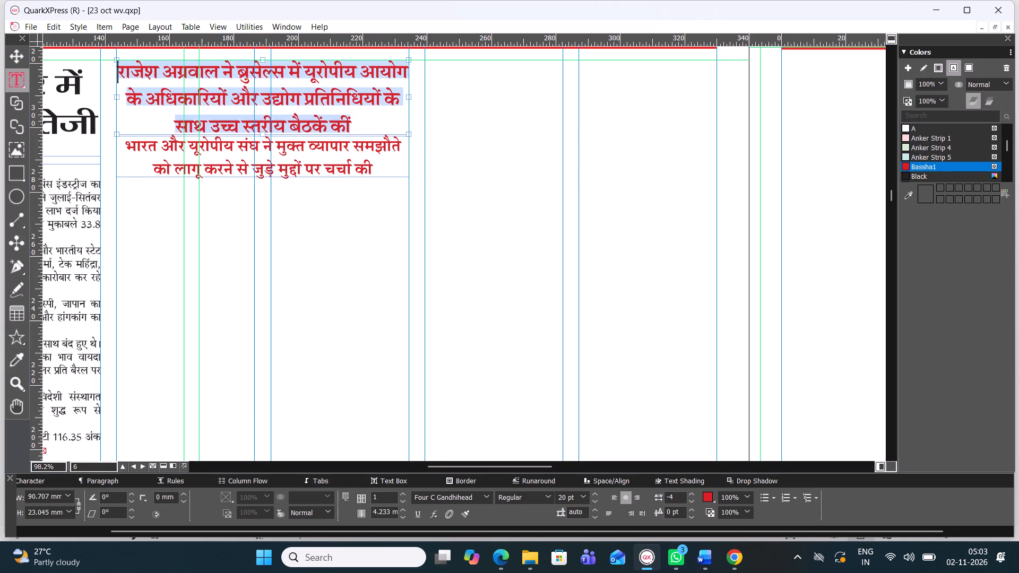
{"action": "left_click", "coordinate": [926, 176]}
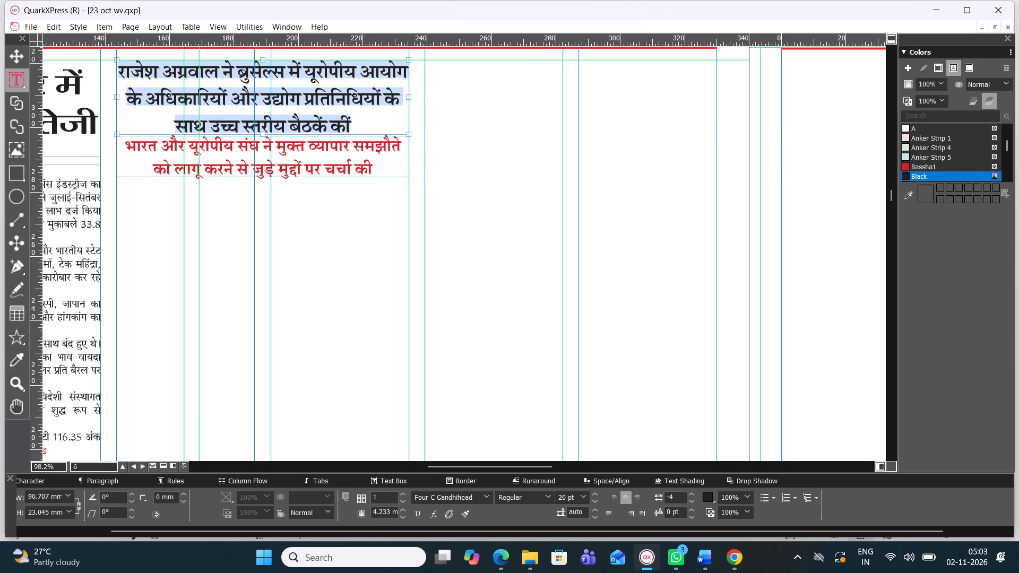
{"action": "left_click", "coordinate": [3, 50]}
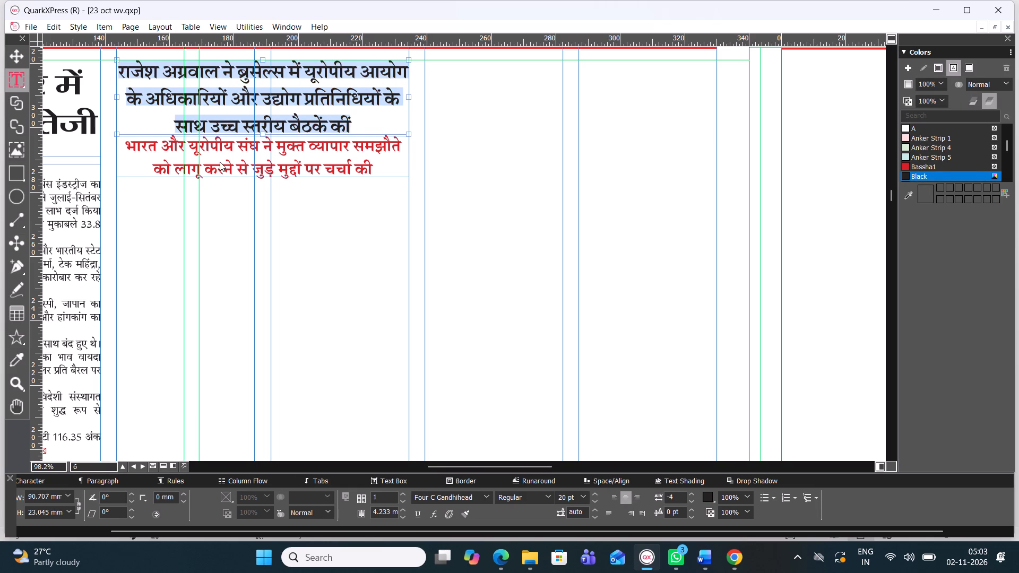
Nudge the red trade agreement subheading box down three increments to leave a small gap beneath the headline.
{"action": "left_click", "coordinate": [221, 162]}
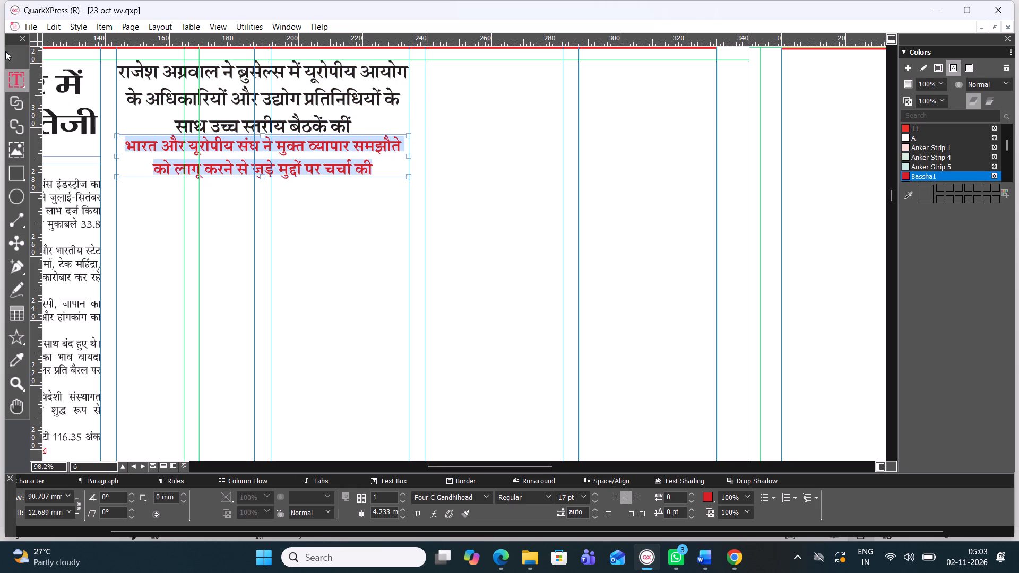
{"action": "left_click", "coordinate": [5, 51]}
{"action": "key", "text": "Down"}
{"action": "key", "text": "Down"}
{"action": "key", "text": "Down"}
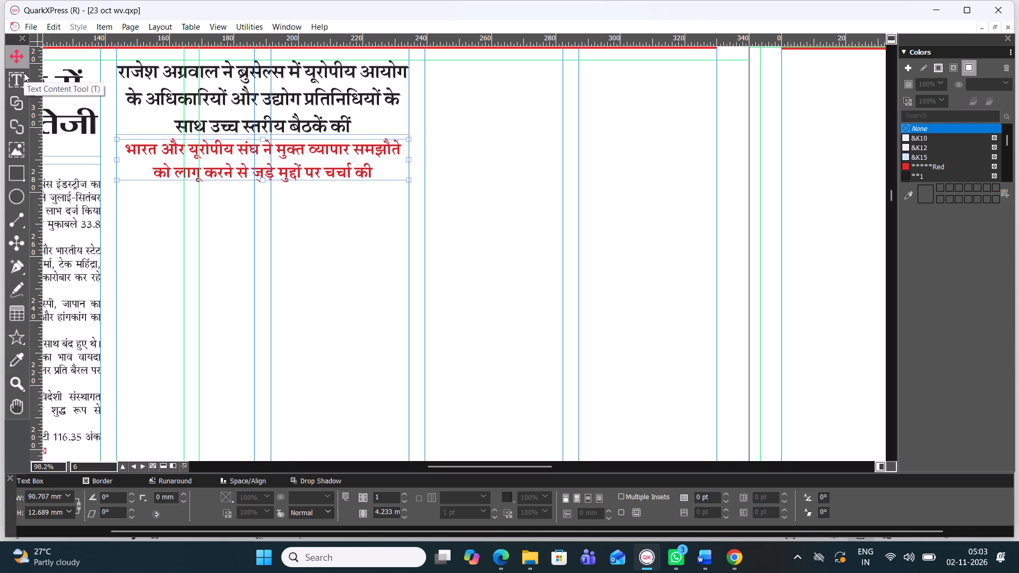
{"action": "left_click", "coordinate": [253, 229]}
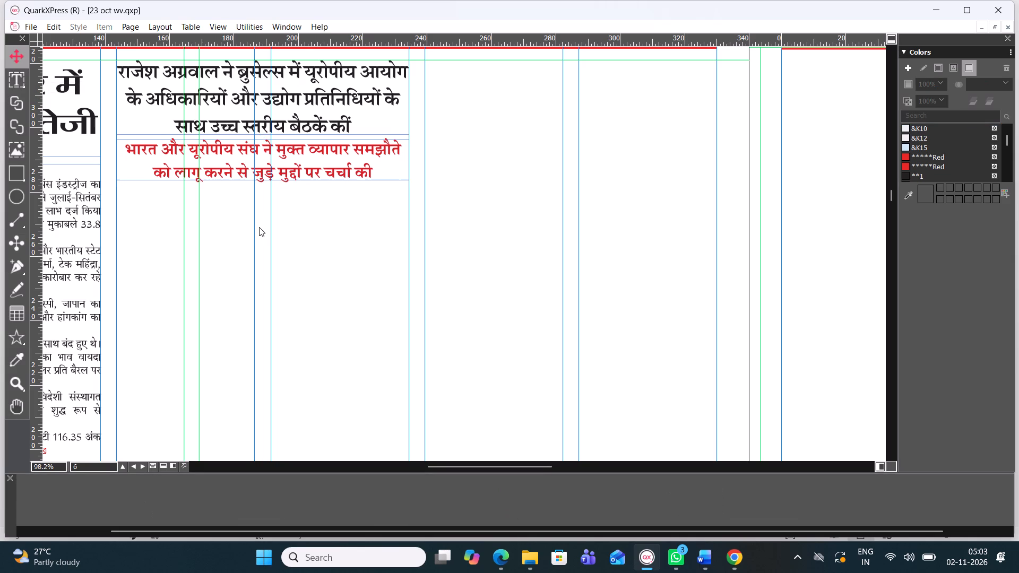
Draw a text box about 90.7 mm wide and 54.2 mm high beneath the red subheading, spanning the same two columns.
{"action": "left_click", "coordinate": [18, 86]}
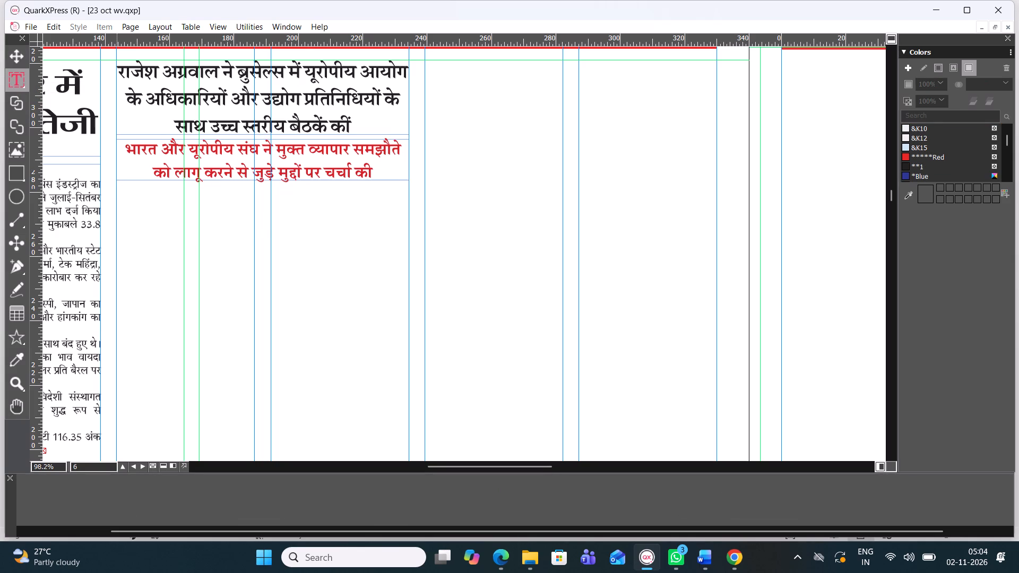
{"action": "left_click_drag", "start_coordinate": [115, 188], "coordinate": [118, 198]}
{"action": "left_click_drag", "start_coordinate": [118, 198], "coordinate": [392, 393]}
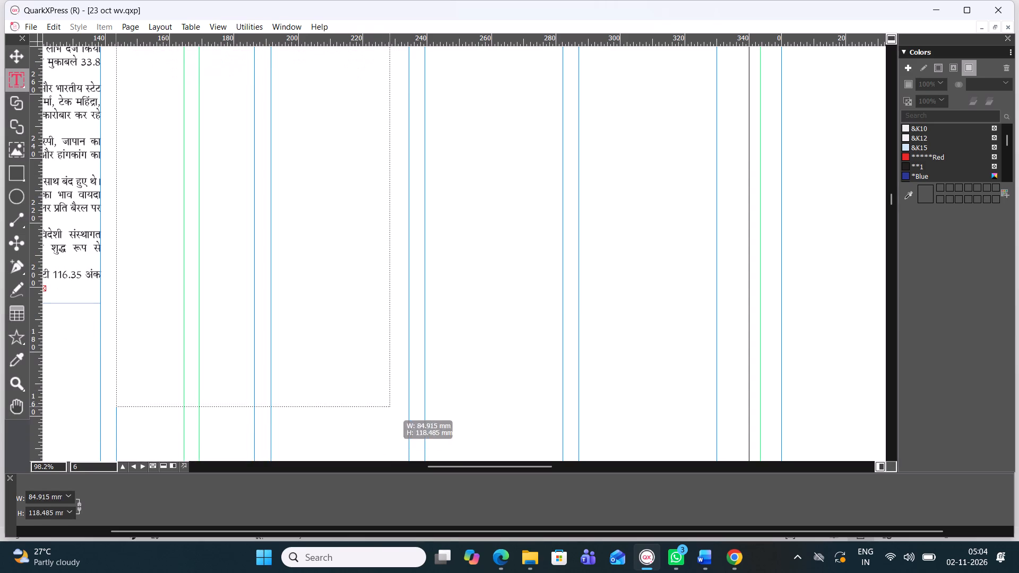
{"action": "left_click_drag", "start_coordinate": [392, 393], "coordinate": [393, 206]}
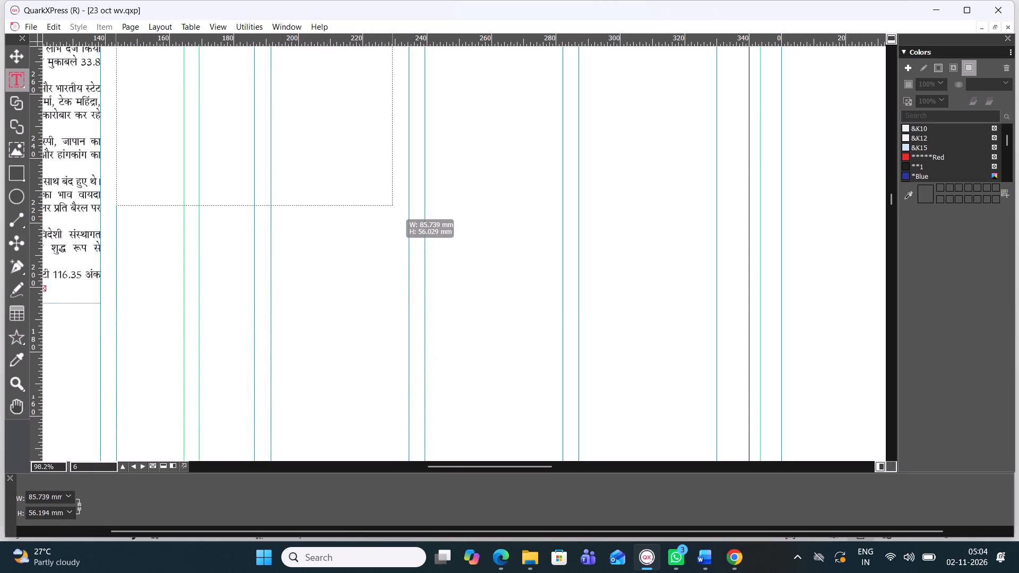
{"action": "left_click_drag", "start_coordinate": [393, 206], "coordinate": [407, 200]}
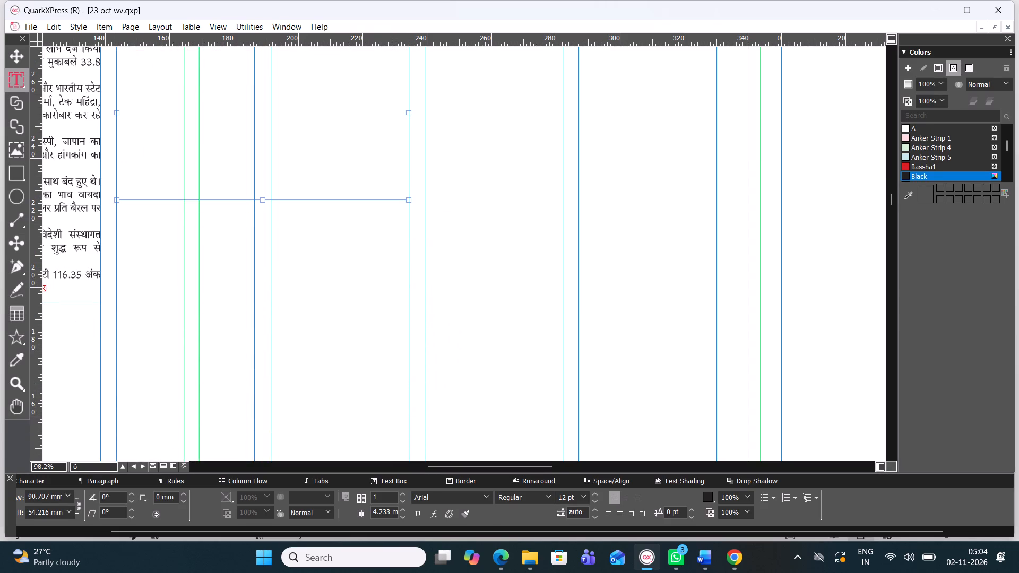
In the 02 Nov Business-01 Word document, copy the India–EU story's body, from its New Delhi dateline through the Antwerp paragraph.
{"action": "left_click", "coordinate": [701, 559]}
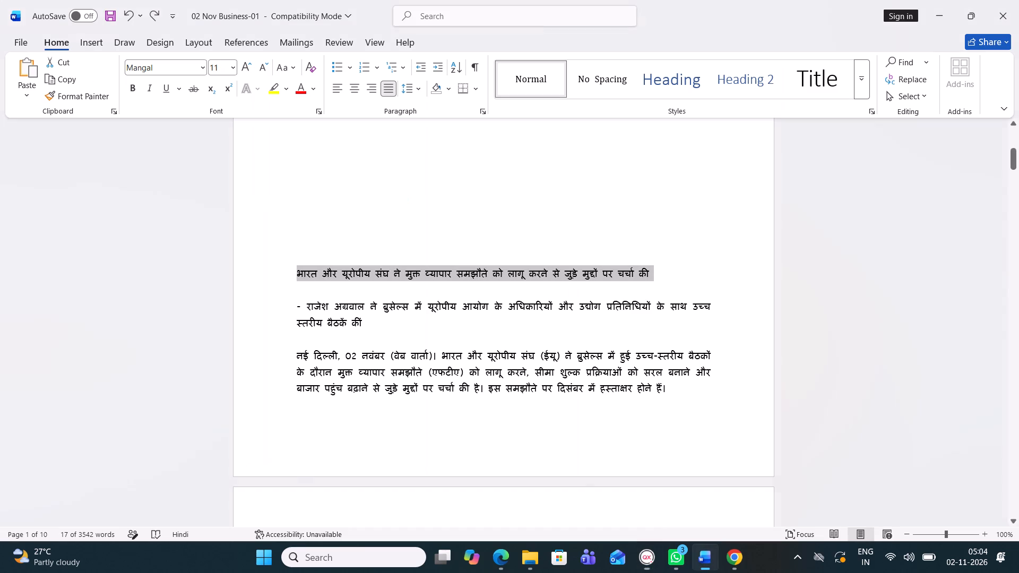
{"action": "scroll", "coordinate": [370, 418], "scroll_direction": "down", "scroll_amount": 1}
{"action": "scroll", "coordinate": [353, 397], "scroll_direction": "up", "scroll_amount": 1}
{"action": "scroll", "coordinate": [334, 358], "scroll_direction": "up", "scroll_amount": 1}
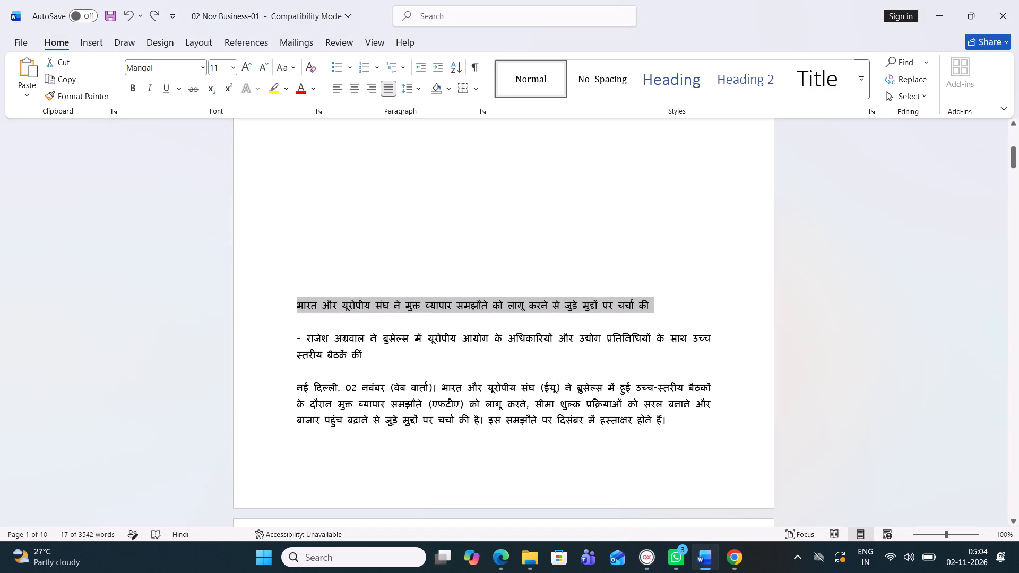
{"action": "left_click_drag", "start_coordinate": [297, 387], "coordinate": [614, 271]}
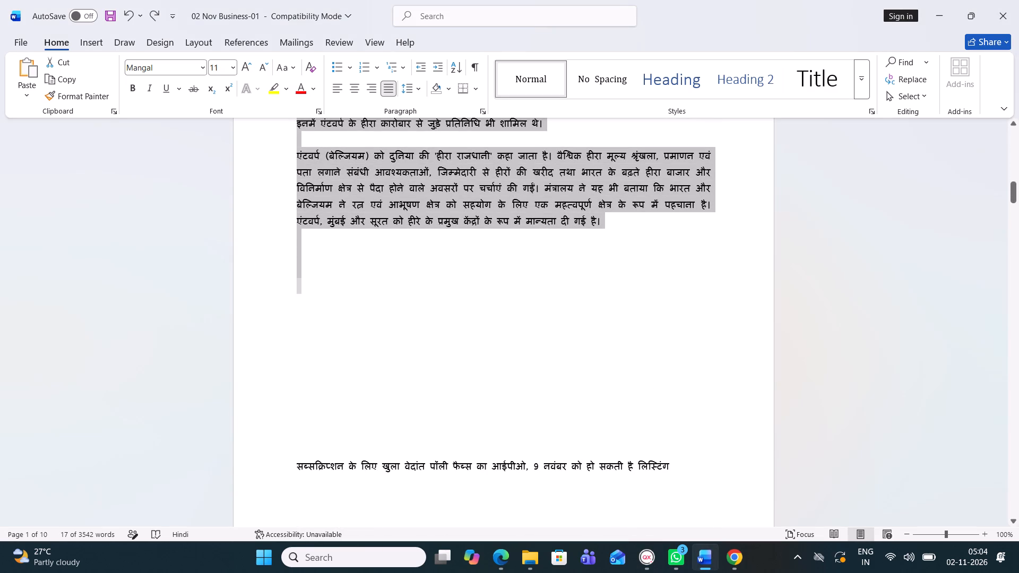
{"action": "left_click_drag", "start_coordinate": [614, 271], "coordinate": [768, 522]}
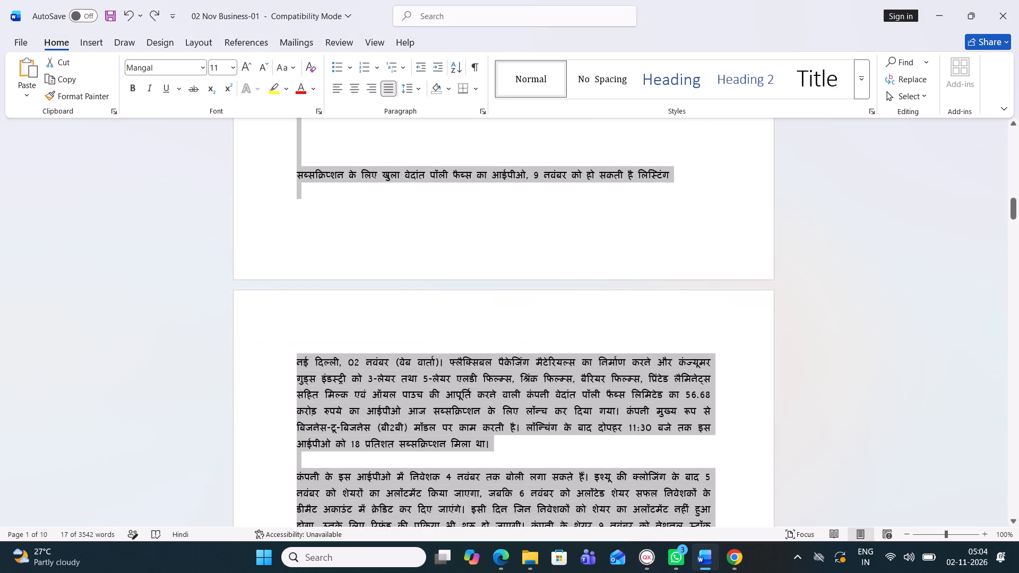
{"action": "left_click_drag", "start_coordinate": [768, 522], "coordinate": [657, 523]}
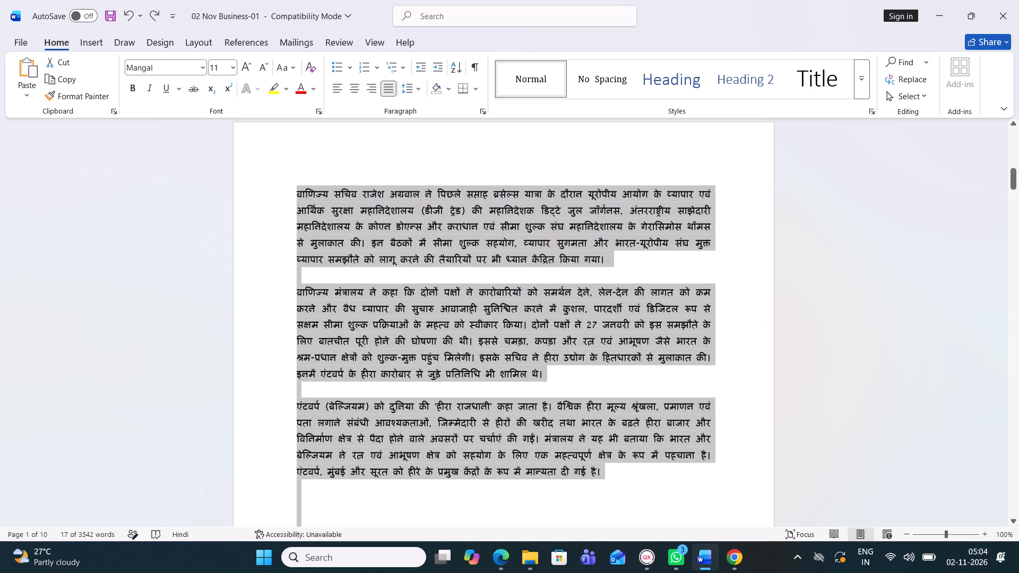
{"action": "left_click_drag", "start_coordinate": [657, 523], "coordinate": [607, 455]}
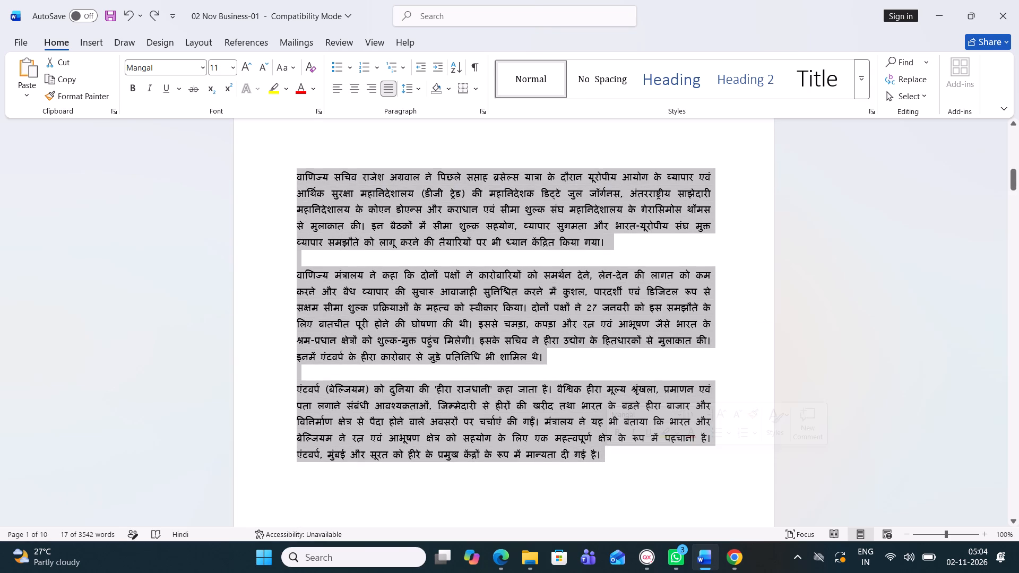
{"action": "key", "text": "ctrl+c"}
Back in QuarkXPress, set the empty body text box to 11.5 pt type with 11.7 pt leading.
{"action": "left_click", "coordinate": [644, 551]}
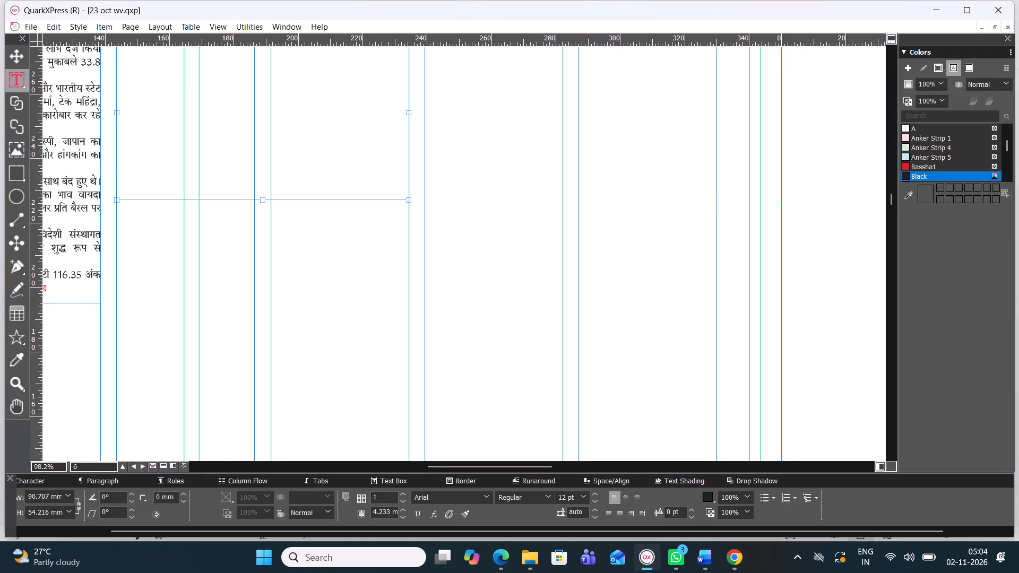
{"action": "left_click", "coordinate": [575, 497]}
{"action": "key", "text": "1"}
{"action": "key", "text": "1"}
{"action": "key", "text": "BackSpace"}
{"action": "key", "text": "BackSpace"}
{"action": "key", "text": "BackSpace"}
{"action": "key", "text": "BackSpace"}
{"action": "type", "text": "11."}
{"action": "key", "text": "5"}
{"action": "key", "text": "Return"}
{"action": "left_click_drag", "start_coordinate": [586, 510], "coordinate": [554, 524]}
{"action": "key", "text": "1"}
{"action": "type", "text": "1.7"}
{"action": "key", "text": "Return"}
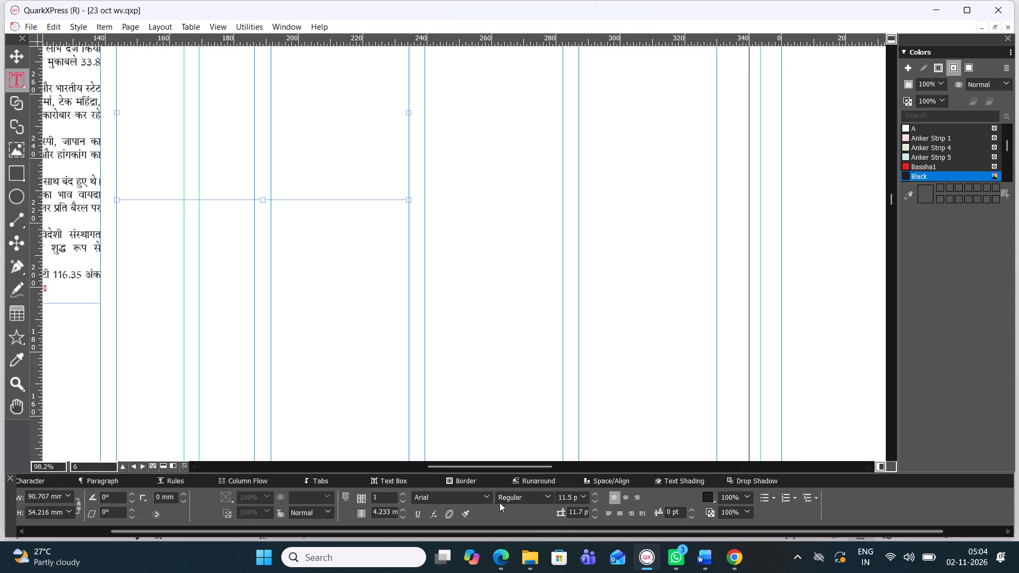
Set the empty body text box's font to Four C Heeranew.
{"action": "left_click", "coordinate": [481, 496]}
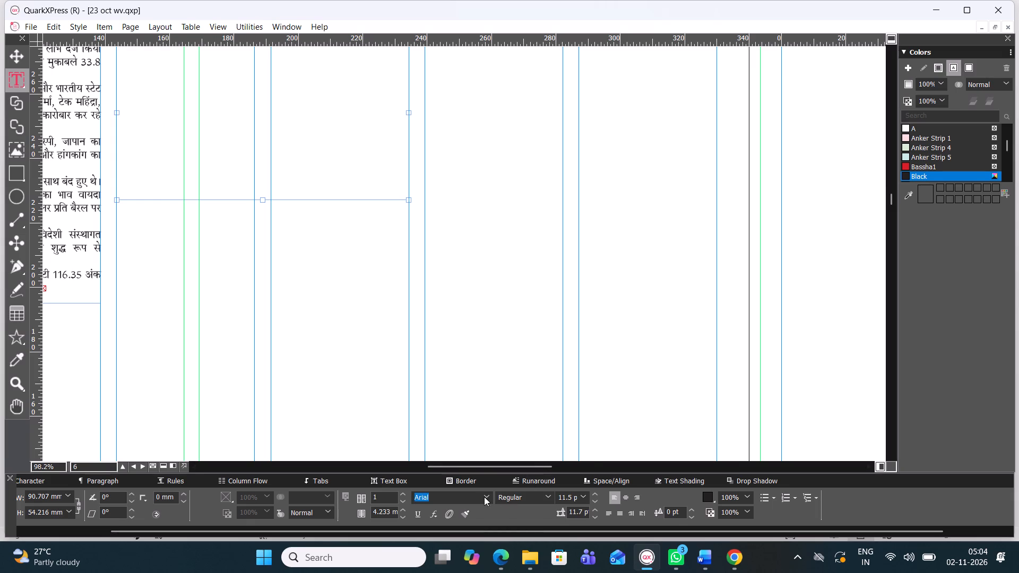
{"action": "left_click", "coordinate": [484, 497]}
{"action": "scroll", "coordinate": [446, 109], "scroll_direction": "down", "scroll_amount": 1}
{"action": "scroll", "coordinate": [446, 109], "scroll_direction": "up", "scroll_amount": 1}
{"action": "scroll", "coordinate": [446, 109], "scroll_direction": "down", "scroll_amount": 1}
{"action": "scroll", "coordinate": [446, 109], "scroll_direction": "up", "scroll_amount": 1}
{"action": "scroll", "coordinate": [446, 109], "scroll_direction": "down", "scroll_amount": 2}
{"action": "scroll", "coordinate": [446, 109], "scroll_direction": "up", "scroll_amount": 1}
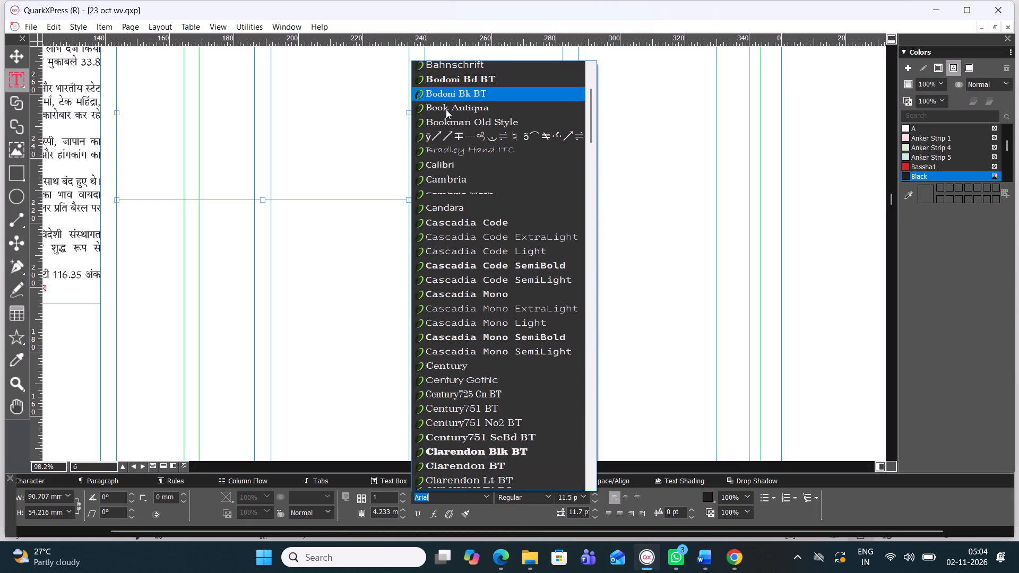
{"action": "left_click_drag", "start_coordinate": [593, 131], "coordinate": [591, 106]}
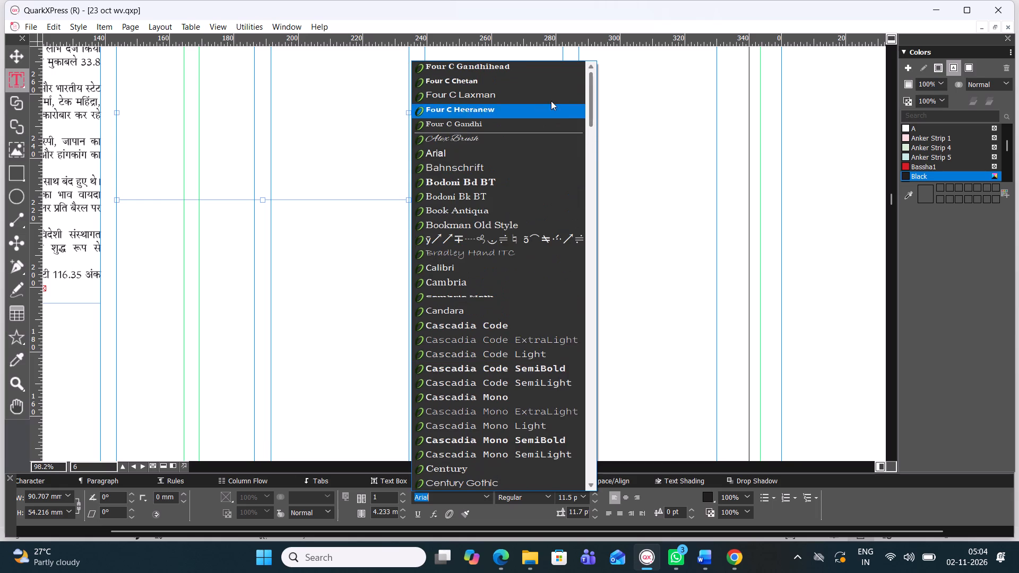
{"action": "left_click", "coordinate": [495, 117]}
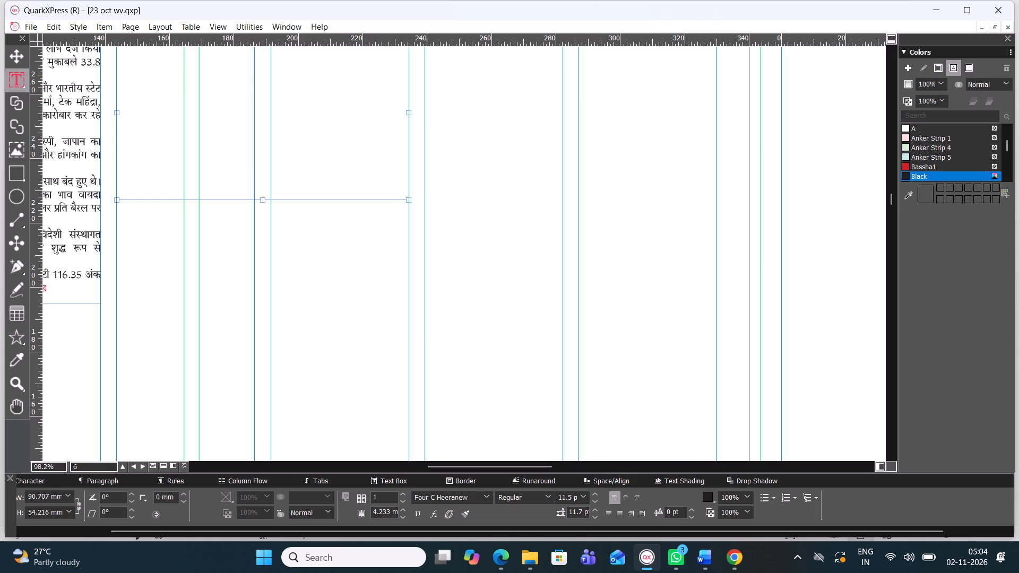
Set the empty body text box's font to Four C Gandhi.
{"action": "left_click", "coordinate": [481, 500]}
{"action": "left_click", "coordinate": [485, 497]}
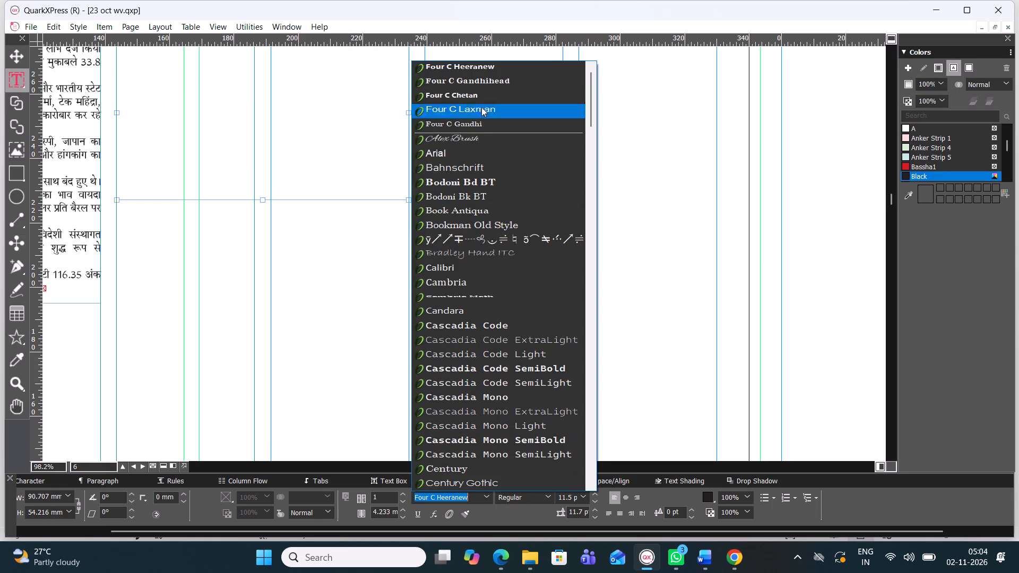
{"action": "left_click", "coordinate": [488, 125]}
Paste the copied India–EU story body into the new text box beneath the subheading.
{"action": "scroll", "coordinate": [360, 190], "scroll_direction": "up", "scroll_amount": 1}
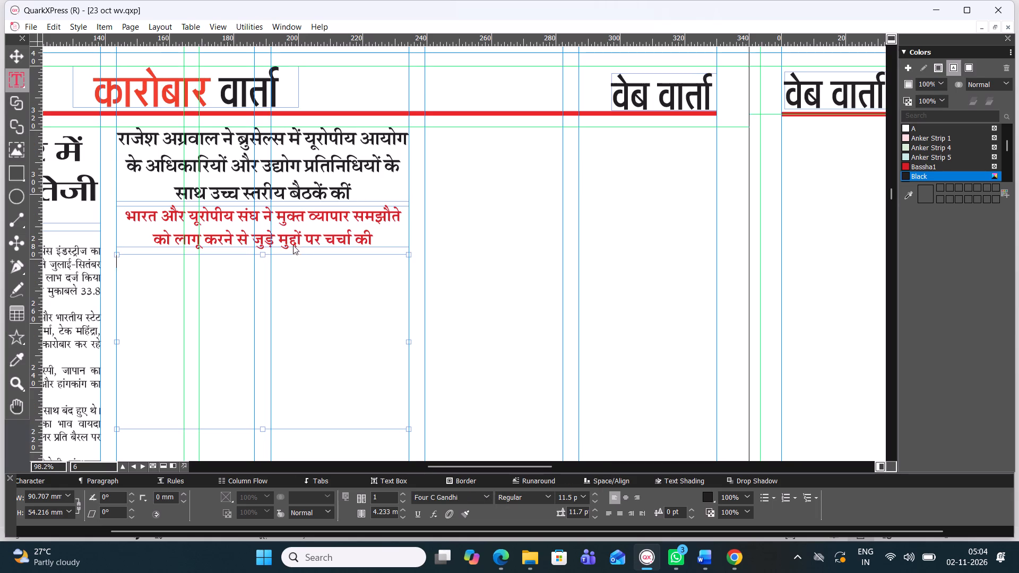
{"action": "key", "text": "ctrl+v"}
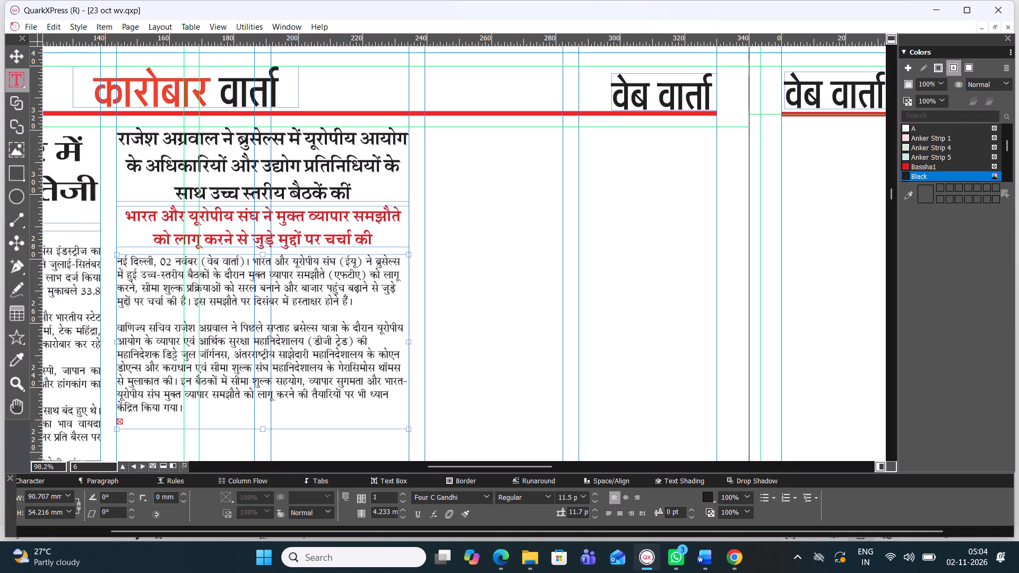
Extend the body text box downward to about 118.7 mm high so the whole India–EU story fits.
{"action": "left_click_drag", "start_coordinate": [264, 431], "coordinate": [265, 449]}
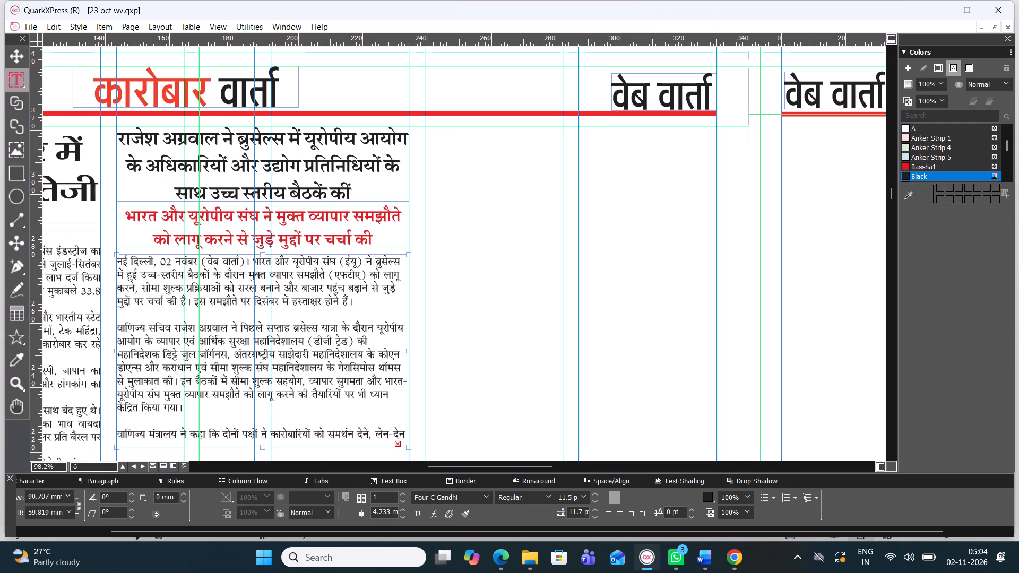
{"action": "scroll", "coordinate": [266, 413], "scroll_direction": "down", "scroll_amount": 1}
{"action": "left_click_drag", "start_coordinate": [261, 219], "coordinate": [264, 262]}
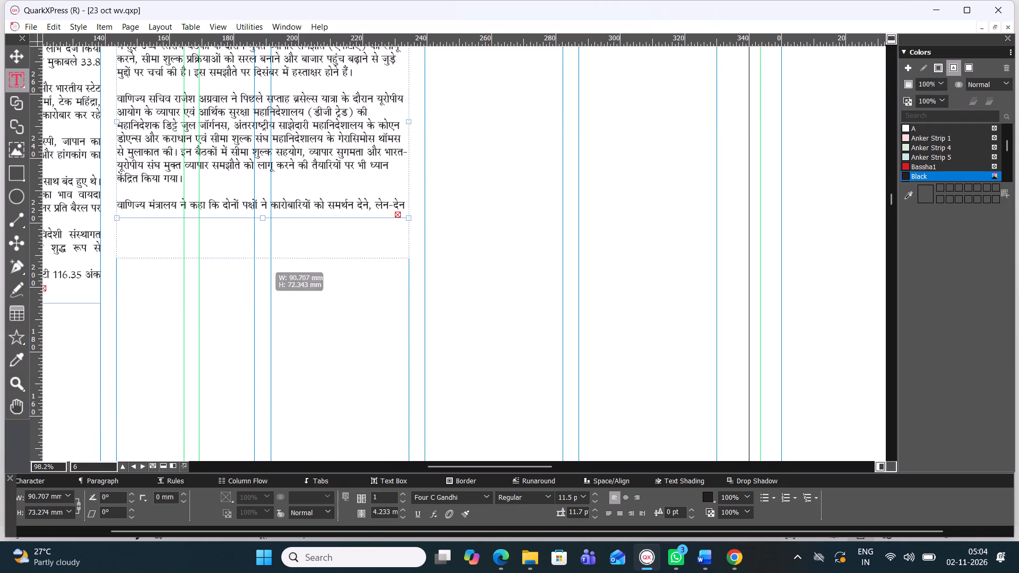
{"action": "left_click_drag", "start_coordinate": [264, 262], "coordinate": [271, 284]}
{"action": "left_click_drag", "start_coordinate": [263, 283], "coordinate": [269, 325]}
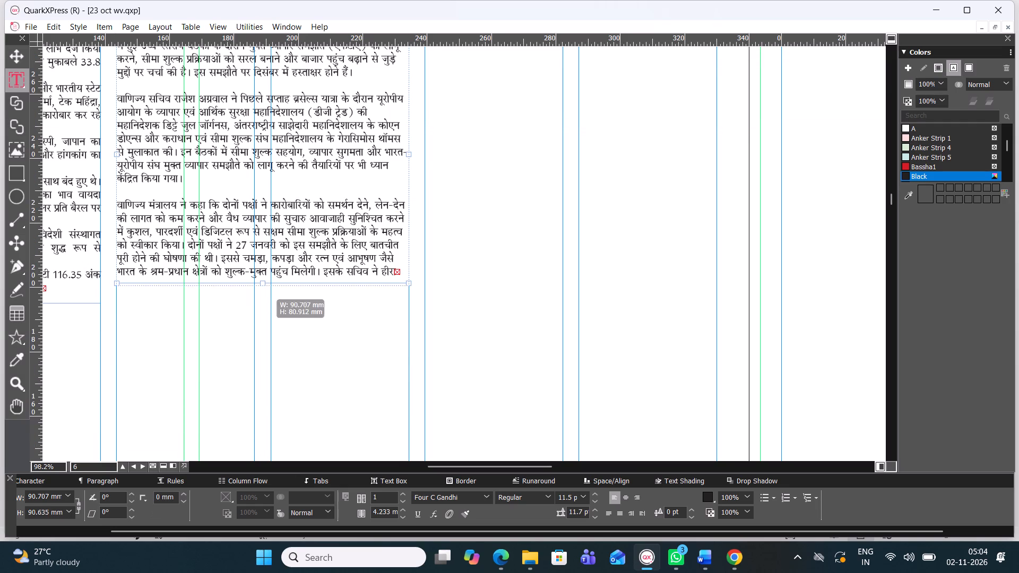
{"action": "left_click_drag", "start_coordinate": [269, 325], "coordinate": [267, 375]}
{"action": "left_click_drag", "start_coordinate": [265, 375], "coordinate": [269, 407]}
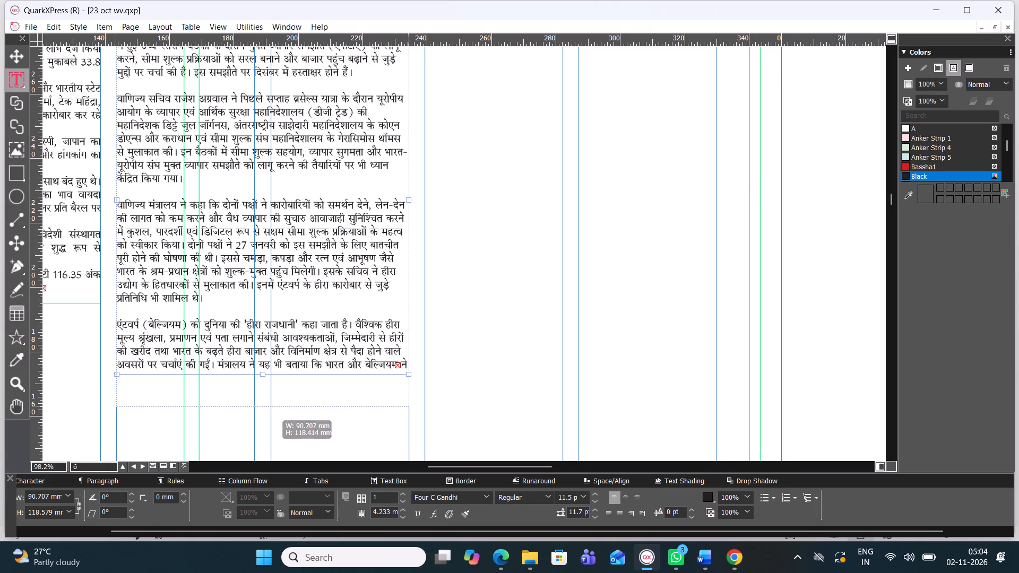
{"action": "left_click_drag", "start_coordinate": [269, 407], "coordinate": [269, 408]}
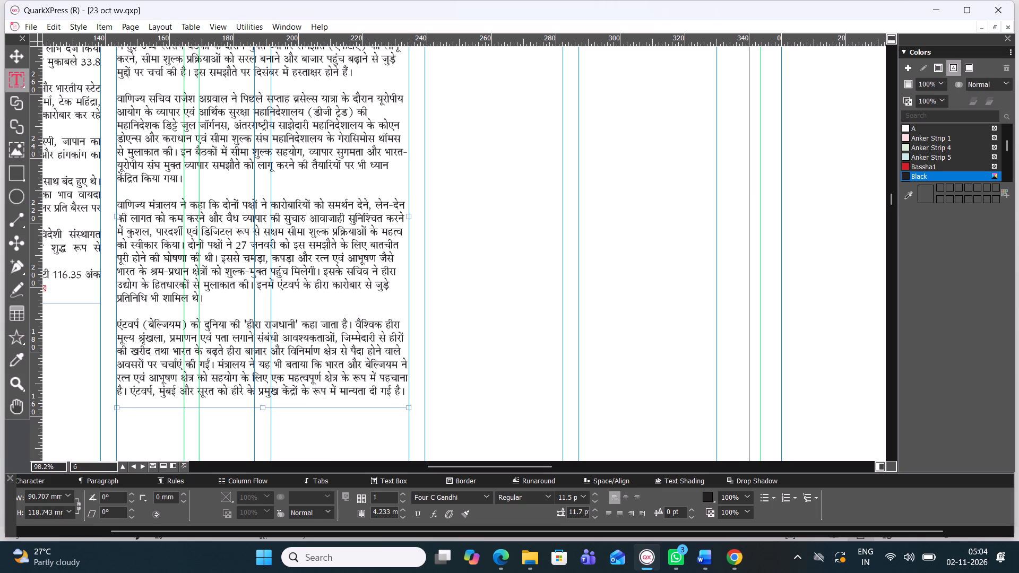
Remove the three blank lines between the paragraphs of the India–EU story's body text.
{"action": "left_click", "coordinate": [220, 308]}
{"action": "key", "text": "BackSpace"}
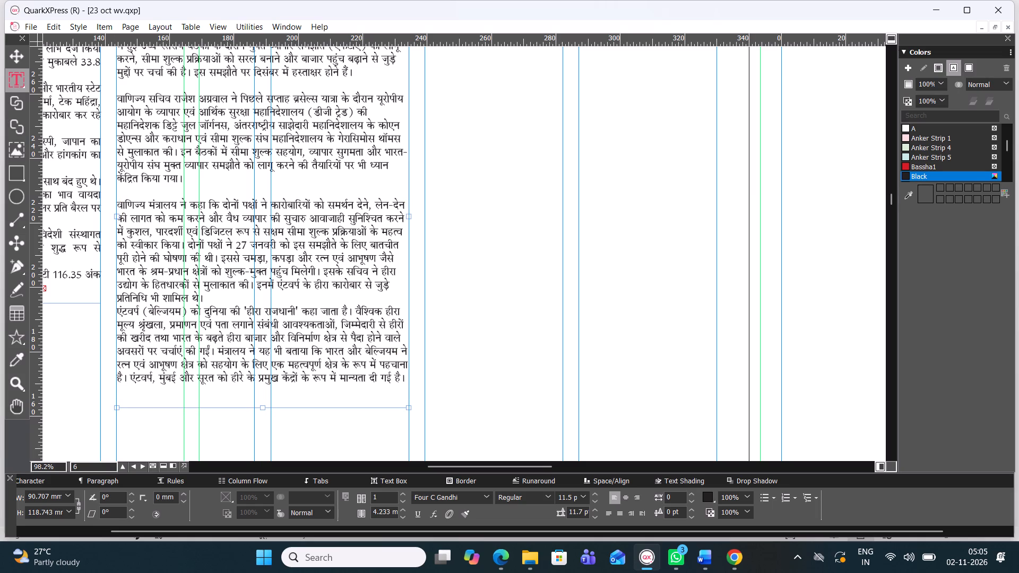
{"action": "left_click", "coordinate": [182, 189]}
{"action": "key", "text": "BackSpace"}
{"action": "left_click", "coordinate": [179, 86]}
{"action": "key", "text": "BackSpace"}
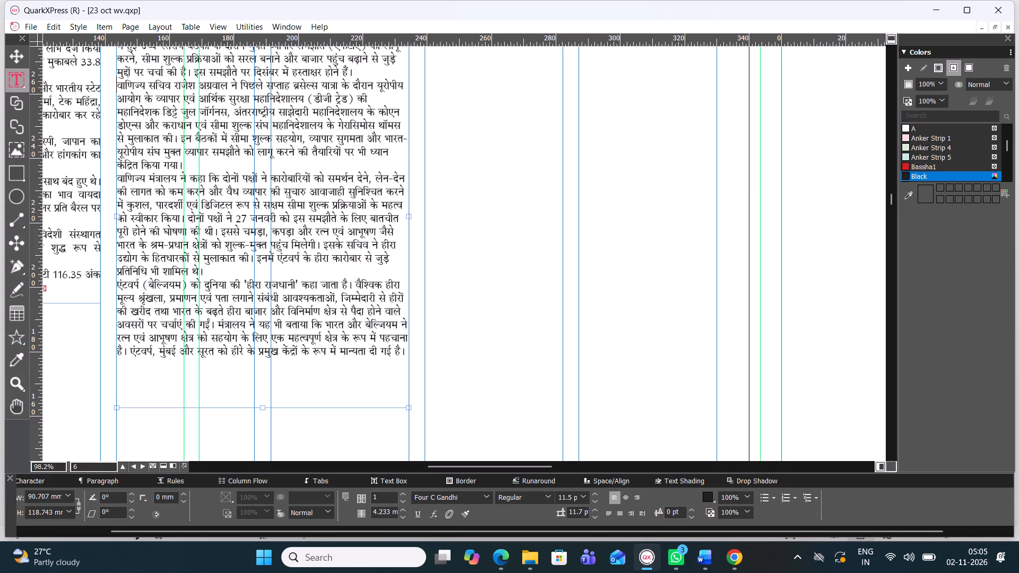
Justify all of the India–EU story's body text.
{"action": "scroll", "coordinate": [196, 126], "scroll_direction": "up", "scroll_amount": 1}
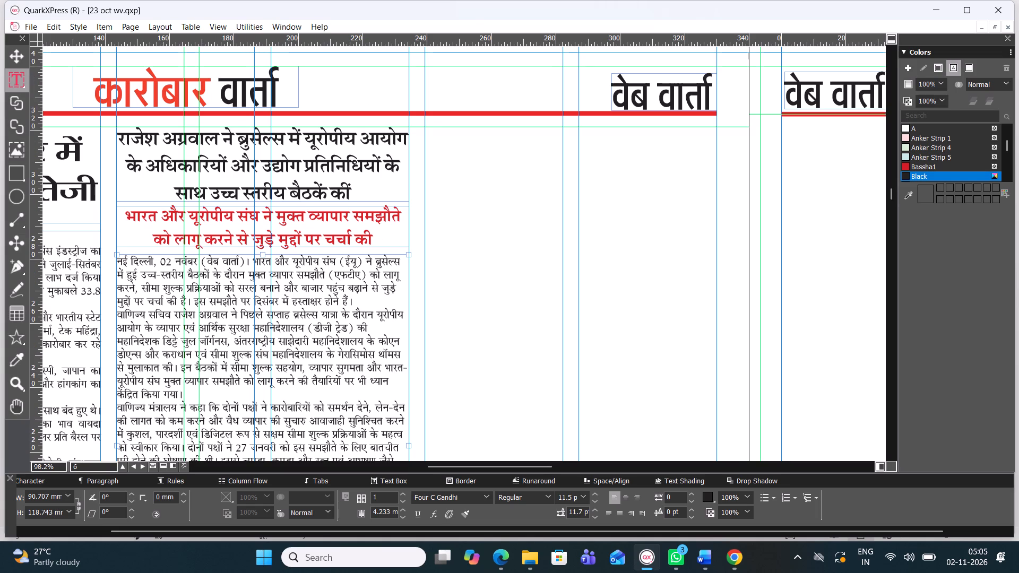
{"action": "triple_click", "coordinate": [328, 344]}
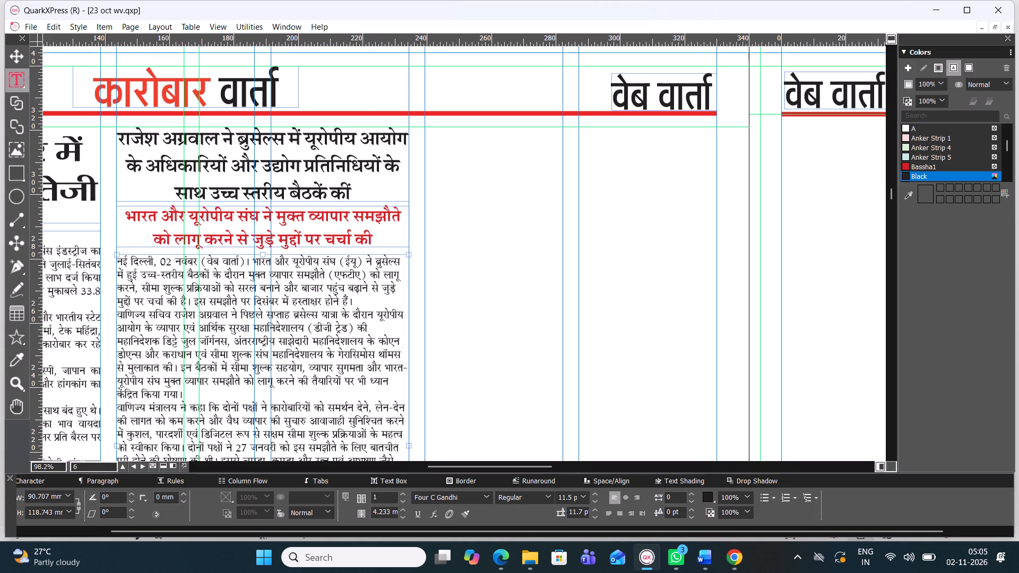
{"action": "double_click", "coordinate": [328, 344]}
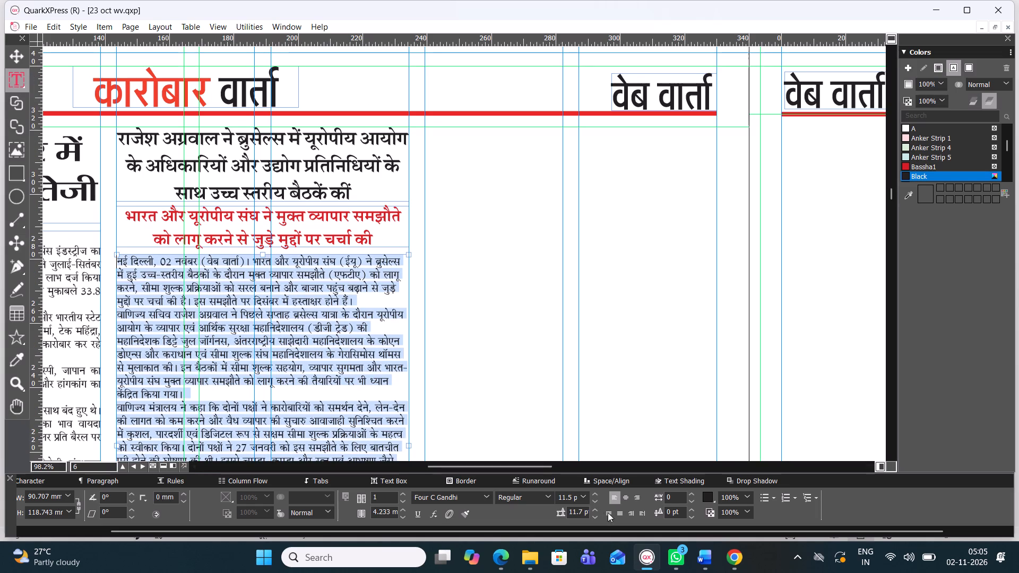
{"action": "left_click", "coordinate": [608, 513]}
Shorten the India–EU body text box from its bottom edge to about 86.3 mm high.
{"action": "scroll", "coordinate": [405, 395], "scroll_direction": "down", "scroll_amount": 1}
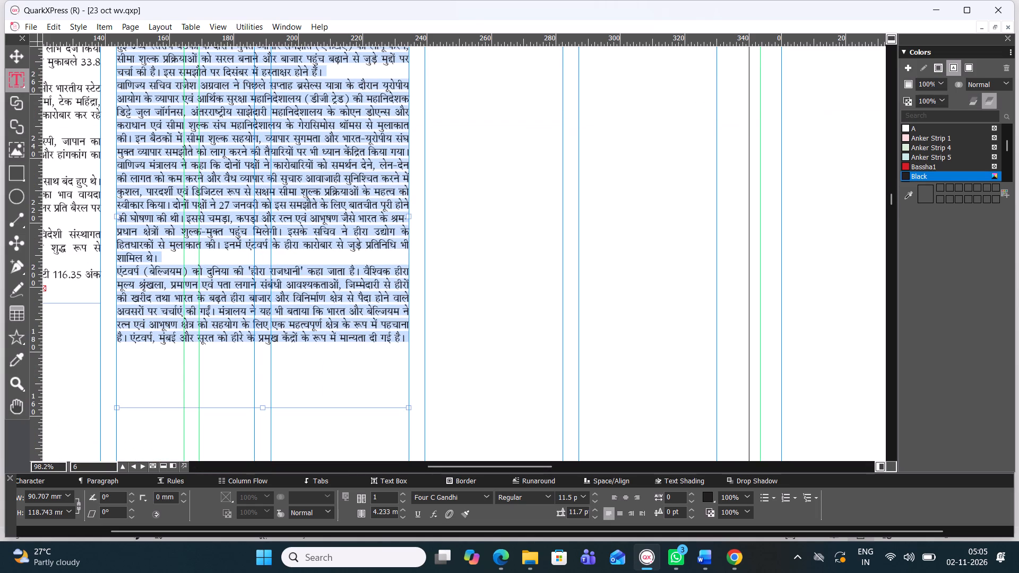
{"action": "left_click_drag", "start_coordinate": [264, 408], "coordinate": [253, 377]}
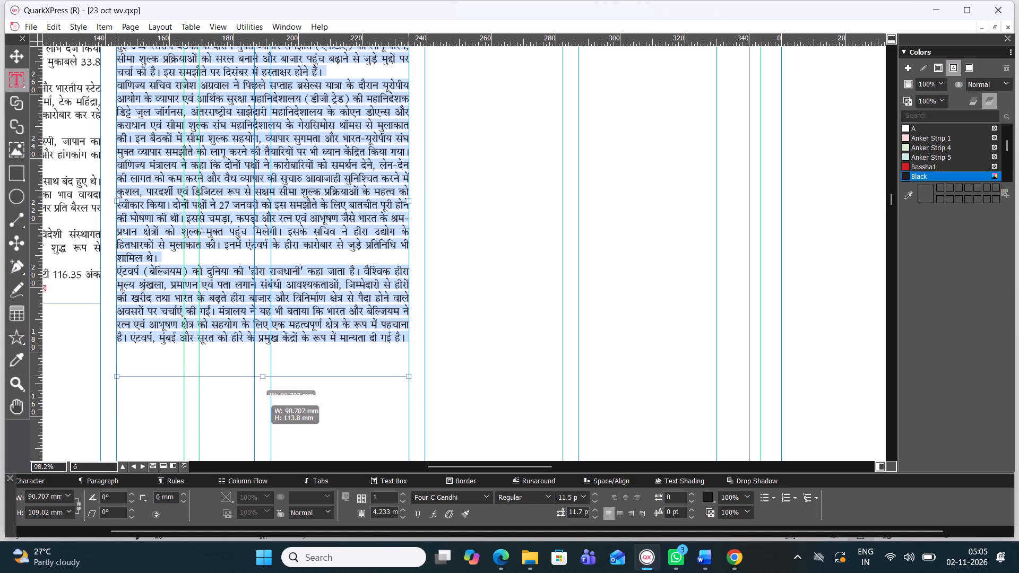
{"action": "left_click_drag", "start_coordinate": [253, 377], "coordinate": [252, 367]}
{"action": "left_click_drag", "start_coordinate": [252, 367], "coordinate": [252, 351]}
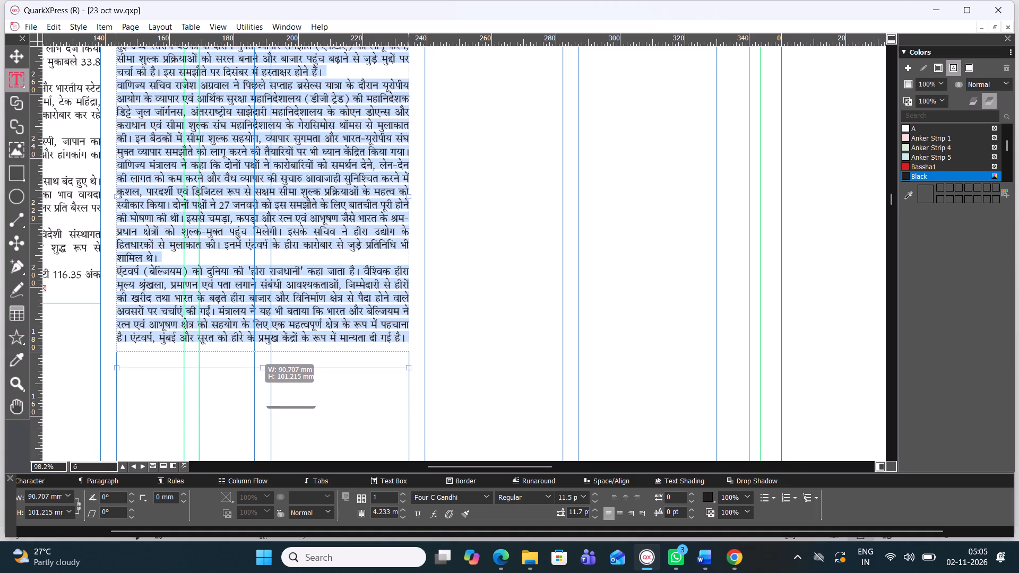
{"action": "left_click_drag", "start_coordinate": [252, 351], "coordinate": [253, 352]}
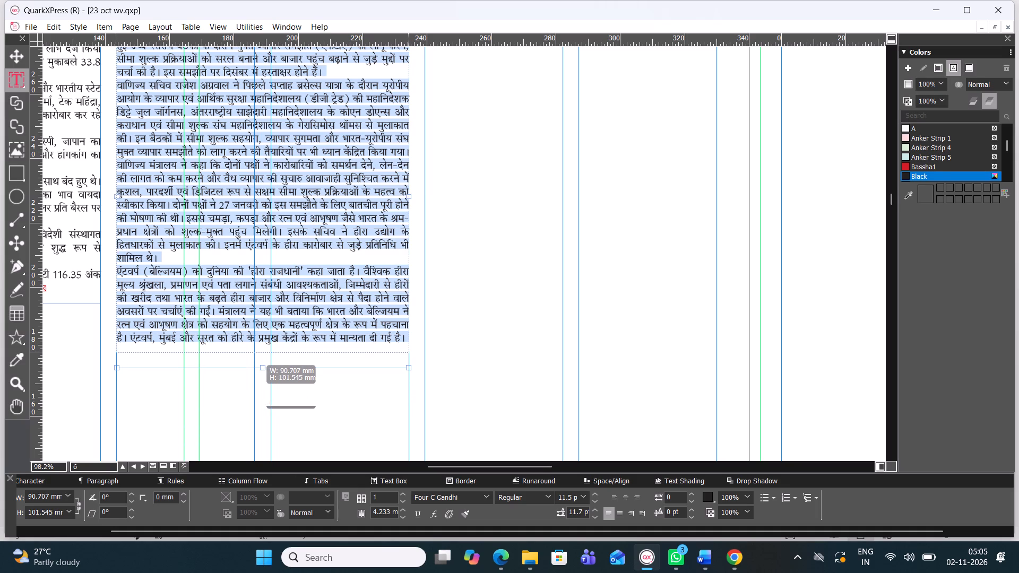
{"action": "left_click_drag", "start_coordinate": [253, 352], "coordinate": [244, 306]}
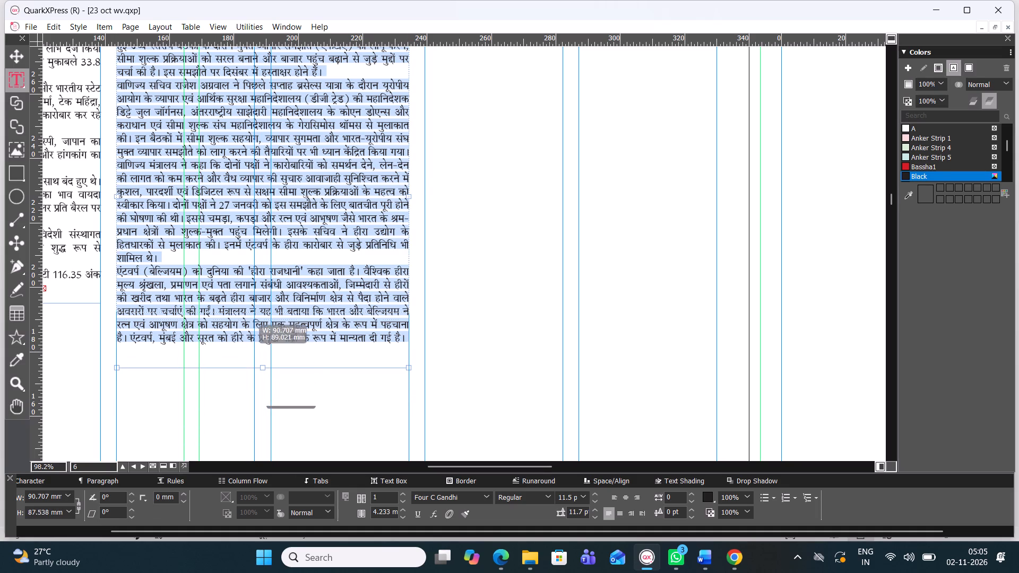
{"action": "left_click_drag", "start_coordinate": [244, 306], "coordinate": [244, 294]}
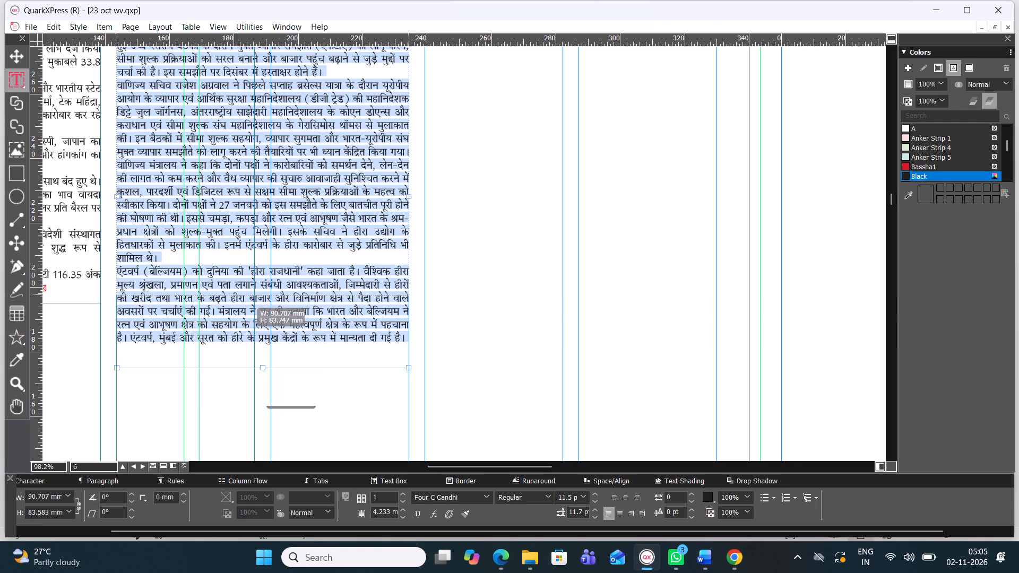
{"action": "left_click_drag", "start_coordinate": [244, 294], "coordinate": [244, 301]}
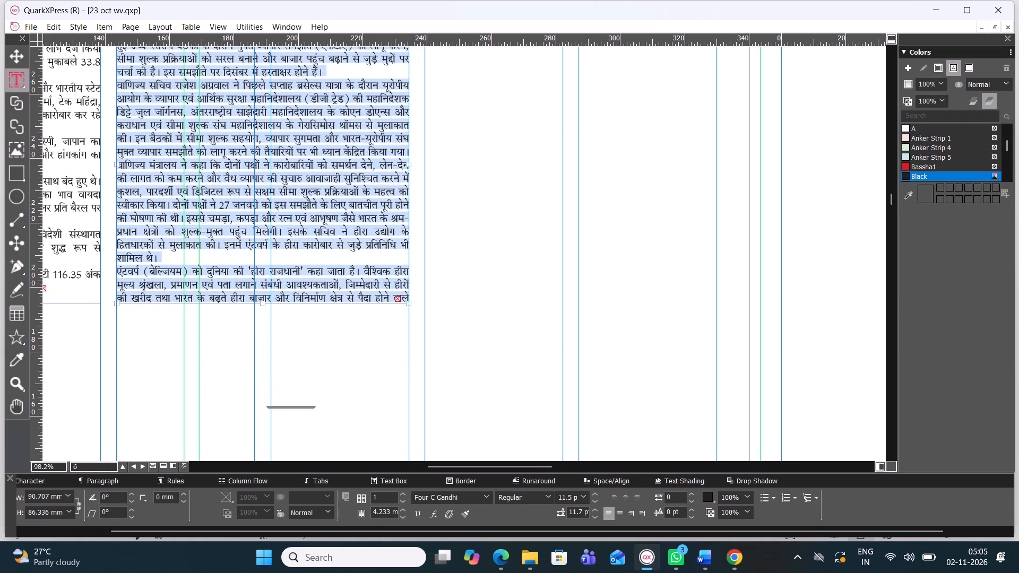
Set the India–EU body text in three columns and widen its box rightward to about 114.4 mm.
{"action": "scroll", "coordinate": [319, 211], "scroll_direction": "up", "scroll_amount": 1}
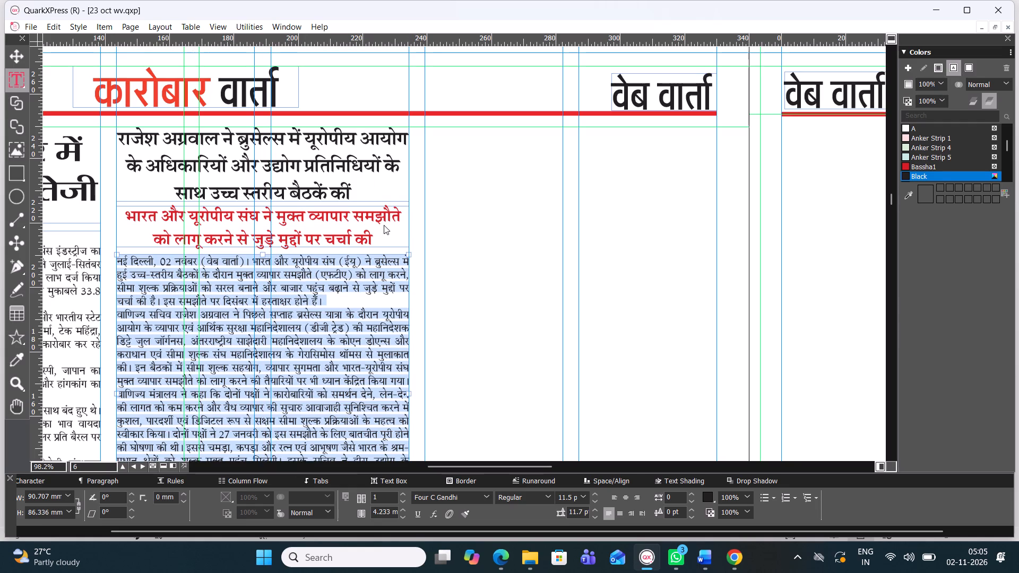
{"action": "scroll", "coordinate": [386, 252], "scroll_direction": "down", "scroll_amount": 1}
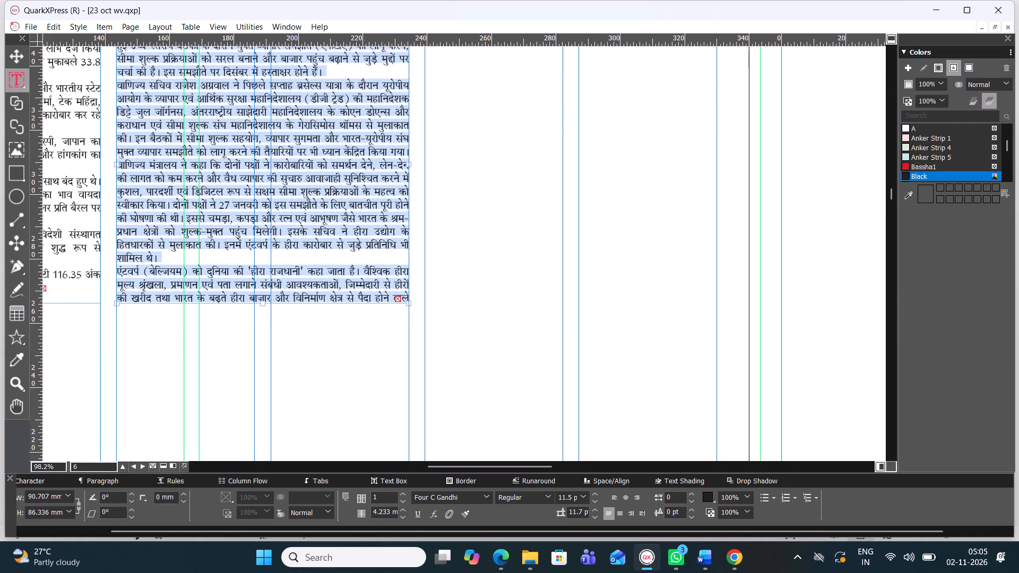
{"action": "left_click_drag", "start_coordinate": [407, 167], "coordinate": [462, 169]}
{"action": "double_click", "coordinate": [403, 492]}
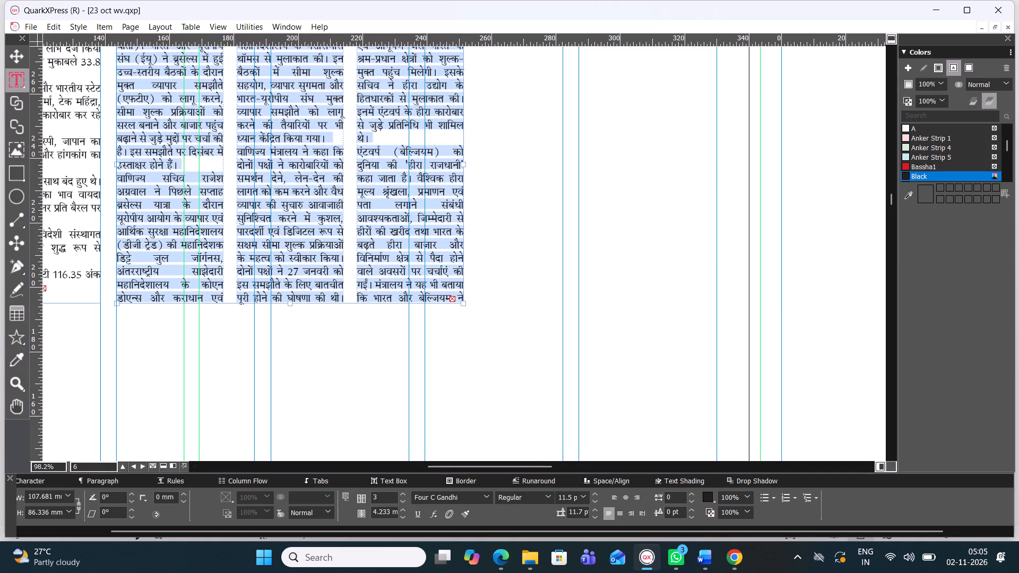
{"action": "left_click_drag", "start_coordinate": [464, 166], "coordinate": [486, 164]}
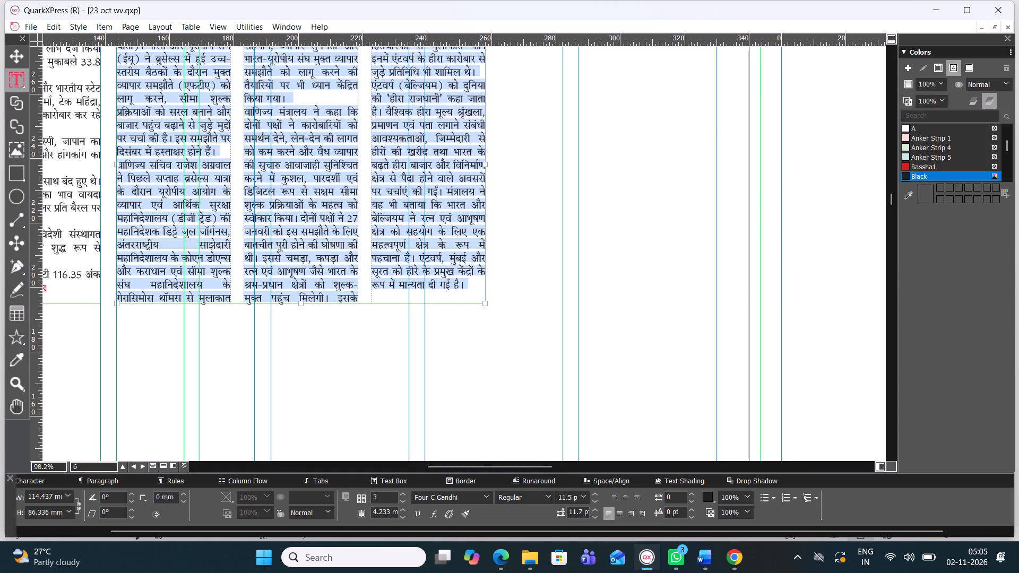
Widen the India–EU story's black headline box rightward to about 114.4 mm, matching the body text box.
{"action": "scroll", "coordinate": [364, 152], "scroll_direction": "up", "scroll_amount": 1}
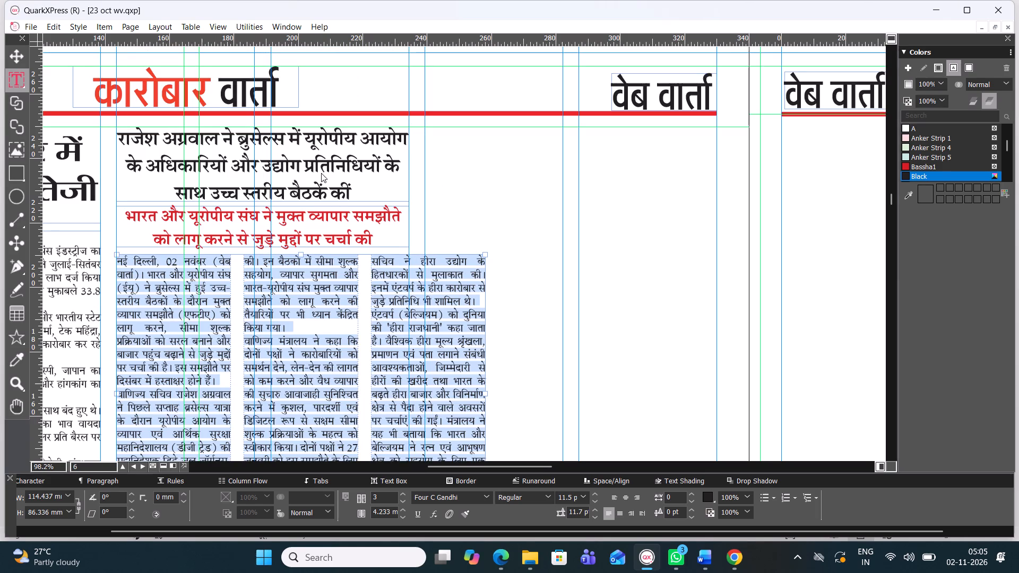
{"action": "left_click", "coordinate": [321, 173]}
{"action": "left_click_drag", "start_coordinate": [408, 162], "coordinate": [469, 161]}
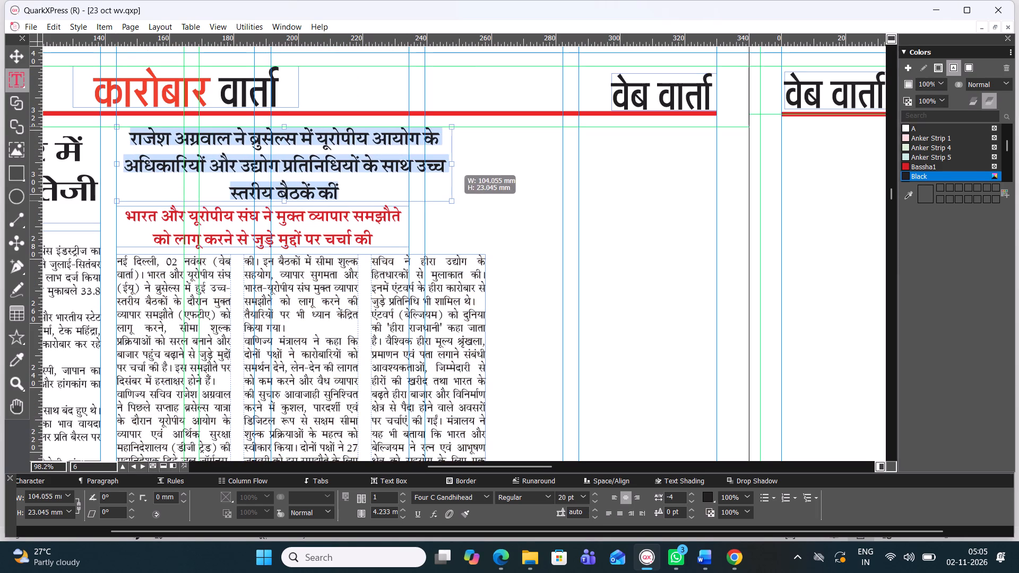
{"action": "left_click_drag", "start_coordinate": [469, 161], "coordinate": [482, 159]}
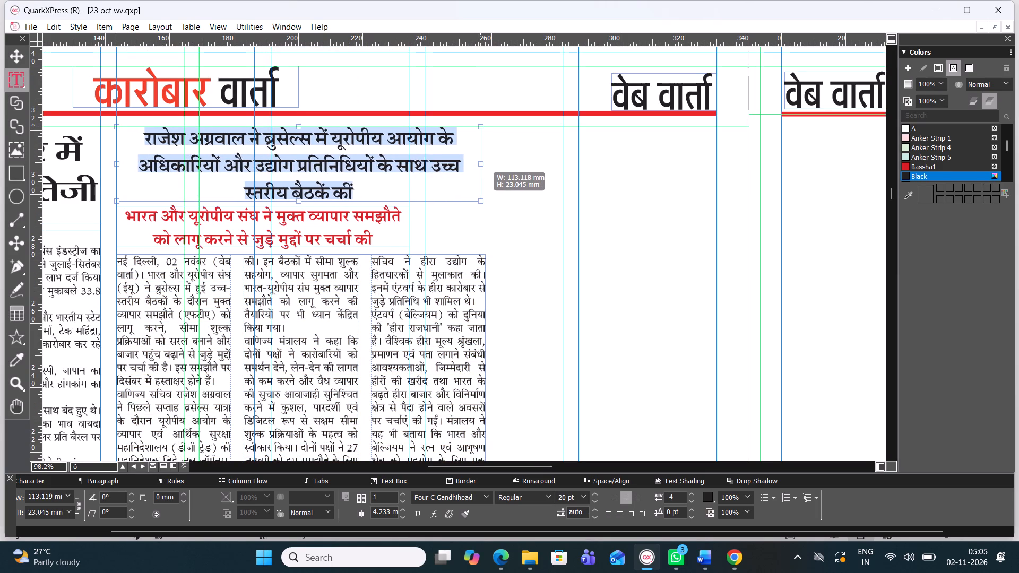
{"action": "left_click_drag", "start_coordinate": [482, 159], "coordinate": [482, 159]}
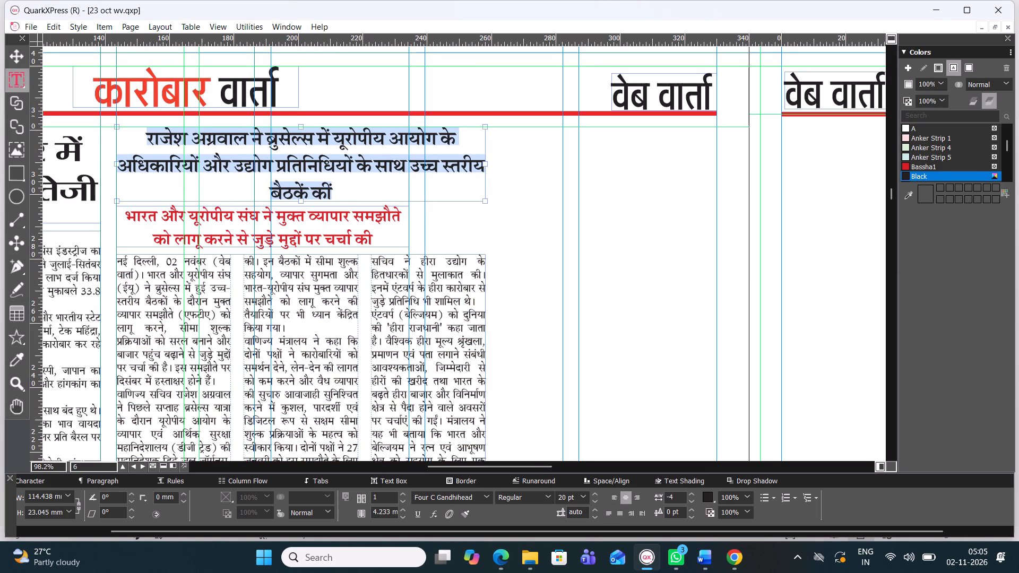
{"action": "left_click", "coordinate": [572, 266]}
Widen the red India–EU subheading box rightward to match the headline and body width.
{"action": "left_click", "coordinate": [348, 232]}
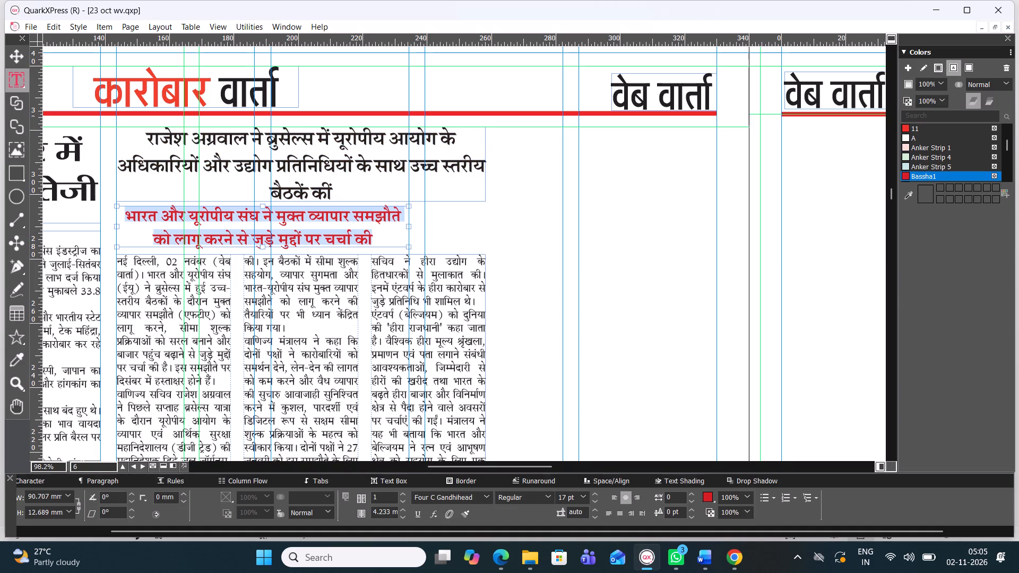
{"action": "left_click_drag", "start_coordinate": [409, 227], "coordinate": [482, 211]}
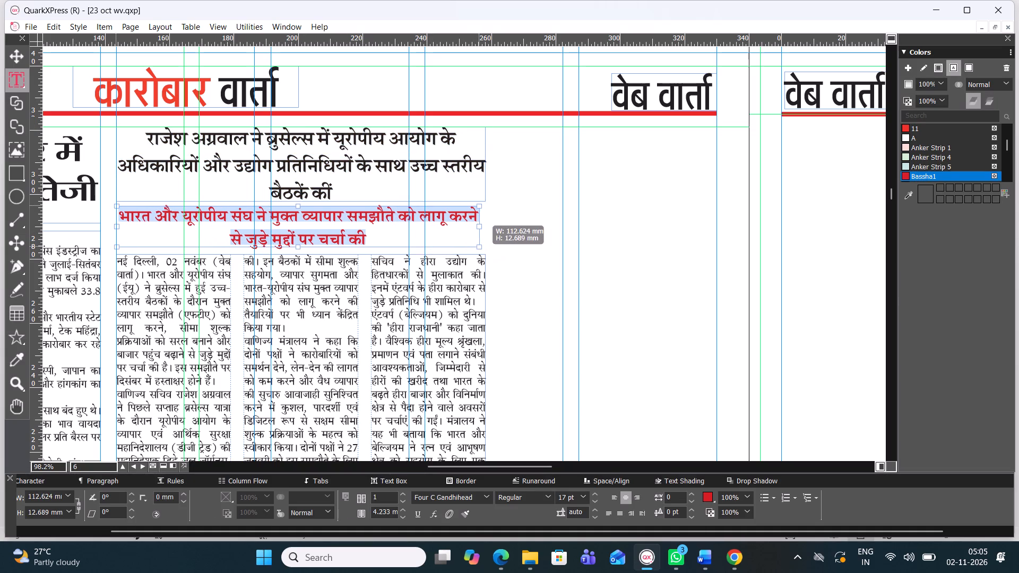
{"action": "left_click_drag", "start_coordinate": [482, 211], "coordinate": [485, 208]}
{"action": "left_click", "coordinate": [581, 268]}
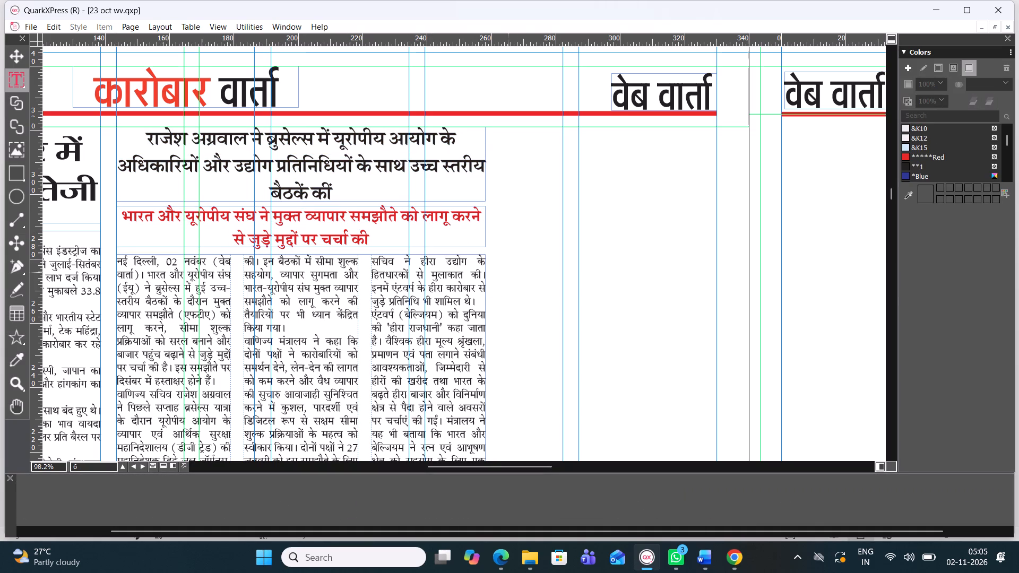
Draw a new headline text box at the top of the page, between the India–EU story and the outer margin.
{"action": "scroll", "coordinate": [508, 273], "scroll_direction": "down", "scroll_amount": 1}
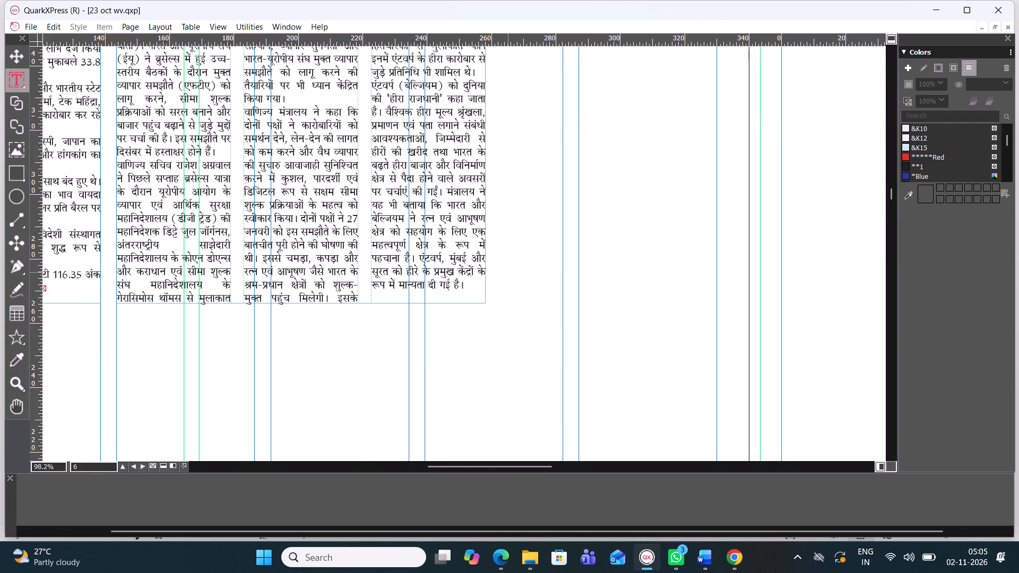
{"action": "scroll", "coordinate": [508, 273], "scroll_direction": "up", "scroll_amount": 1}
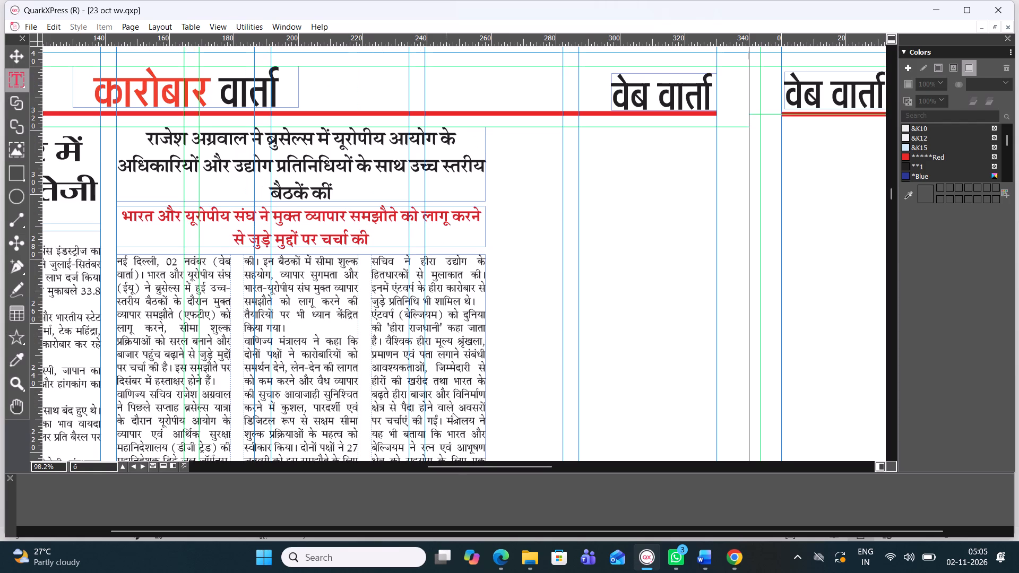
{"action": "left_click_drag", "start_coordinate": [459, 465], "coordinate": [482, 467]}
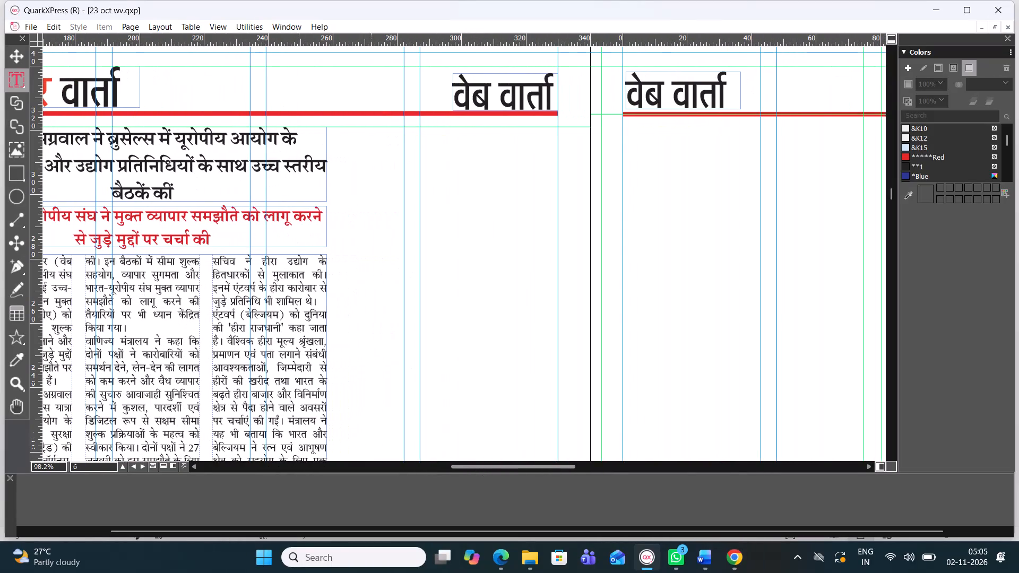
{"action": "left_click", "coordinate": [18, 61]}
{"action": "left_click", "coordinate": [21, 164]}
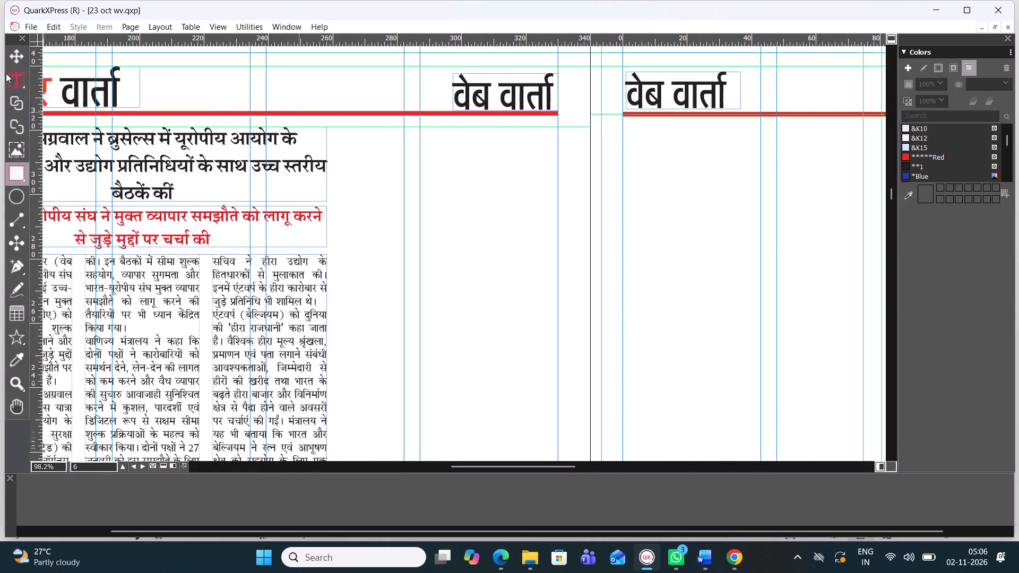
{"action": "left_click", "coordinate": [17, 80]}
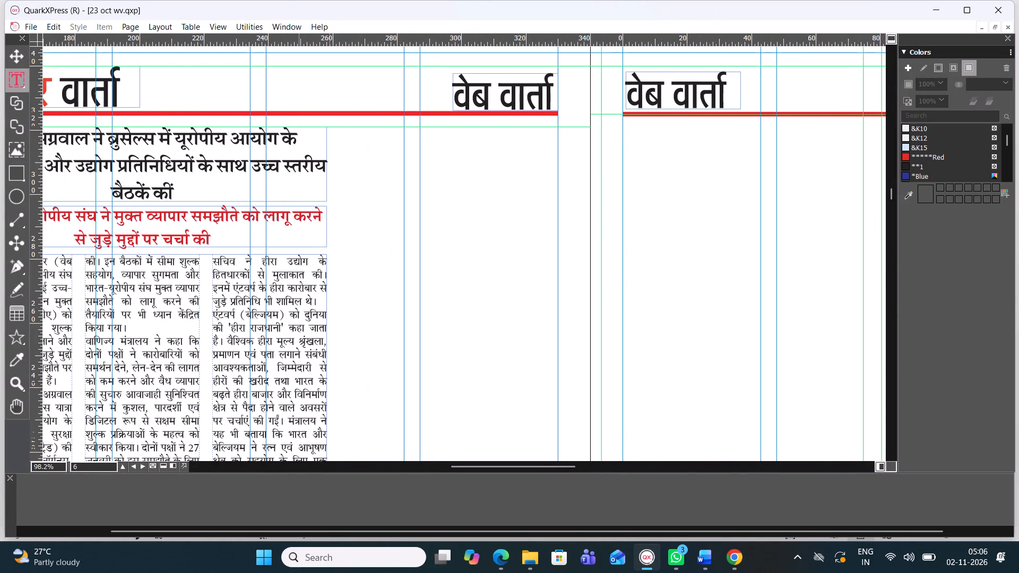
{"action": "left_click_drag", "start_coordinate": [333, 128], "coordinate": [516, 157]}
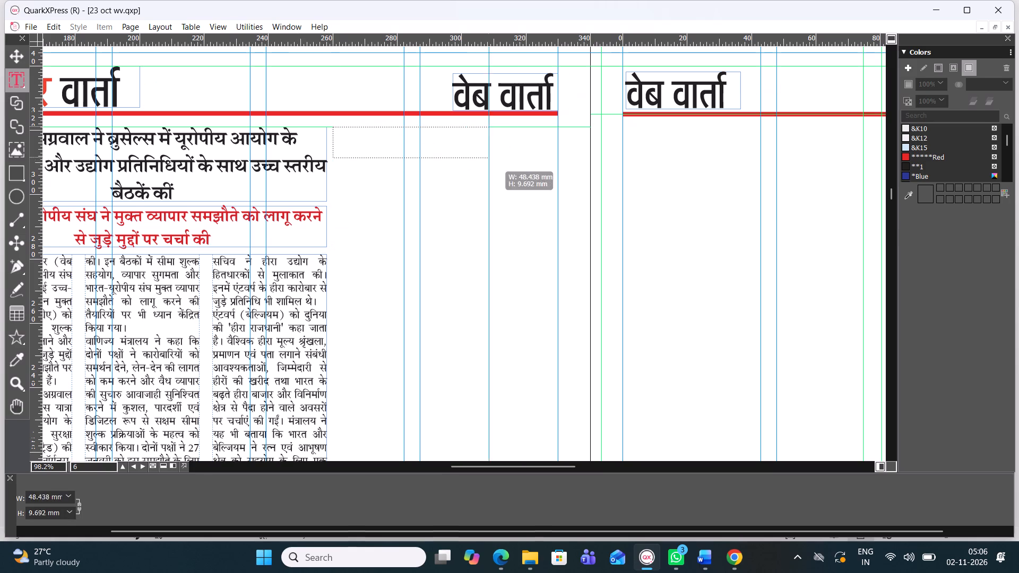
{"action": "left_click_drag", "start_coordinate": [516, 157], "coordinate": [557, 173]}
Switch to the 02 Nov Business-01 Word document and delete the India–EU body, its two headings and the rupee headline.
{"action": "left_click", "coordinate": [709, 558]}
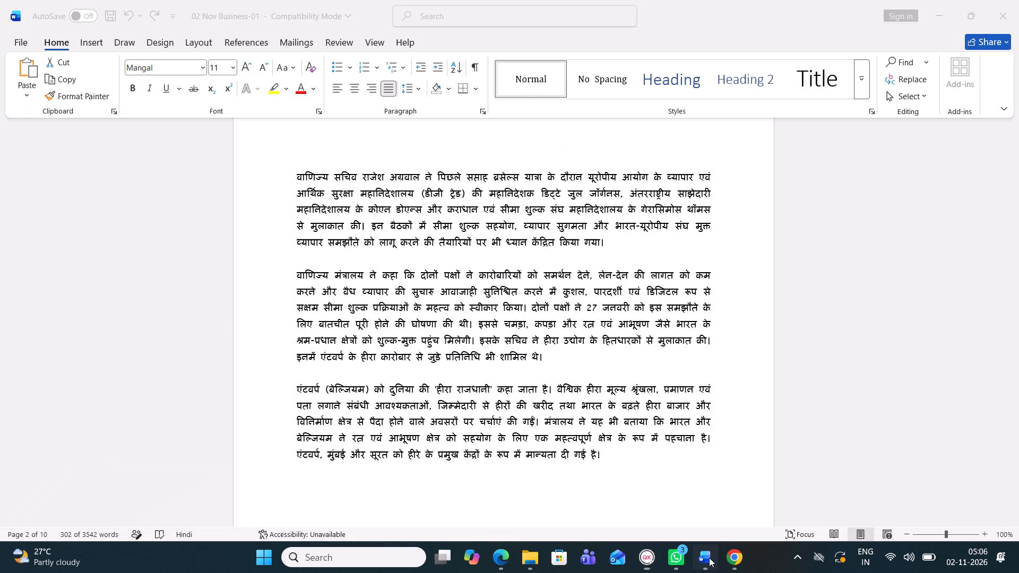
{"action": "key", "text": "BackSpace"}
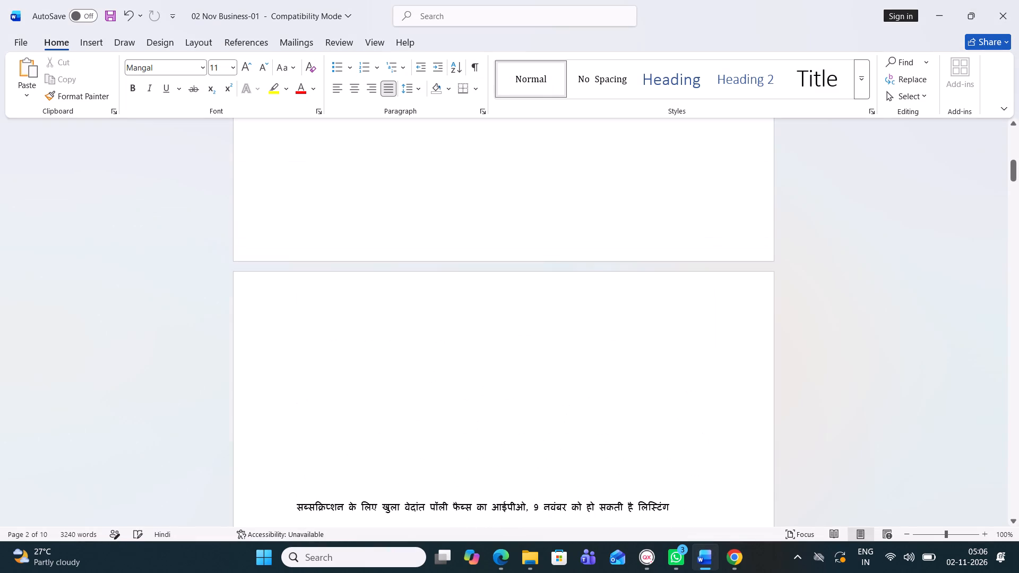
{"action": "left_click_drag", "start_coordinate": [389, 219], "coordinate": [215, 168]}
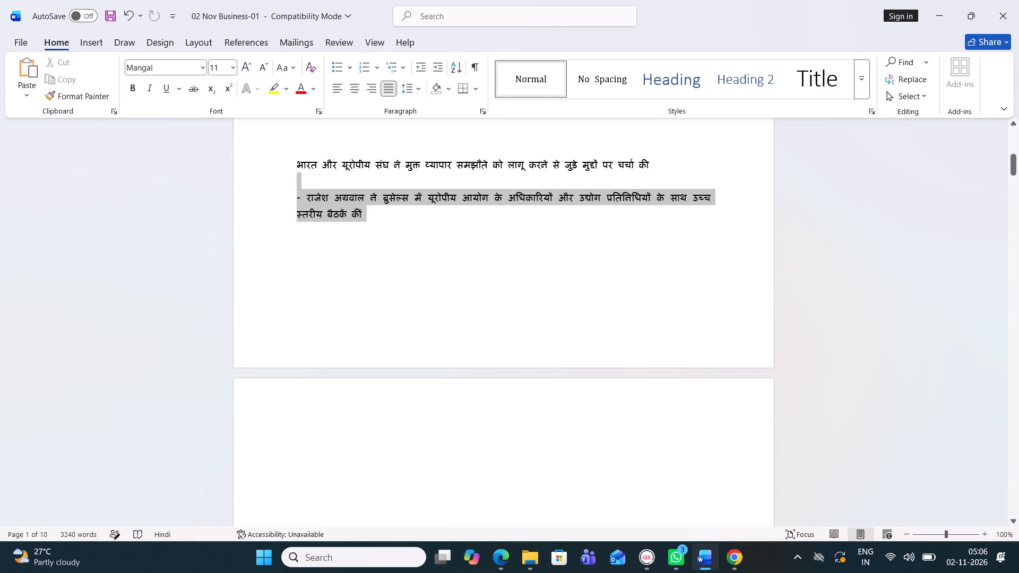
{"action": "left_click_drag", "start_coordinate": [215, 168], "coordinate": [185, 140]}
{"action": "key", "text": "BackSpace"}
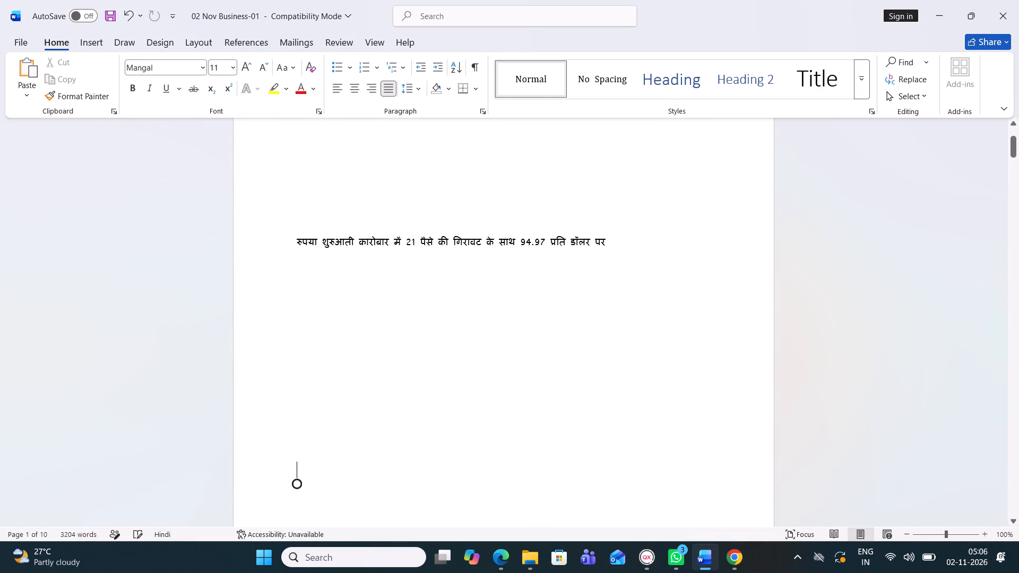
{"action": "left_click_drag", "start_coordinate": [605, 241], "coordinate": [0, 230]}
{"action": "key", "text": "BackSpace"}
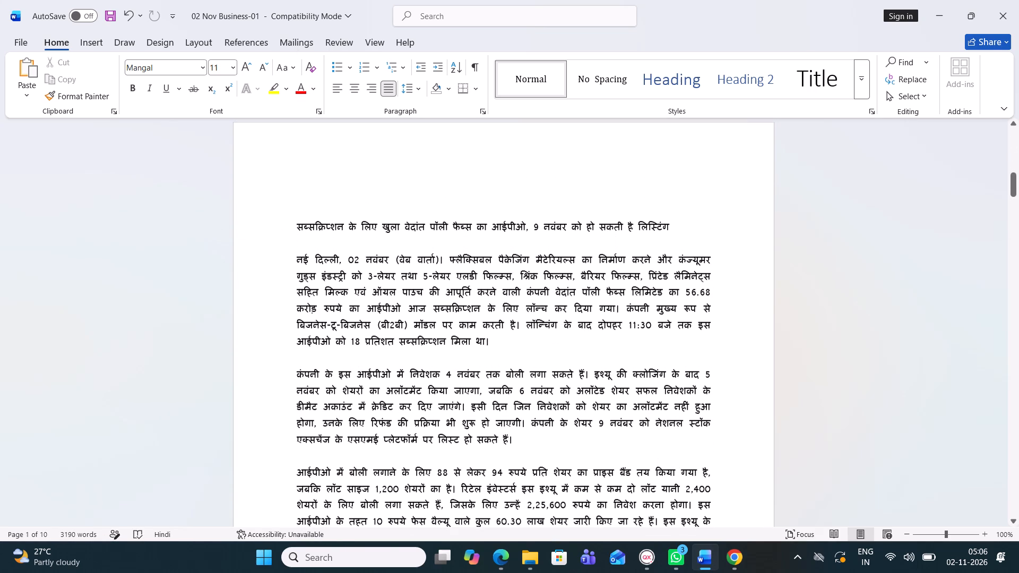
Copy the Vedant Poly Fabs IPO headline (सब्सक्रिप्शन के लिए खुला…), keeping it in the Word document.
{"action": "left_click_drag", "start_coordinate": [297, 225], "coordinate": [683, 224]}
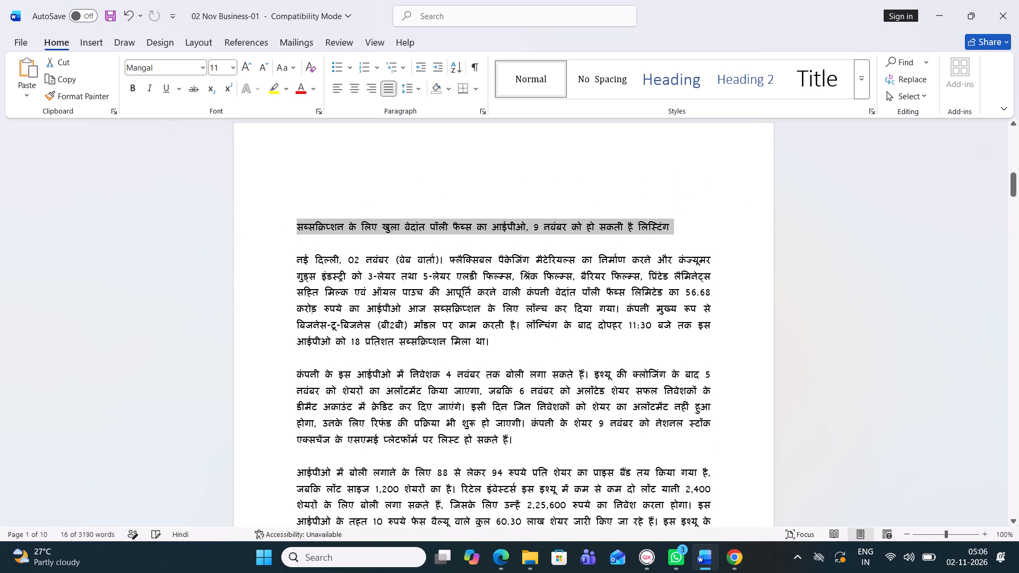
{"action": "key", "text": "ctrl+x"}
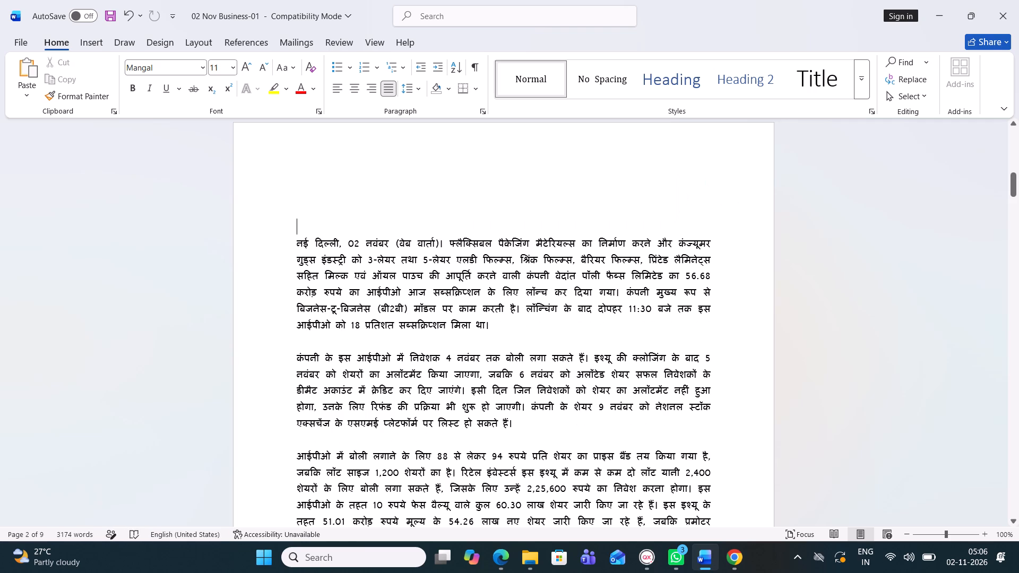
{"action": "key", "text": "ctrl+z"}
{"action": "key", "text": "ctrl+c"}
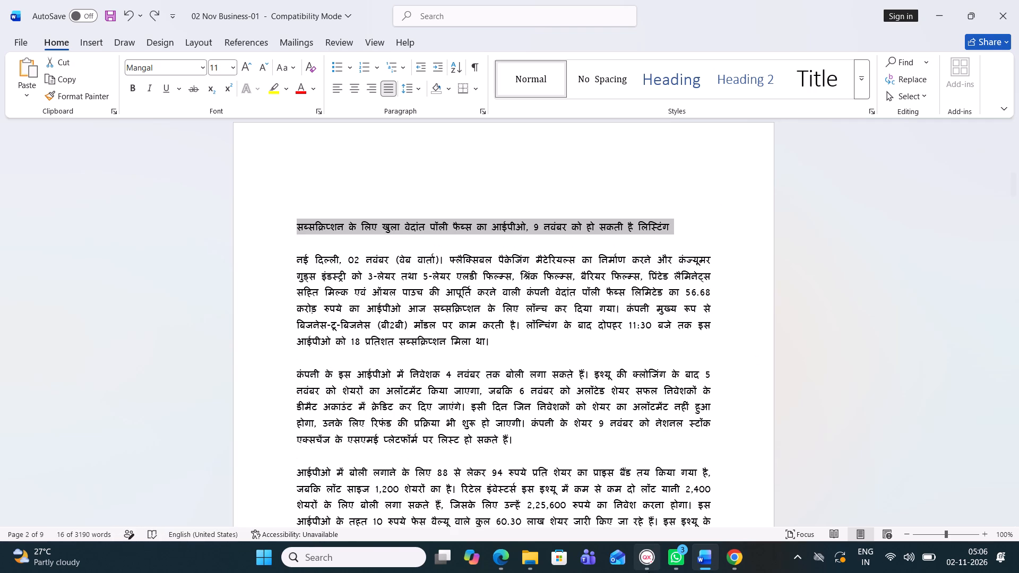
Switch back to QuarkXPress and paste the Vedant Poly Fabs IPO headline into the new box, setting it in Four C Heeranew.
{"action": "left_click", "coordinate": [647, 562]}
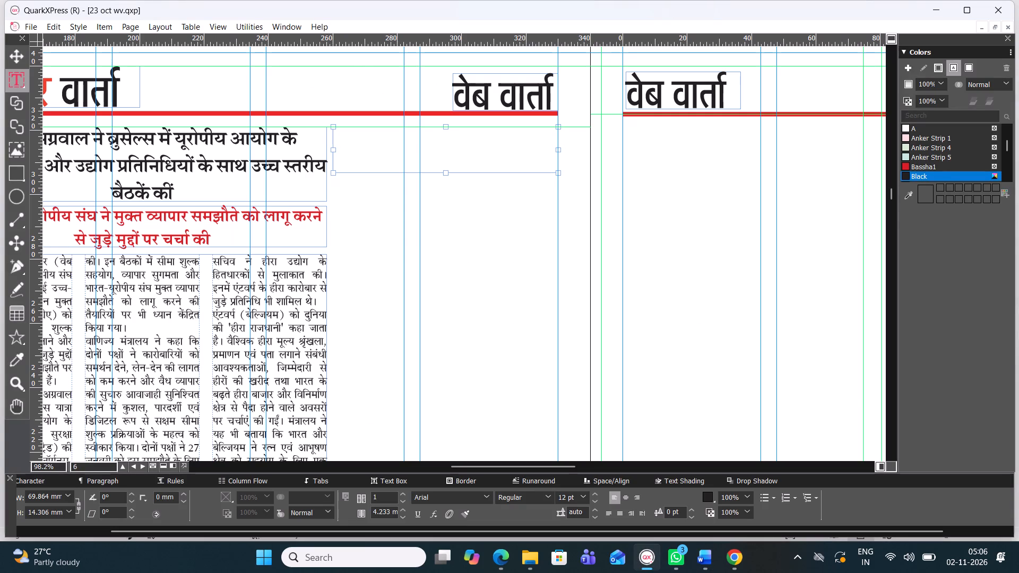
{"action": "key", "text": "ctrl+v"}
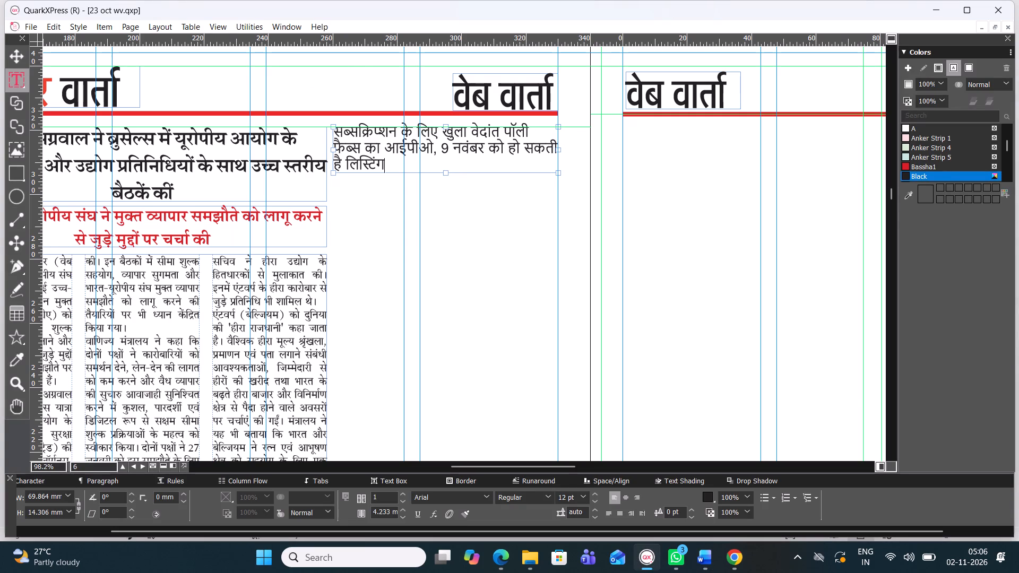
{"action": "key", "text": "ctrl+a"}
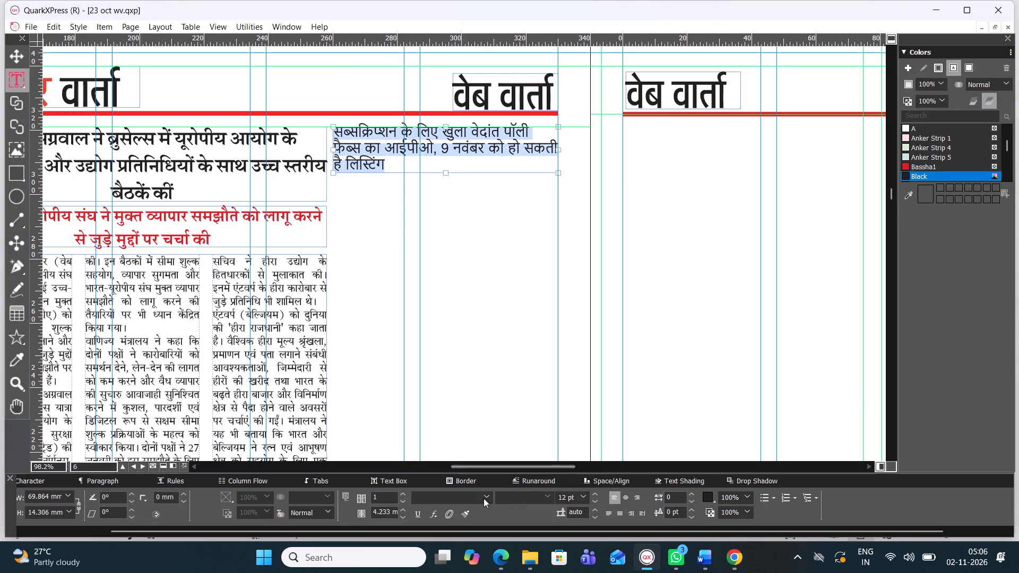
{"action": "left_click", "coordinate": [486, 498]}
{"action": "left_click", "coordinate": [478, 98]}
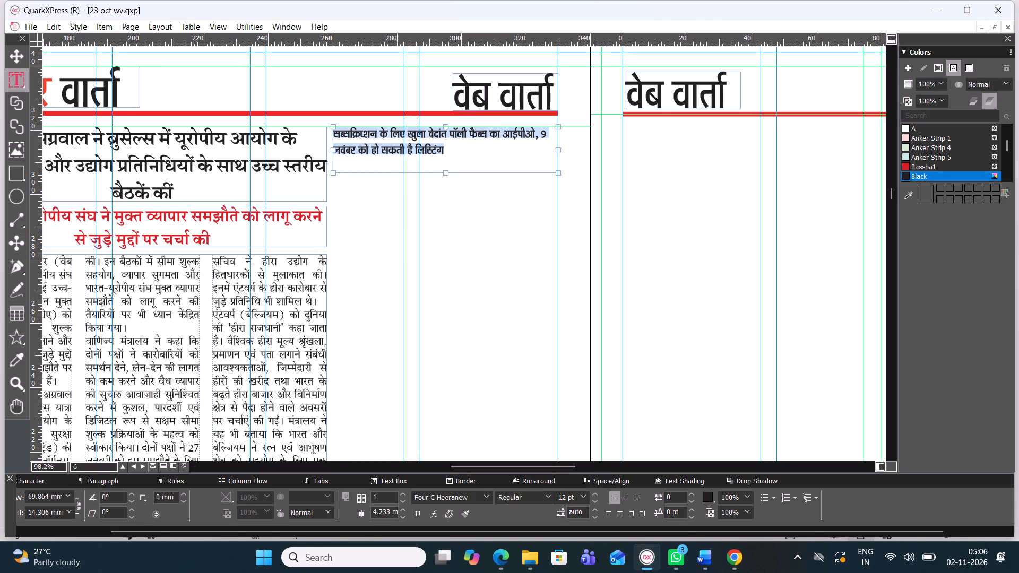
Extend the IPO headline box downward to a height of about 21.9 mm.
{"action": "left_click_drag", "start_coordinate": [447, 175], "coordinate": [453, 197]}
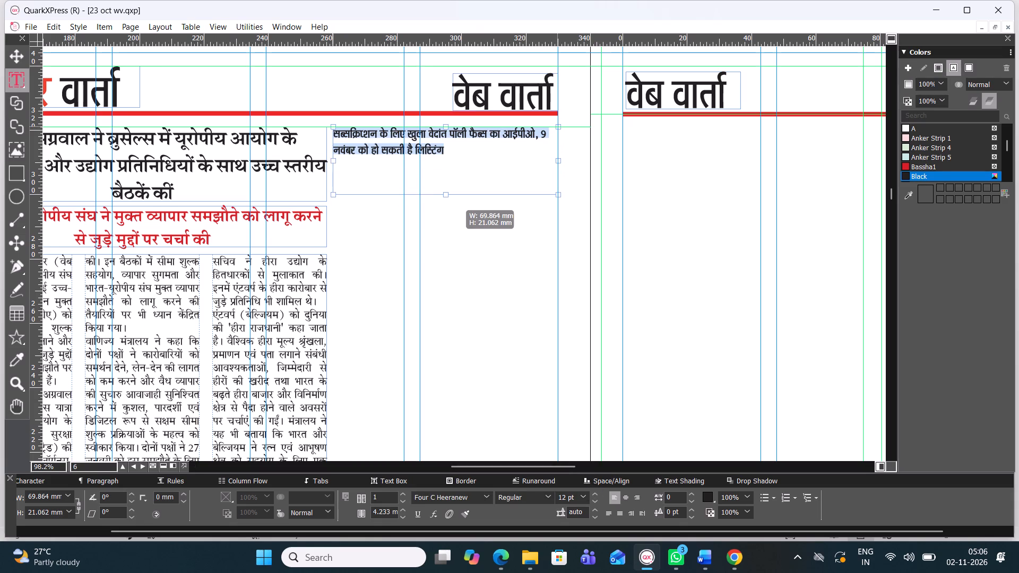
{"action": "left_click_drag", "start_coordinate": [453, 197], "coordinate": [445, 199]}
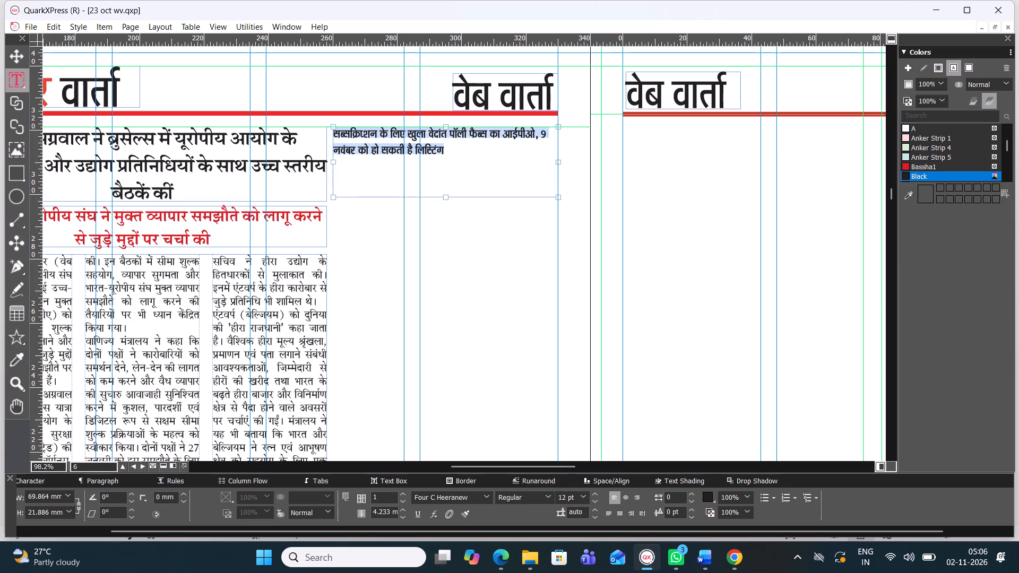
Enlarge the IPO headline text to 19 pt and centre it in its box.
{"action": "key", "text": "ctrl+alt+shift+period"}
{"action": "key", "text": "ctrl+alt+shift+period"}
{"action": "key", "text": "ctrl+alt+shift+period"}
{"action": "key", "text": "ctrl+alt+shift+period"}
{"action": "key", "text": "ctrl+alt+shift+period"}
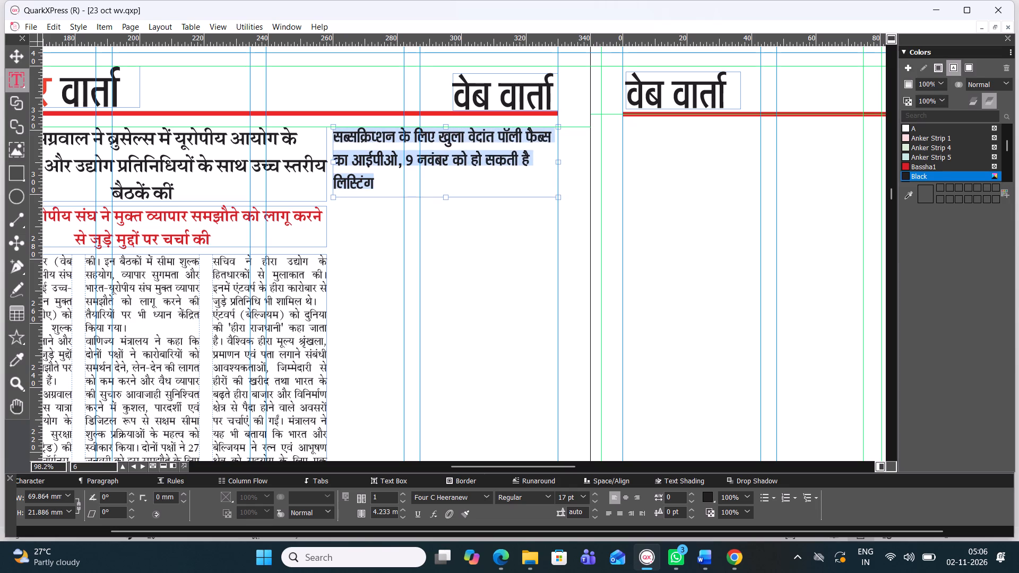
{"action": "key", "text": "ctrl+alt+shift+period"}
{"action": "key", "text": "ctrl+alt+shift+period"}
{"action": "key", "text": "ctrl+alt+shift+period"}
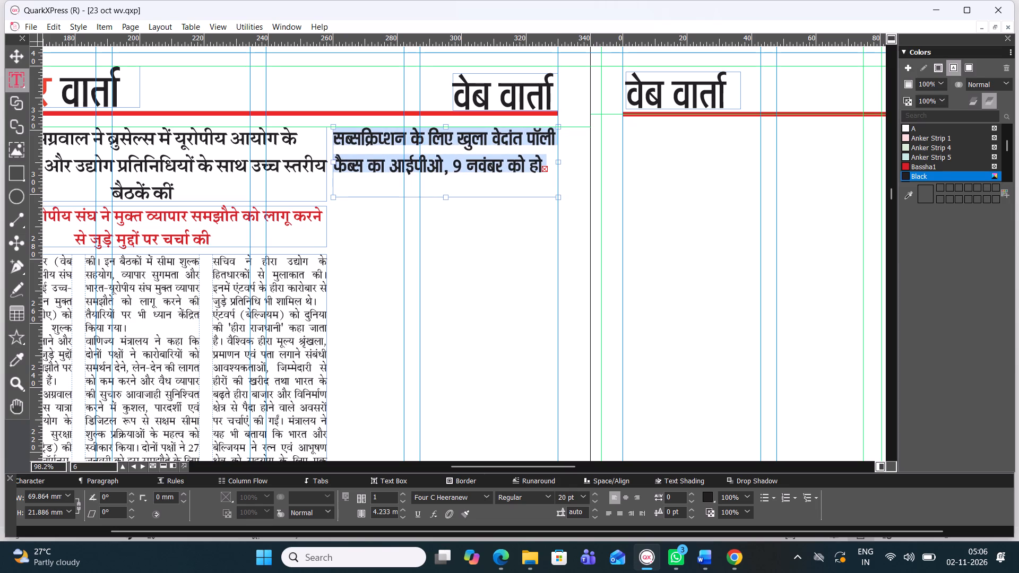
{"action": "key", "text": "ctrl+alt+shift+comma"}
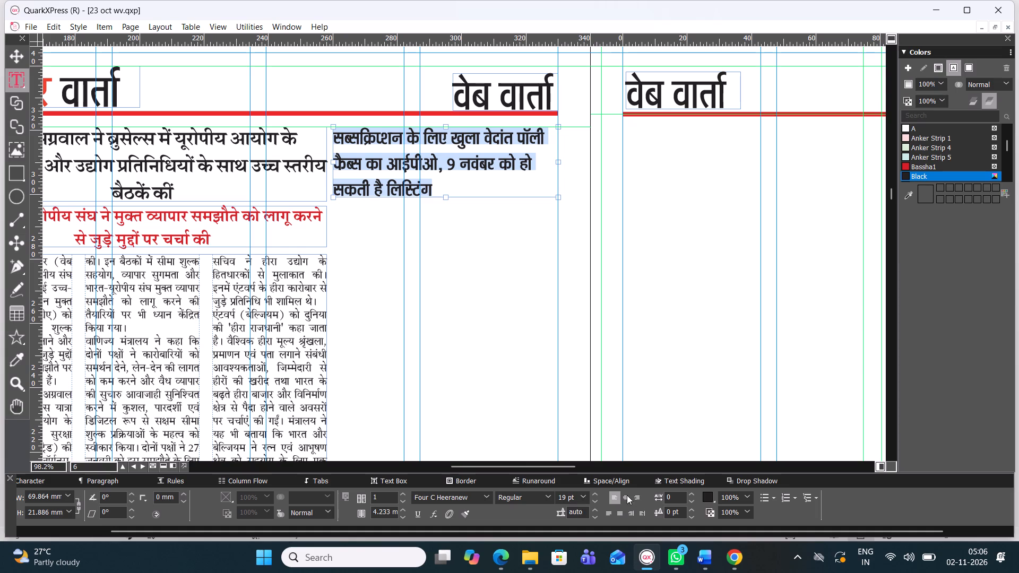
{"action": "left_click", "coordinate": [627, 493]}
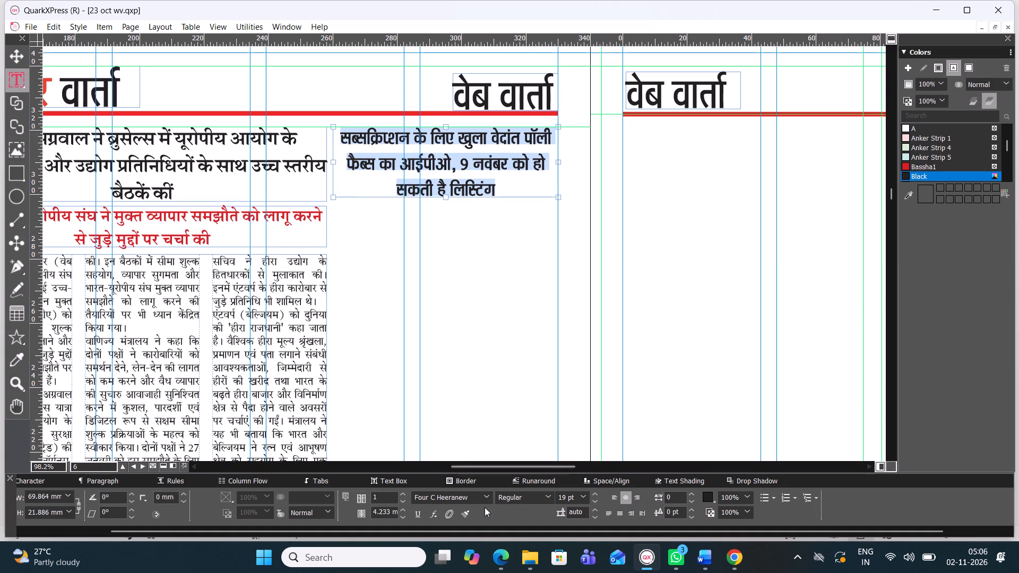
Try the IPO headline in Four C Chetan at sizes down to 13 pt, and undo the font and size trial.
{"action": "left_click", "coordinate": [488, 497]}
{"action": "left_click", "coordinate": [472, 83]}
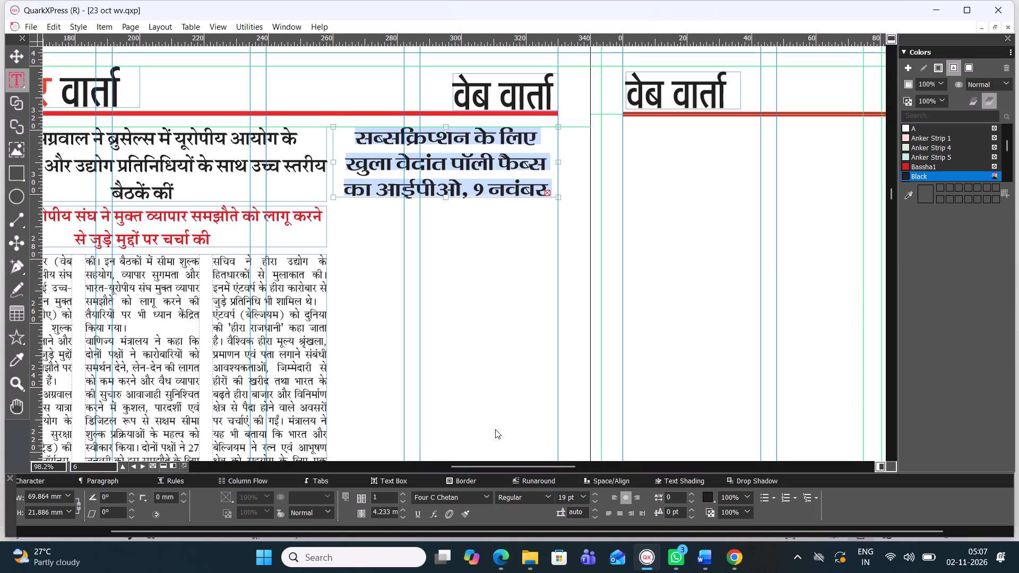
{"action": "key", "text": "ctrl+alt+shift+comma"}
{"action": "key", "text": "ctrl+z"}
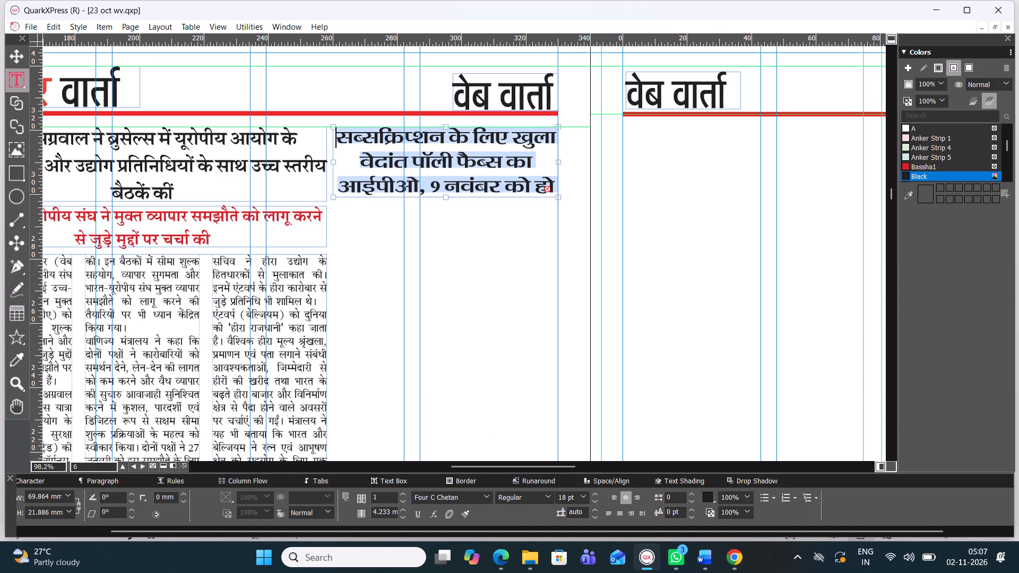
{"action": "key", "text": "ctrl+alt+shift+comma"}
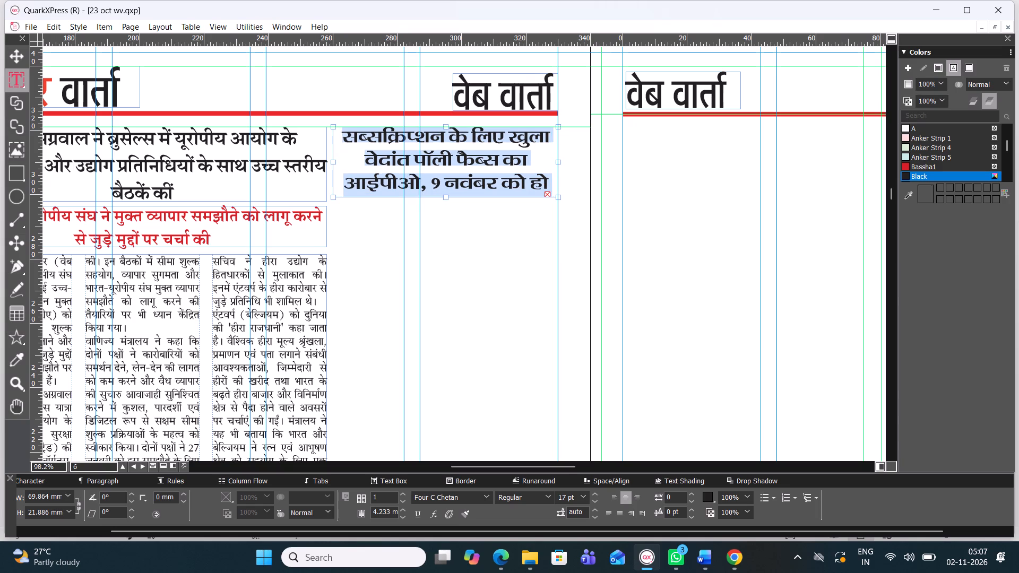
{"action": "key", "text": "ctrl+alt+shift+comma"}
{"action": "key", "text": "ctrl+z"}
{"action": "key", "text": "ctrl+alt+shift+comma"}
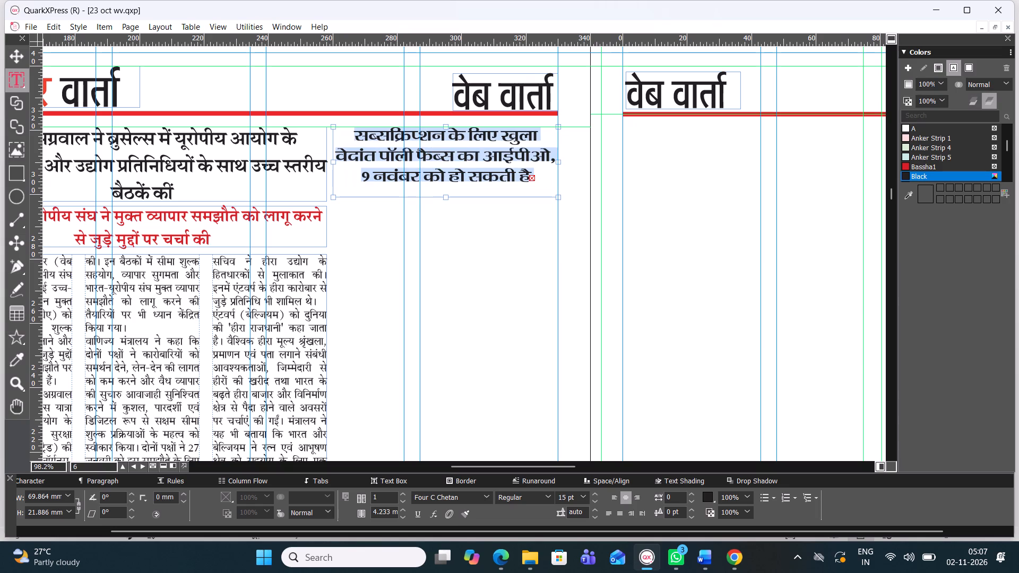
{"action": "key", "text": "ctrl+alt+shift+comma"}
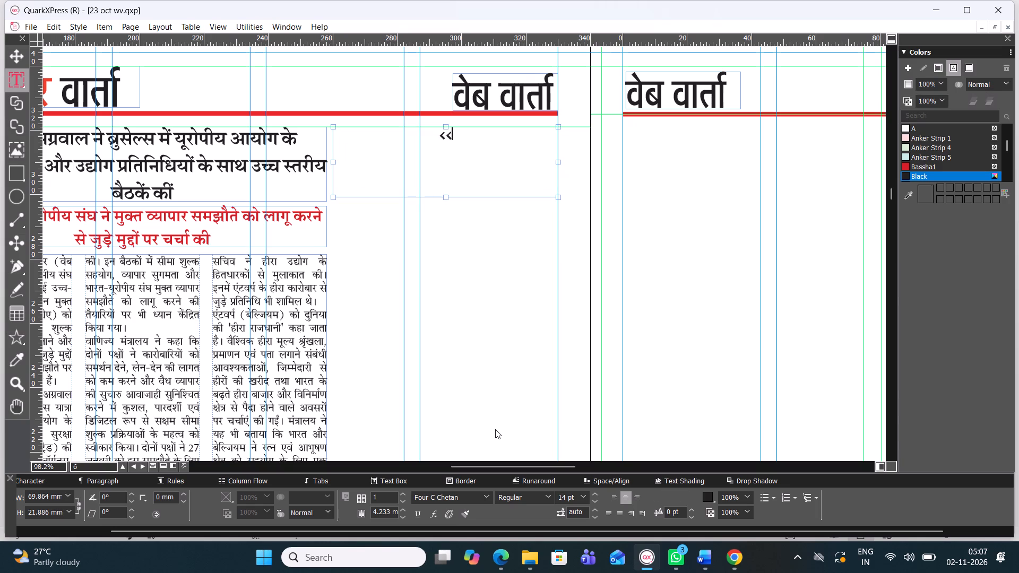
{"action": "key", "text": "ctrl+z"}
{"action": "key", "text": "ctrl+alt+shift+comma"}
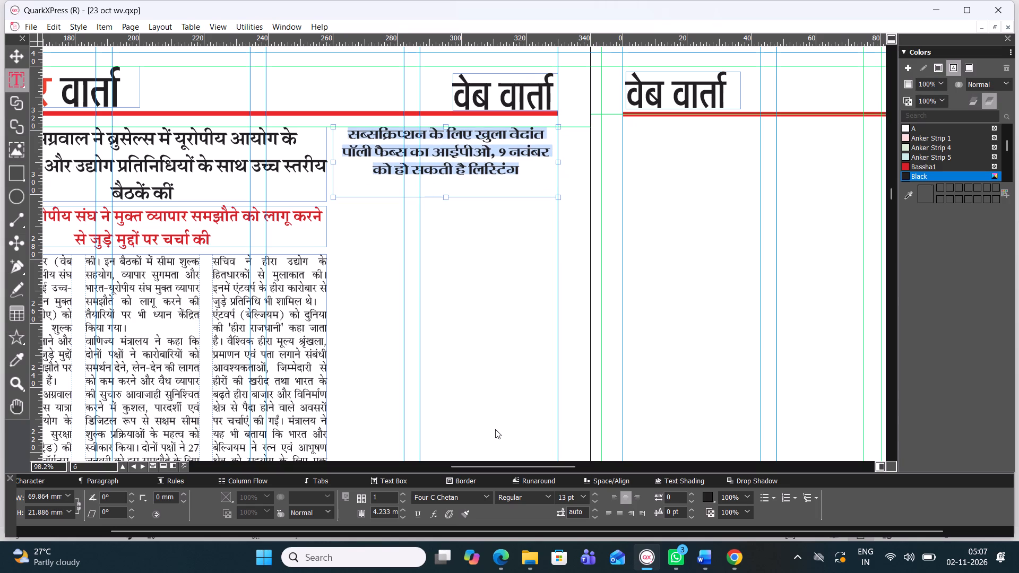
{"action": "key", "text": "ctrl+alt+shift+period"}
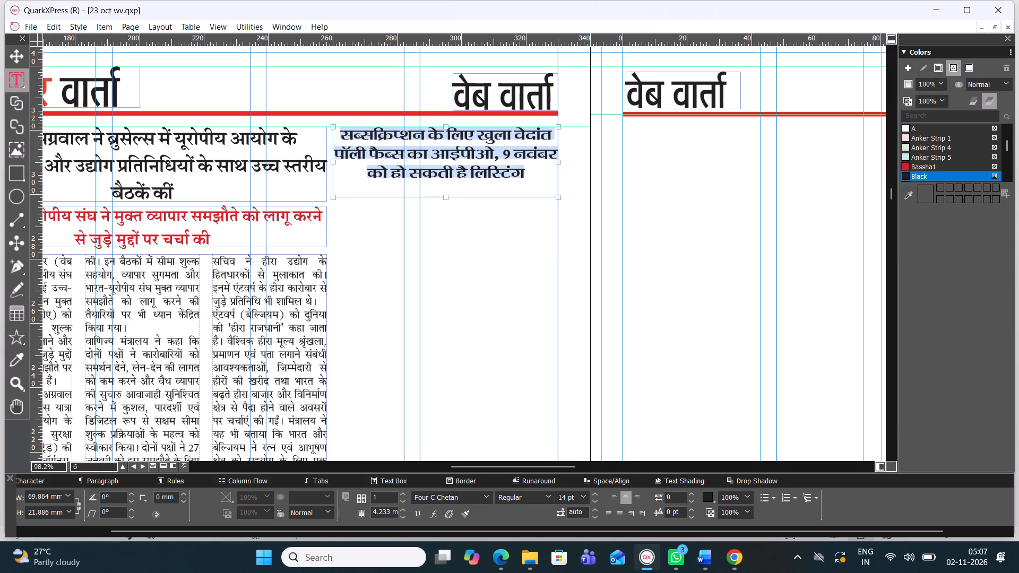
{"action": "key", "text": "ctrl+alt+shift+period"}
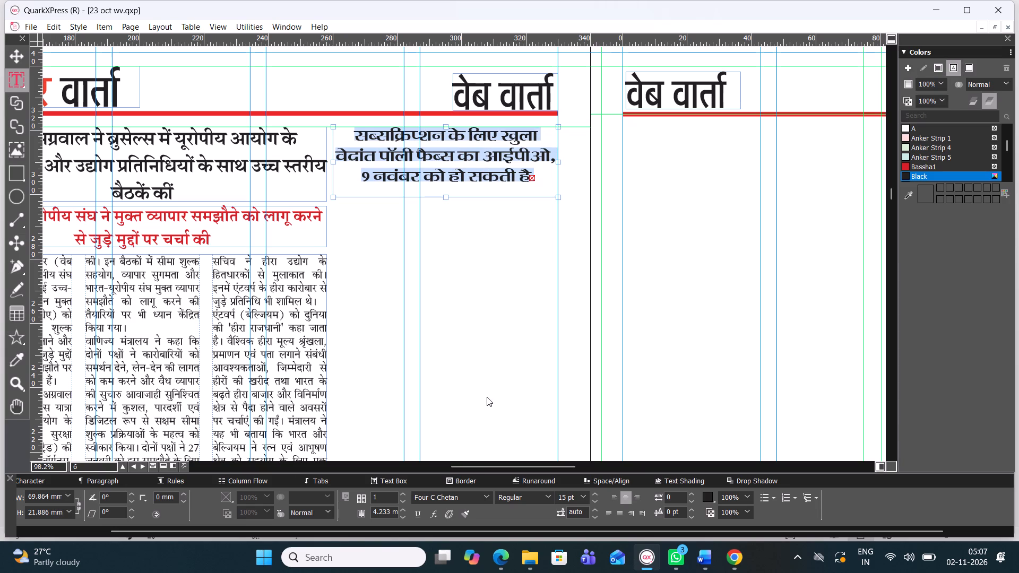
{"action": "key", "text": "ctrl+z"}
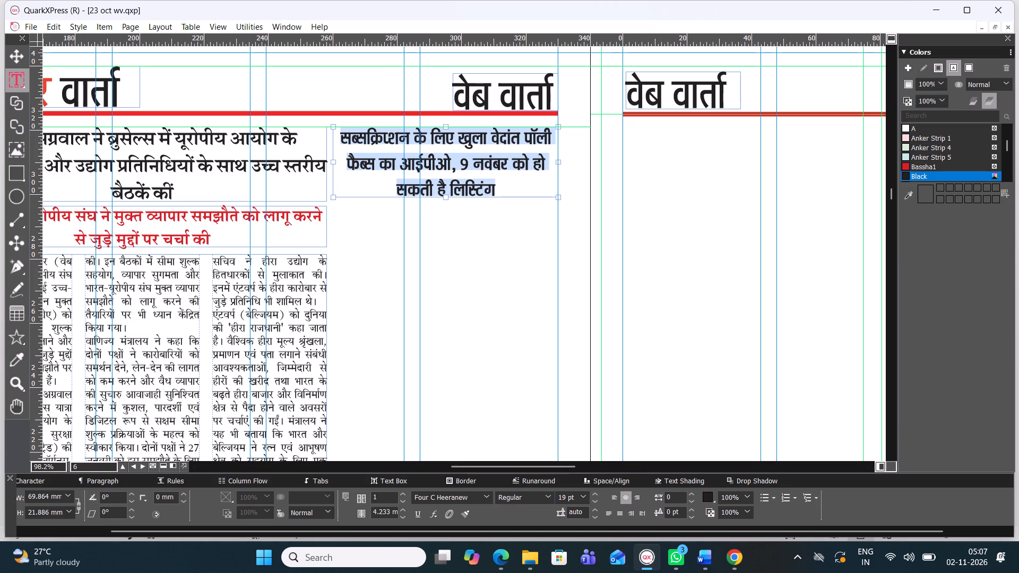
Change the IPO headline's font to Four C Gandhihead.
{"action": "left_click", "coordinate": [490, 494]}
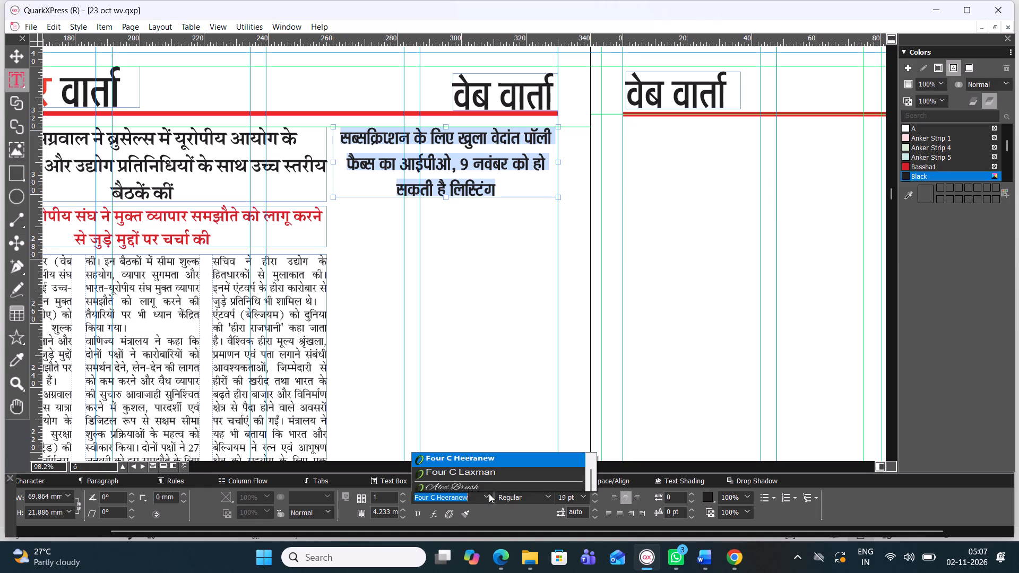
{"action": "scroll", "coordinate": [476, 110], "scroll_direction": "up", "scroll_amount": 2}
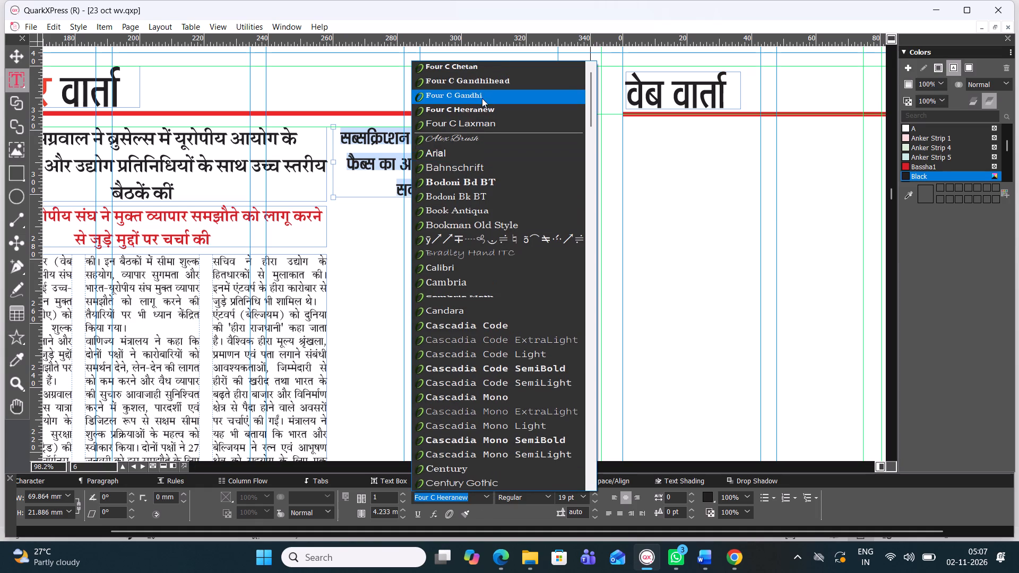
{"action": "left_click", "coordinate": [490, 91]}
{"action": "left_click", "coordinate": [485, 499]}
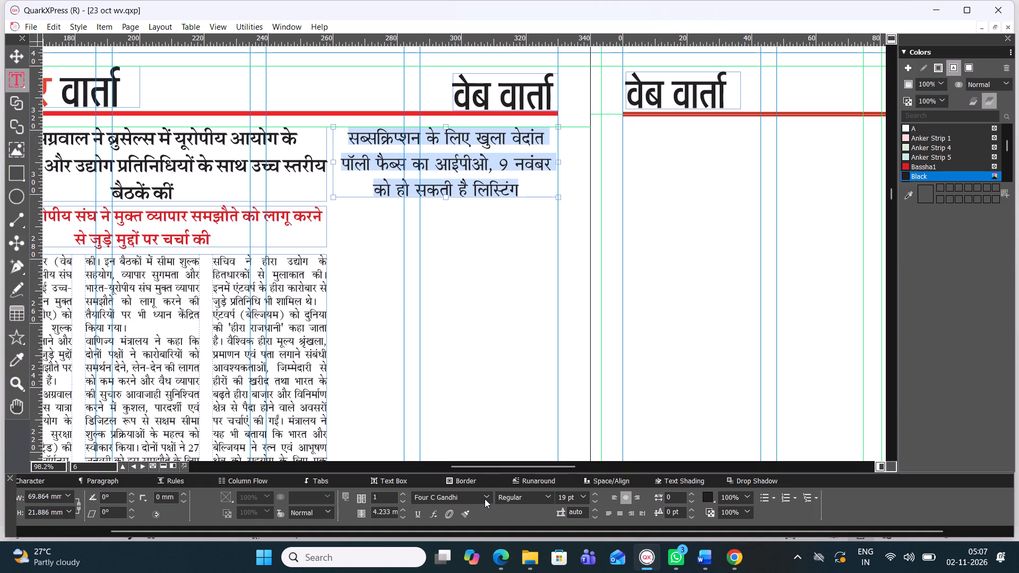
{"action": "left_click", "coordinate": [522, 94]}
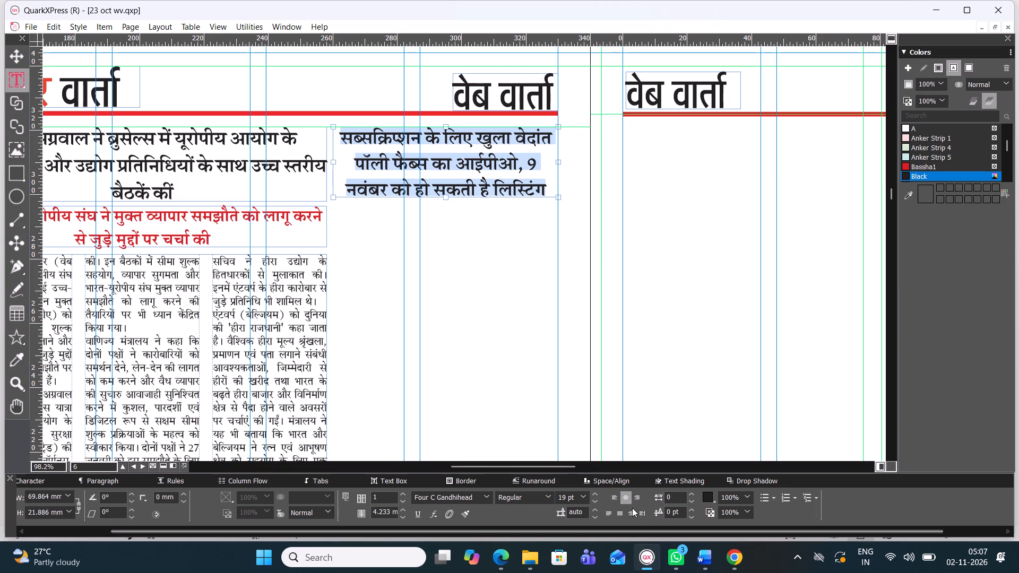
Set the IPO headline's baseline shift to -1 pt and tighten its leading to 19.8 pt.
{"action": "left_click", "coordinate": [692, 508]}
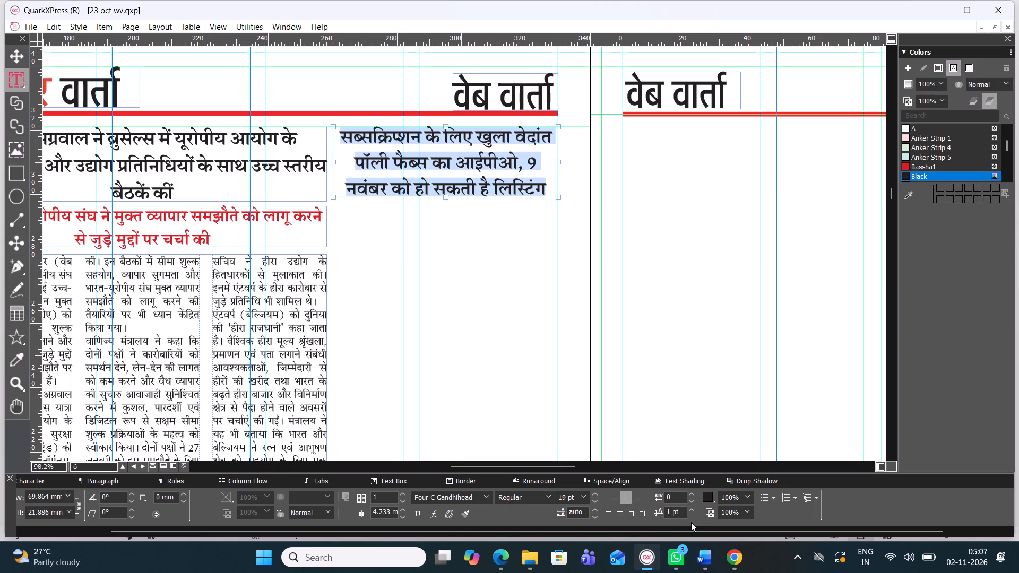
{"action": "left_click", "coordinate": [690, 516]}
{"action": "left_click", "coordinate": [690, 516]}
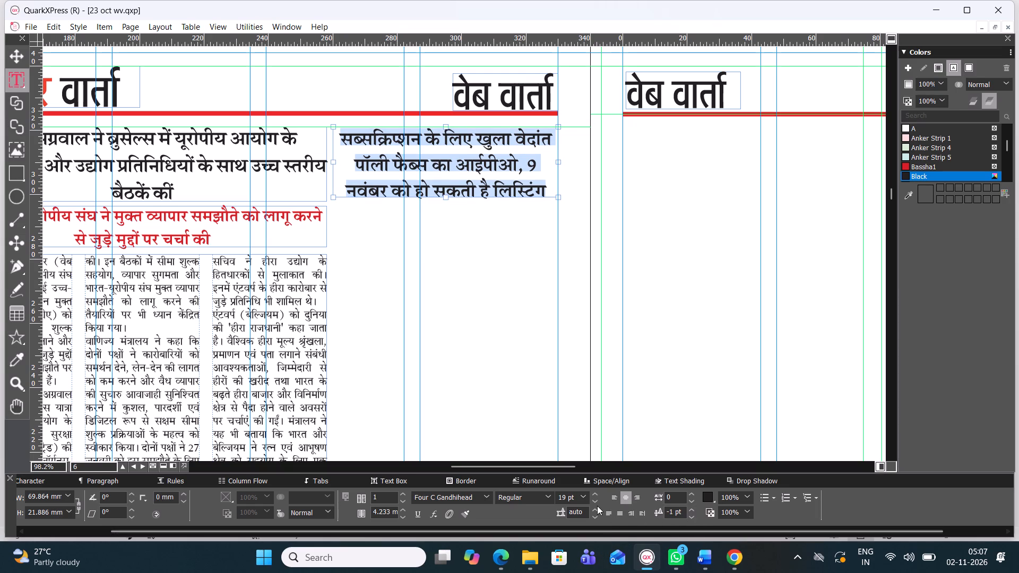
{"action": "left_click", "coordinate": [592, 507]}
{"action": "key", "text": "ctrl+z"}
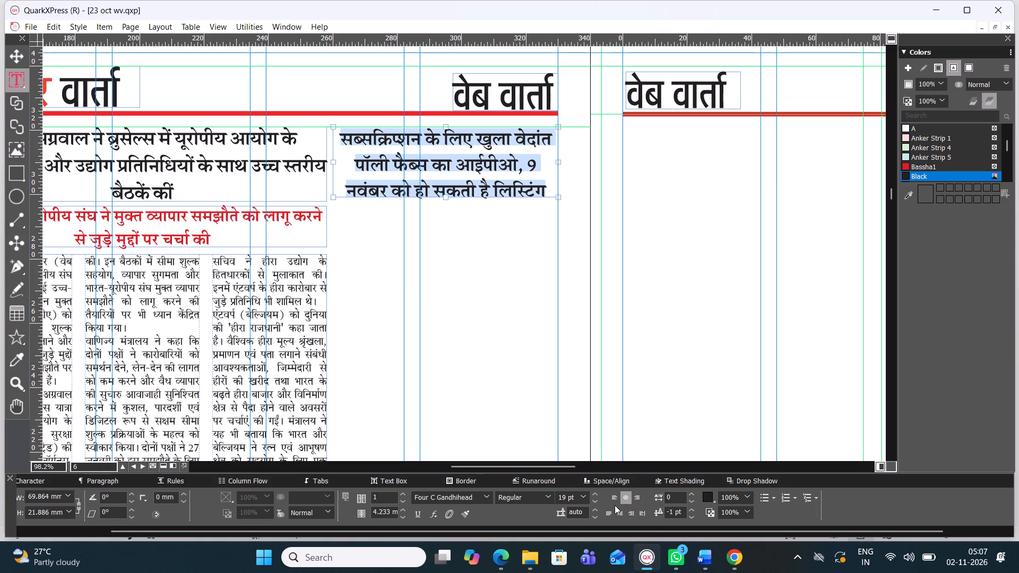
{"action": "left_click", "coordinate": [593, 510]}
{"action": "key", "text": "ctrl+z"}
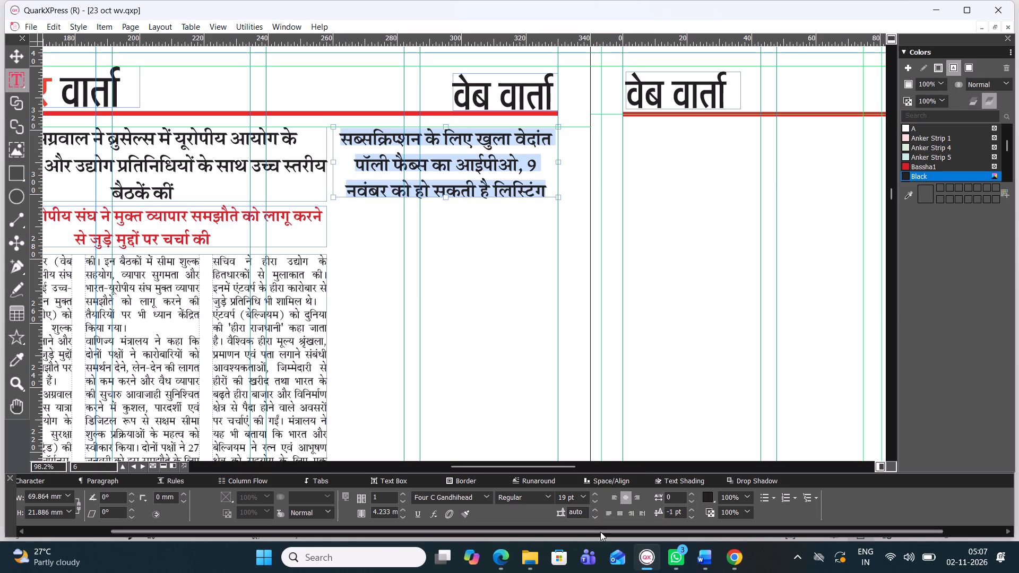
{"action": "triple_click", "coordinate": [597, 517]}
{"action": "left_click", "coordinate": [597, 517]}
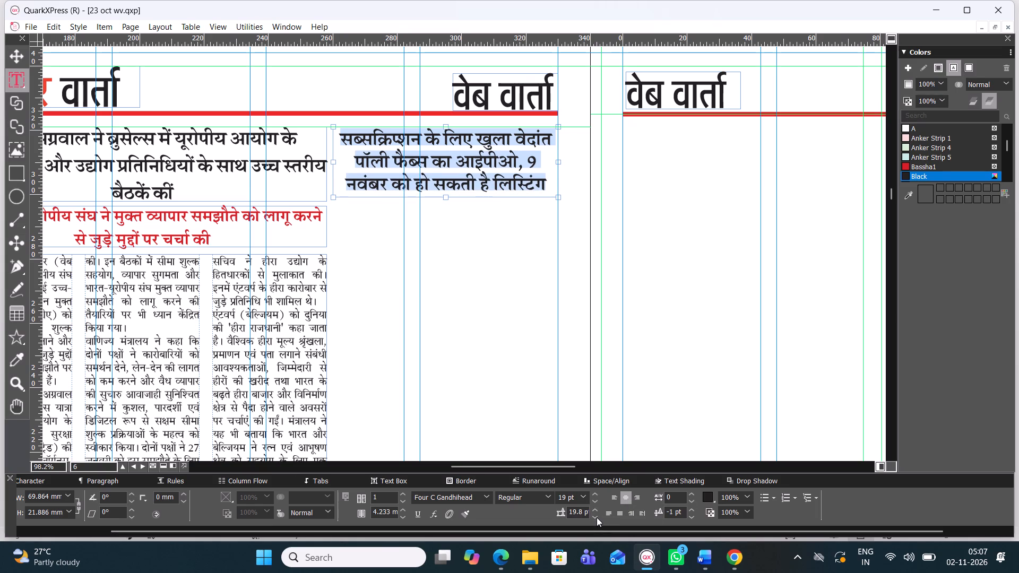
Widen the IPO headline box slightly toward the India–EU story, to about 70.1 mm.
{"action": "left_click", "coordinate": [10, 52]}
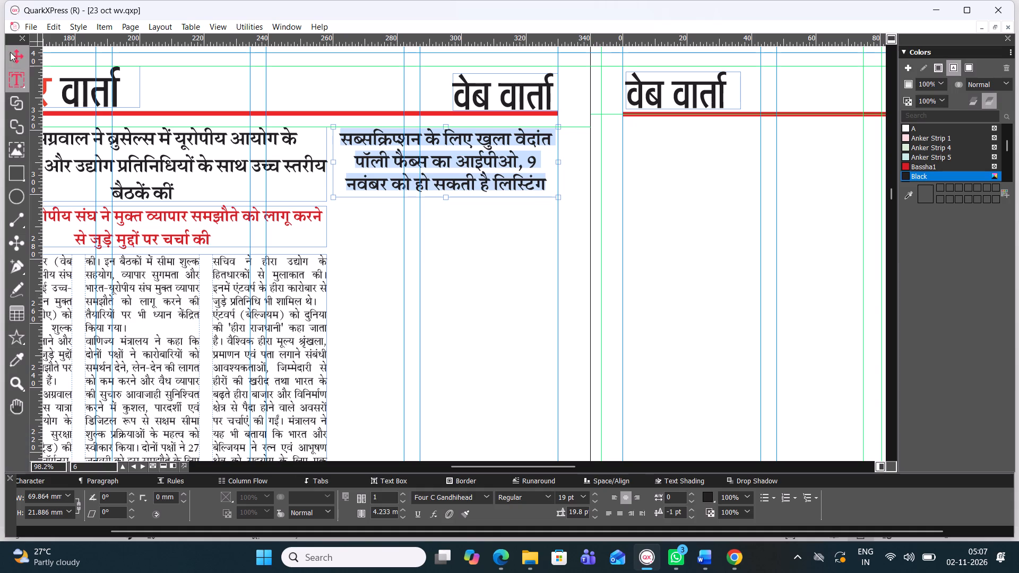
{"action": "left_click", "coordinate": [431, 263]}
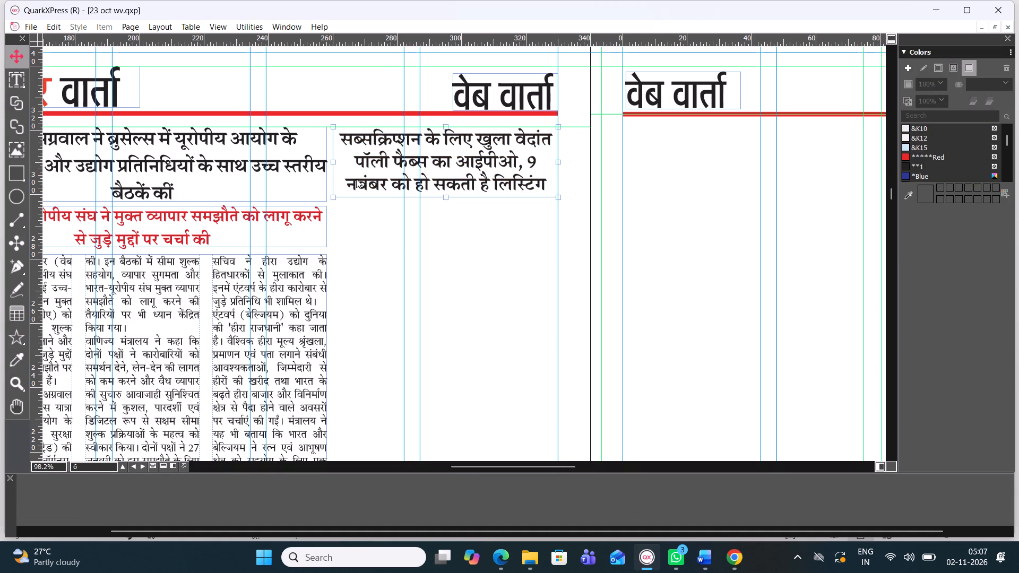
{"action": "left_click", "coordinate": [355, 177]}
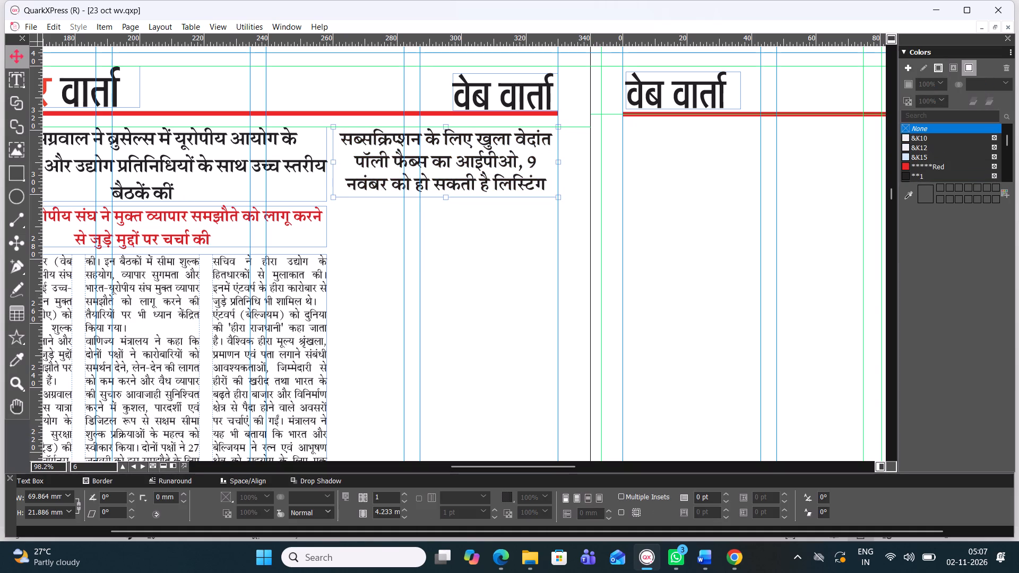
{"action": "left_click", "coordinate": [333, 163]}
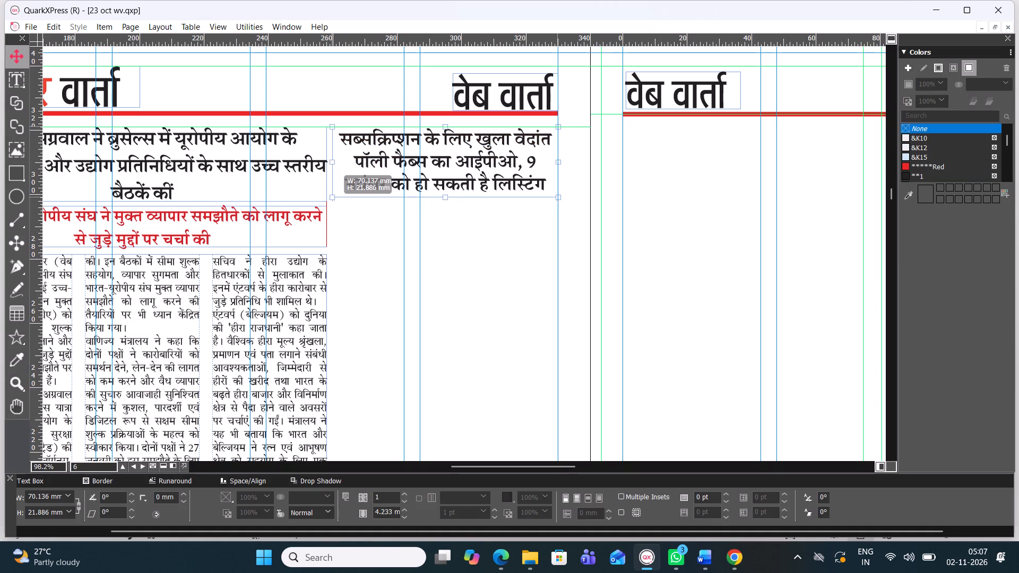
Draw a body text box about 70.1 mm wide and 87.7 mm tall directly below the IPO headline.
{"action": "left_click", "coordinate": [6, 78]}
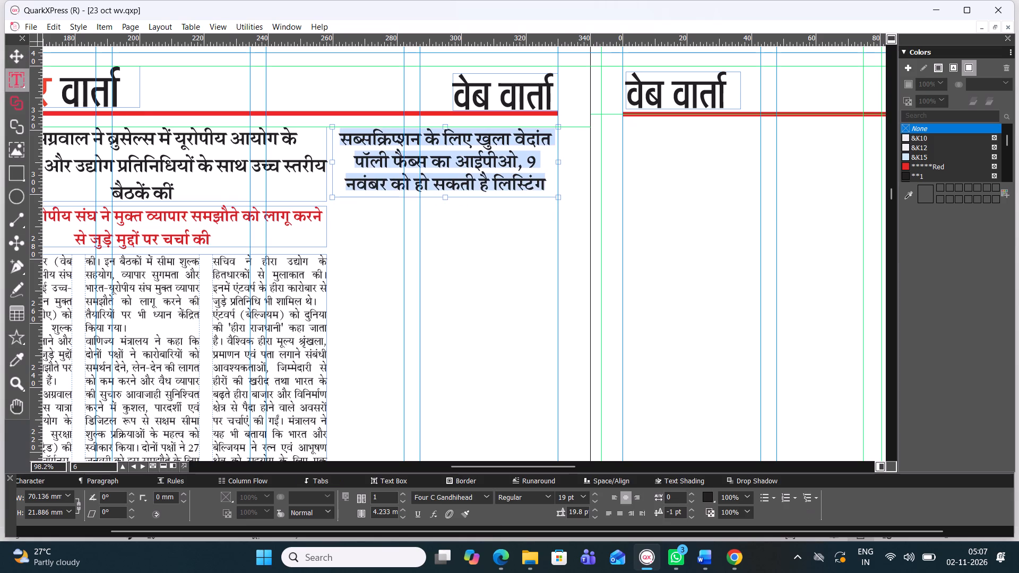
{"action": "left_click", "coordinate": [350, 215]}
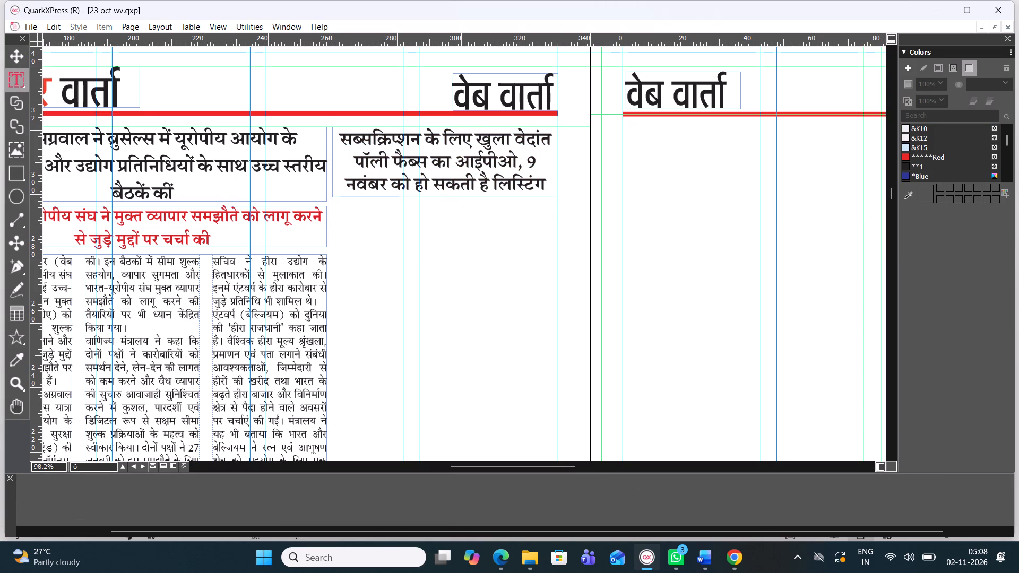
{"action": "left_click_drag", "start_coordinate": [333, 201], "coordinate": [582, 469]}
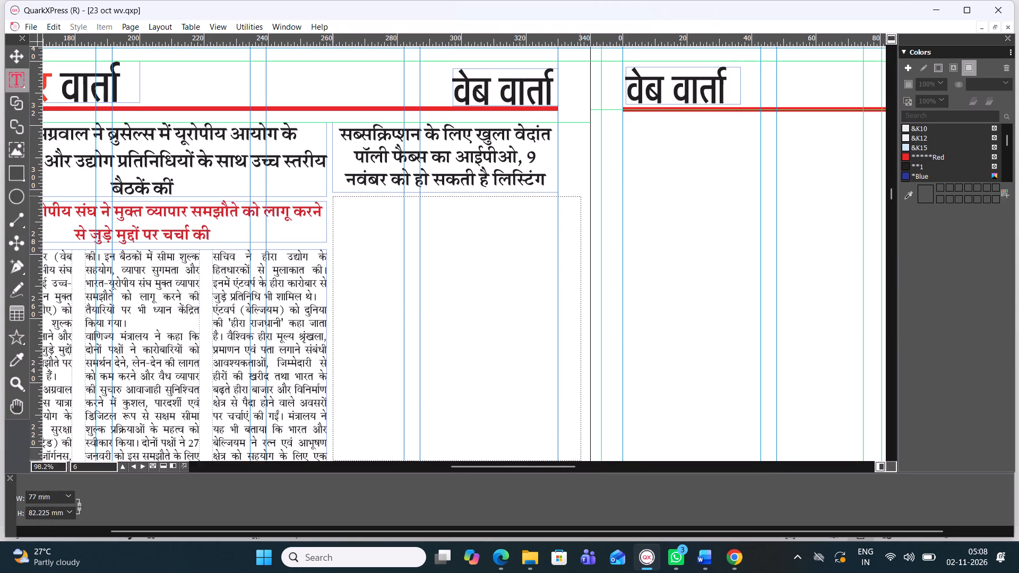
{"action": "left_click_drag", "start_coordinate": [582, 469], "coordinate": [558, 429]}
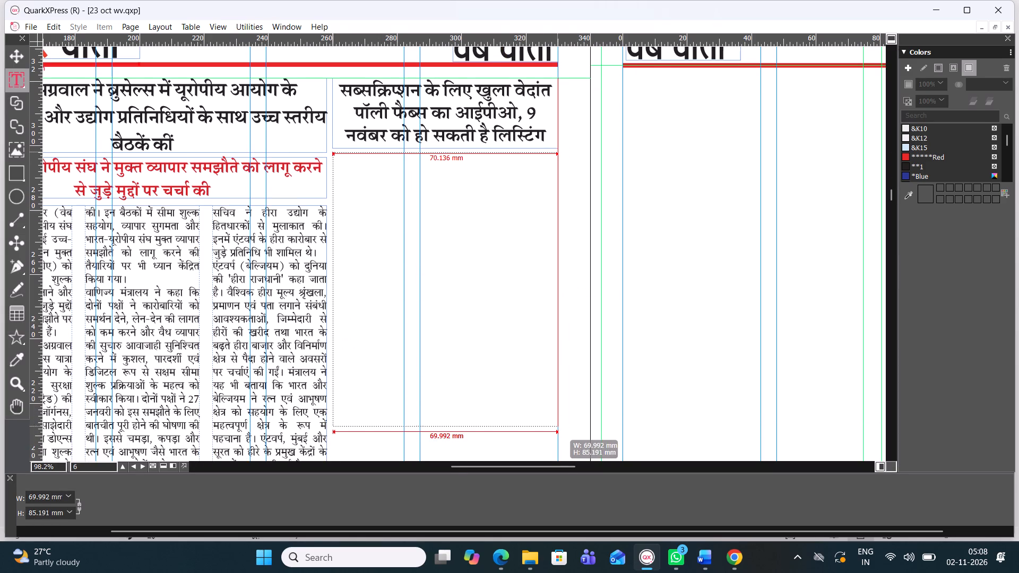
{"action": "left_click_drag", "start_coordinate": [558, 429], "coordinate": [560, 435]}
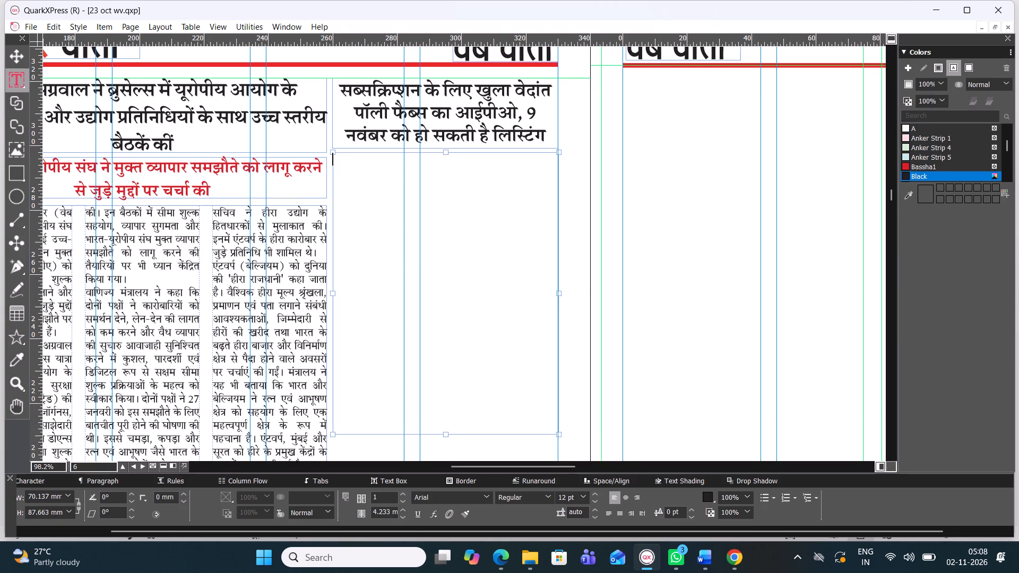
Copy the full Vedant Poly Fabs IPO body text from Word document 02 Nov Business-01 and return to the QuarkXPress layout.
{"action": "left_click", "coordinate": [701, 560]}
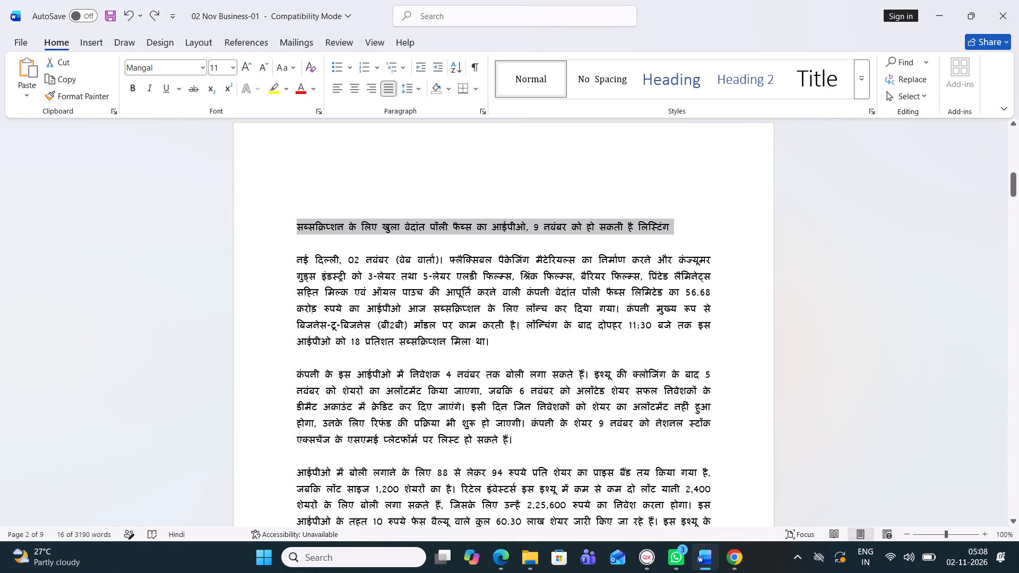
{"action": "left_click_drag", "start_coordinate": [291, 261], "coordinate": [608, 464]}
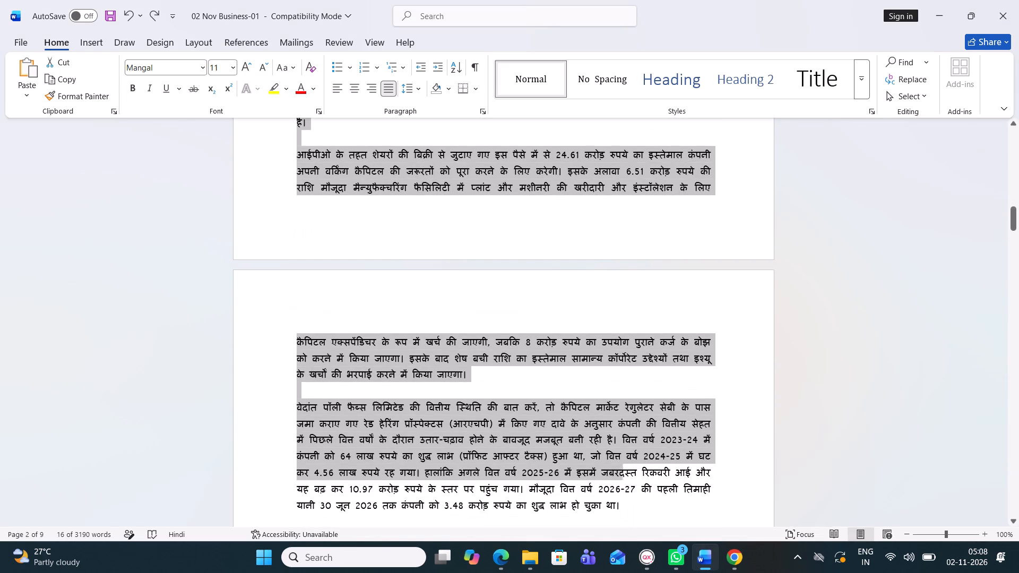
{"action": "left_click_drag", "start_coordinate": [608, 464], "coordinate": [649, 555]}
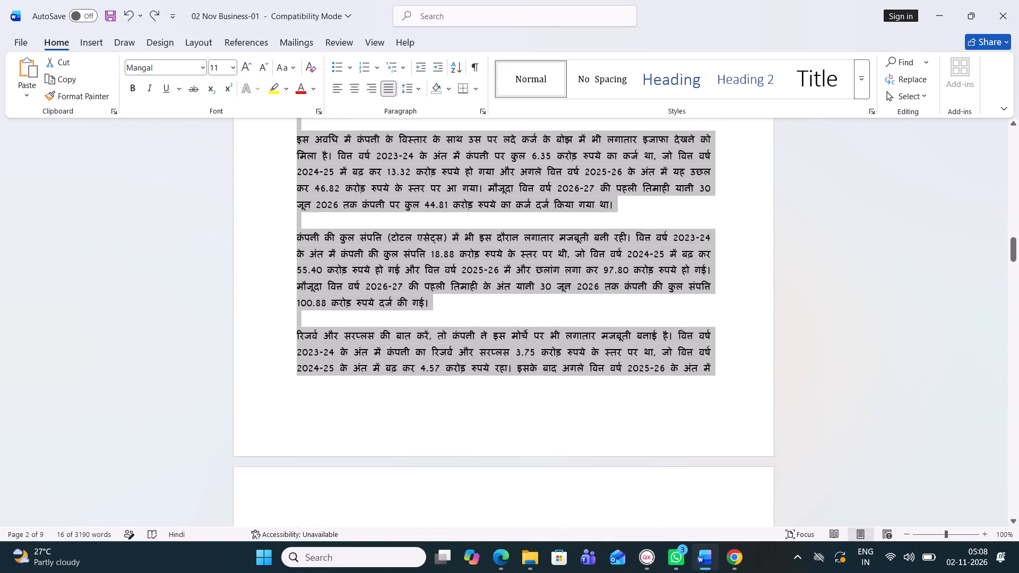
{"action": "left_click_drag", "start_coordinate": [649, 555], "coordinate": [445, 99]}
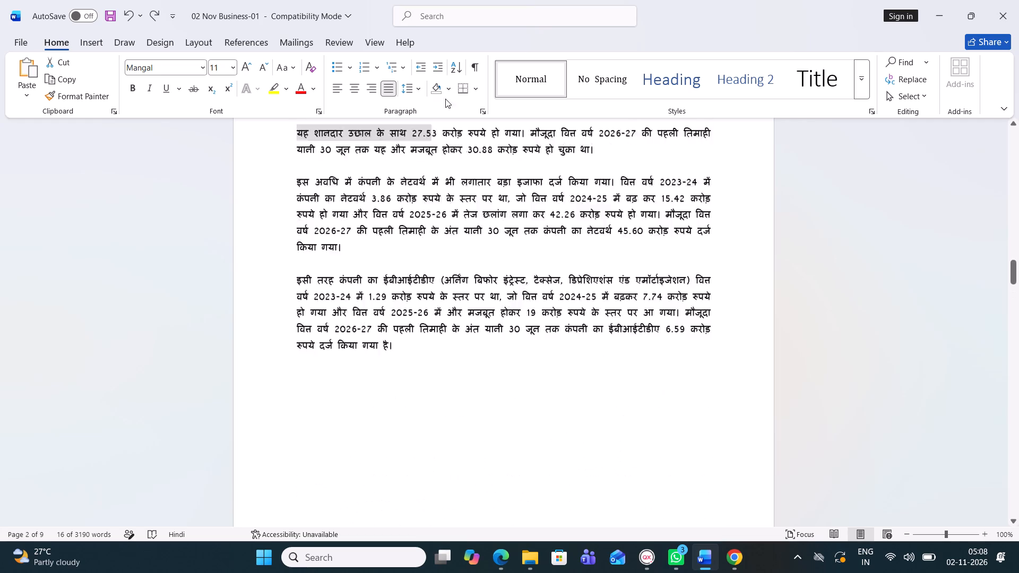
{"action": "left_click_drag", "start_coordinate": [445, 99], "coordinate": [391, 461]}
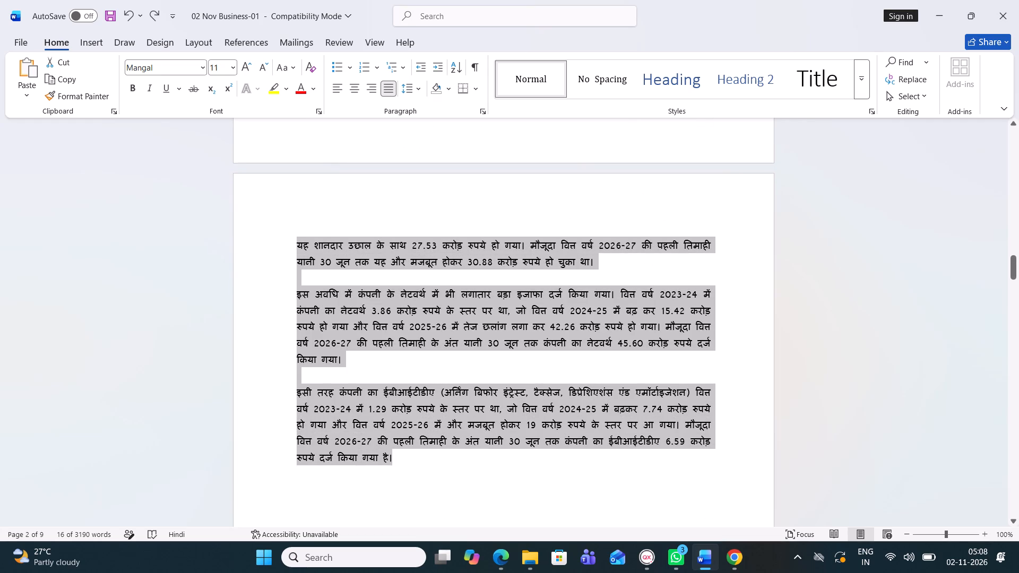
{"action": "left_click_drag", "start_coordinate": [391, 461], "coordinate": [394, 464]}
{"action": "key", "text": "ctrl+c"}
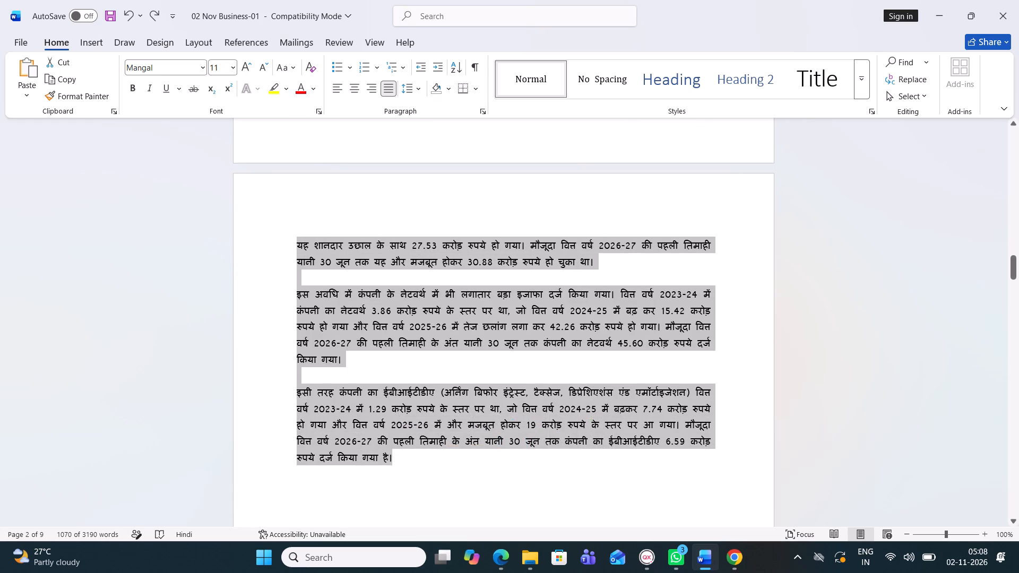
{"action": "left_click", "coordinate": [653, 557]}
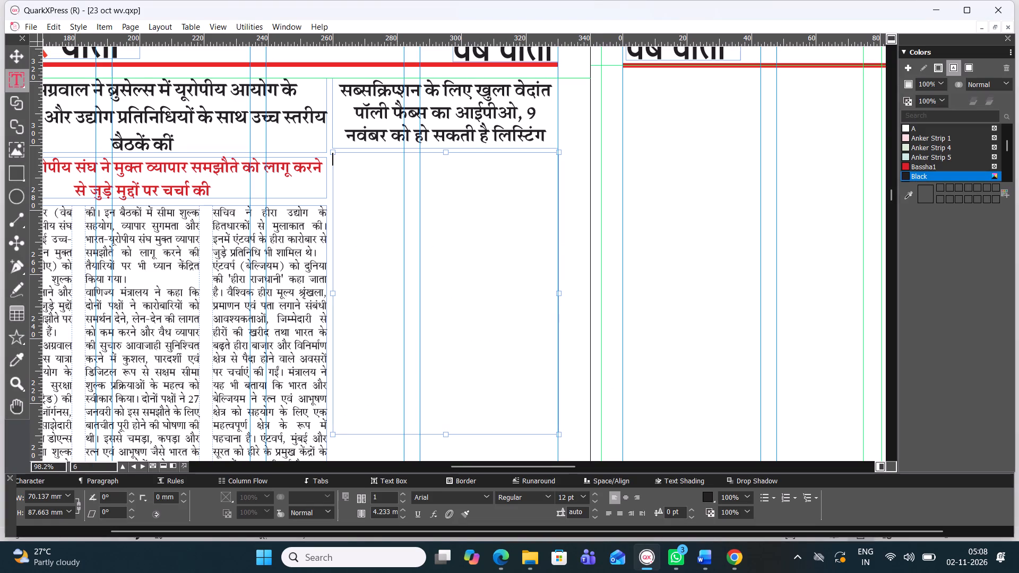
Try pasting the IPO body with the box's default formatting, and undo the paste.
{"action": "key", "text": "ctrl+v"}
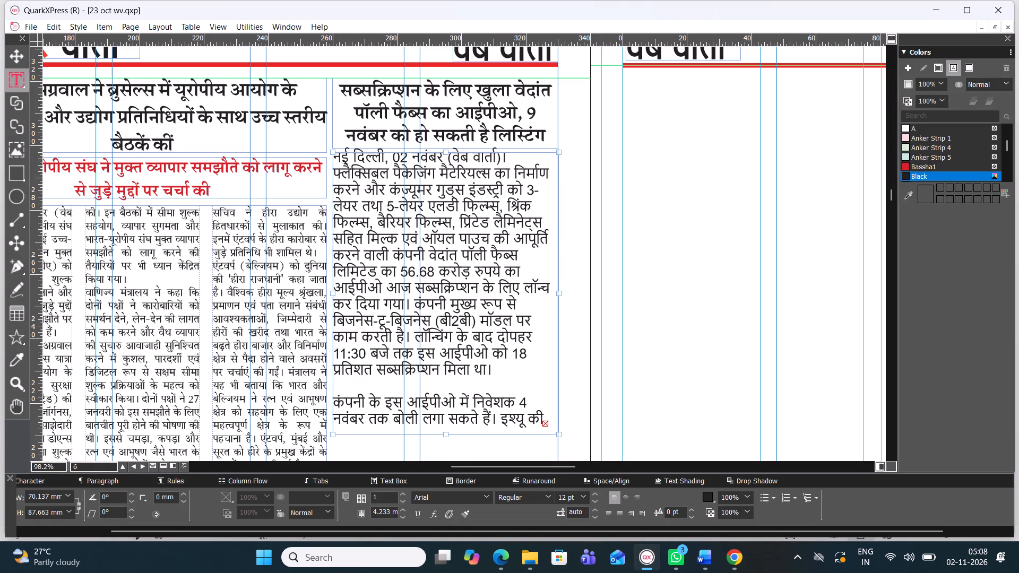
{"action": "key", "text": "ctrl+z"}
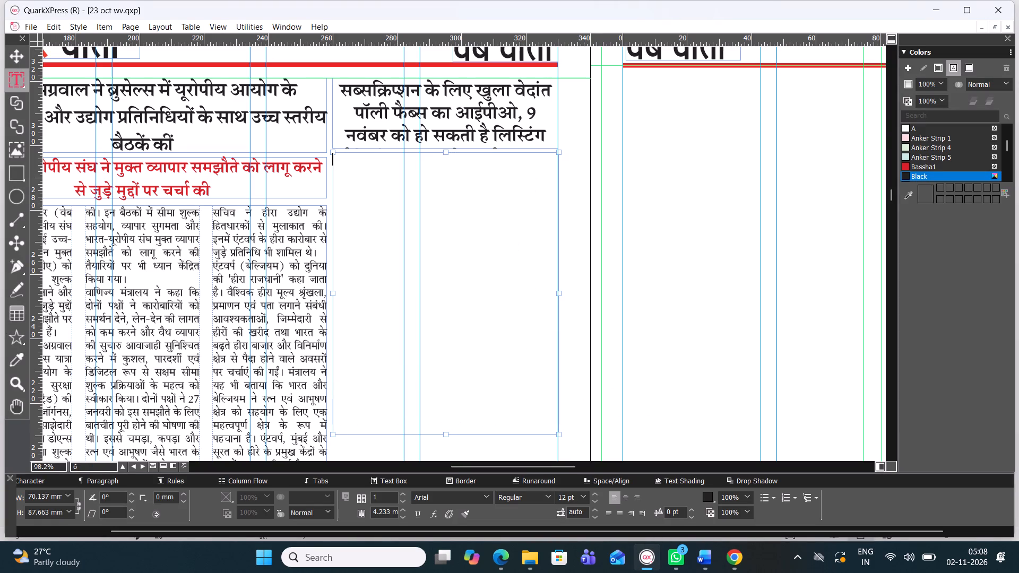
Set the empty IPO body box's type size to 11.5 pt and its leading to 11.7 pt.
{"action": "left_click", "coordinate": [580, 498]}
{"action": "type", "text": "11"}
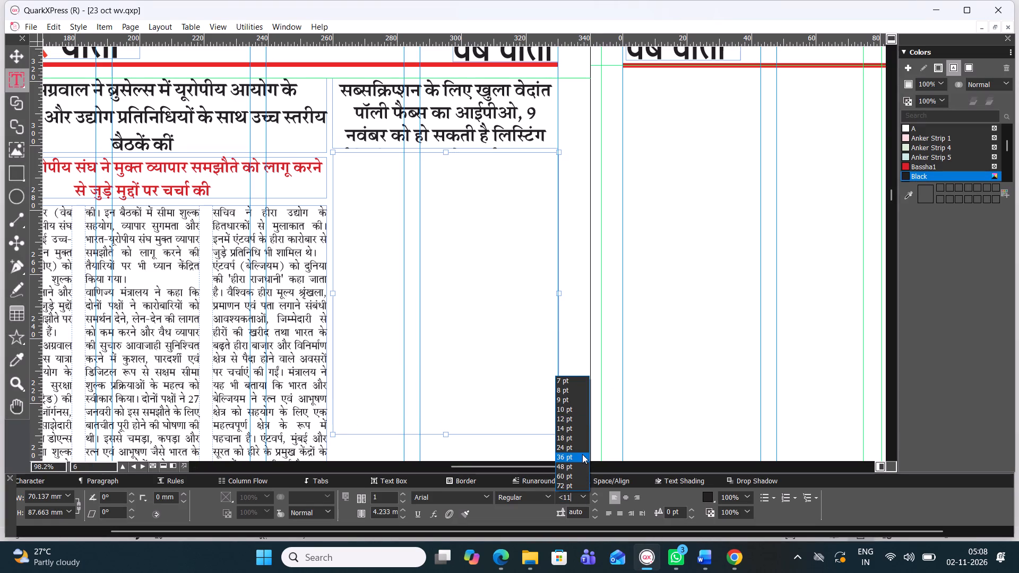
{"action": "key", "text": "BackSpace"}
{"action": "key", "text": "BackSpace"}
{"action": "key", "text": "BackSpace"}
{"action": "type", "text": "11.5"}
{"action": "key", "text": "Return"}
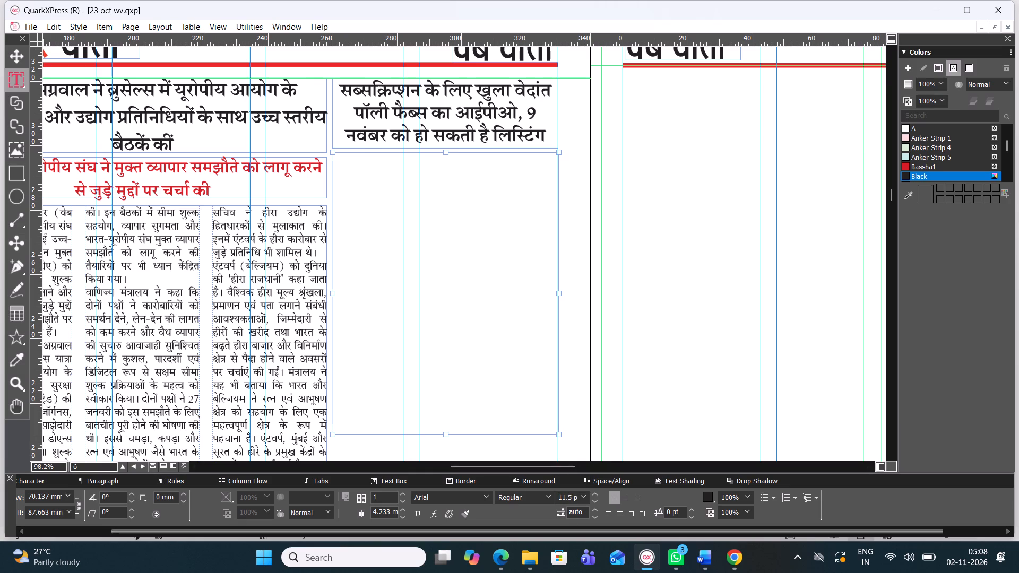
{"action": "left_click_drag", "start_coordinate": [584, 514], "coordinate": [569, 509]}
{"action": "key", "text": "1"}
{"action": "type", "text": "1.7"}
{"action": "key", "text": "Return"}
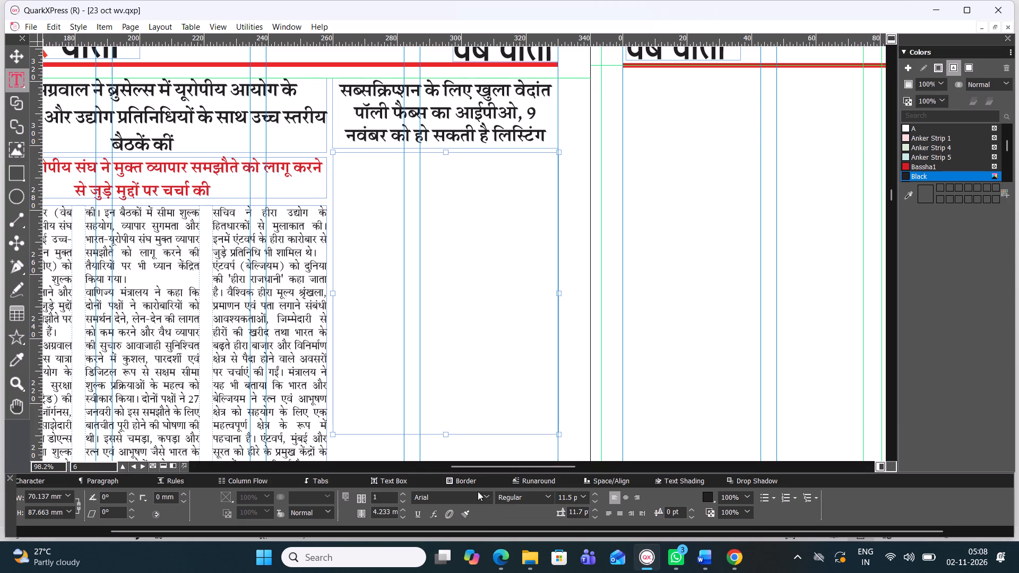
Set the empty IPO body box's font to Four C Gandhi.
{"action": "left_click", "coordinate": [478, 491]}
{"action": "left_click", "coordinate": [488, 499]}
{"action": "scroll", "coordinate": [488, 109], "scroll_direction": "down", "scroll_amount": 2}
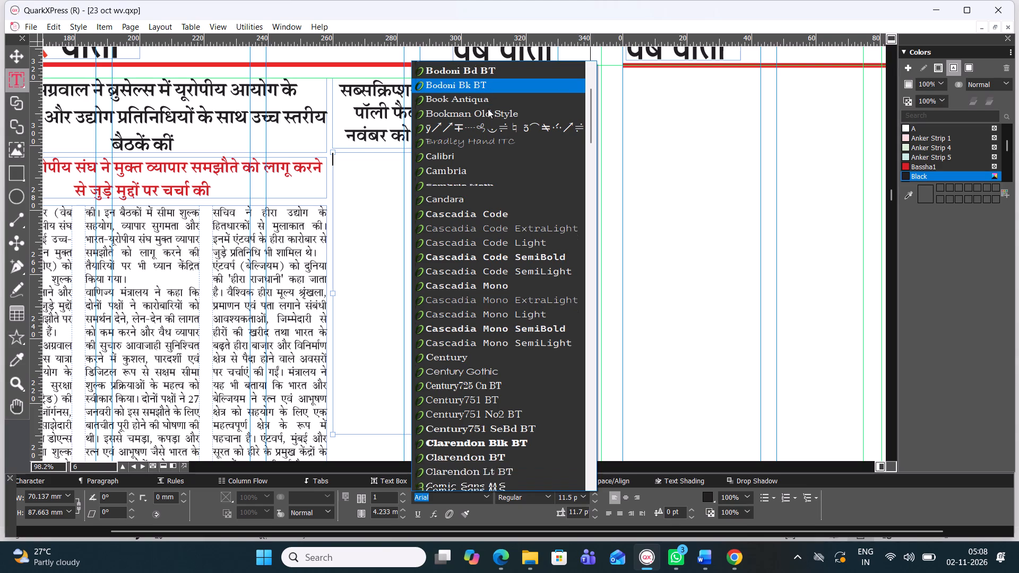
{"action": "scroll", "coordinate": [487, 99], "scroll_direction": "up", "scroll_amount": 4}
{"action": "scroll", "coordinate": [489, 90], "scroll_direction": "down", "scroll_amount": 1}
{"action": "scroll", "coordinate": [489, 90], "scroll_direction": "up", "scroll_amount": 1}
{"action": "scroll", "coordinate": [489, 90], "scroll_direction": "down", "scroll_amount": 1}
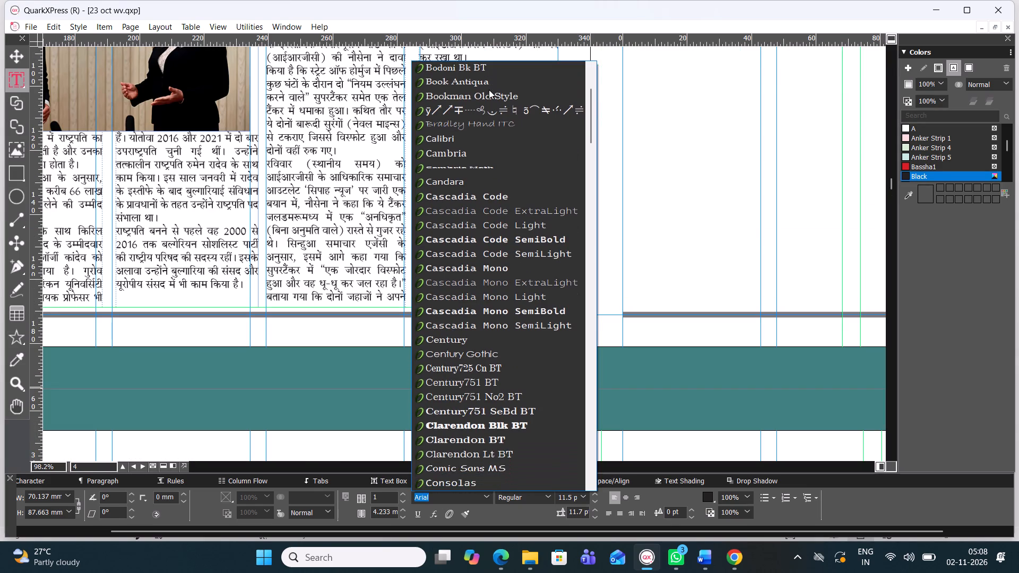
{"action": "scroll", "coordinate": [489, 90], "scroll_direction": "up", "scroll_amount": 3}
{"action": "left_click", "coordinate": [485, 85]}
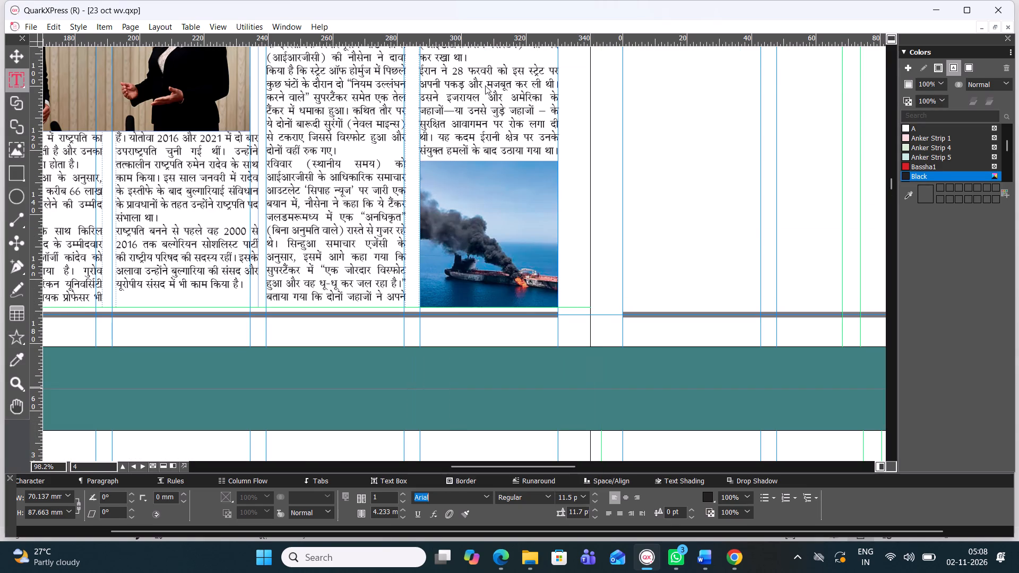
Paste the copied IPO story text into the formatted body box on page 6.
{"action": "left_click_drag", "start_coordinate": [892, 184], "coordinate": [896, 205]}
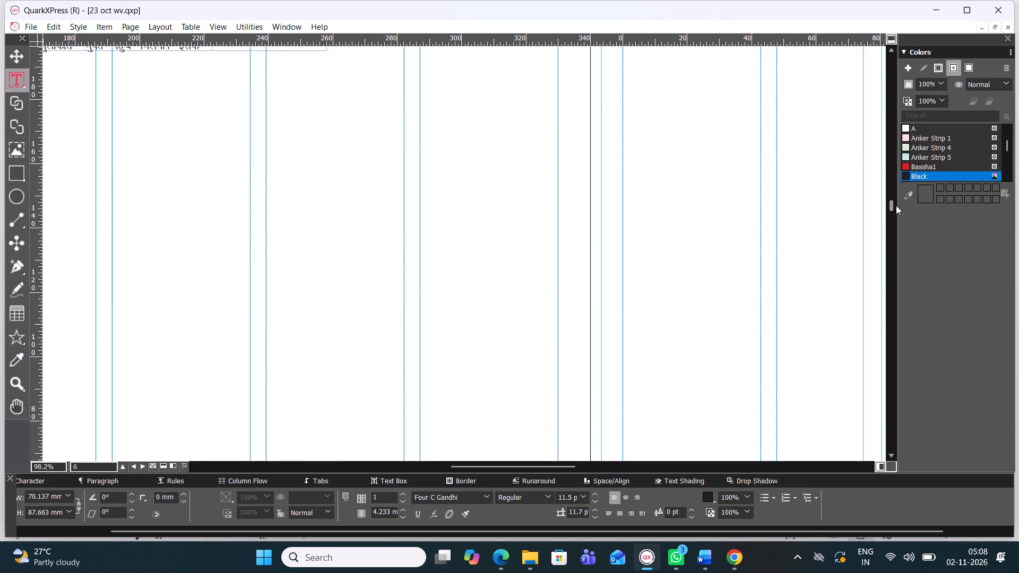
{"action": "left_click_drag", "start_coordinate": [896, 205], "coordinate": [893, 196]}
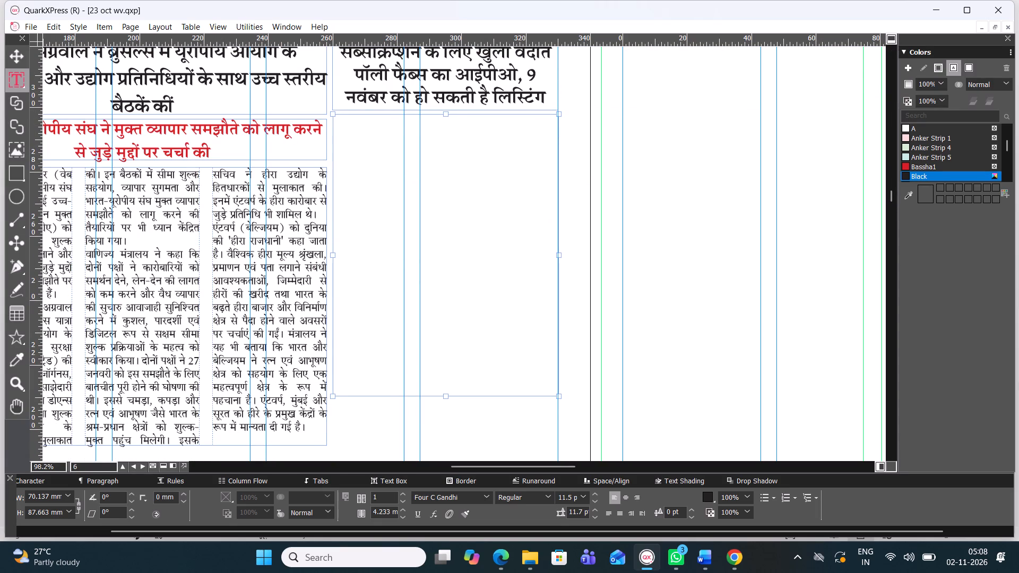
{"action": "key", "text": "ctrl+v"}
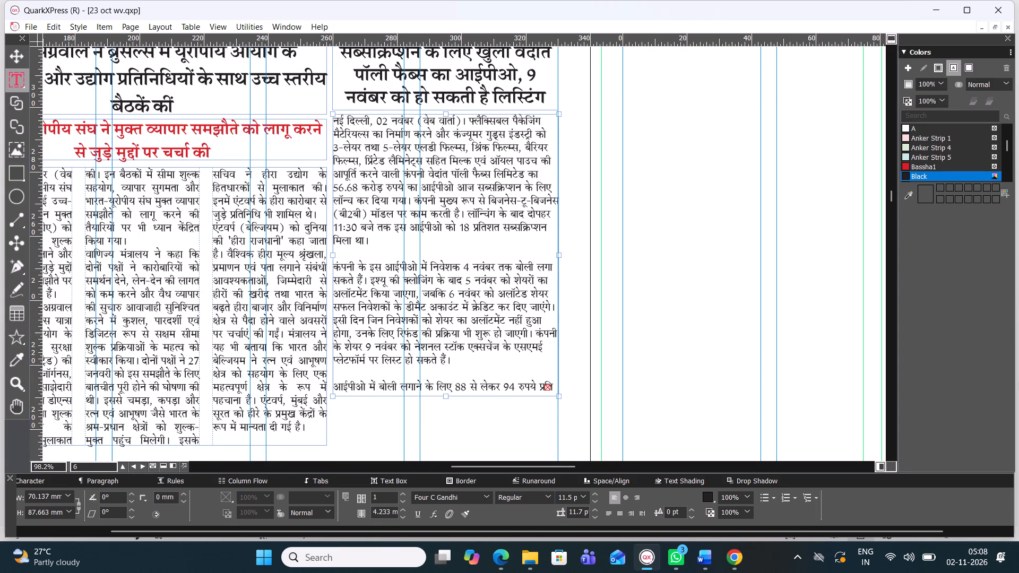
Extend the IPO body box down the page to a height of about 322.3 mm.
{"action": "scroll", "coordinate": [461, 364], "scroll_direction": "down", "scroll_amount": 1}
{"action": "left_click_drag", "start_coordinate": [448, 168], "coordinate": [474, 355]}
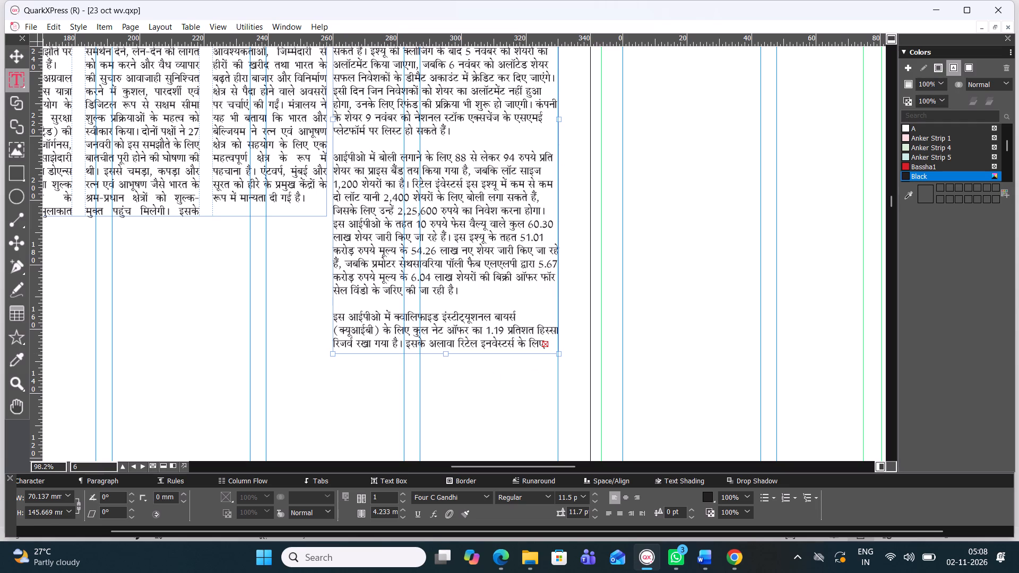
{"action": "left_click_drag", "start_coordinate": [448, 352], "coordinate": [468, 427]}
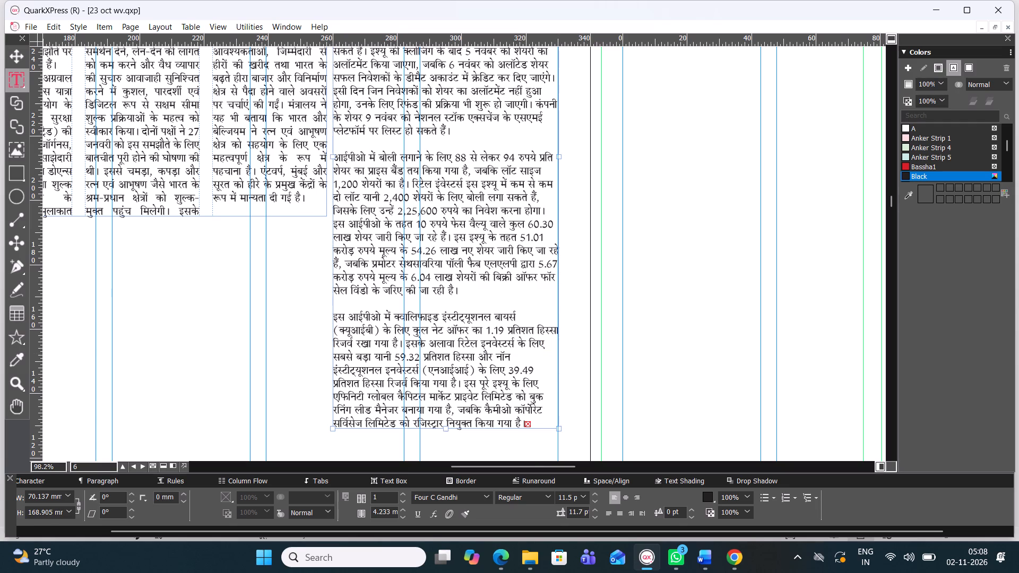
{"action": "scroll", "coordinate": [454, 359], "scroll_direction": "up", "scroll_amount": 1}
{"action": "scroll", "coordinate": [454, 359], "scroll_direction": "down", "scroll_amount": 1}
{"action": "scroll", "coordinate": [454, 358], "scroll_direction": "up", "scroll_amount": 1}
{"action": "scroll", "coordinate": [451, 297], "scroll_direction": "down", "scroll_amount": 3}
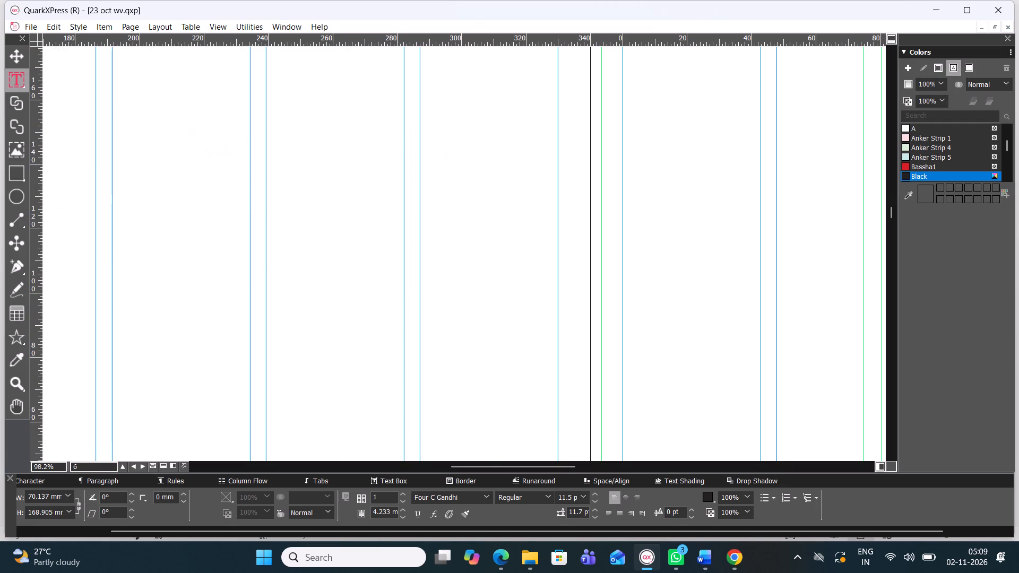
{"action": "scroll", "coordinate": [434, 66], "scroll_direction": "up", "scroll_amount": 1}
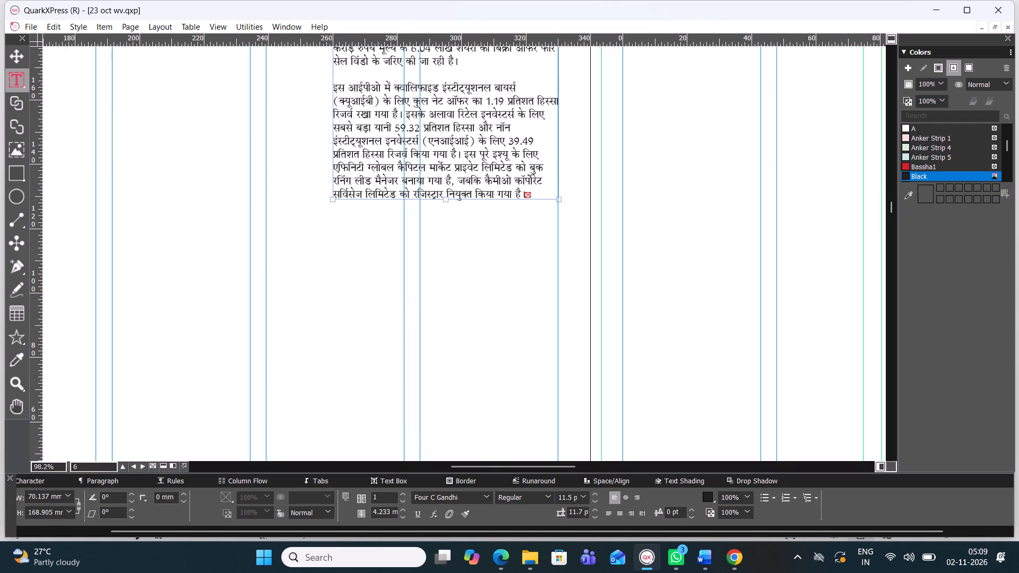
{"action": "left_click_drag", "start_coordinate": [446, 199], "coordinate": [472, 354]}
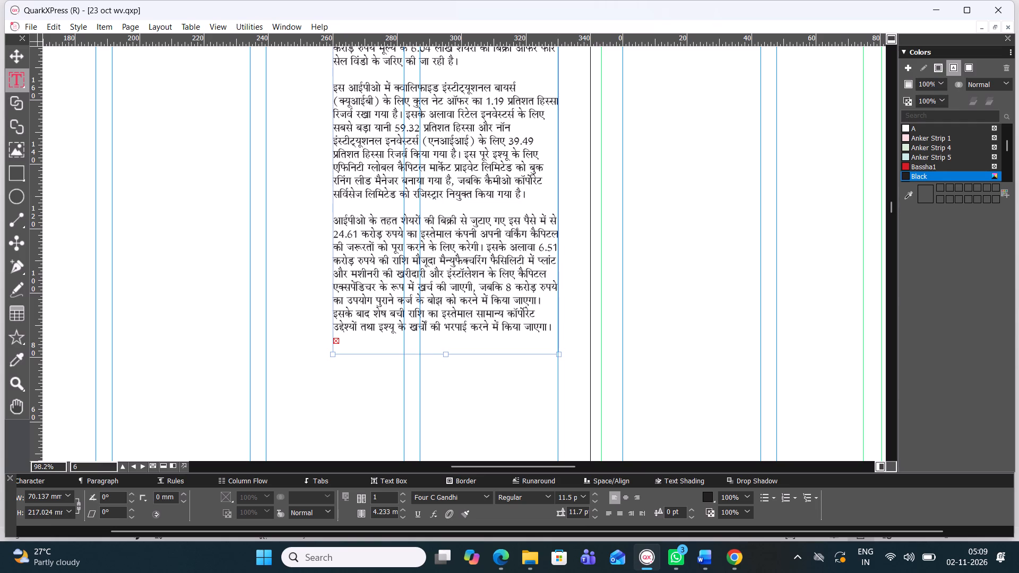
{"action": "left_click_drag", "start_coordinate": [447, 355], "coordinate": [456, 412]}
{"action": "scroll", "coordinate": [440, 337], "scroll_direction": "down", "scroll_amount": 1}
{"action": "left_click_drag", "start_coordinate": [450, 184], "coordinate": [464, 339]}
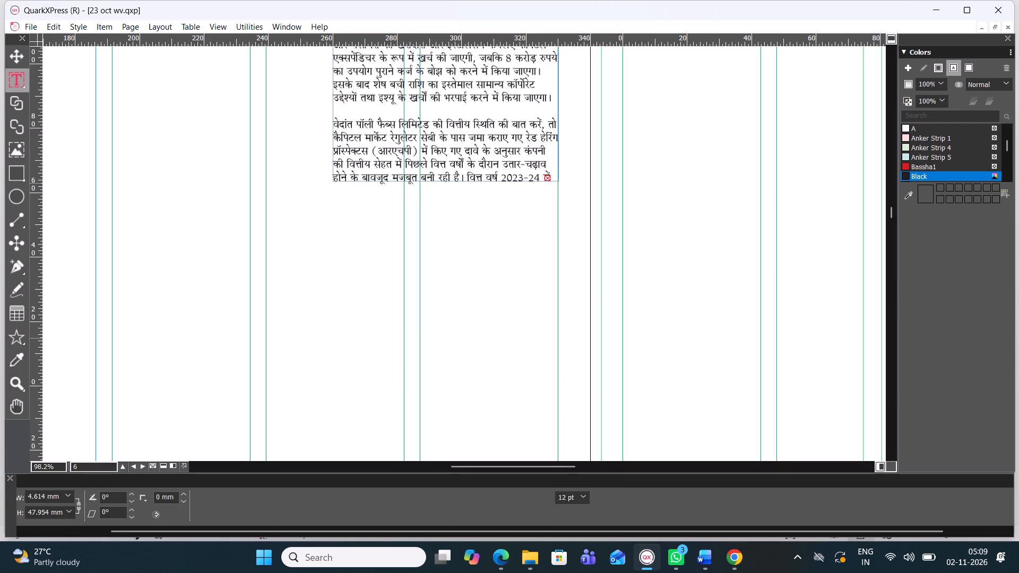
{"action": "key", "text": "ctrl+z"}
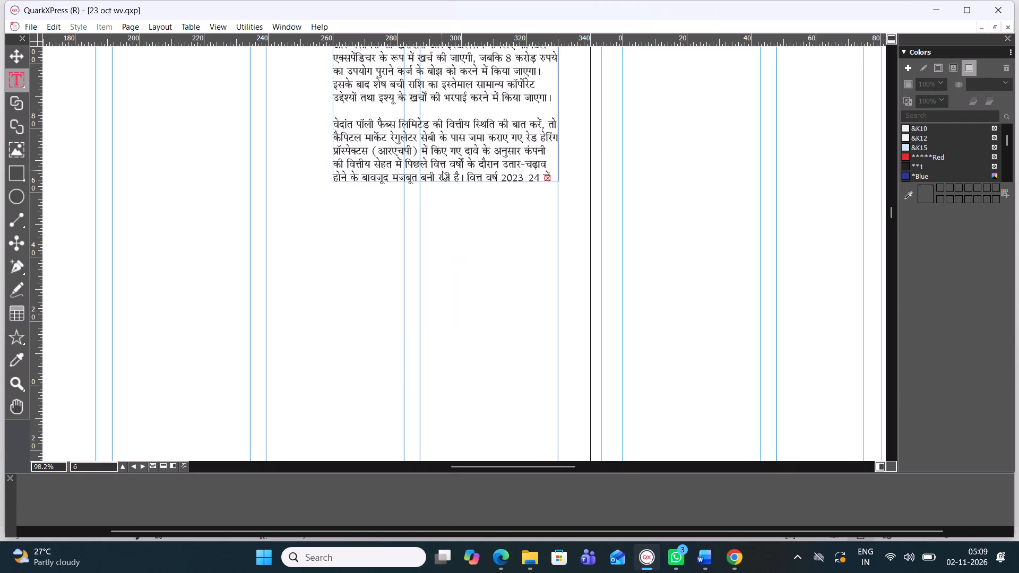
{"action": "left_click", "coordinate": [442, 171]}
{"action": "left_click_drag", "start_coordinate": [447, 180], "coordinate": [464, 367]}
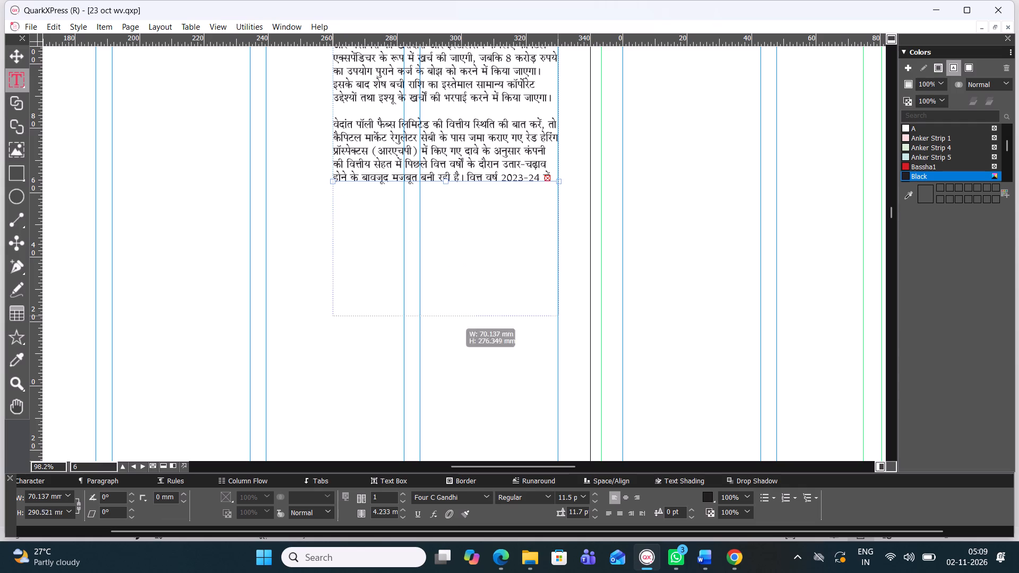
{"action": "left_click_drag", "start_coordinate": [464, 367], "coordinate": [465, 385]}
{"action": "left_click_drag", "start_coordinate": [448, 385], "coordinate": [456, 465]}
Review how far the IPO column runs down page 6 and the space beneath and beside the neighbouring stories.
{"action": "scroll", "coordinate": [452, 363], "scroll_direction": "up", "scroll_amount": 2}
{"action": "scroll", "coordinate": [459, 331], "scroll_direction": "down", "scroll_amount": 2}
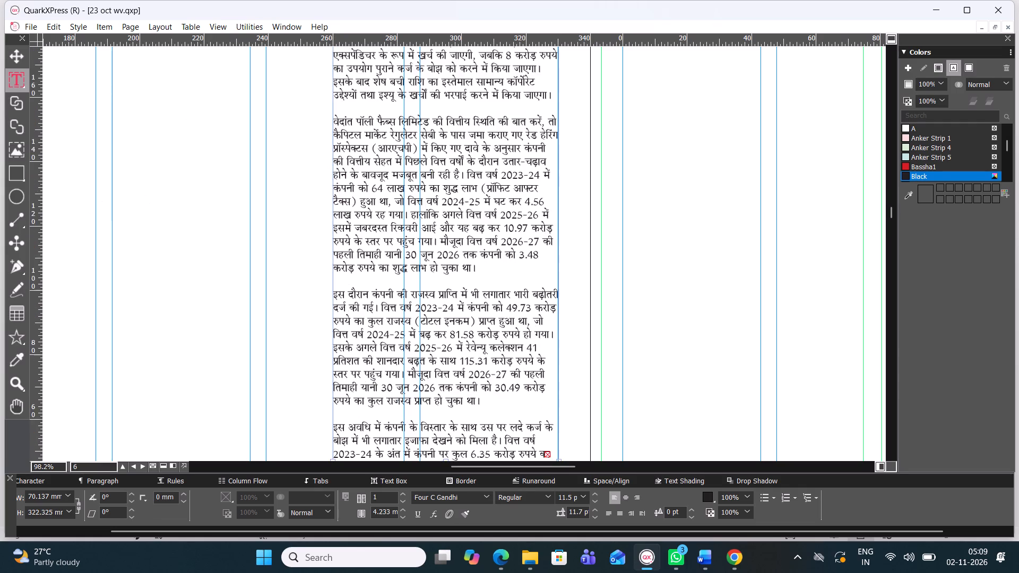
{"action": "scroll", "coordinate": [459, 331], "scroll_direction": "down", "scroll_amount": 3}
{"action": "scroll", "coordinate": [459, 324], "scroll_direction": "up", "scroll_amount": 3}
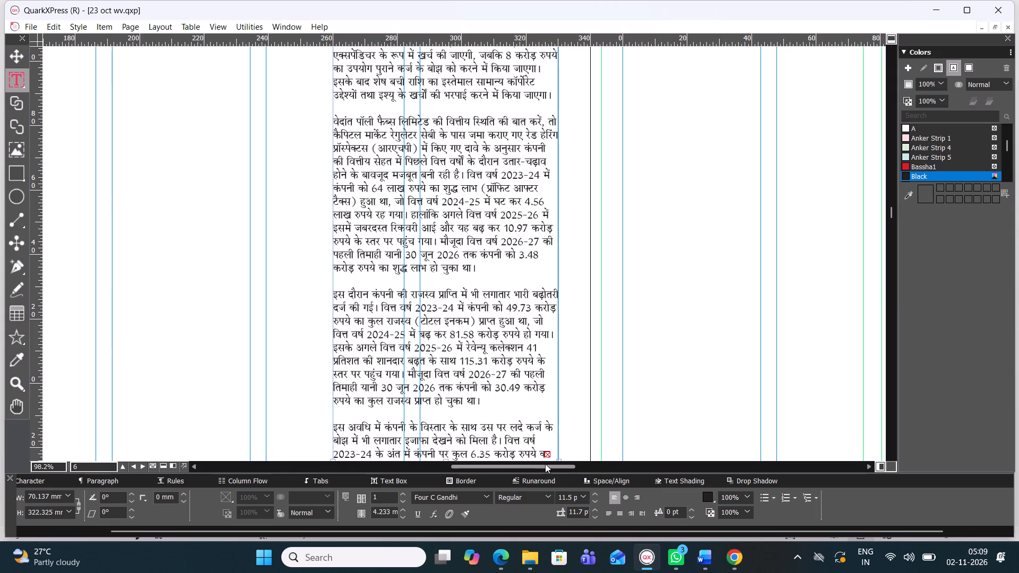
{"action": "left_click_drag", "start_coordinate": [545, 464], "coordinate": [470, 474]}
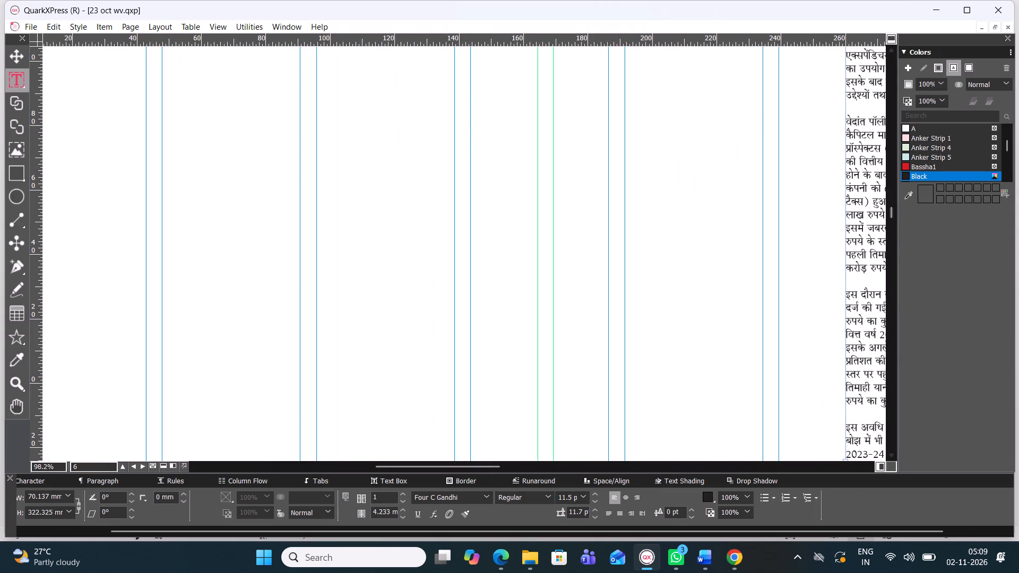
{"action": "left_click_drag", "start_coordinate": [890, 215], "coordinate": [879, 198]}
{"action": "left_click_drag", "start_coordinate": [496, 465], "coordinate": [516, 465]}
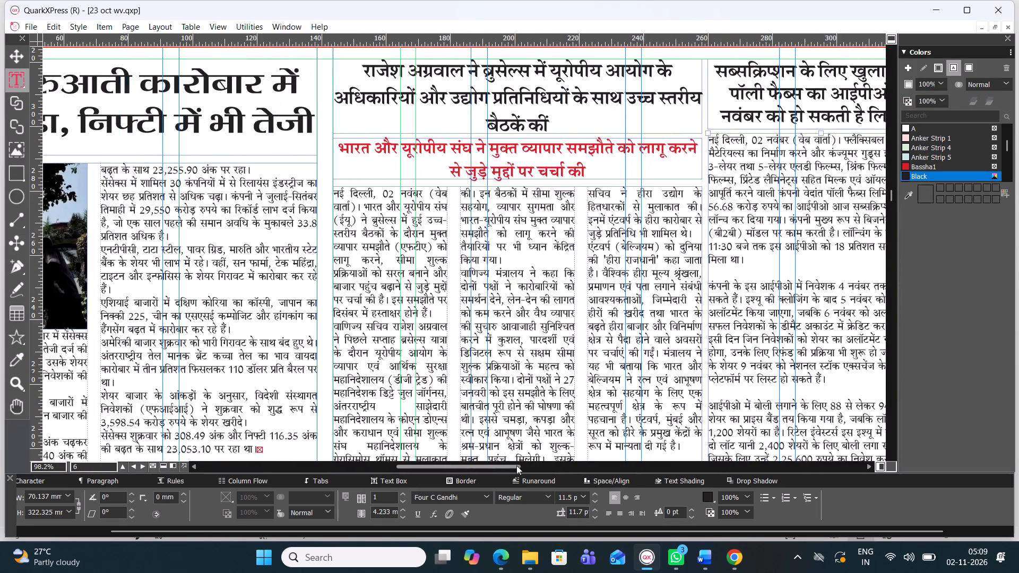
Extend the IPO body box down page 6 to a height of about 373.9 mm.
{"action": "left_click_drag", "start_coordinate": [516, 465], "coordinate": [537, 462]}
{"action": "left_click", "coordinate": [491, 344]}
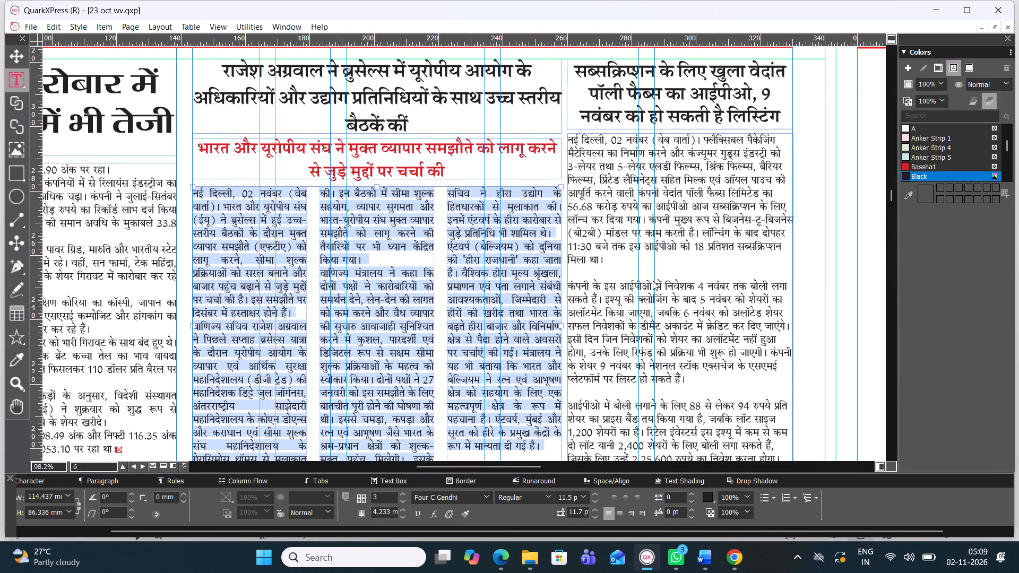
{"action": "scroll", "coordinate": [653, 281], "scroll_direction": "down", "scroll_amount": 3}
{"action": "scroll", "coordinate": [653, 281], "scroll_direction": "up", "scroll_amount": 1}
{"action": "scroll", "coordinate": [653, 281], "scroll_direction": "down", "scroll_amount": 2}
{"action": "scroll", "coordinate": [653, 281], "scroll_direction": "up", "scroll_amount": 1}
{"action": "scroll", "coordinate": [653, 281], "scroll_direction": "down", "scroll_amount": 1}
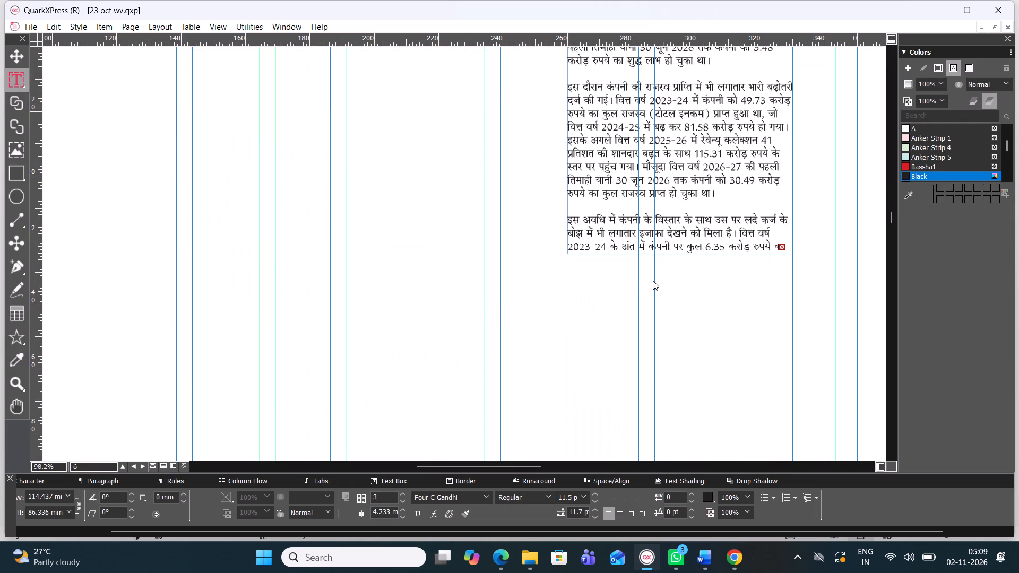
{"action": "left_click", "coordinate": [682, 257]}
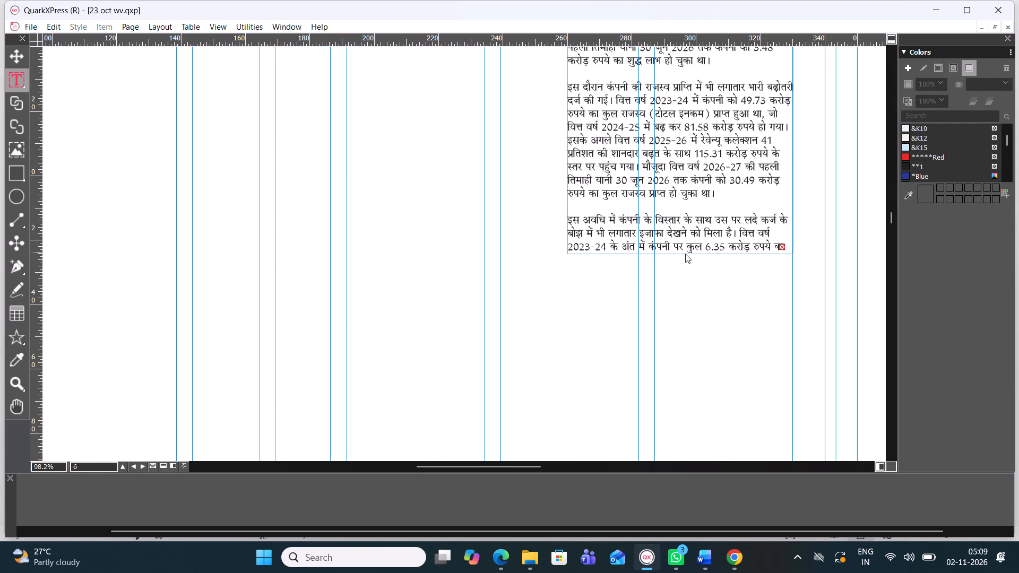
{"action": "left_click", "coordinate": [685, 254]}
{"action": "left_click_drag", "start_coordinate": [681, 256], "coordinate": [681, 266]}
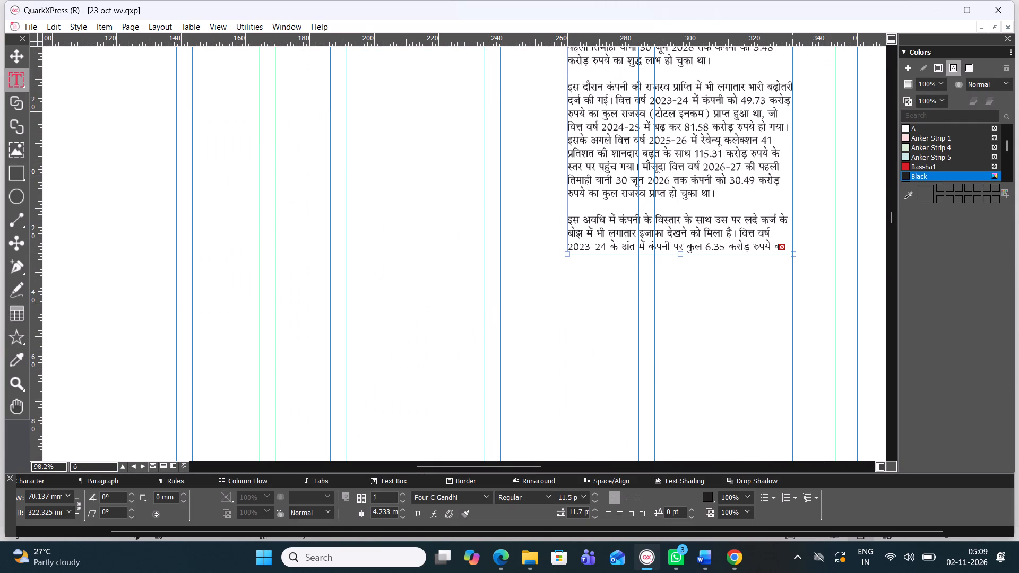
{"action": "left_click_drag", "start_coordinate": [681, 266], "coordinate": [683, 403]}
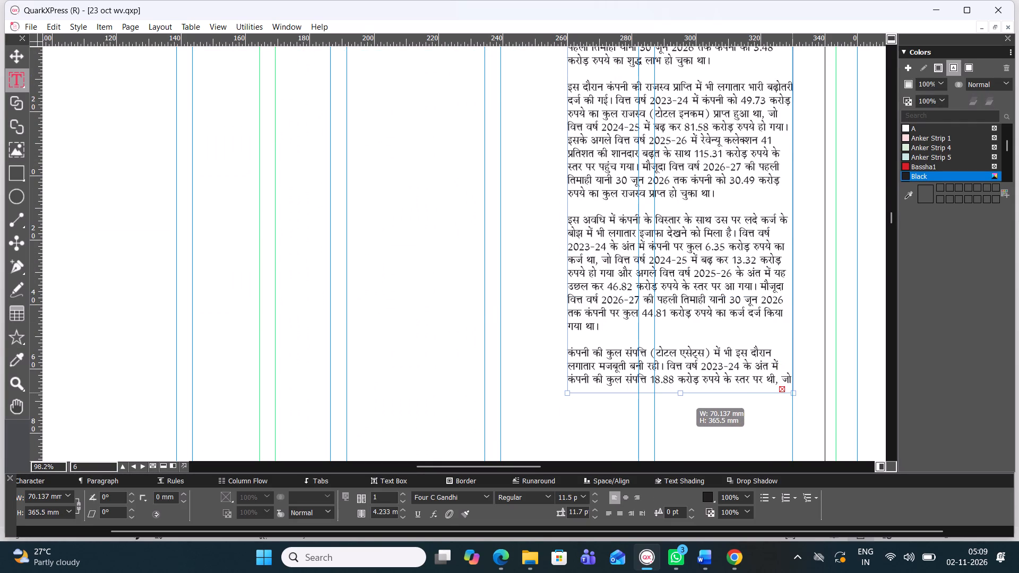
{"action": "left_click_drag", "start_coordinate": [683, 403], "coordinate": [683, 423]}
Extend the IPO body box past the page's bottom rule to a height of about 474 mm.
{"action": "scroll", "coordinate": [671, 385], "scroll_direction": "up", "scroll_amount": 1}
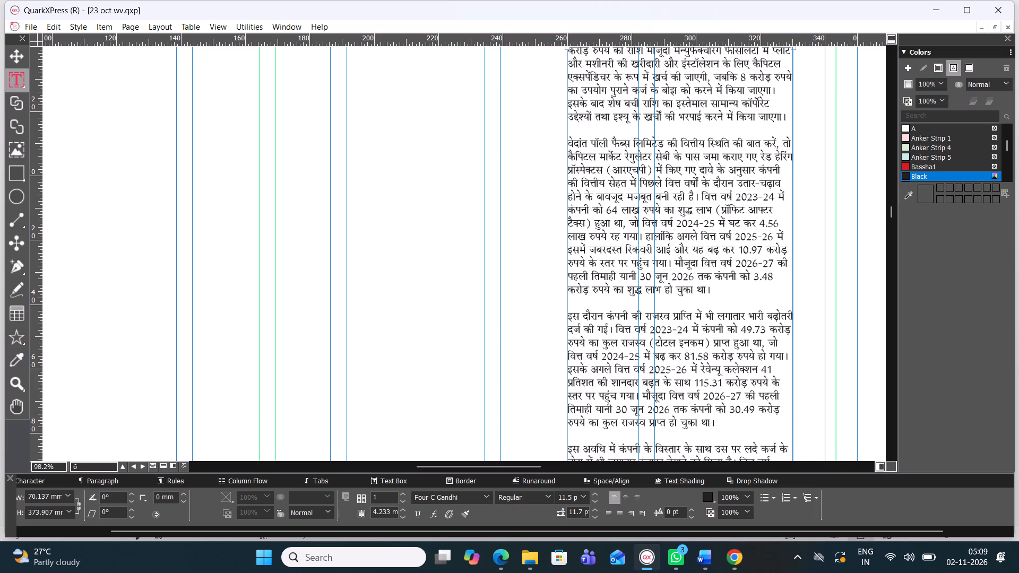
{"action": "left_click_drag", "start_coordinate": [890, 212], "coordinate": [893, 240]}
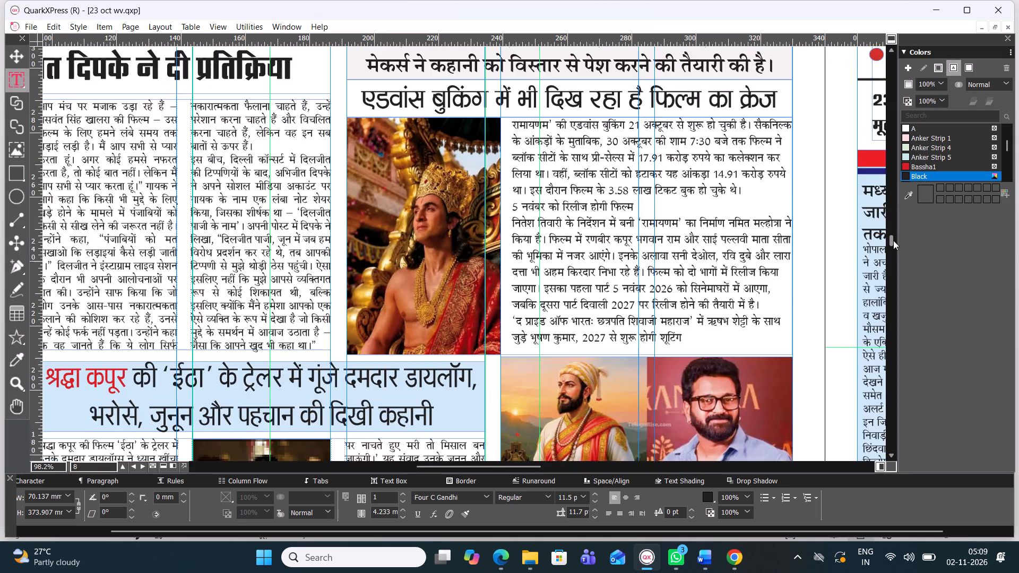
{"action": "left_click_drag", "start_coordinate": [893, 240], "coordinate": [893, 225]}
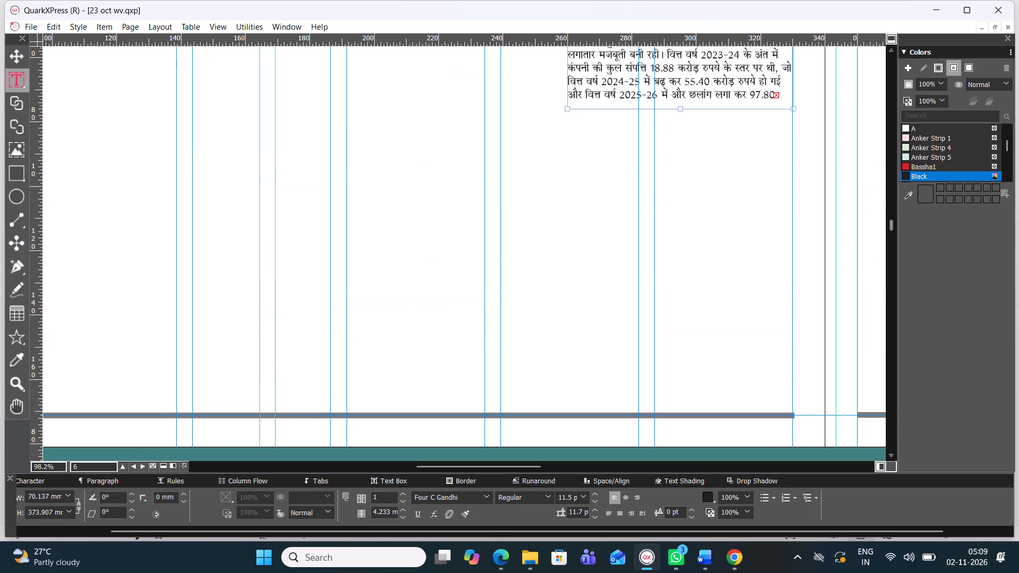
{"action": "left_click_drag", "start_coordinate": [681, 108], "coordinate": [709, 273]}
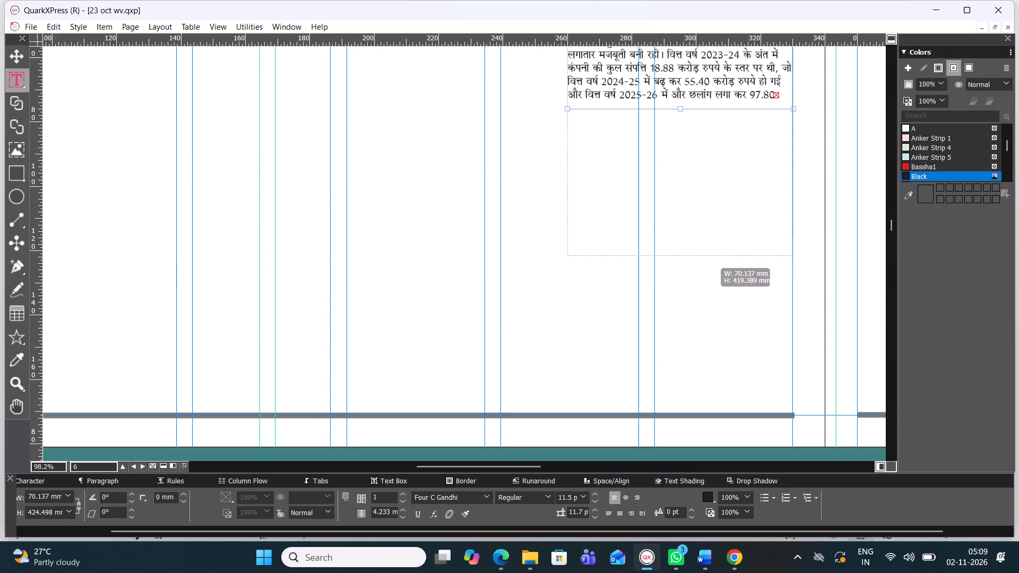
{"action": "left_click_drag", "start_coordinate": [709, 273], "coordinate": [709, 283]}
{"action": "left_click_drag", "start_coordinate": [685, 283], "coordinate": [688, 392]}
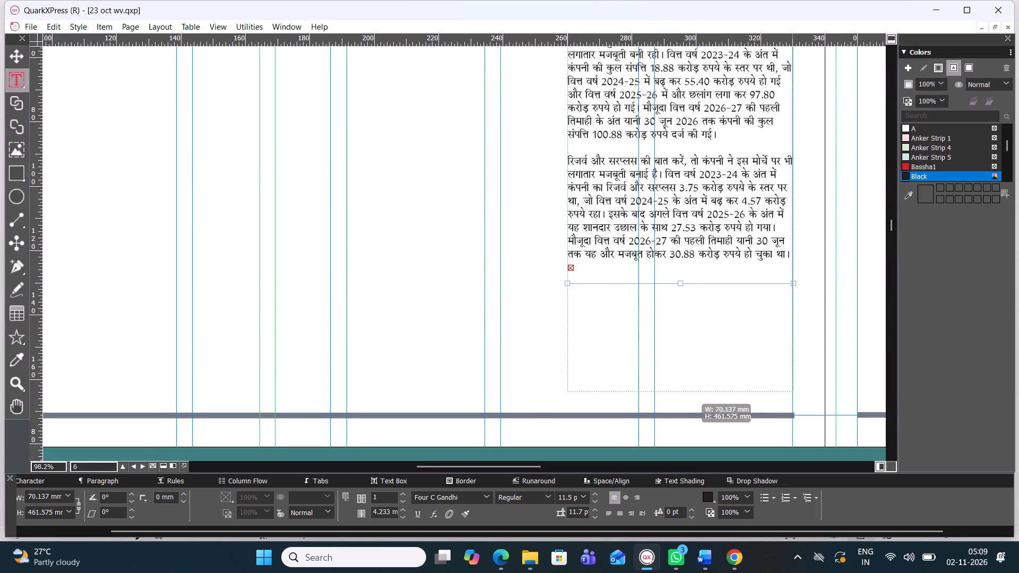
{"action": "left_click_drag", "start_coordinate": [680, 391], "coordinate": [683, 431]}
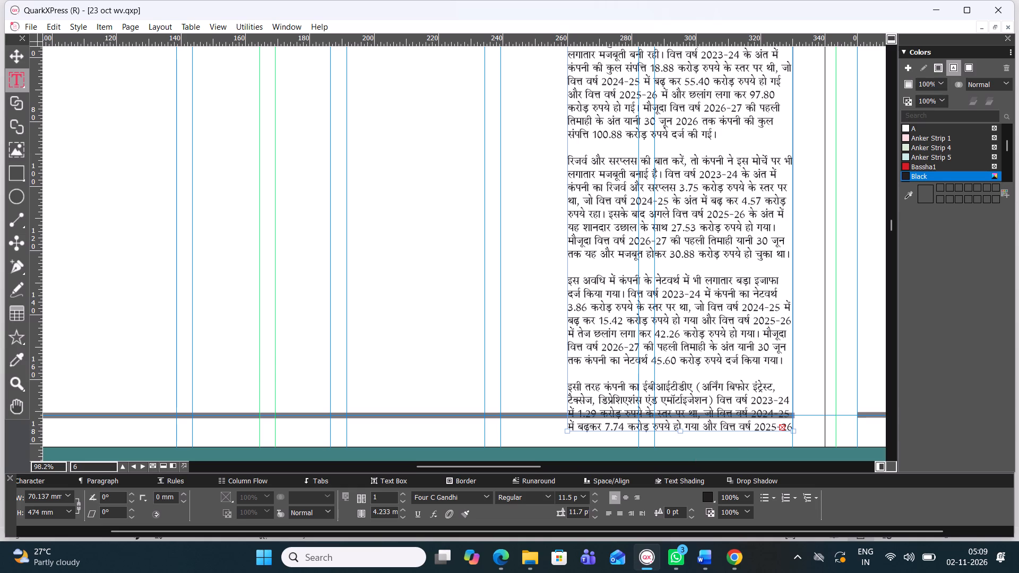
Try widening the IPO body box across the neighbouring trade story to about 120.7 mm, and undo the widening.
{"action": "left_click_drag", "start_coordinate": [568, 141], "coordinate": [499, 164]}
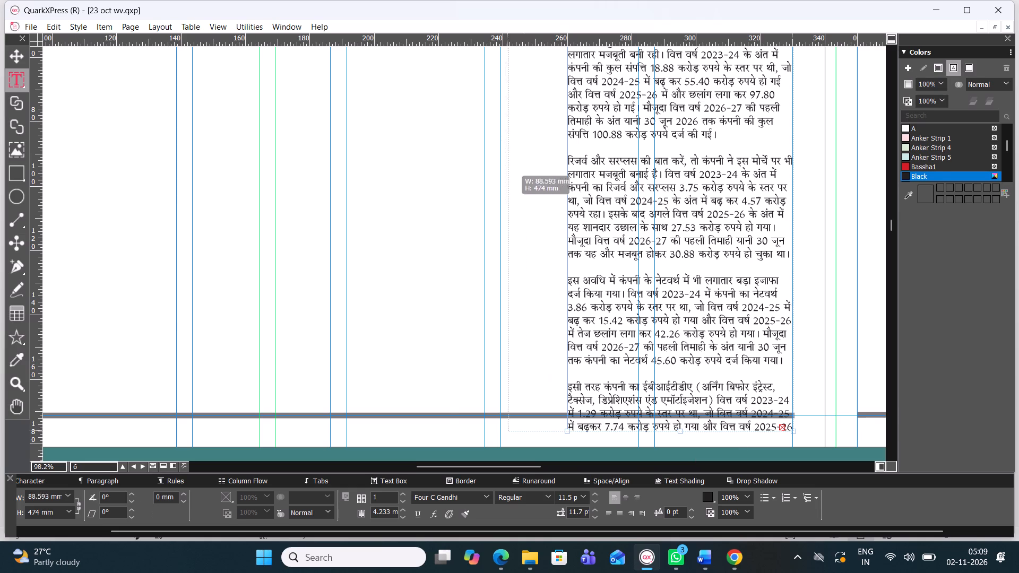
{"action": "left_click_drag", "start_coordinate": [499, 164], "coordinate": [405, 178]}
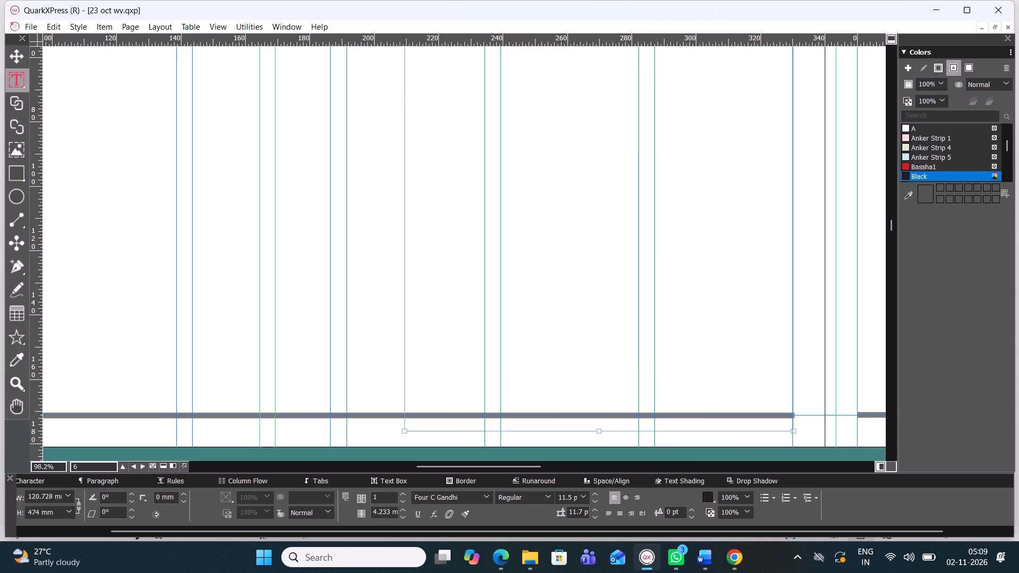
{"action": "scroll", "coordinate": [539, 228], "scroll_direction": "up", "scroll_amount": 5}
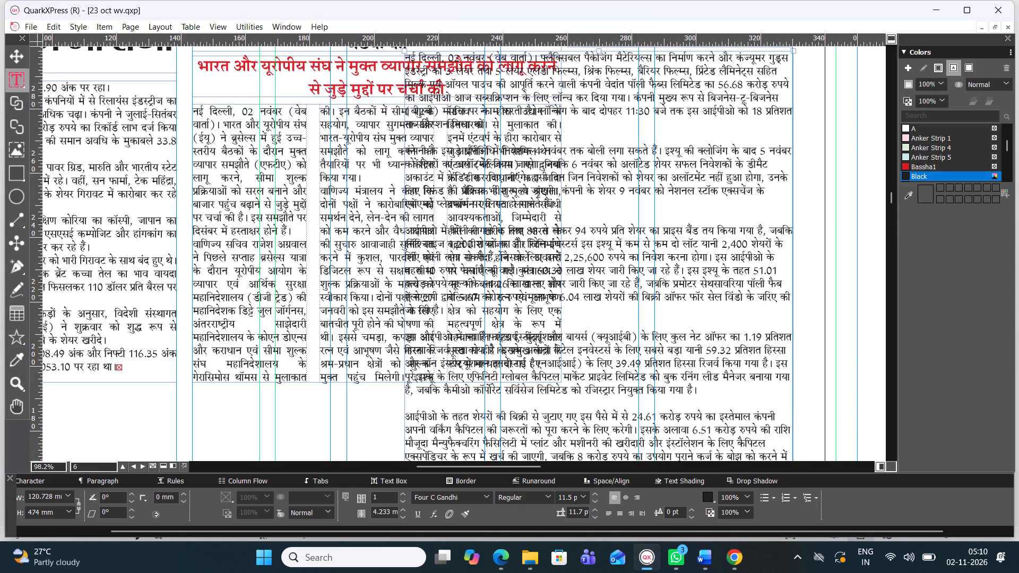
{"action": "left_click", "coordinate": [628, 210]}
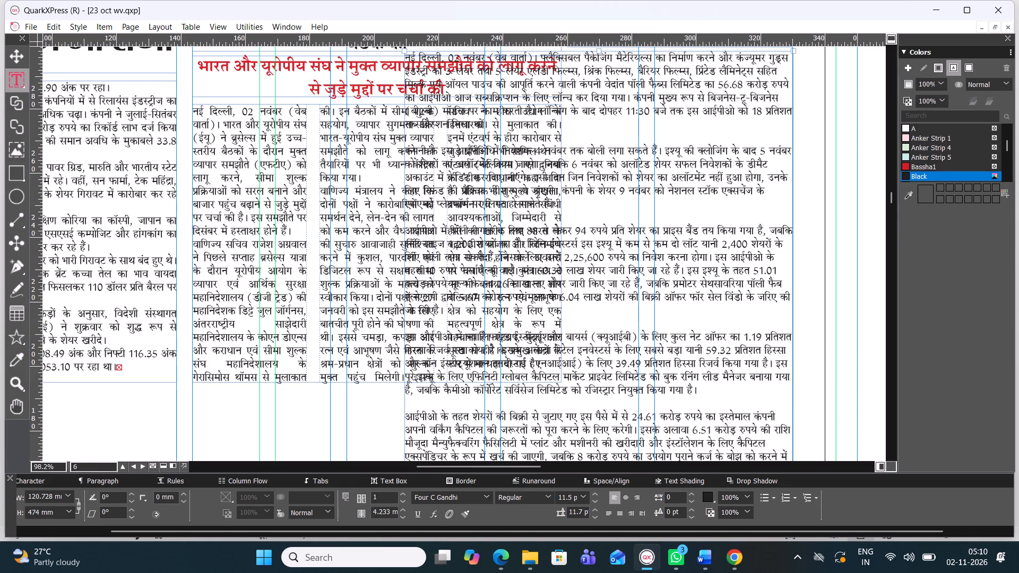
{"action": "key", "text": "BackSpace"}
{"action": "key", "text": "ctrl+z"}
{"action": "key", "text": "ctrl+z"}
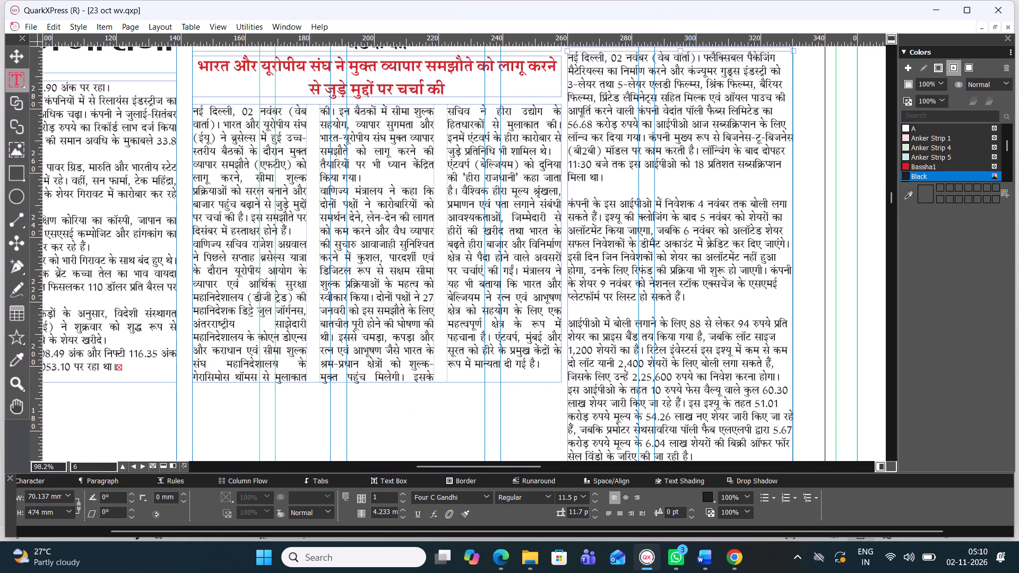
Remove the blank lines between the first three IPO paragraphs and run the second paragraph onto the first, separated by a space.
{"action": "left_click", "coordinate": [611, 308]}
{"action": "key", "text": "BackSpace"}
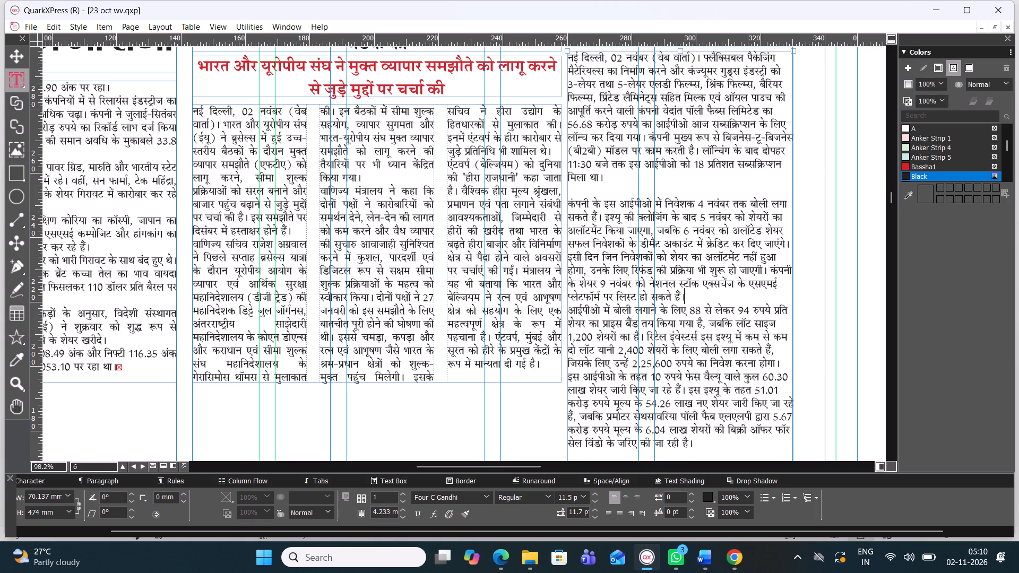
{"action": "left_click", "coordinate": [620, 191]}
{"action": "key", "text": "BackSpace"}
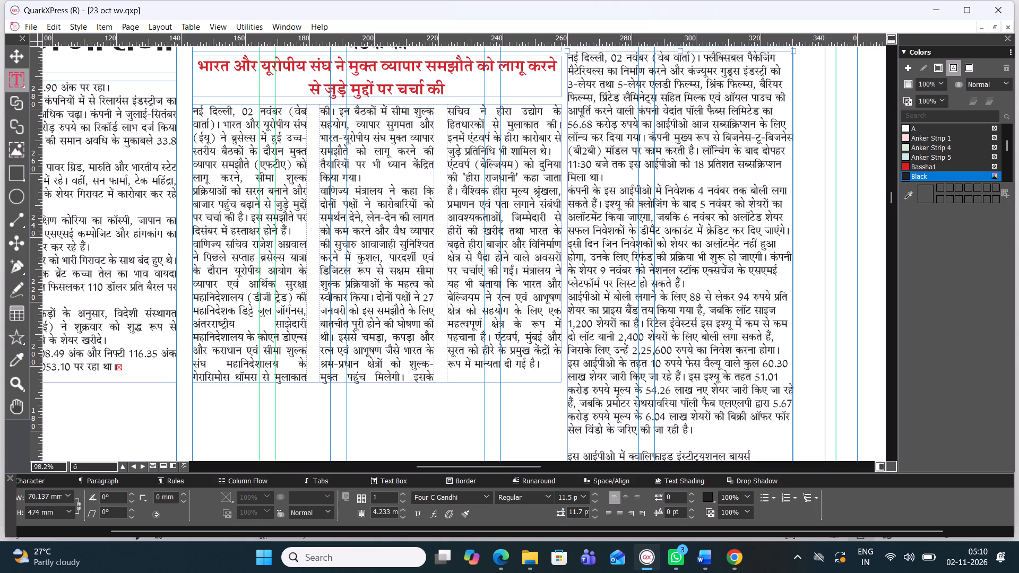
{"action": "left_click", "coordinate": [569, 189]}
{"action": "key", "text": "BackSpace"}
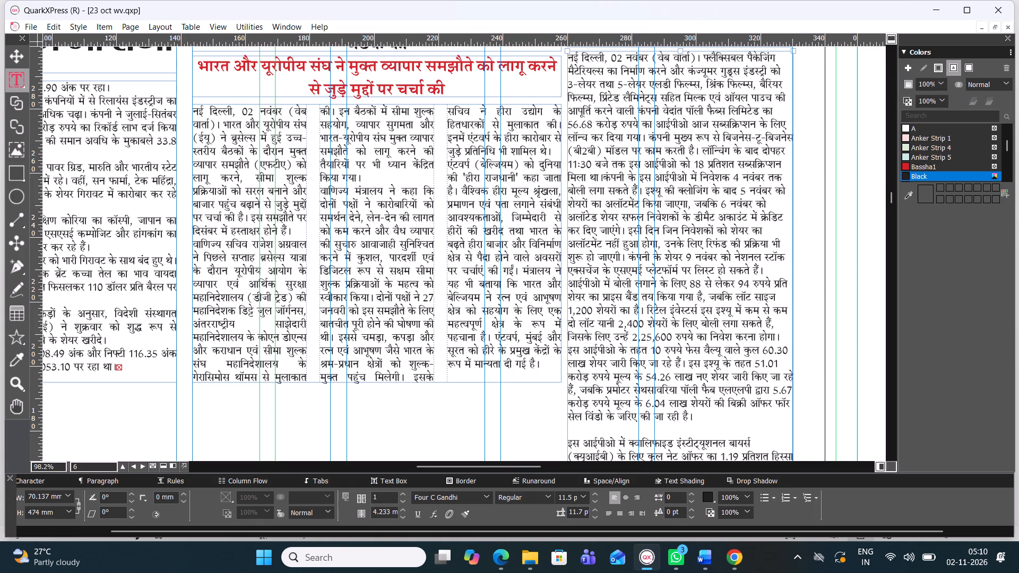
{"action": "key", "text": "space"}
Remove the blank lines before the IPO paragraphs on the QIB reservation, use of the proceeds and the company's financial position.
{"action": "scroll", "coordinate": [667, 416], "scroll_direction": "down", "scroll_amount": 1}
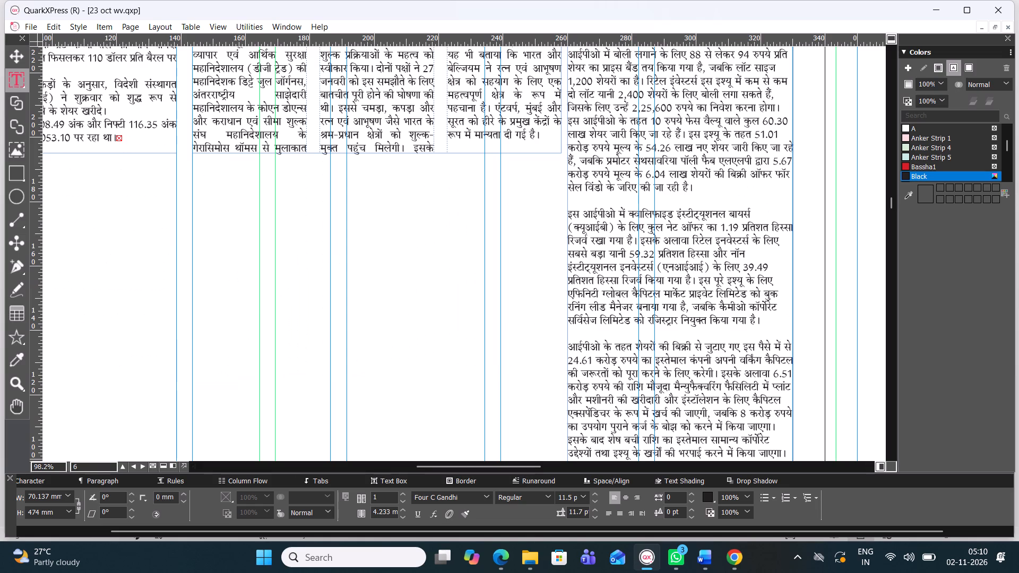
{"action": "left_click", "coordinate": [620, 202]}
{"action": "key", "text": "BackSpace"}
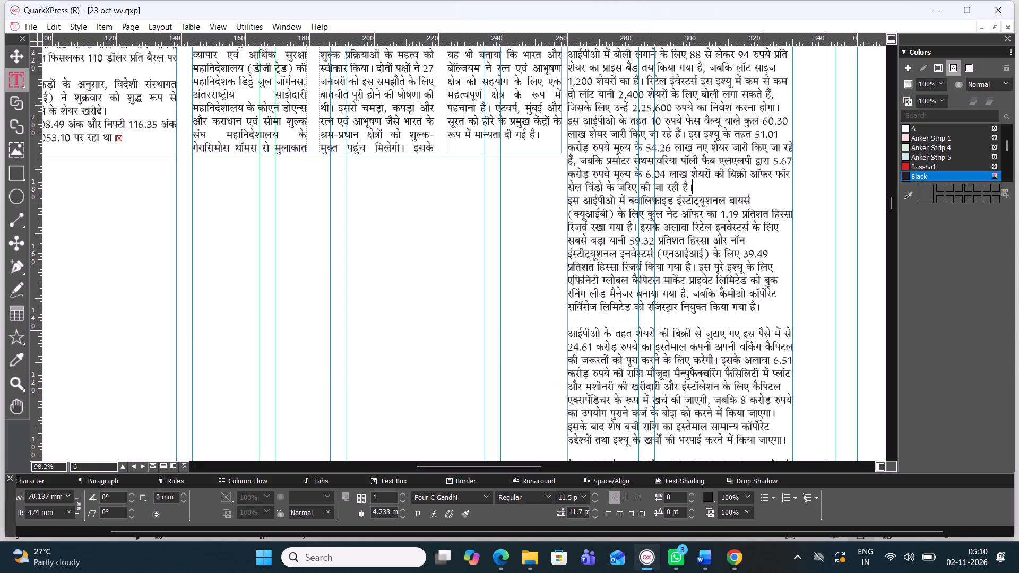
{"action": "left_click", "coordinate": [602, 320]}
{"action": "key", "text": "BackSpace"}
{"action": "left_click", "coordinate": [598, 437]}
{"action": "key", "text": "BackSpace"}
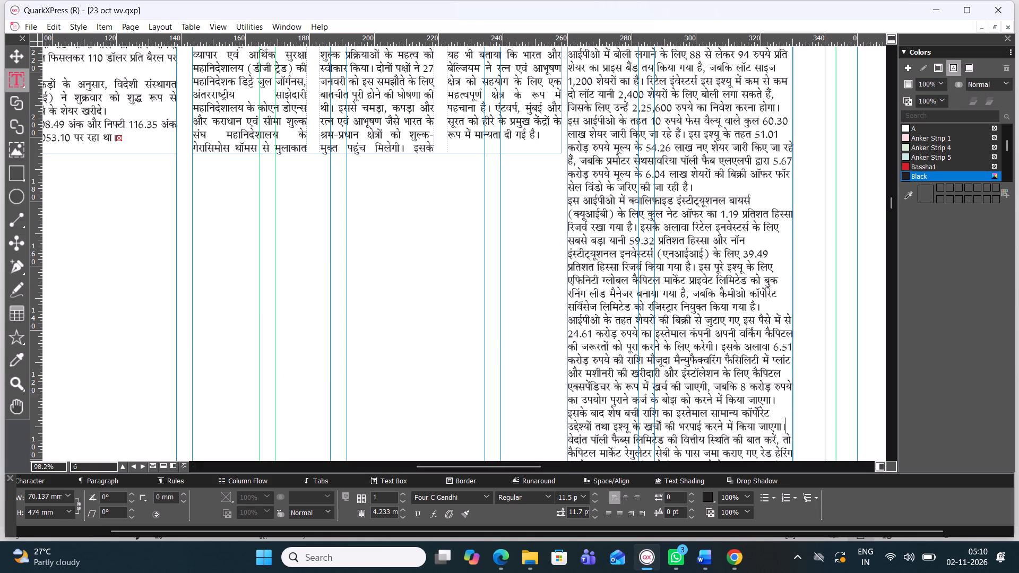
Justify the entire IPO body text.
{"action": "scroll", "coordinate": [628, 305], "scroll_direction": "down", "scroll_amount": 1}
{"action": "triple_click", "coordinate": [646, 270]}
{"action": "double_click", "coordinate": [646, 270]}
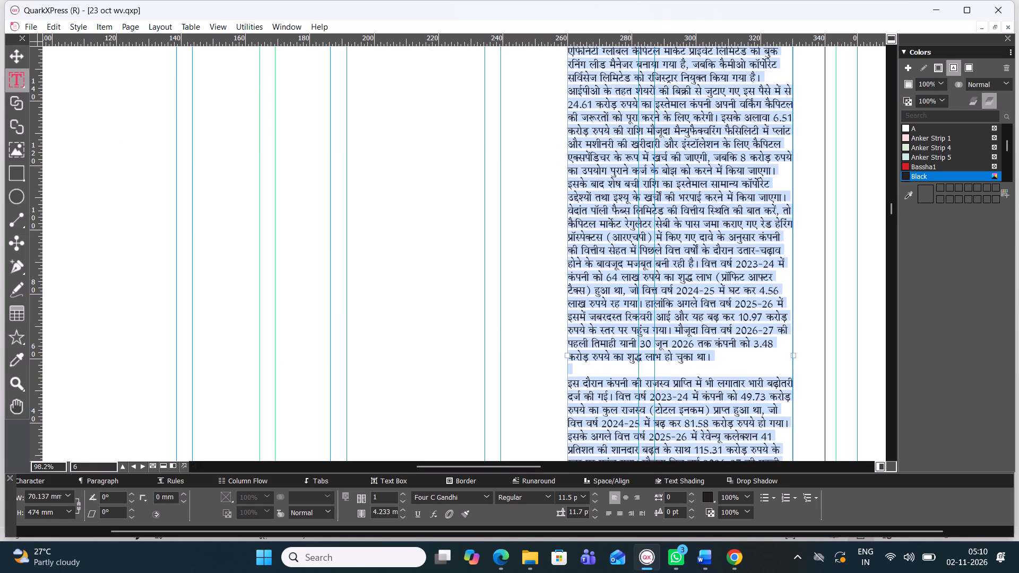
{"action": "left_click", "coordinate": [611, 514]}
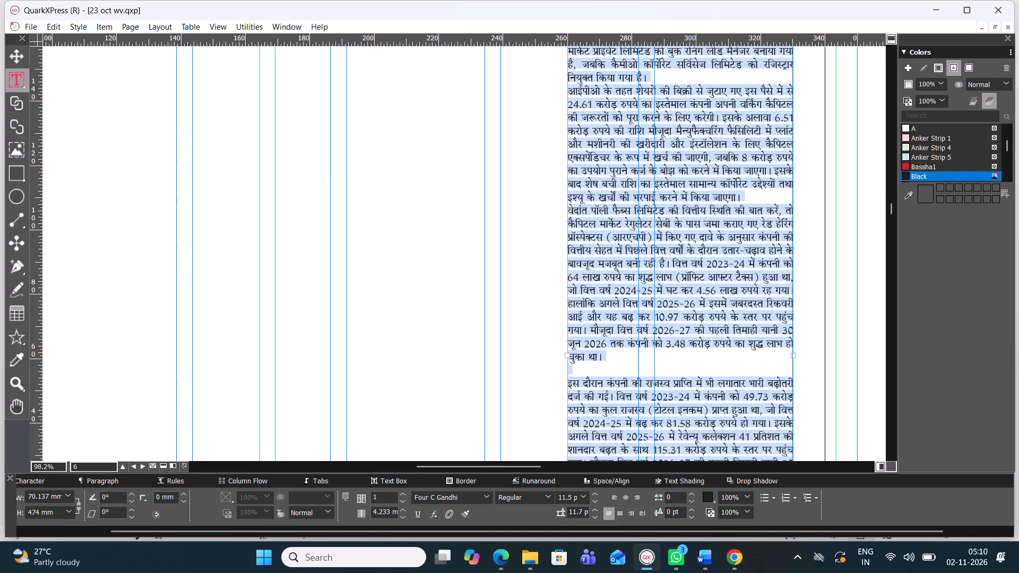
Remove the blank line before the revenue paragraph and run it onto the profit paragraph, separated by a space.
{"action": "left_click", "coordinate": [635, 370]}
{"action": "key", "text": "BackSpace"}
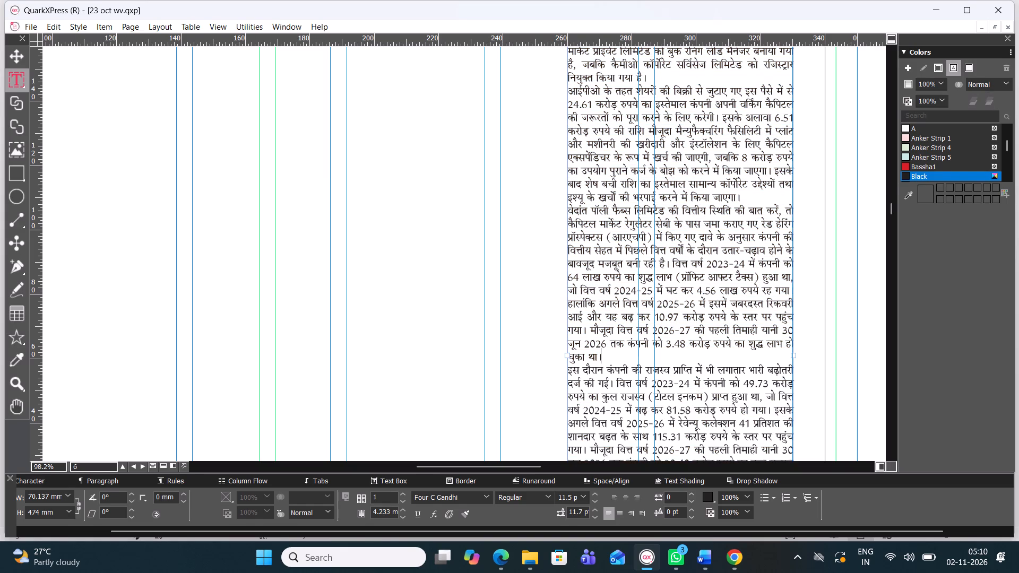
{"action": "left_click", "coordinate": [569, 370]}
{"action": "key", "text": "BackSpace"}
{"action": "key", "text": "space"}
Remove the blank lines before the IPO paragraphs on debt, total assets, net worth, and reserves and surplus.
{"action": "scroll", "coordinate": [618, 360], "scroll_direction": "down", "scroll_amount": 1}
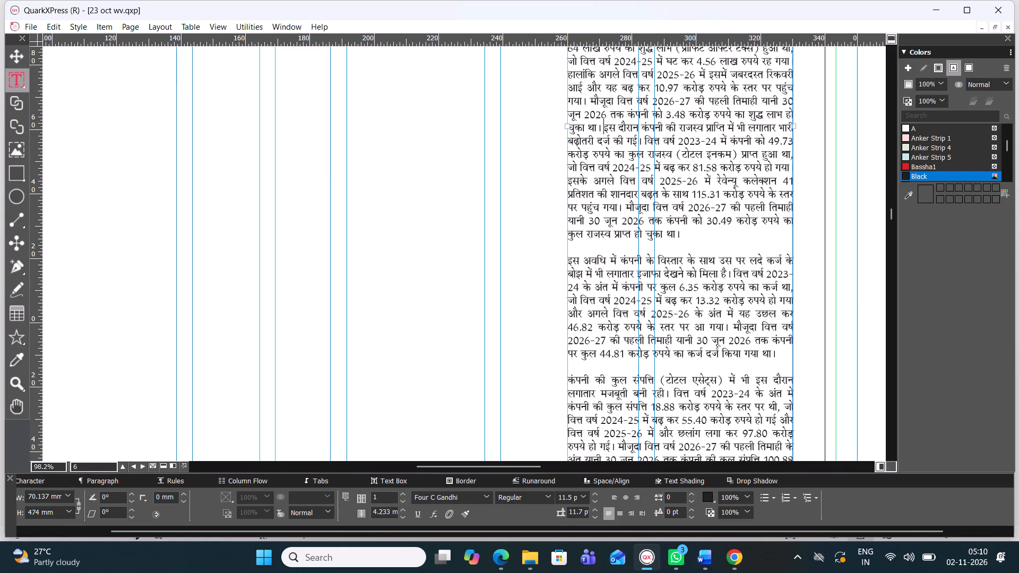
{"action": "left_click", "coordinate": [615, 249]}
{"action": "key", "text": "BackSpace"}
{"action": "left_click", "coordinate": [612, 355]}
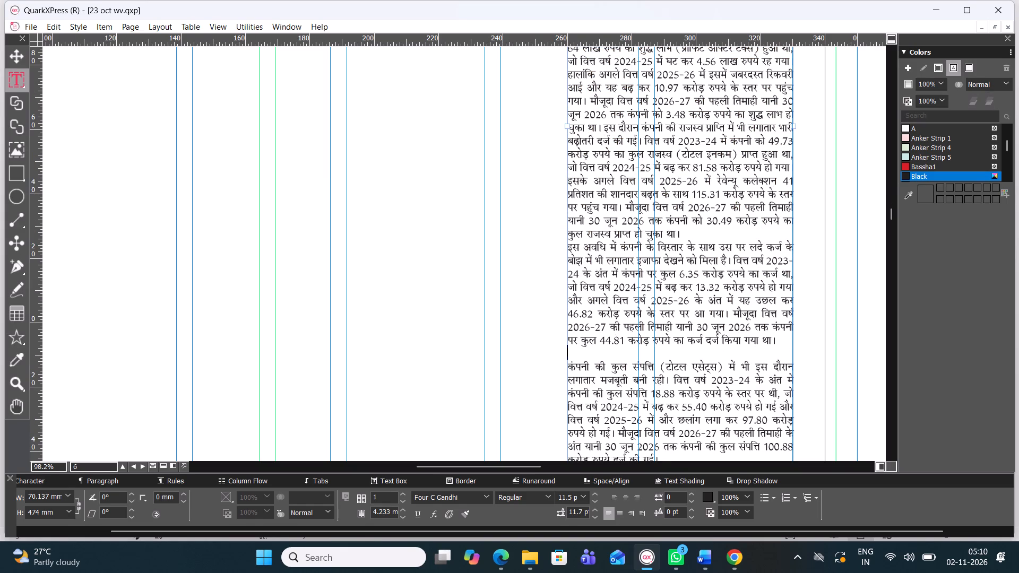
{"action": "key", "text": "BackSpace"}
{"action": "scroll", "coordinate": [612, 351], "scroll_direction": "down", "scroll_amount": 1}
{"action": "left_click", "coordinate": [611, 340]}
{"action": "left_click", "coordinate": [612, 348]}
{"action": "key", "text": "BackSpace"}
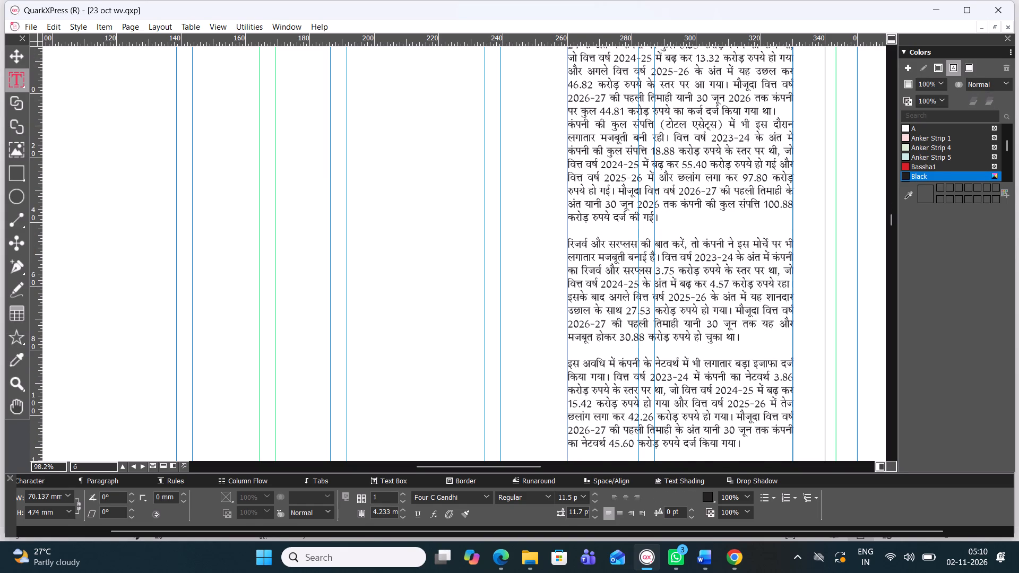
{"action": "left_click", "coordinate": [593, 232]}
{"action": "key", "text": "BackSpace"}
Remove the blank line before the closing EBITDA paragraph of the IPO story.
{"action": "scroll", "coordinate": [617, 299], "scroll_direction": "up", "scroll_amount": 1}
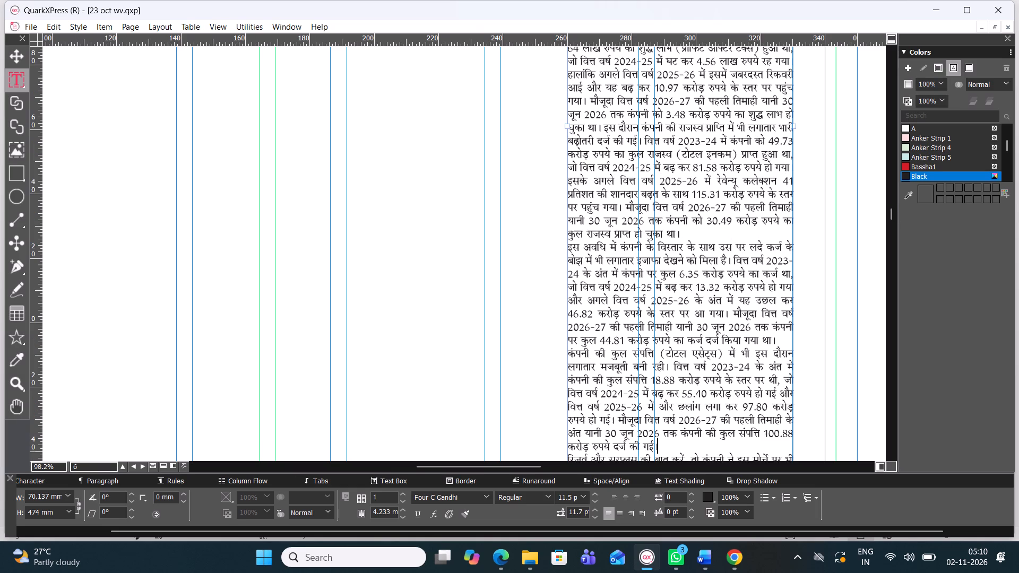
{"action": "scroll", "coordinate": [652, 355], "scroll_direction": "down", "scroll_amount": 4}
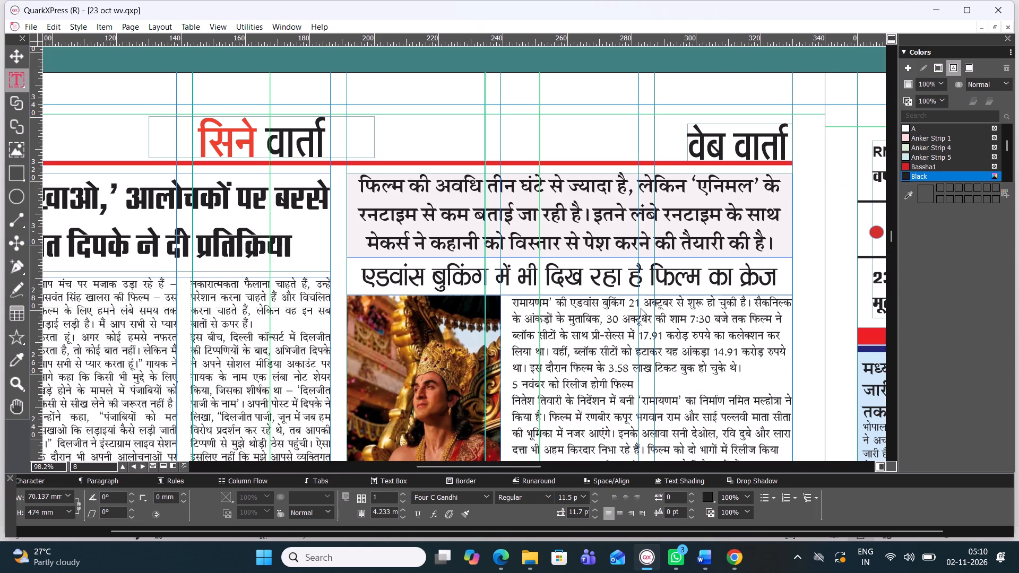
{"action": "scroll", "coordinate": [641, 308], "scroll_direction": "up", "scroll_amount": 2}
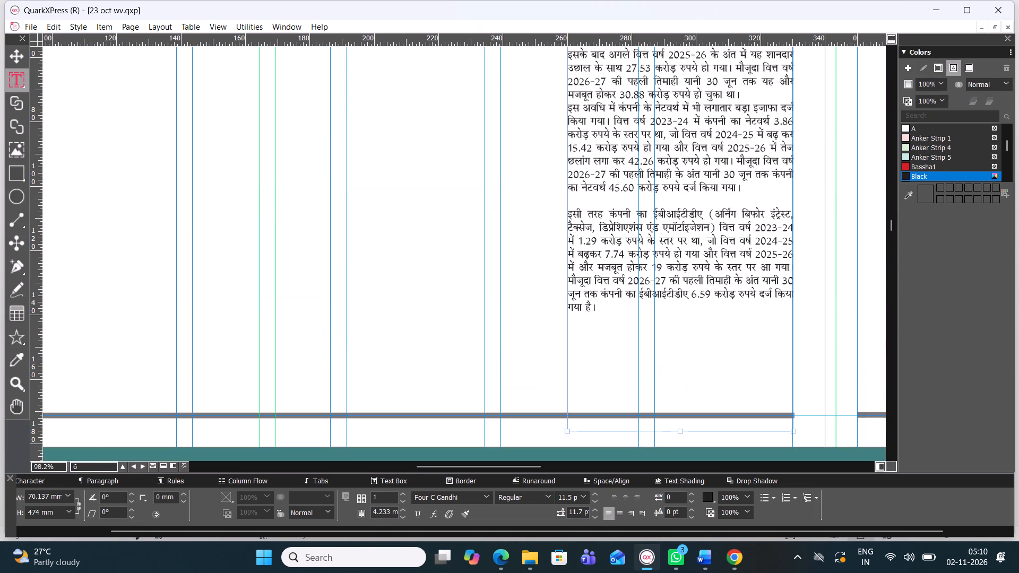
{"action": "left_click", "coordinate": [590, 199]}
{"action": "key", "text": "BackSpace"}
Shorten the IPO body box to a height of about 155.5 mm, with its bottom edge below the registrar paragraph.
{"action": "scroll", "coordinate": [600, 195], "scroll_direction": "up", "scroll_amount": 1}
{"action": "scroll", "coordinate": [600, 195], "scroll_direction": "down", "scroll_amount": 1}
{"action": "scroll", "coordinate": [600, 195], "scroll_direction": "up", "scroll_amount": 1}
{"action": "scroll", "coordinate": [600, 195], "scroll_direction": "down", "scroll_amount": 1}
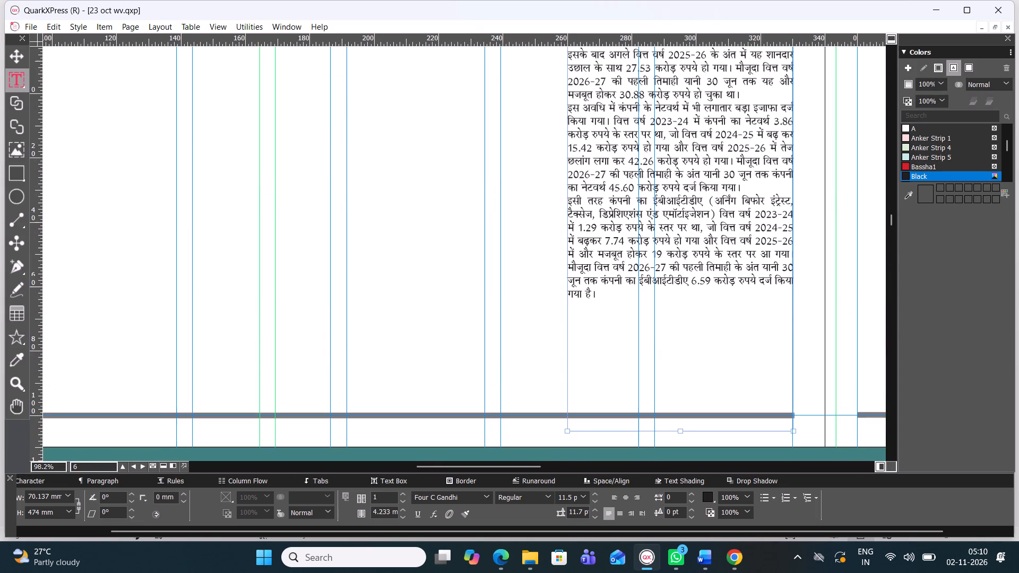
{"action": "left_click_drag", "start_coordinate": [681, 430], "coordinate": [658, 296]}
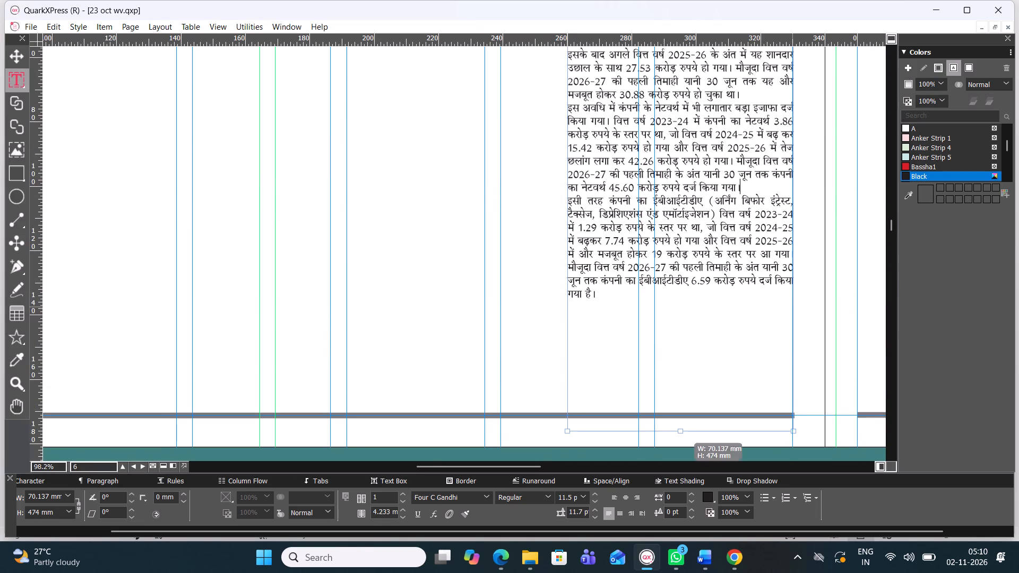
{"action": "left_click_drag", "start_coordinate": [658, 296], "coordinate": [629, 11]}
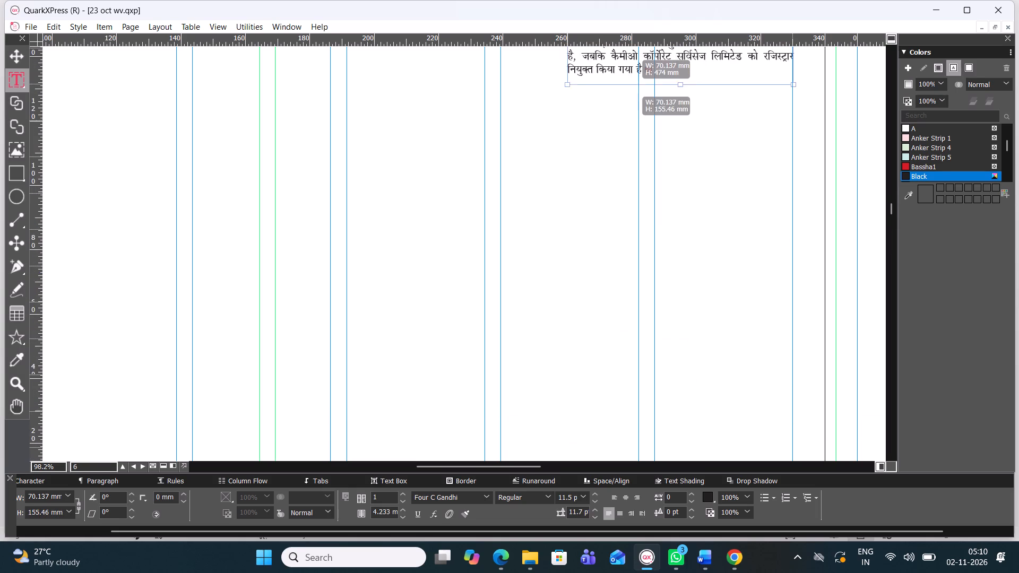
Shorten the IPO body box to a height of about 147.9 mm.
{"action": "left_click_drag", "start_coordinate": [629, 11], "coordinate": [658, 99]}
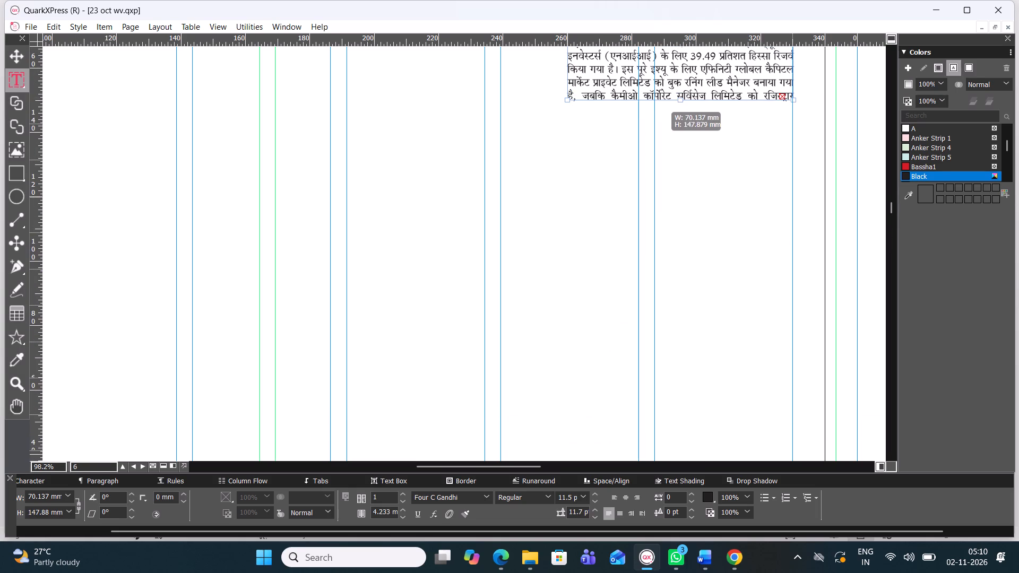
Delete the IPO story's investor-quota and registrar paragraph and most of the use-of-proceeds paragraph after it.
{"action": "scroll", "coordinate": [658, 99], "scroll_direction": "down", "scroll_amount": 1}
{"action": "scroll", "coordinate": [658, 99], "scroll_direction": "up", "scroll_amount": 1}
{"action": "left_click_drag", "start_coordinate": [892, 206], "coordinate": [891, 205]}
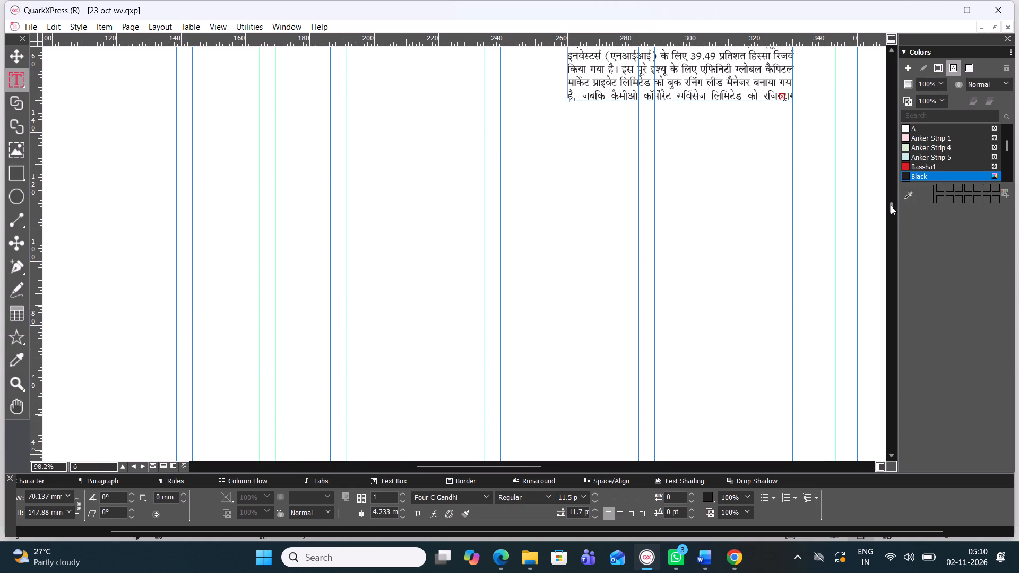
{"action": "left_click_drag", "start_coordinate": [891, 205], "coordinate": [886, 197]}
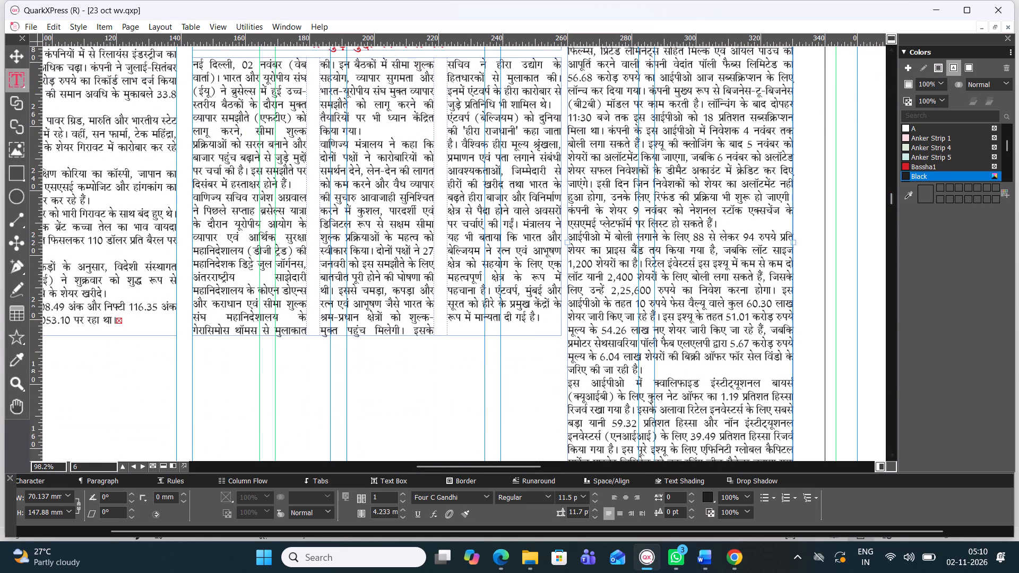
{"action": "scroll", "coordinate": [690, 407], "scroll_direction": "down", "scroll_amount": 1}
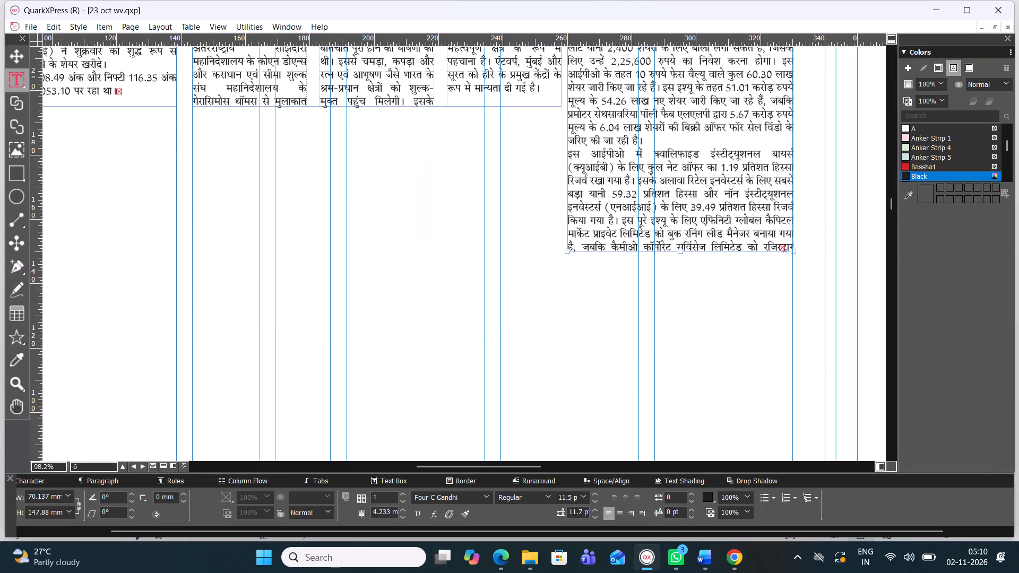
{"action": "left_click", "coordinate": [644, 138]}
{"action": "left_click_drag", "start_coordinate": [572, 153], "coordinate": [795, 271]}
{"action": "key", "text": "BackSpace"}
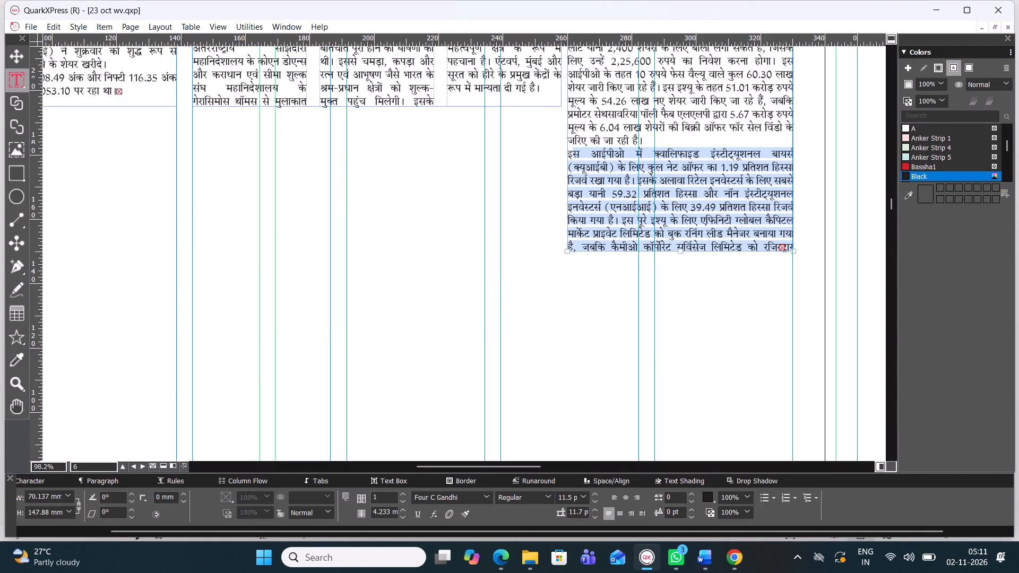
{"action": "left_click_drag", "start_coordinate": [569, 152], "coordinate": [784, 290]}
{"action": "key", "text": "BackSpace"}
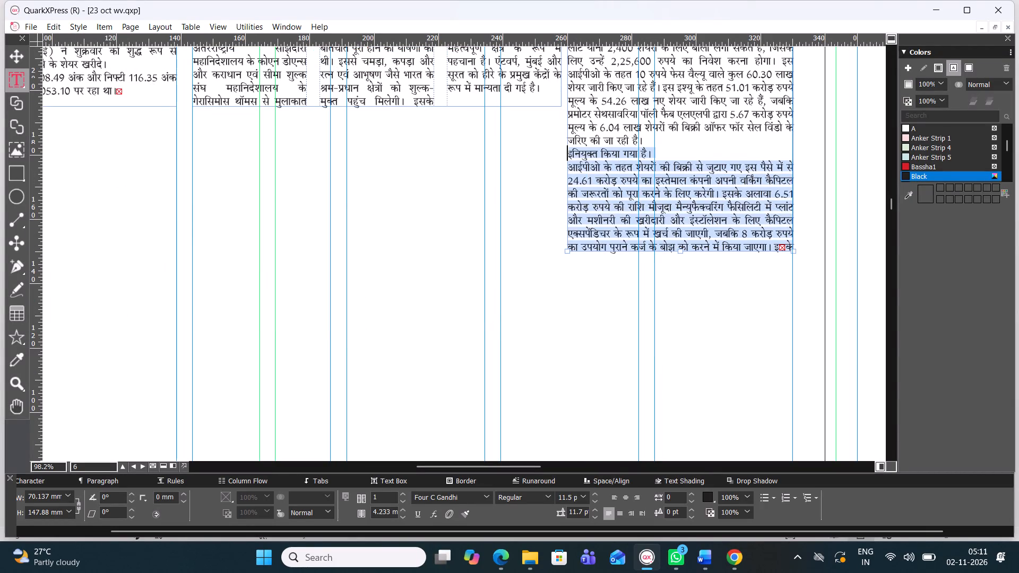
Delete the rest of the use-of-proceeds text, the profit and revenue text, and the opening of the debt paragraph.
{"action": "left_click_drag", "start_coordinate": [570, 152], "coordinate": [569, 152]}
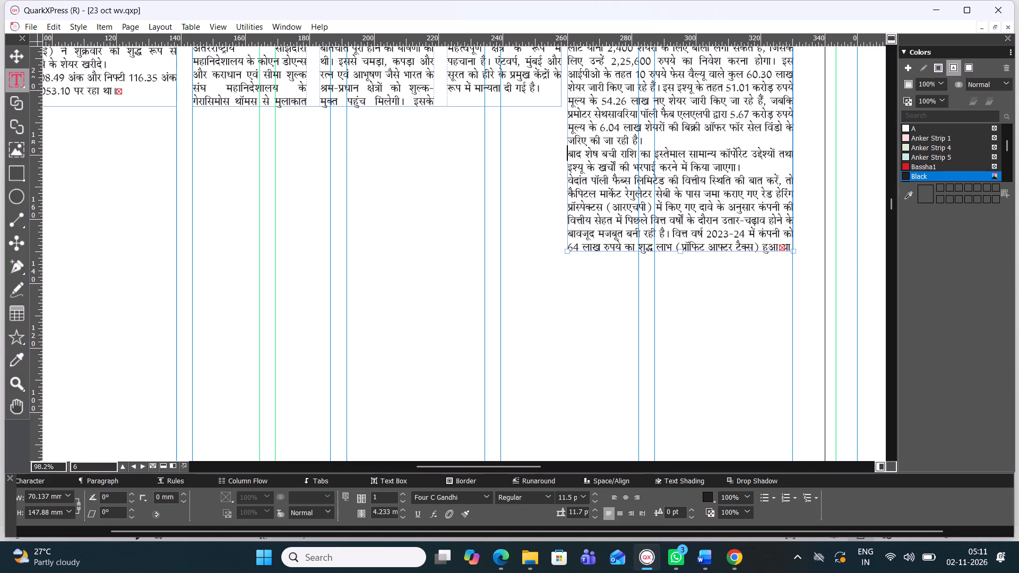
{"action": "left_click_drag", "start_coordinate": [569, 152], "coordinate": [786, 275]}
{"action": "key", "text": "BackSpace"}
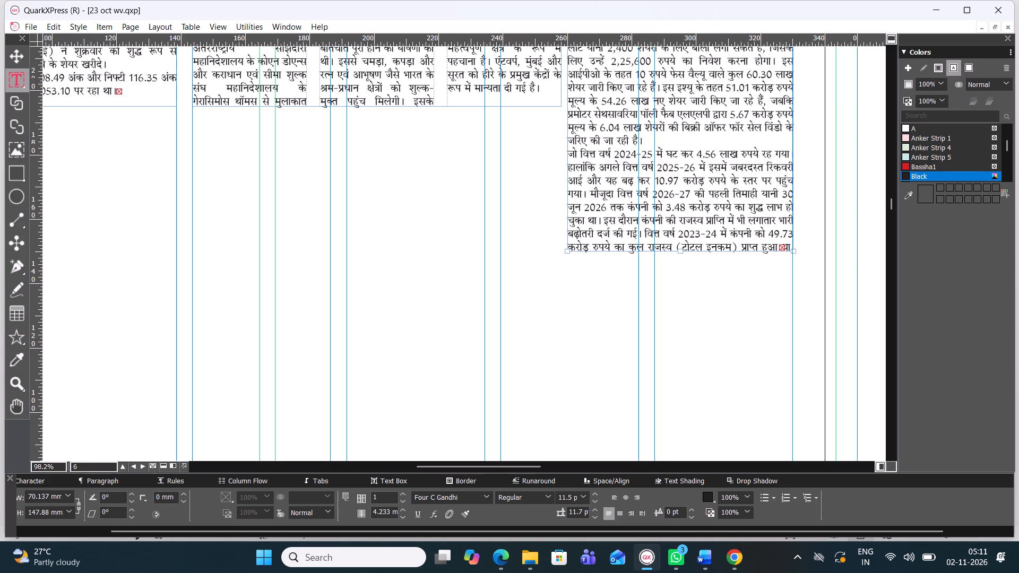
{"action": "left_click_drag", "start_coordinate": [570, 152], "coordinate": [823, 298]}
{"action": "key", "text": "BackSpace"}
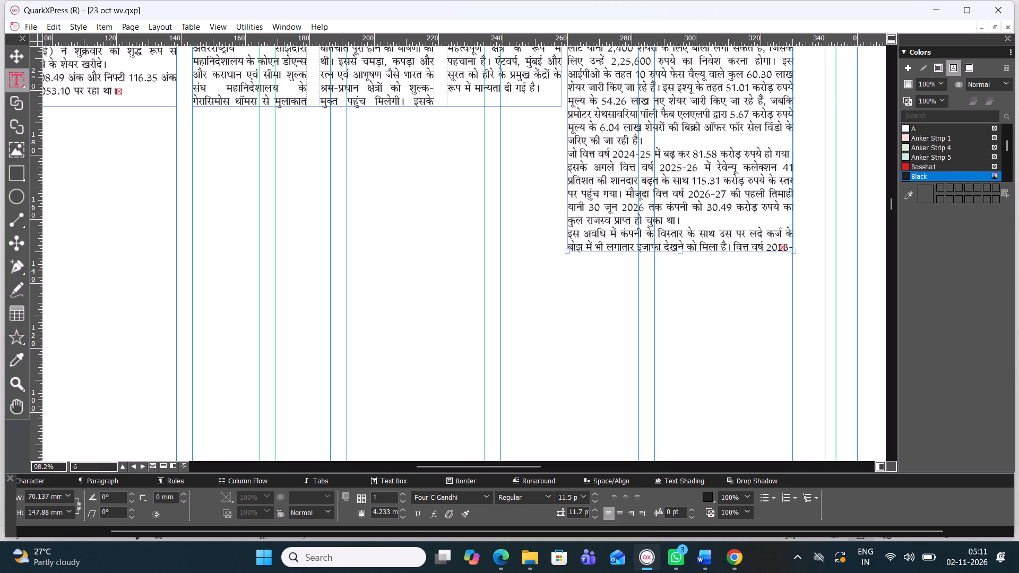
{"action": "left_click_drag", "start_coordinate": [571, 153], "coordinate": [785, 324]}
{"action": "key", "text": "BackSpace"}
{"action": "key", "text": "BackSpace"}
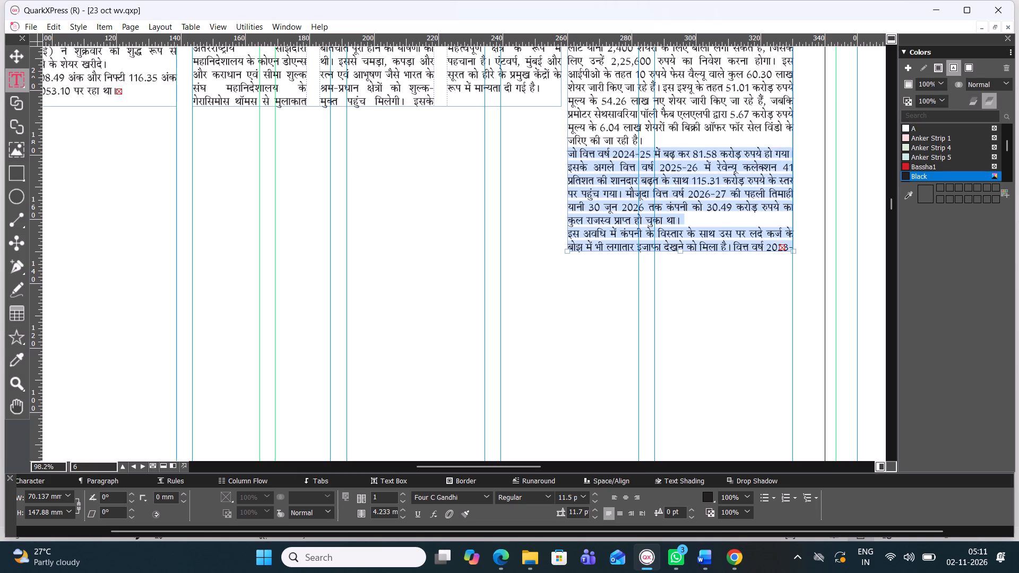
Delete the remaining debt text, the total-assets paragraph and the opening of the reserves and surplus paragraph.
{"action": "left_click", "coordinate": [568, 153]}
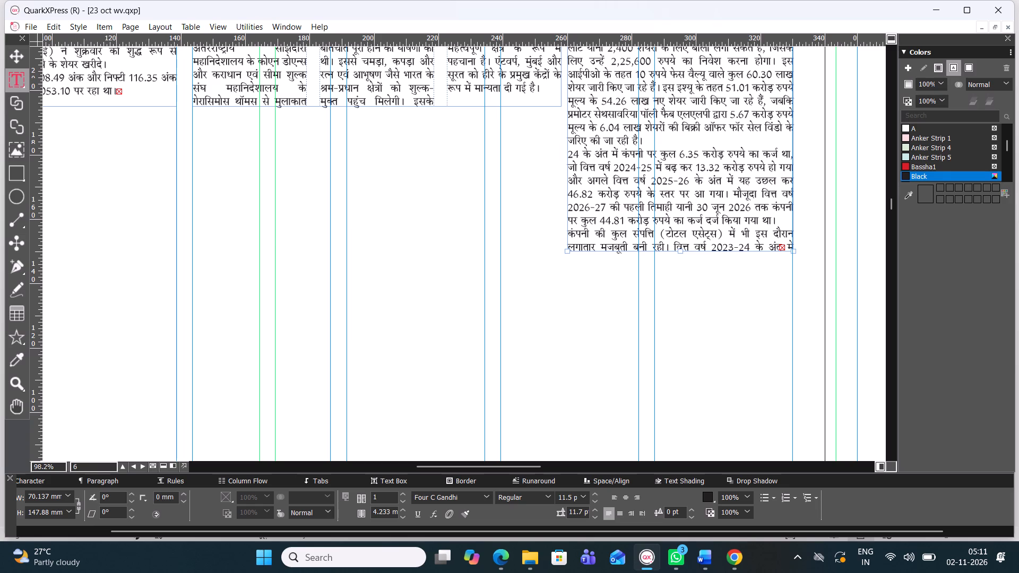
{"action": "left_click_drag", "start_coordinate": [569, 153], "coordinate": [767, 288]}
{"action": "key", "text": "BackSpace"}
{"action": "key", "text": "BackSpace"}
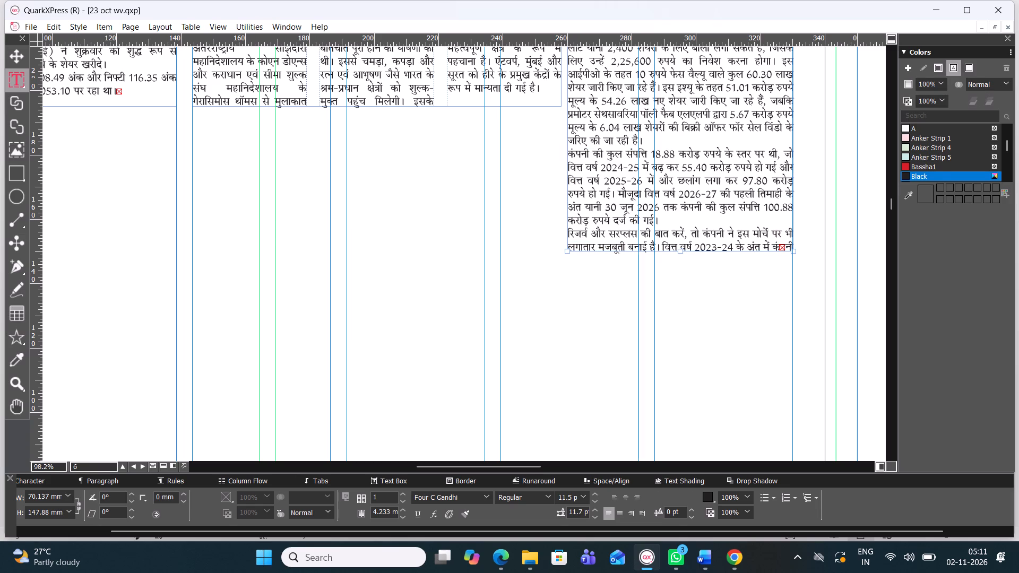
{"action": "left_click_drag", "start_coordinate": [568, 152], "coordinate": [750, 251]}
{"action": "key", "text": "BackSpace"}
{"action": "key", "text": "BackSpace"}
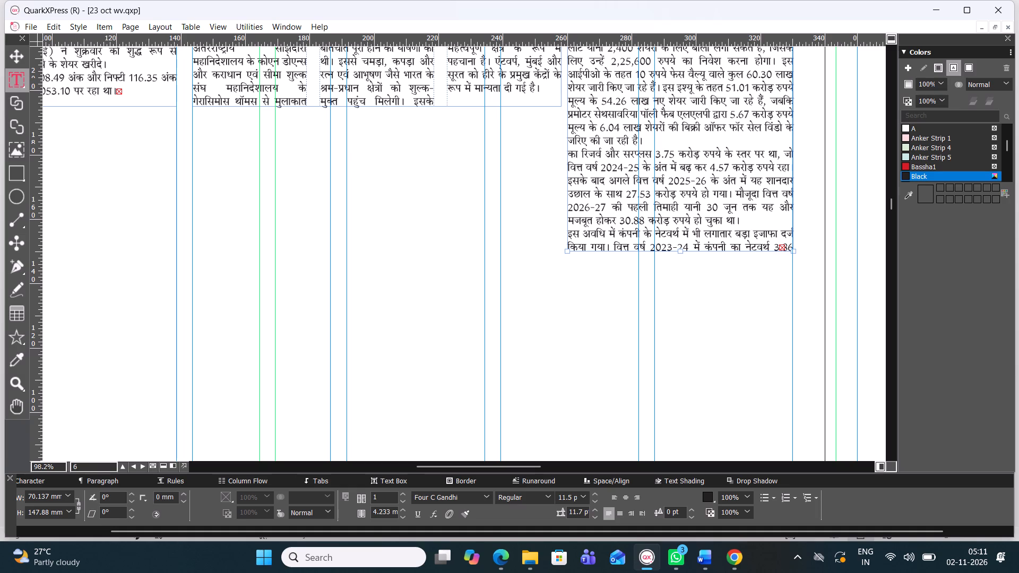
Delete the remaining reserves, net-worth and EBITDA text so the IPO story ends at "जरिए की जा रही है।".
{"action": "left_click_drag", "start_coordinate": [573, 151], "coordinate": [880, 293]}
{"action": "key", "text": "BackSpace"}
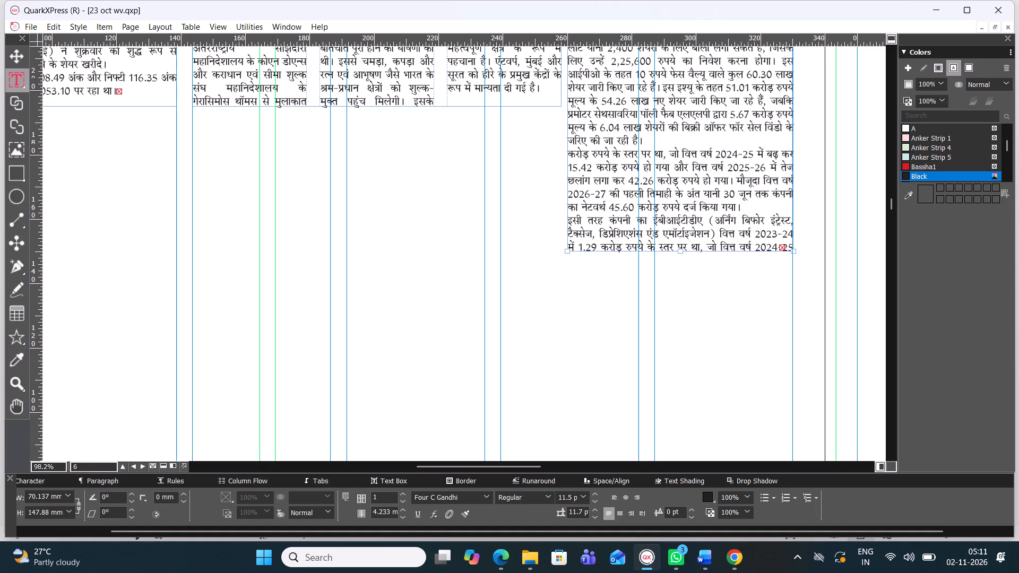
{"action": "left_click_drag", "start_coordinate": [569, 152], "coordinate": [765, 275]}
{"action": "key", "text": "BackSpace"}
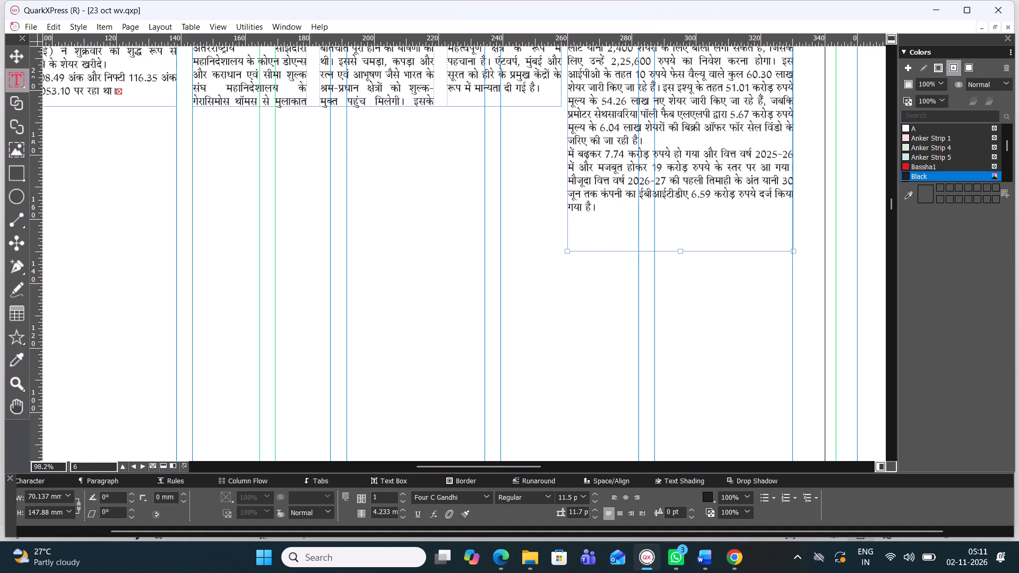
{"action": "left_click_drag", "start_coordinate": [569, 152], "coordinate": [638, 222]}
{"action": "key", "text": "BackSpace"}
{"action": "key", "text": "BackSpace"}
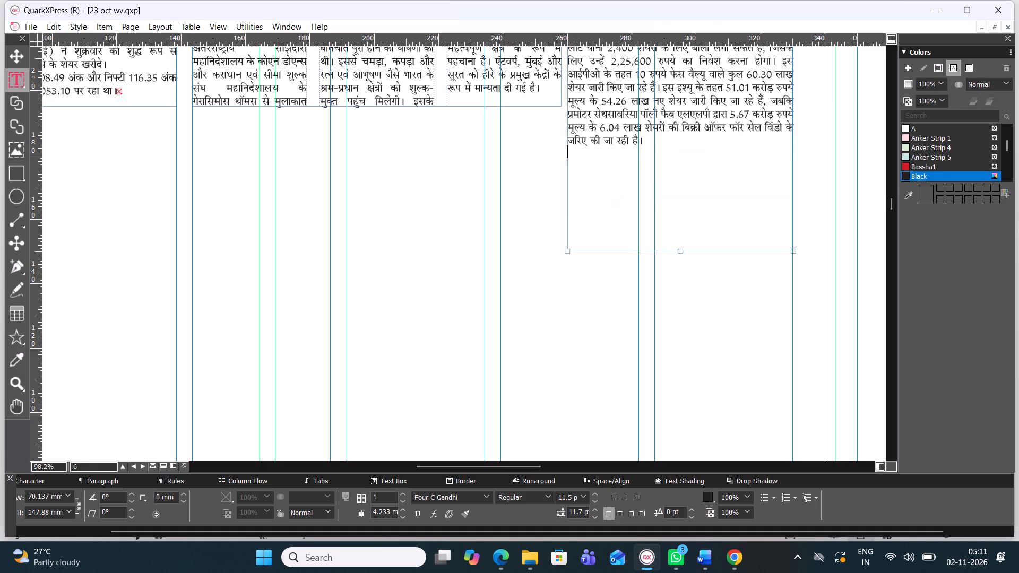
Extend the IPO body box downward to a height of about 153.2 mm.
{"action": "left_click_drag", "start_coordinate": [680, 251], "coordinate": [681, 266]}
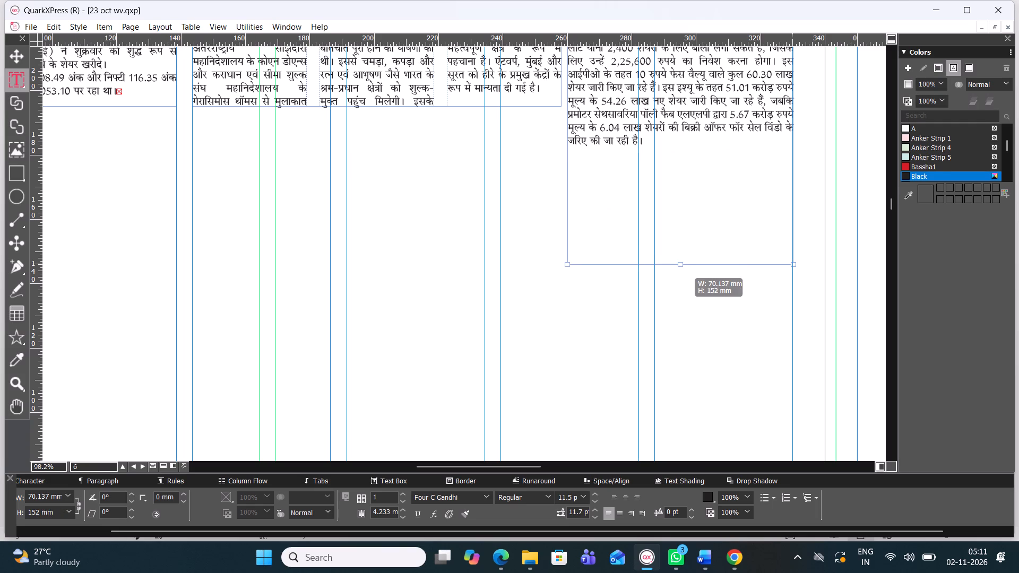
{"action": "left_click_drag", "start_coordinate": [681, 266], "coordinate": [685, 271]}
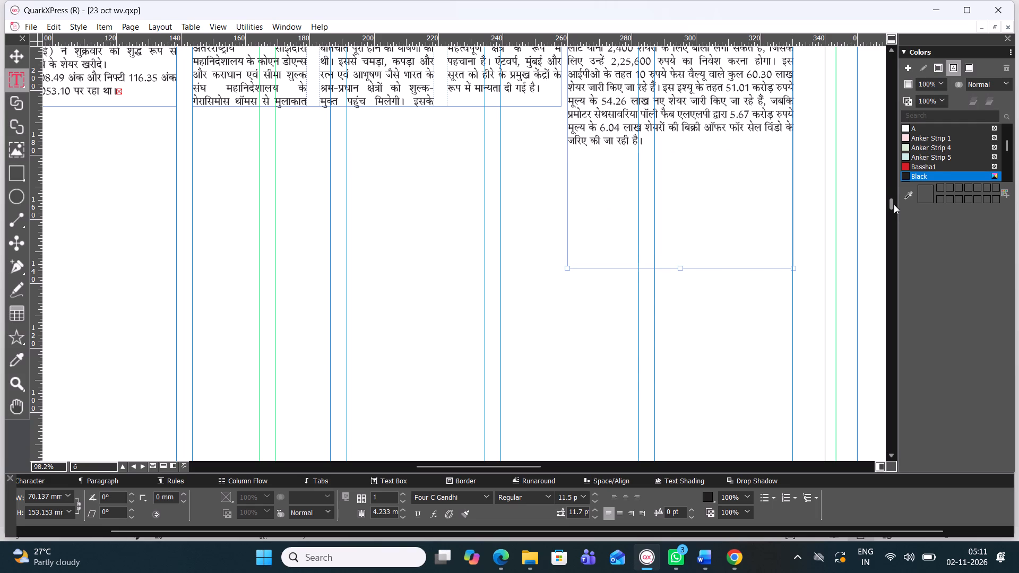
Break the IPO text into new paragraphs before "जबकि लॉट साइज", "लॉन्चिंग के बाद दोपहर" and "इसी दिन जिन निवेशकों".
{"action": "left_click_drag", "start_coordinate": [894, 204], "coordinate": [891, 198]}
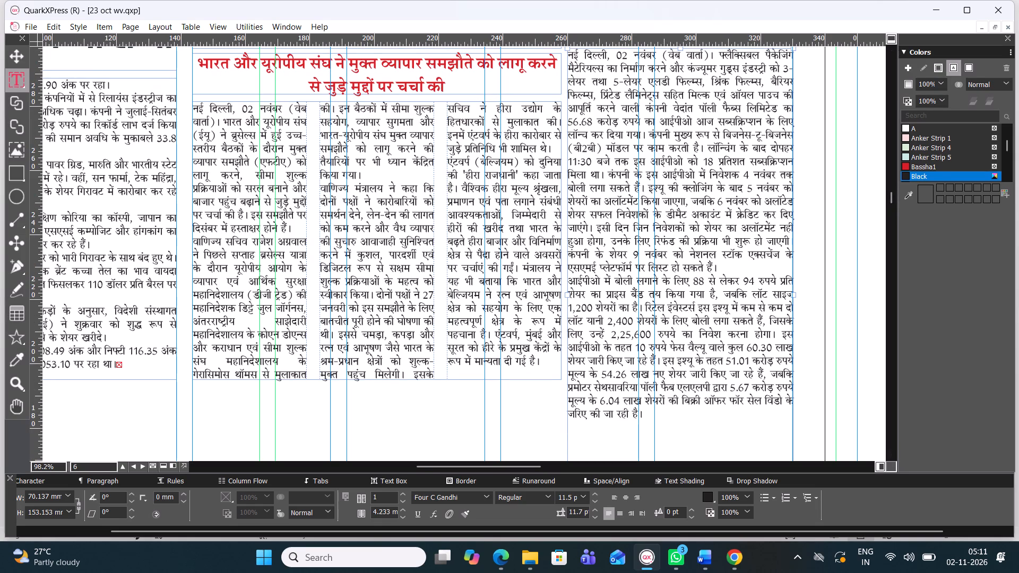
{"action": "left_click", "coordinate": [718, 293]}
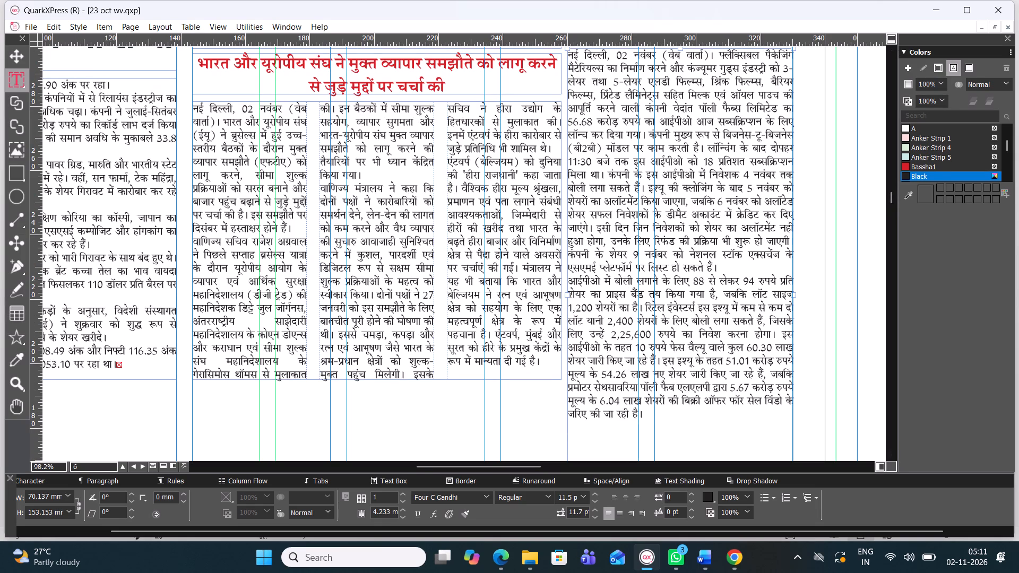
{"action": "key", "text": "Return"}
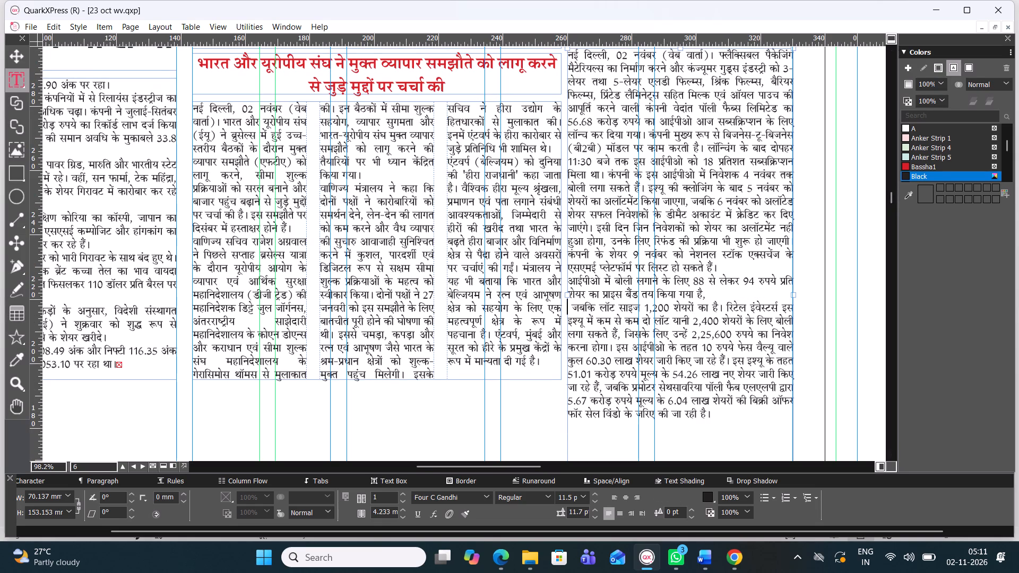
{"action": "left_click", "coordinate": [704, 147]}
{"action": "key", "text": "Return"}
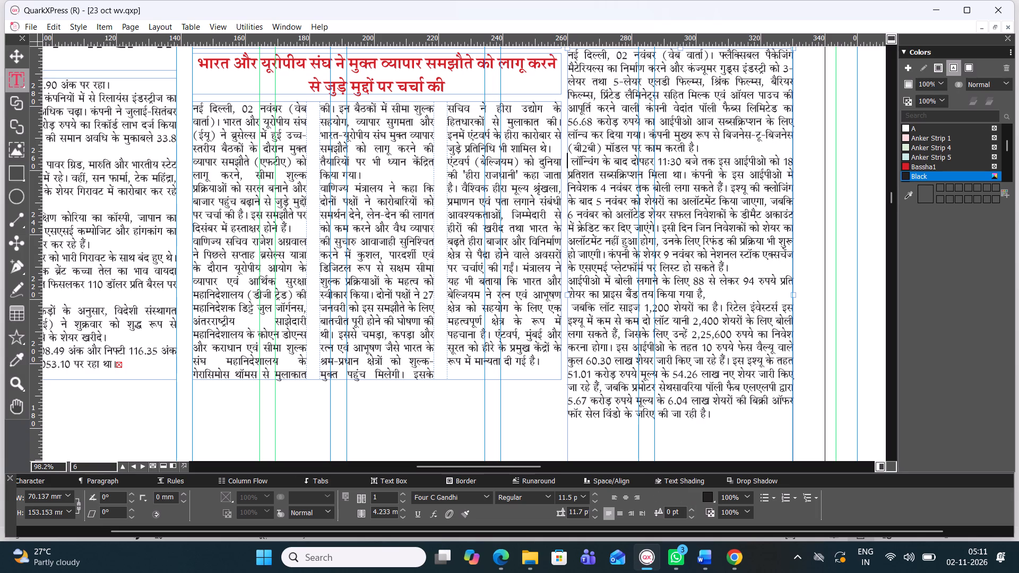
{"action": "scroll", "coordinate": [689, 96], "scroll_direction": "up", "scroll_amount": 1}
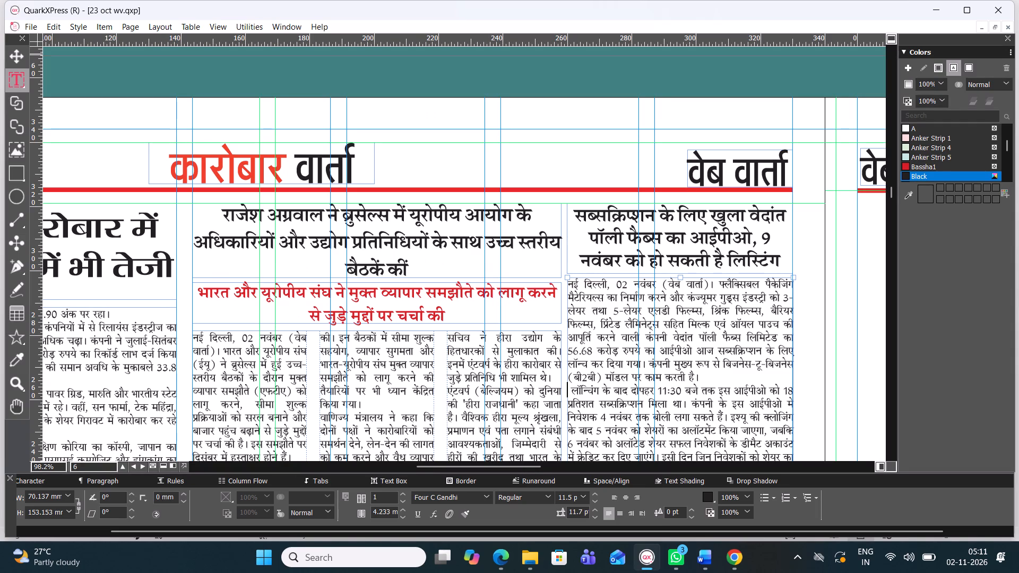
{"action": "left_click", "coordinate": [660, 457]}
{"action": "key", "text": "Return"}
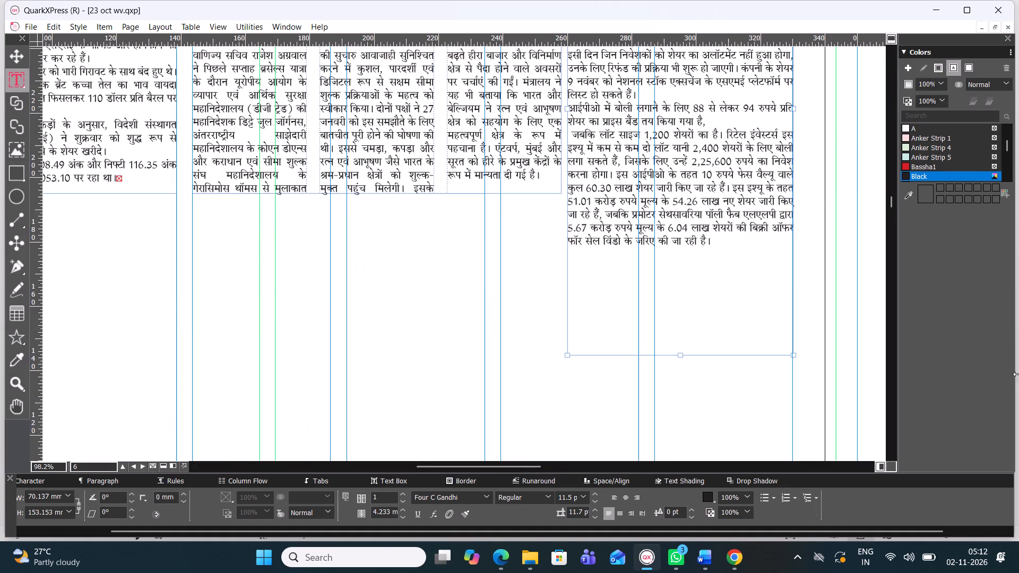
Narrow the India–EU trade story's headline, red subheading and three-column body boxes from their outer edge to about 90.7 mm wide.
{"action": "left_click", "coordinate": [14, 150]}
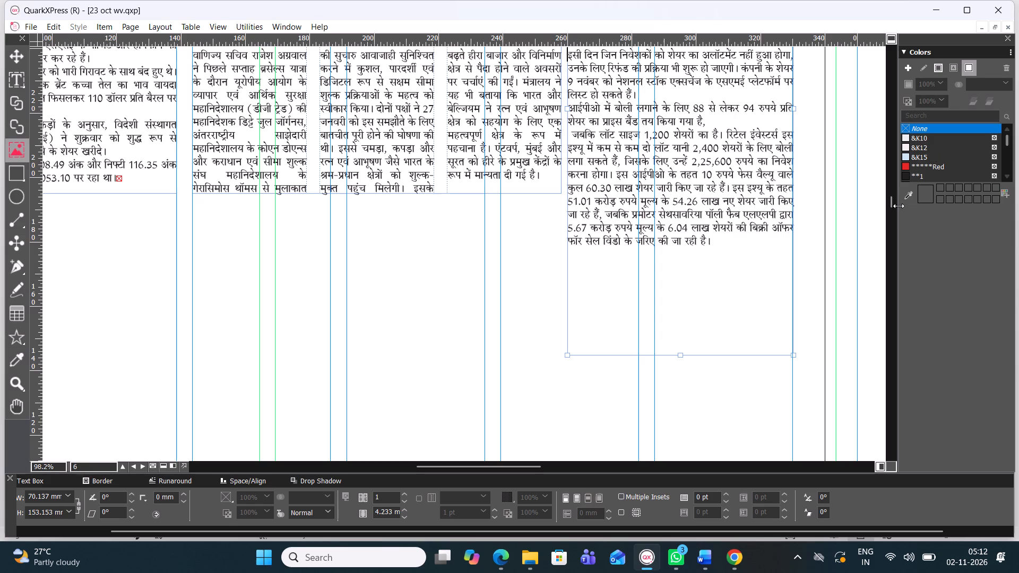
{"action": "left_click_drag", "start_coordinate": [891, 204], "coordinate": [890, 196]}
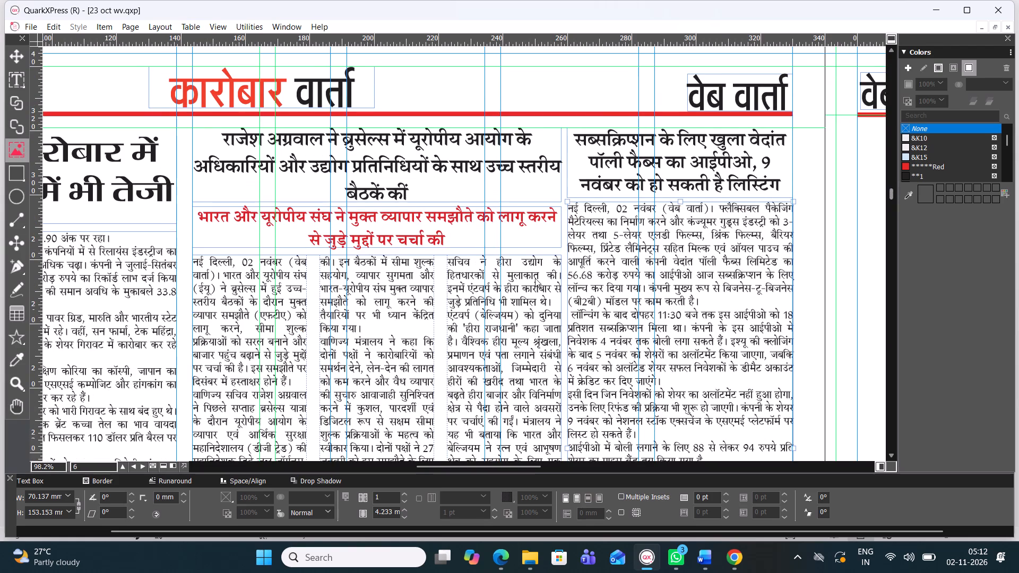
{"action": "left_click", "coordinate": [387, 202]}
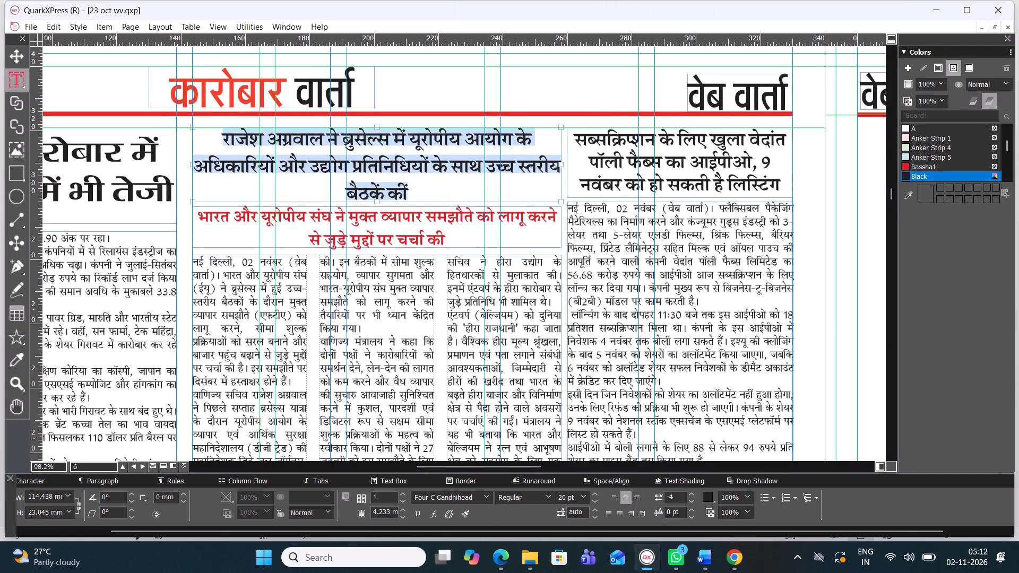
{"action": "left_click_drag", "start_coordinate": [559, 163], "coordinate": [474, 154]}
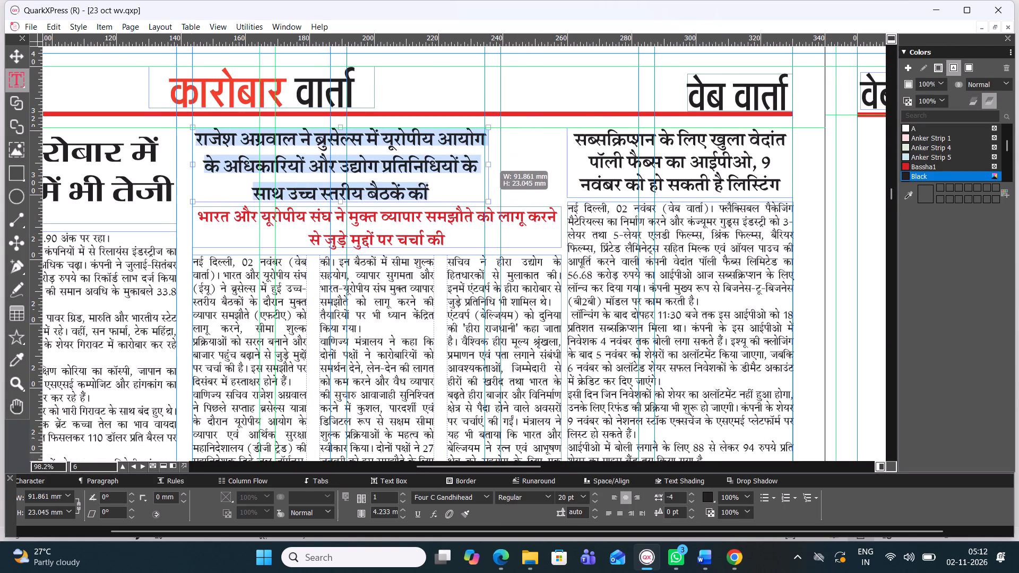
{"action": "left_click_drag", "start_coordinate": [474, 154], "coordinate": [481, 152]}
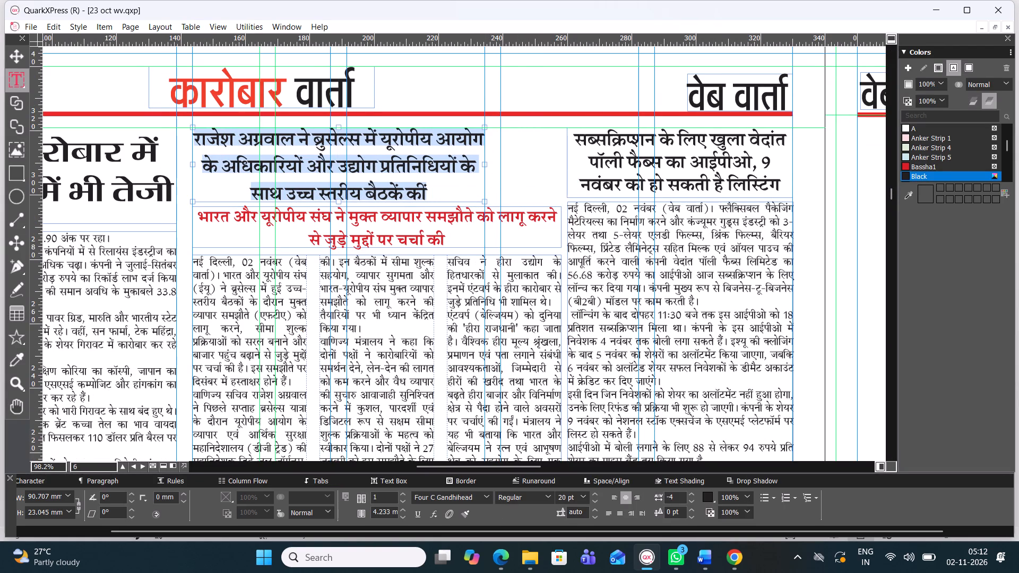
{"action": "left_click", "coordinate": [365, 233]}
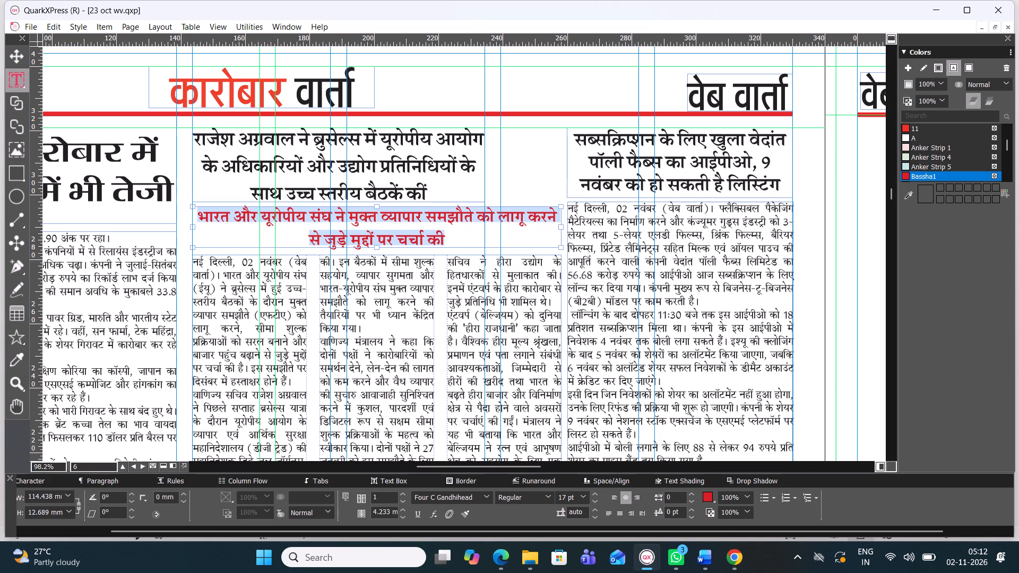
{"action": "left_click_drag", "start_coordinate": [560, 227], "coordinate": [481, 221]}
{"action": "scroll", "coordinate": [508, 226], "scroll_direction": "down", "scroll_amount": 1}
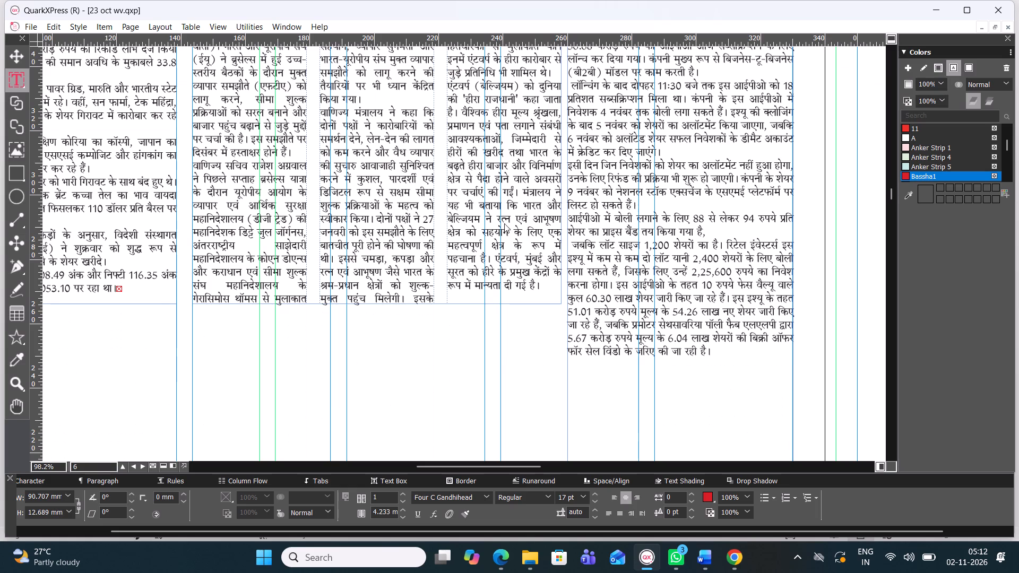
{"action": "left_click", "coordinate": [436, 217]}
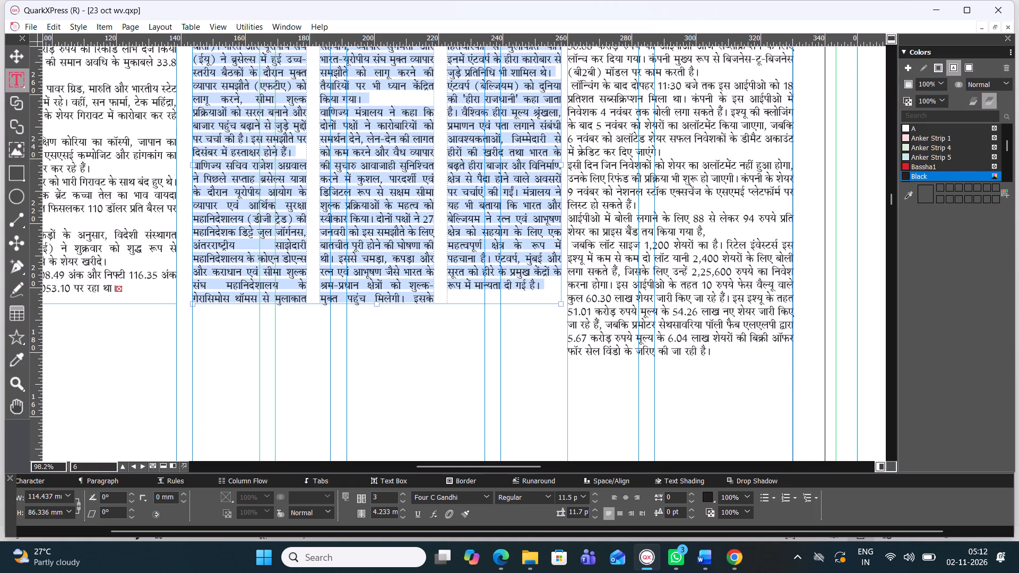
{"action": "left_click_drag", "start_coordinate": [560, 165], "coordinate": [485, 172]}
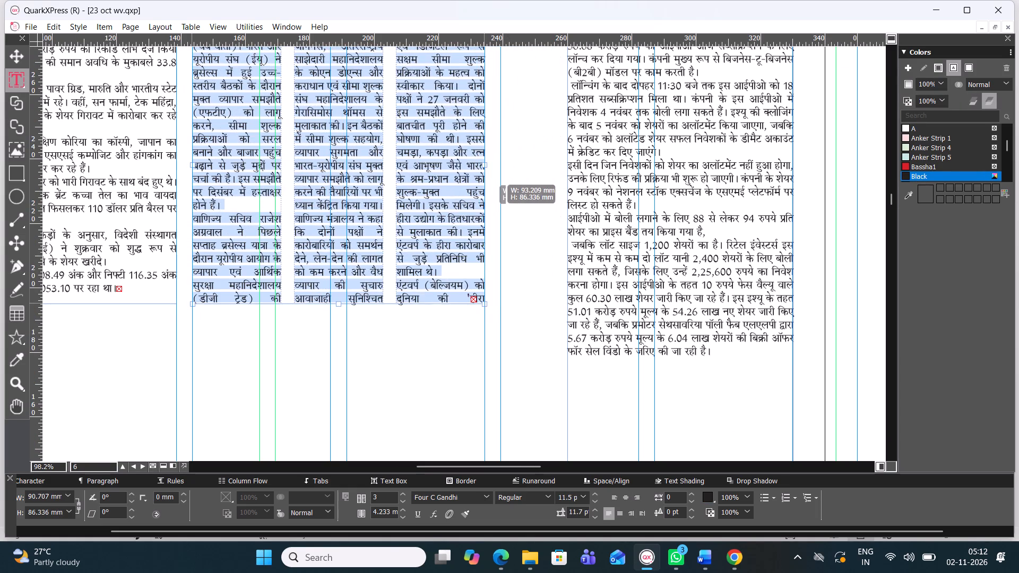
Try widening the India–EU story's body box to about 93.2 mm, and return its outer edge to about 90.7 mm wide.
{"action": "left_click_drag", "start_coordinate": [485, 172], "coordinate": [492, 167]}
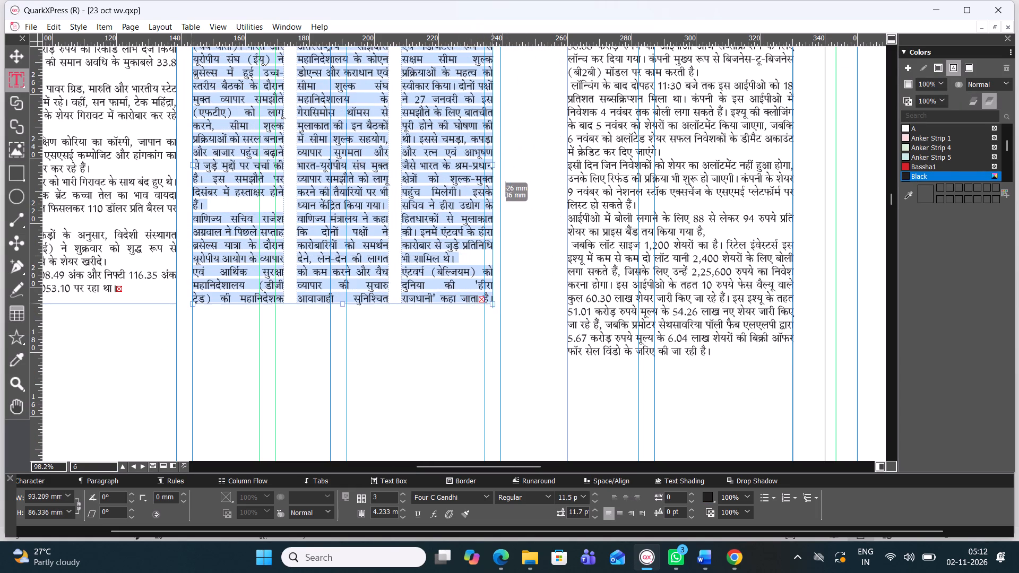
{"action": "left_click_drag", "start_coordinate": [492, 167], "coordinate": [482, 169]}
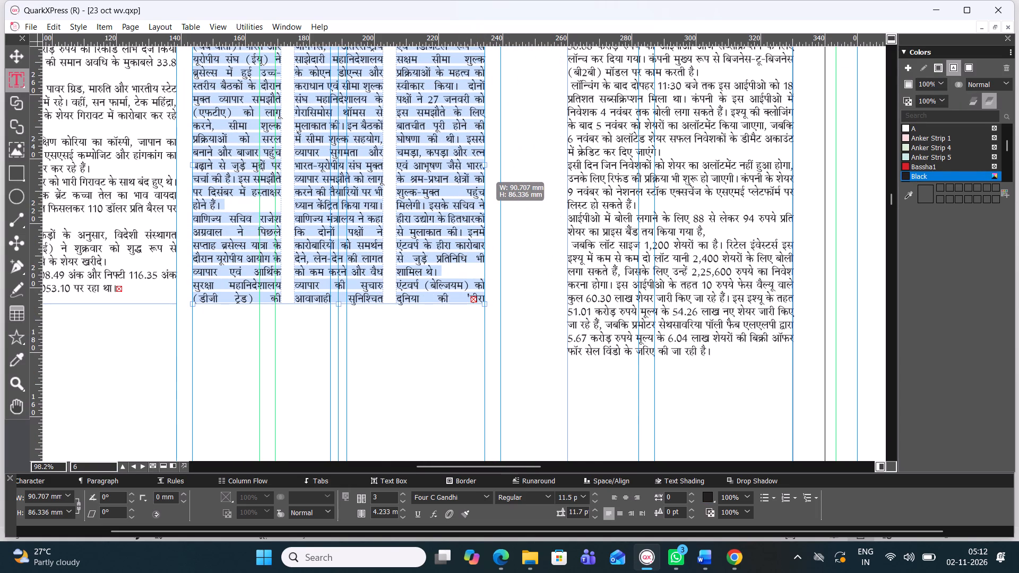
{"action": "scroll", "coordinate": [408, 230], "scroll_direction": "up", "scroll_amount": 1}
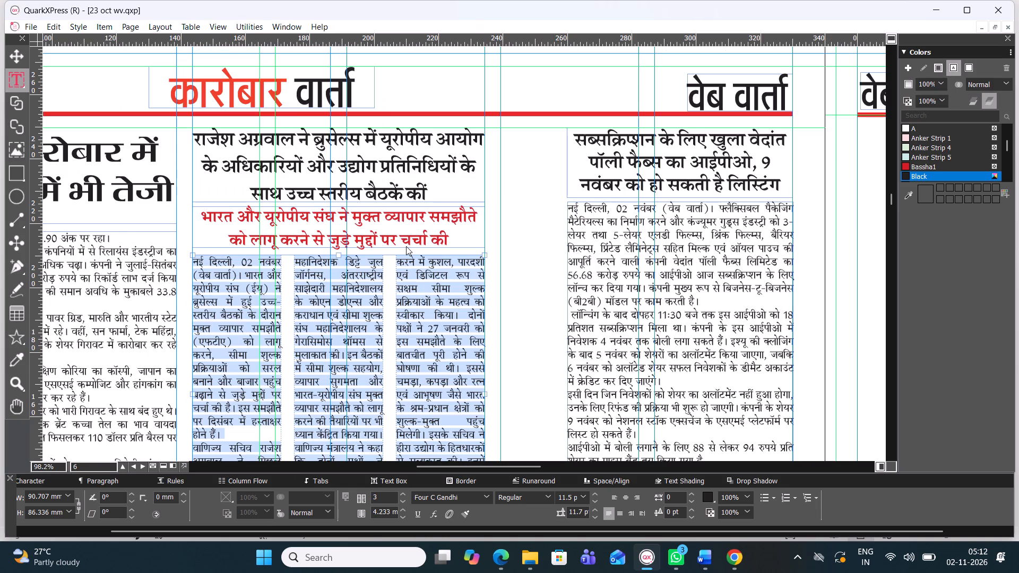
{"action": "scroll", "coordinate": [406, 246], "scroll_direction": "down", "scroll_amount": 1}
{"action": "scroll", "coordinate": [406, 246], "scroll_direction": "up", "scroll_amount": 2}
Extend the India–EU story's body box downward to a height of about 142.2 mm.
{"action": "scroll", "coordinate": [406, 247], "scroll_direction": "down", "scroll_amount": 3}
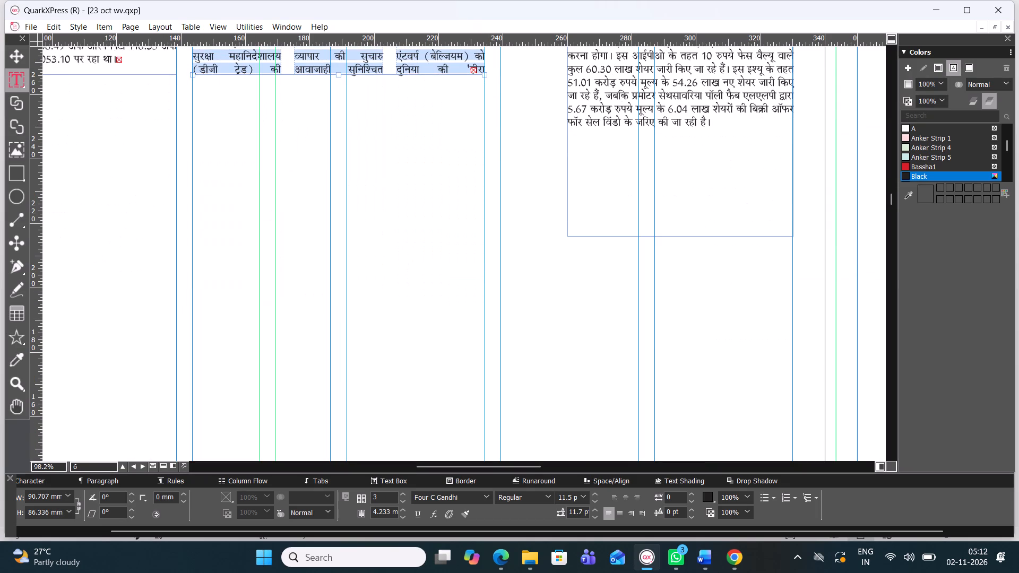
{"action": "left_click_drag", "start_coordinate": [339, 77], "coordinate": [333, 257]}
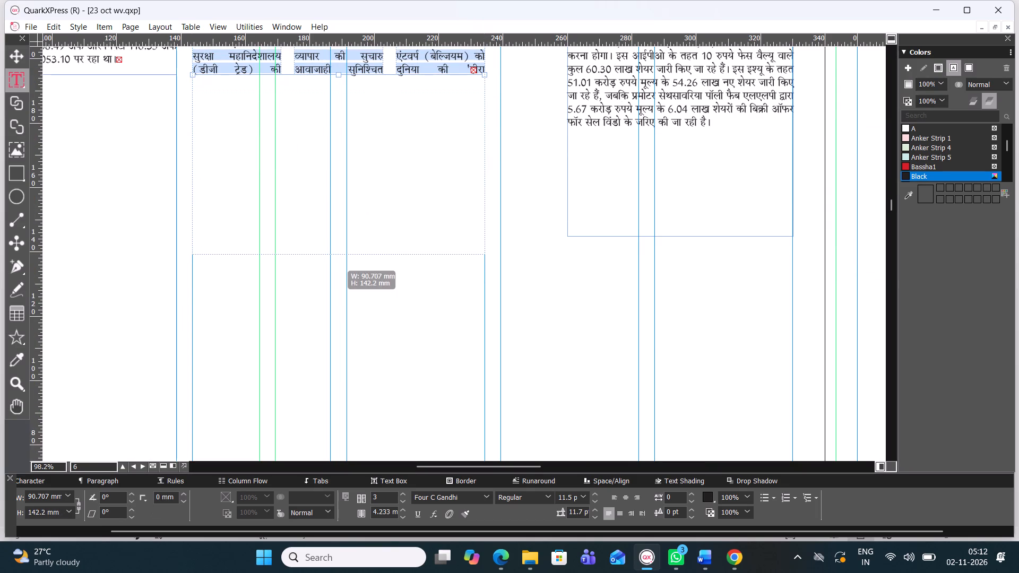
{"action": "scroll", "coordinate": [332, 252], "scroll_direction": "up", "scroll_amount": 1}
{"action": "scroll", "coordinate": [335, 259], "scroll_direction": "down", "scroll_amount": 1}
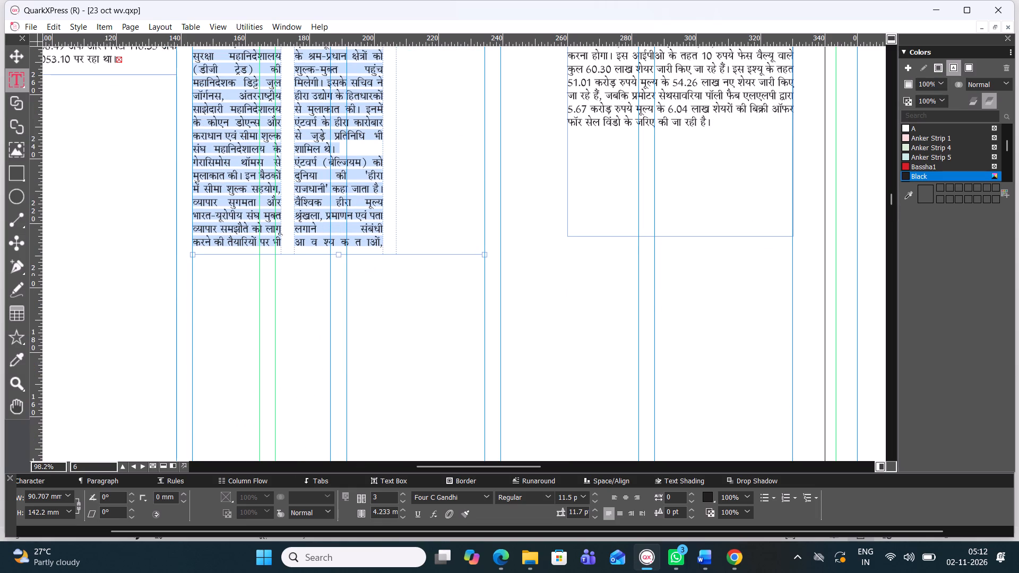
Set the India–EU story's body box to two columns.
{"action": "left_click", "coordinate": [402, 499]}
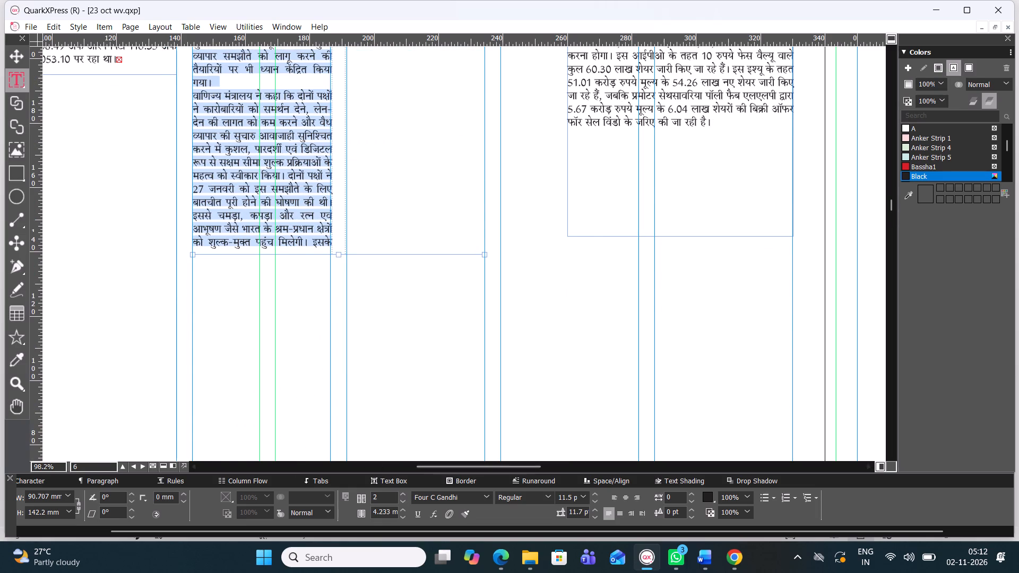
{"action": "scroll", "coordinate": [365, 381], "scroll_direction": "up", "scroll_amount": 1}
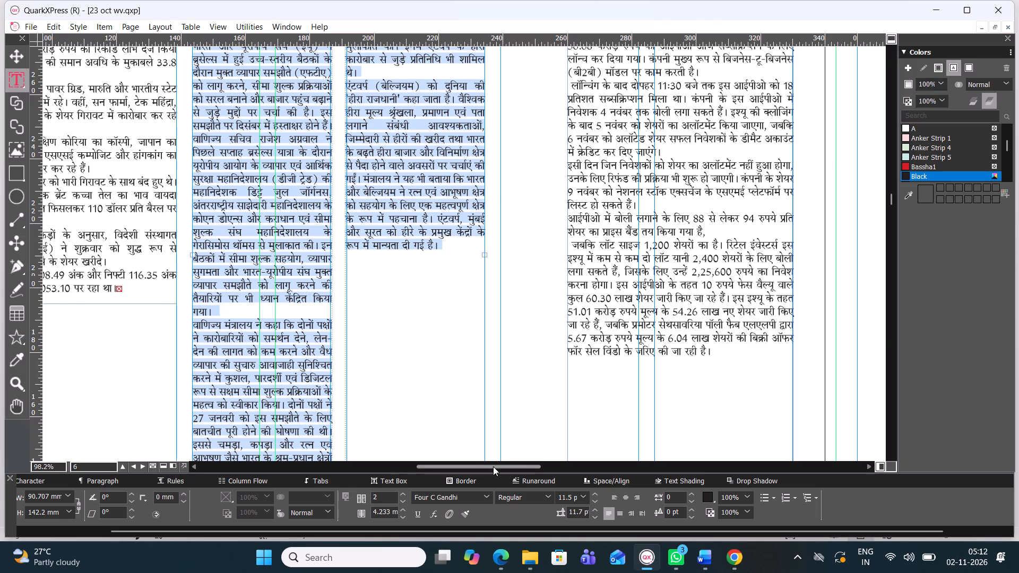
Select the stock market story's body text beside the exchange photo and set its box to three columns.
{"action": "left_click_drag", "start_coordinate": [493, 466], "coordinate": [450, 462]}
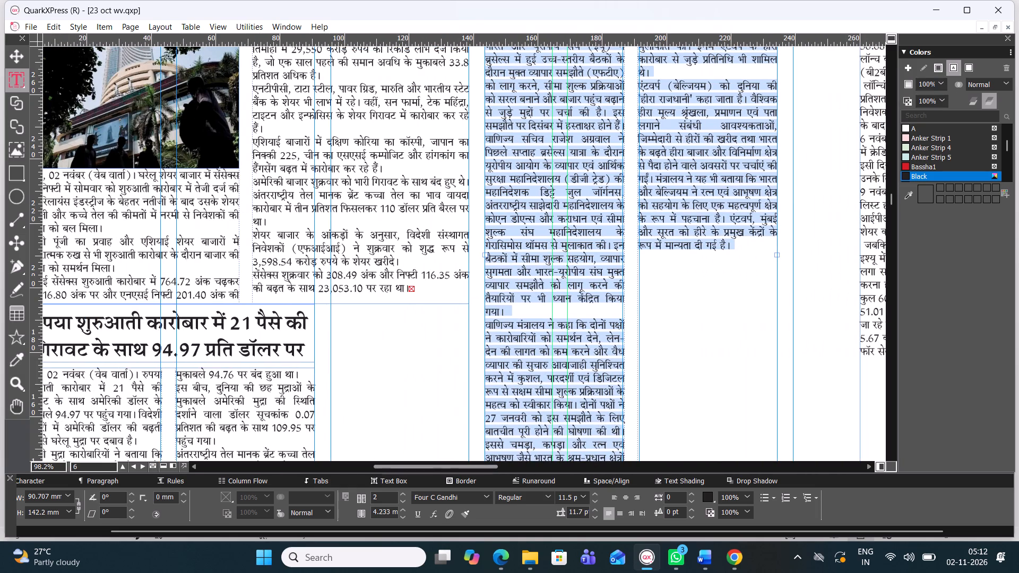
{"action": "triple_click", "coordinate": [381, 265]}
{"action": "triple_click", "coordinate": [382, 265]}
{"action": "double_click", "coordinate": [382, 265]}
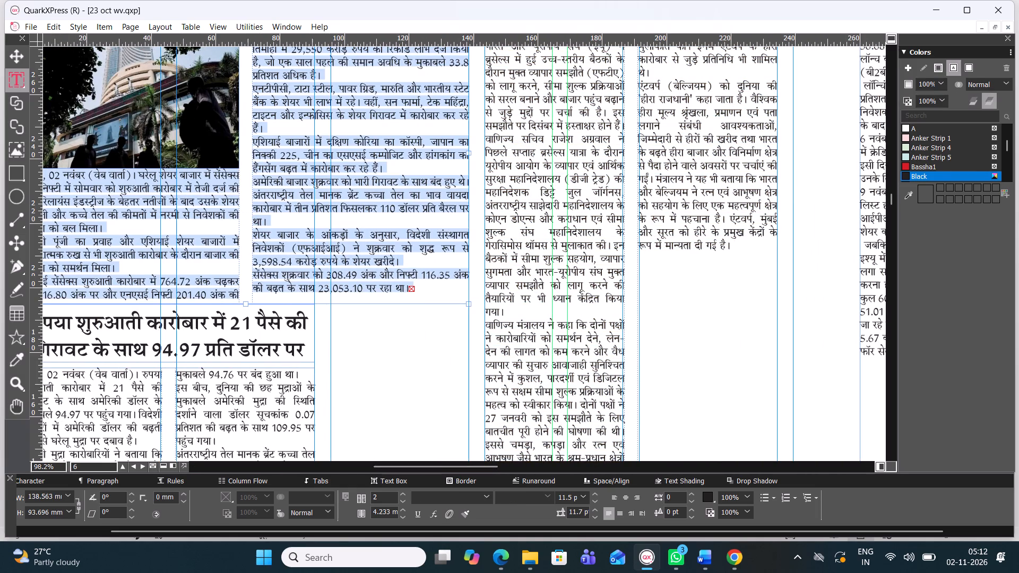
{"action": "left_click", "coordinate": [401, 492]}
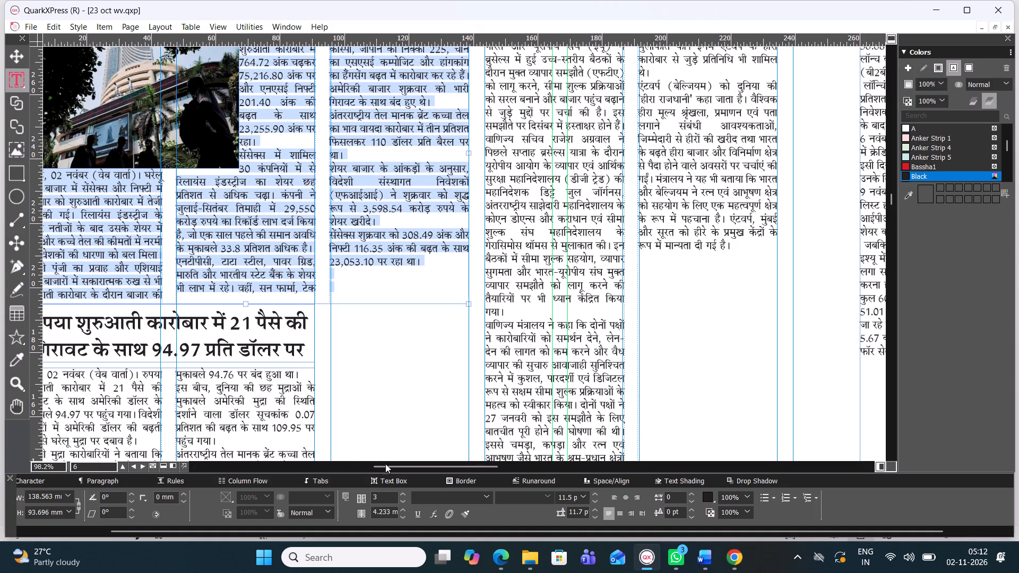
{"action": "left_click", "coordinate": [372, 291]}
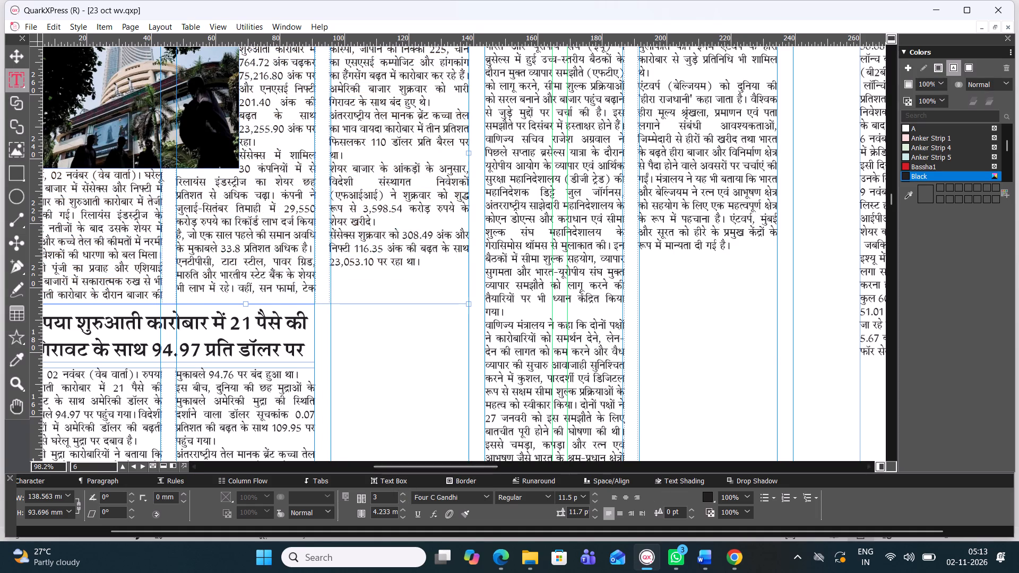
Shorten the India–EU story's body box from its lower edge to a height of about 115.8 mm.
{"action": "left_click_drag", "start_coordinate": [471, 468], "coordinate": [523, 465]}
{"action": "scroll", "coordinate": [425, 266], "scroll_direction": "down", "scroll_amount": 1}
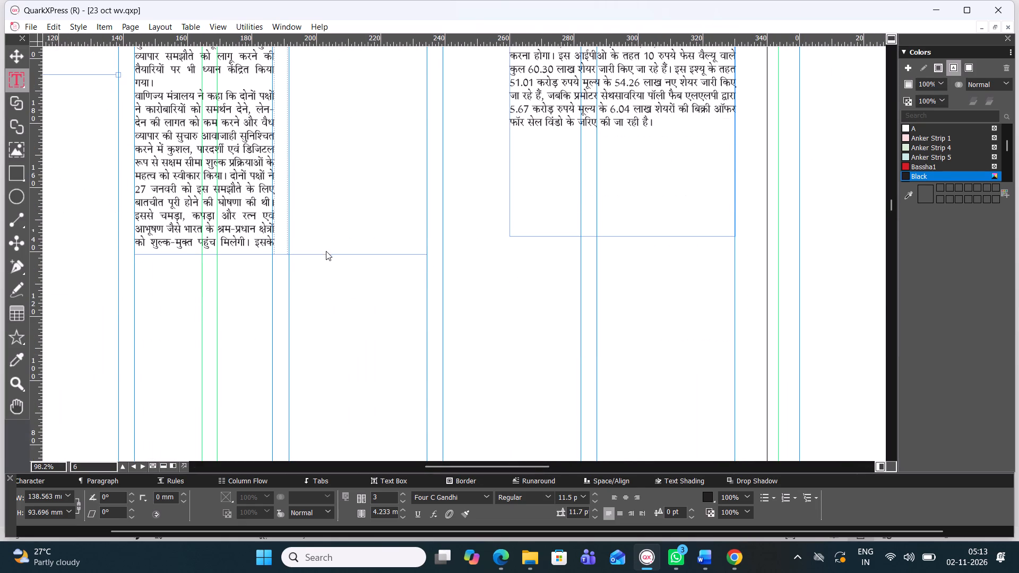
{"action": "left_click", "coordinate": [265, 257]}
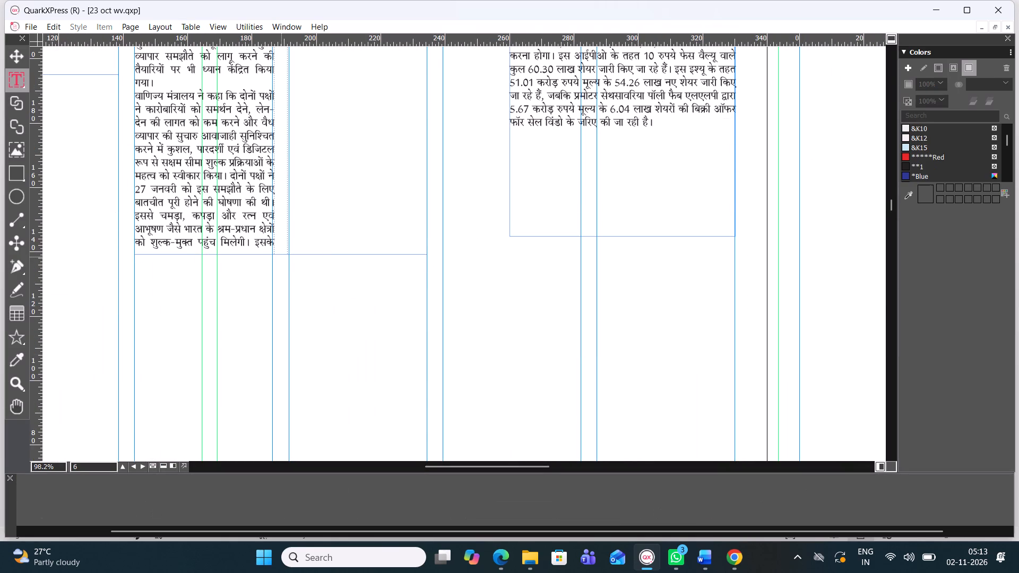
{"action": "left_click_drag", "start_coordinate": [283, 255], "coordinate": [283, 245]}
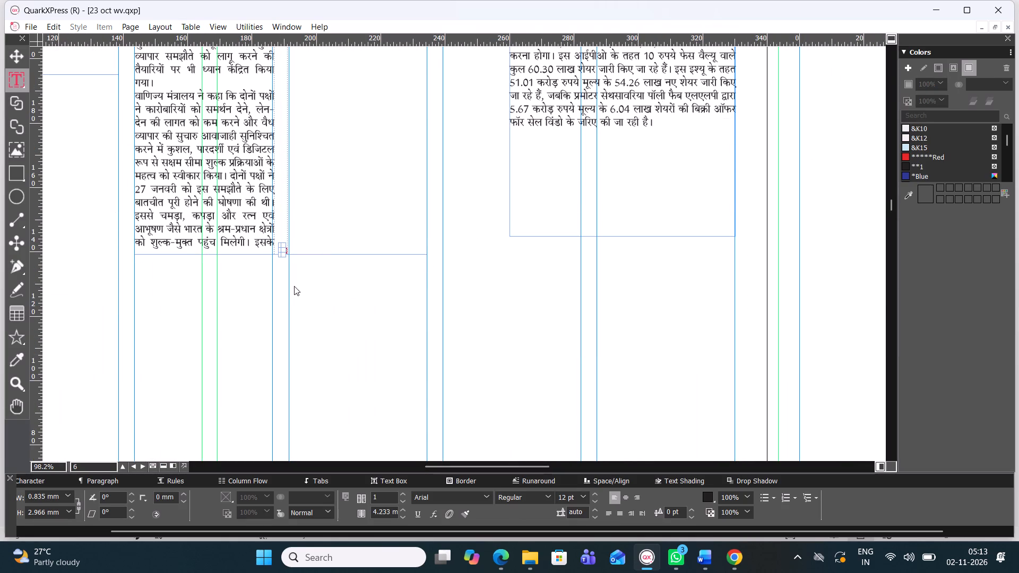
{"action": "key", "text": "ctrl+z"}
{"action": "left_click", "coordinate": [12, 57]}
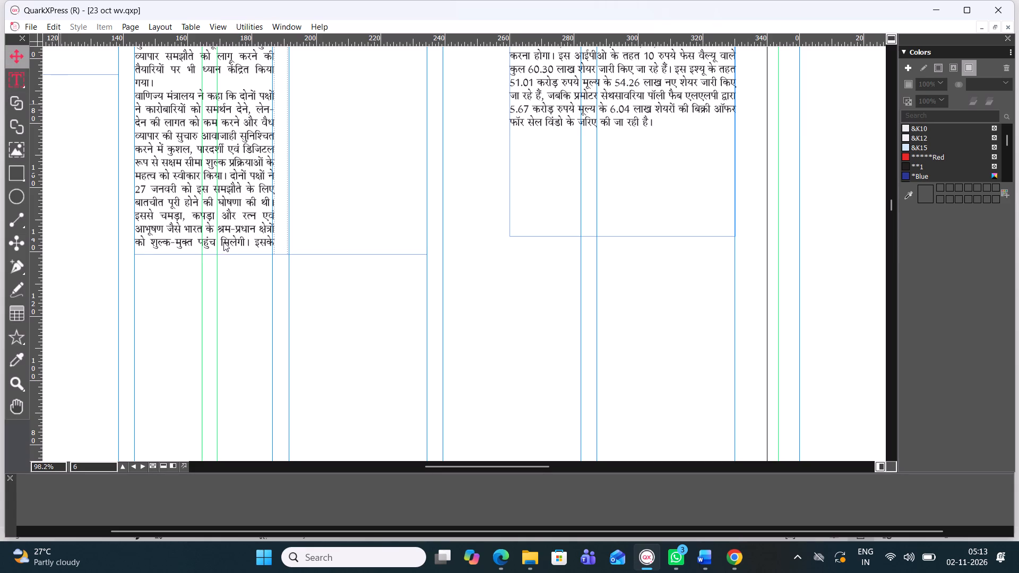
{"action": "left_click", "coordinate": [226, 245]}
{"action": "left_click_drag", "start_coordinate": [282, 256], "coordinate": [281, 205]}
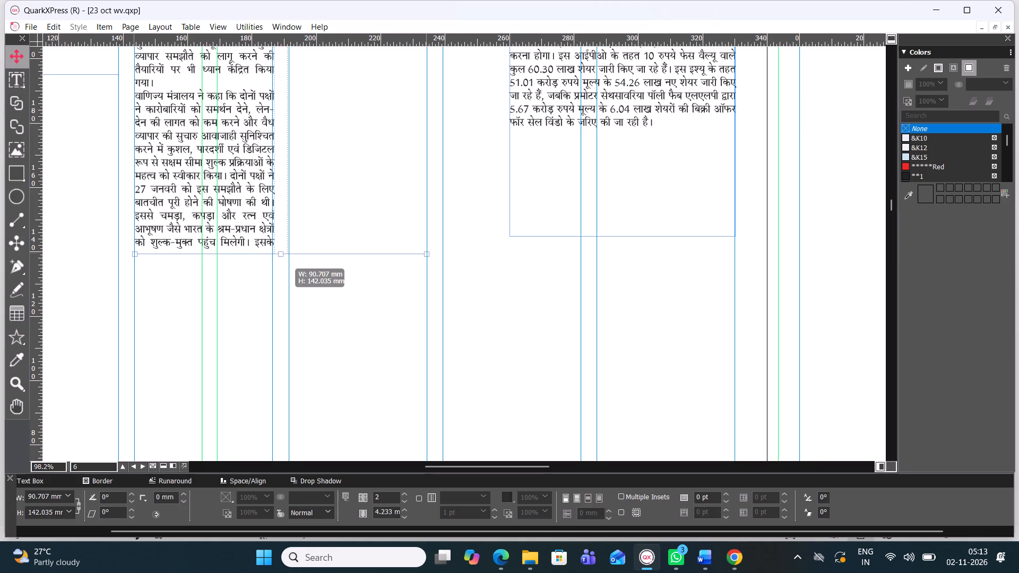
{"action": "left_click_drag", "start_coordinate": [281, 205], "coordinate": [285, 141]}
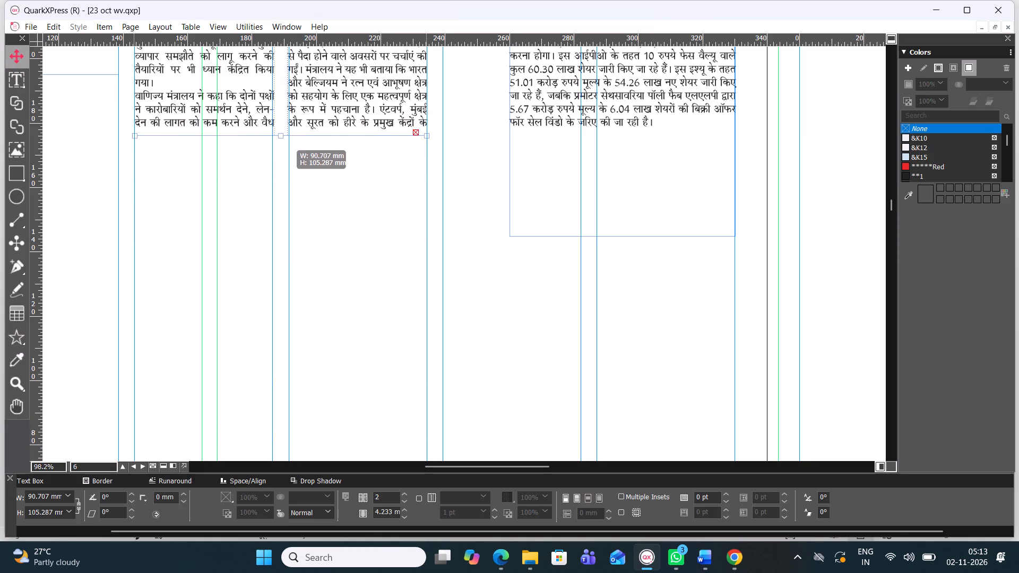
{"action": "left_click_drag", "start_coordinate": [285, 141], "coordinate": [292, 171]}
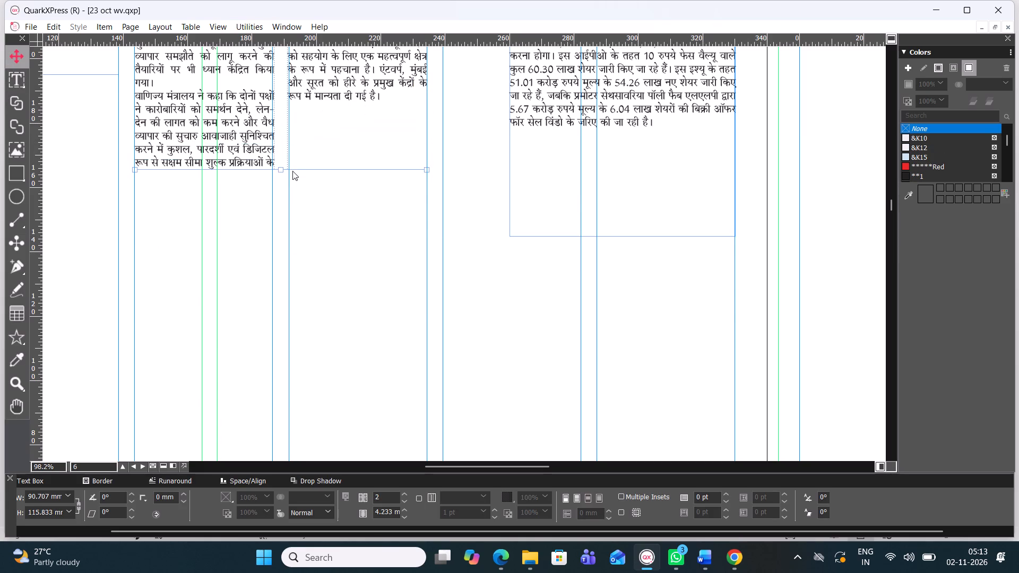
Extend the India–EU story's body box slightly downward to a height of about 121.3 mm.
{"action": "scroll", "coordinate": [292, 171], "scroll_direction": "up", "scroll_amount": 1}
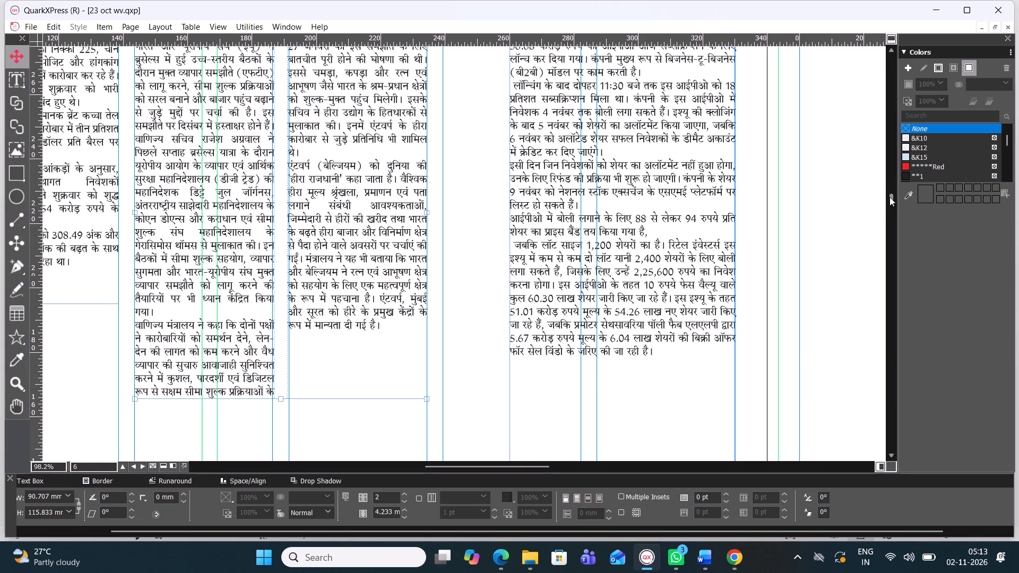
{"action": "left_click", "coordinate": [890, 197]}
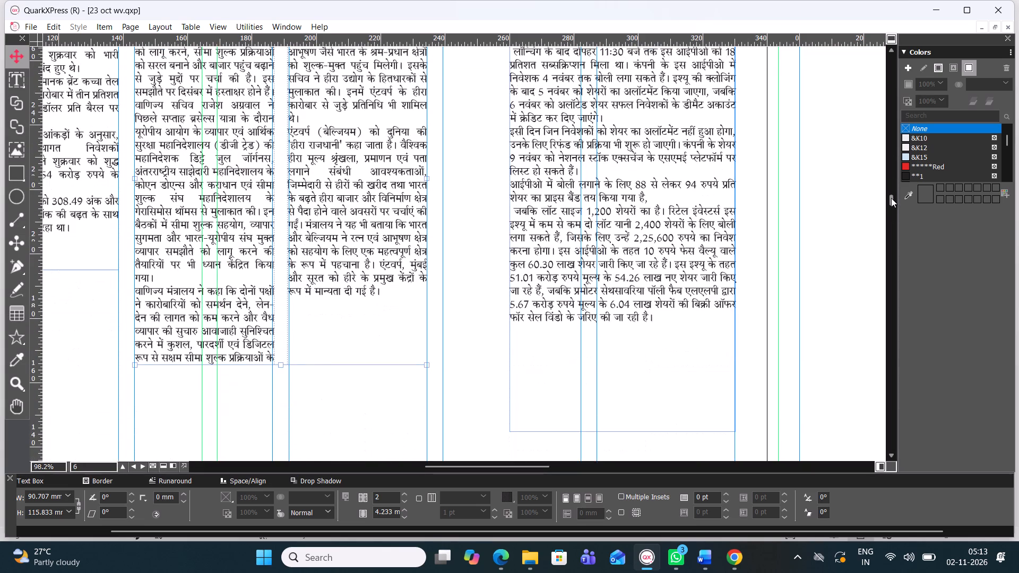
{"action": "double_click", "coordinate": [310, 352]}
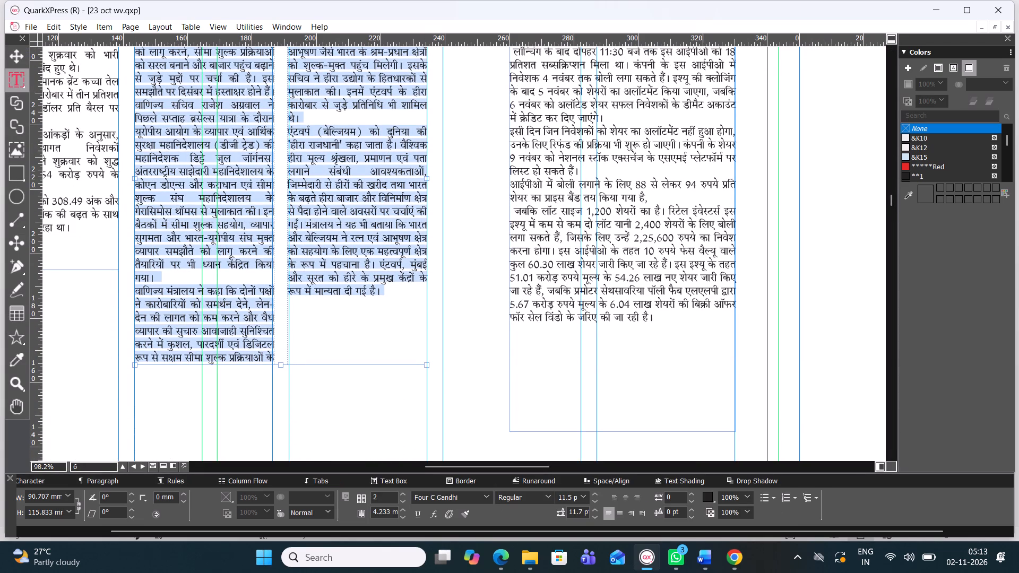
{"action": "left_click", "coordinate": [360, 307]}
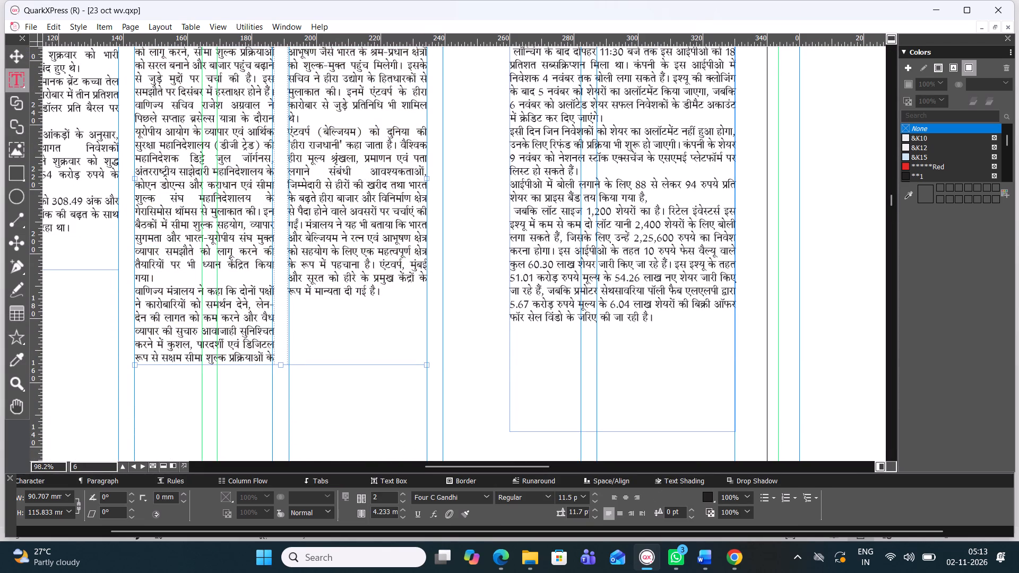
{"action": "left_click", "coordinate": [379, 294]}
{"action": "left_click", "coordinate": [382, 292]}
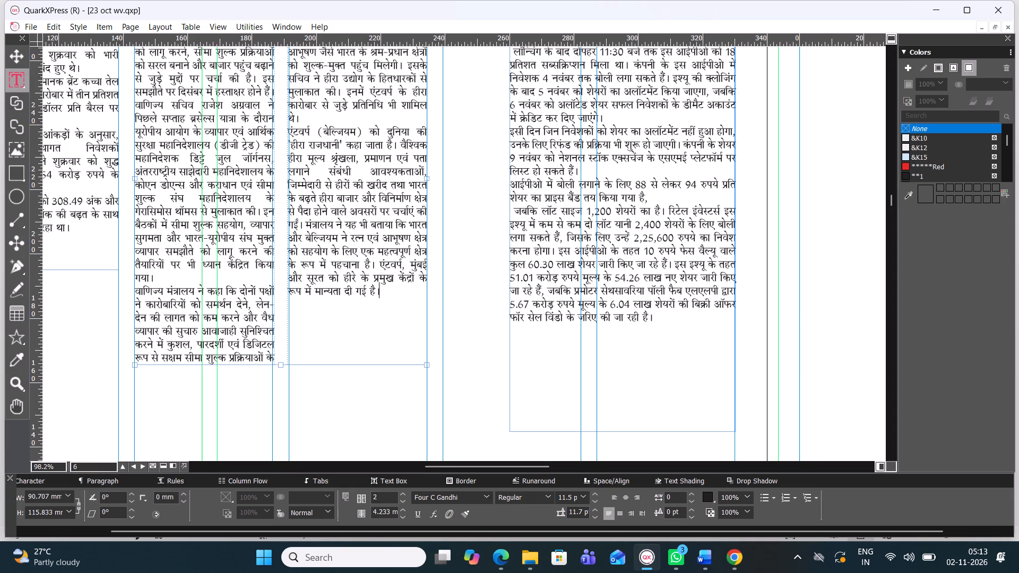
{"action": "left_click_drag", "start_coordinate": [282, 366], "coordinate": [282, 370]}
{"action": "left_click_drag", "start_coordinate": [282, 370], "coordinate": [288, 383]}
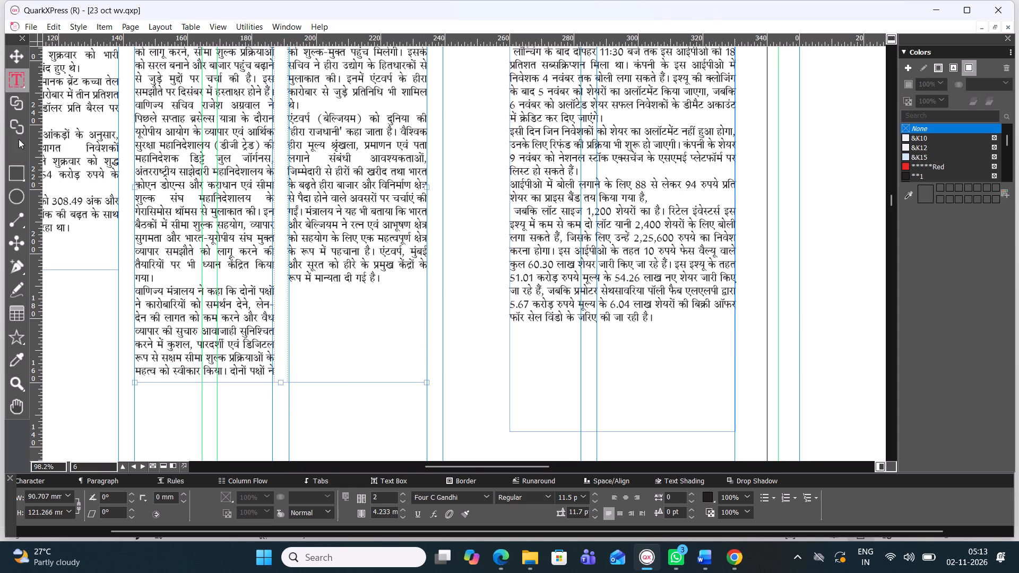
Draw a picture box about 42.9 × 30.3 mm in the empty space ending the India–EU story's second column.
{"action": "left_click", "coordinate": [11, 149]}
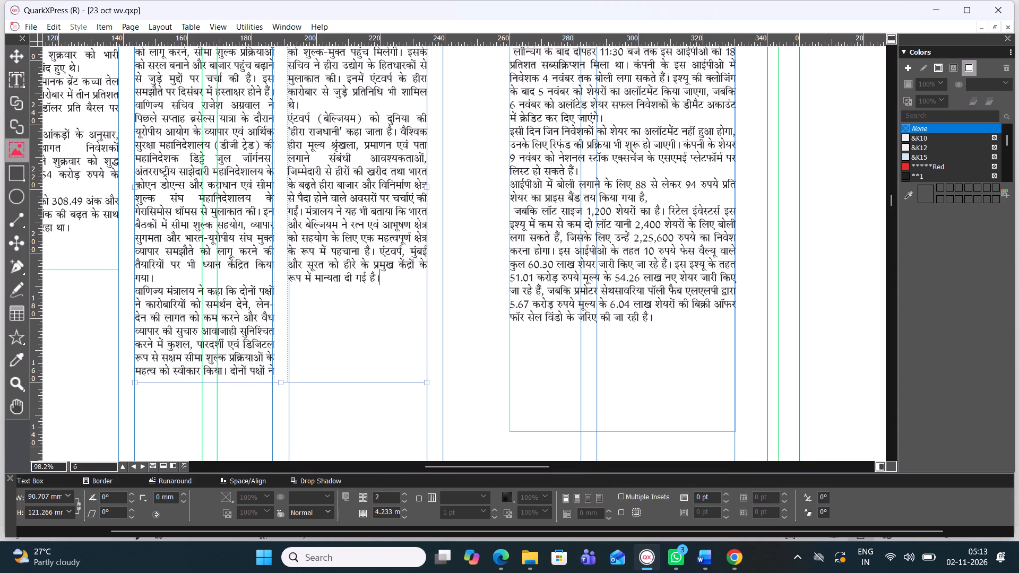
{"action": "left_click_drag", "start_coordinate": [289, 285], "coordinate": [418, 388]}
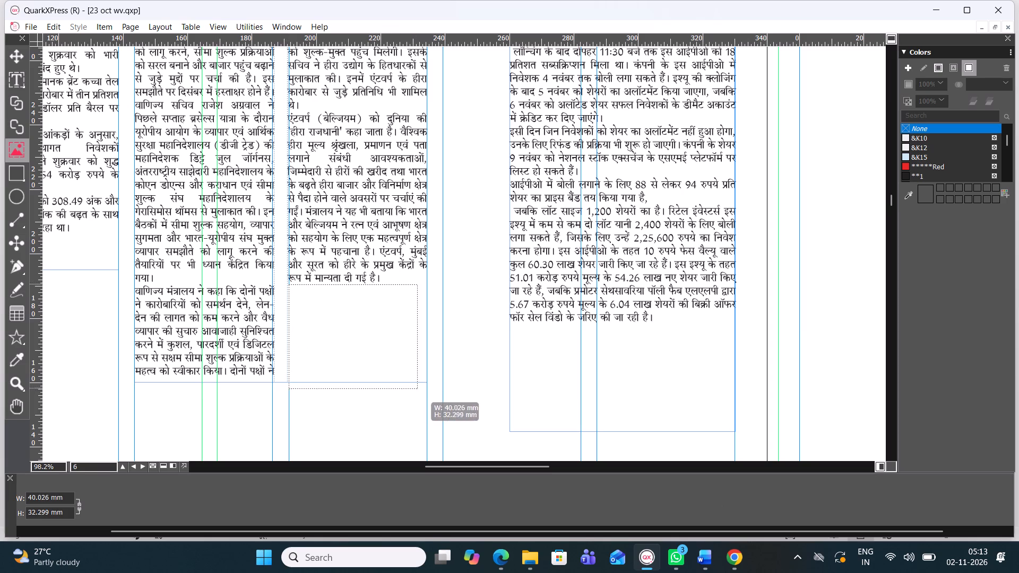
{"action": "left_click_drag", "start_coordinate": [418, 388], "coordinate": [428, 379]}
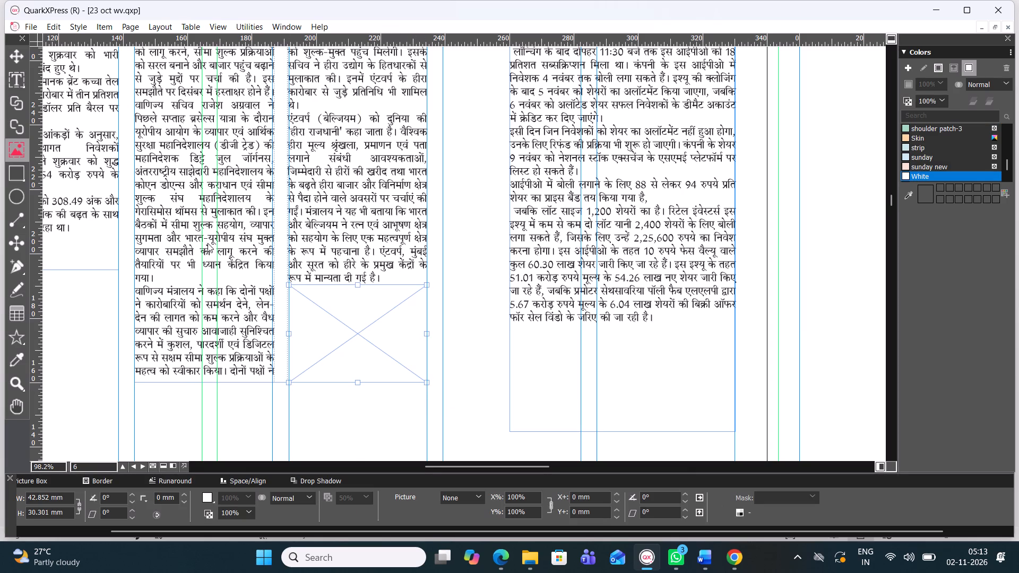
Copy the India–EU story's three-line black headline into the Google search box of a new Chrome tab.
{"action": "left_click_drag", "start_coordinate": [891, 203], "coordinate": [891, 192]}
{"action": "double_click", "coordinate": [205, 378]}
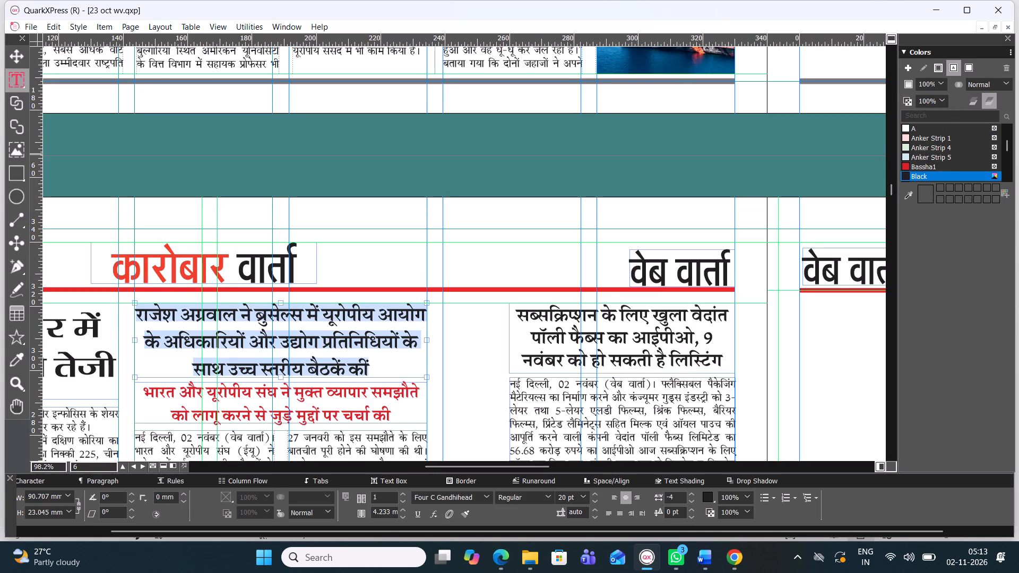
{"action": "key", "text": "ctrl+c"}
{"action": "left_click", "coordinate": [740, 561]}
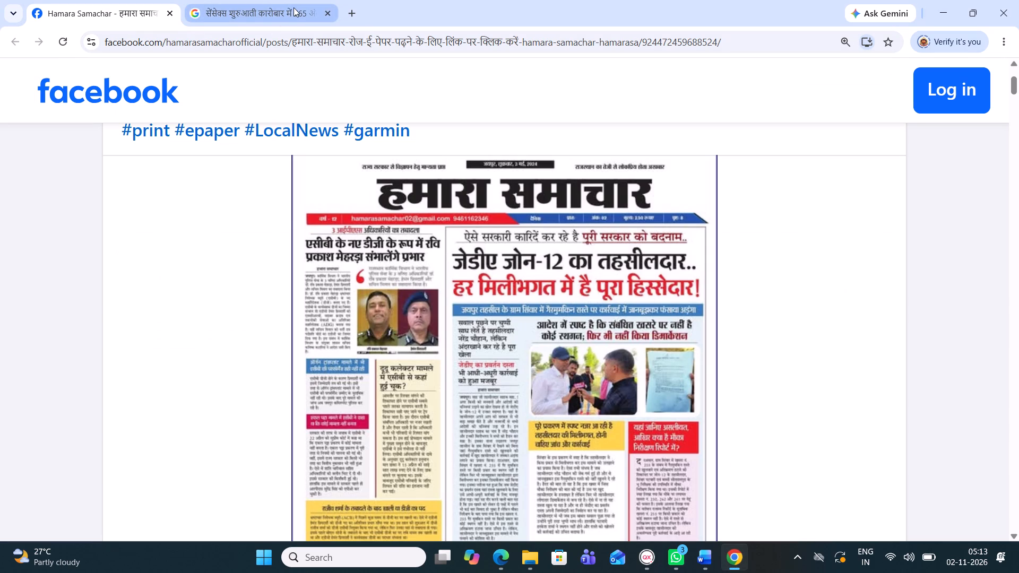
{"action": "left_click", "coordinate": [360, 11]}
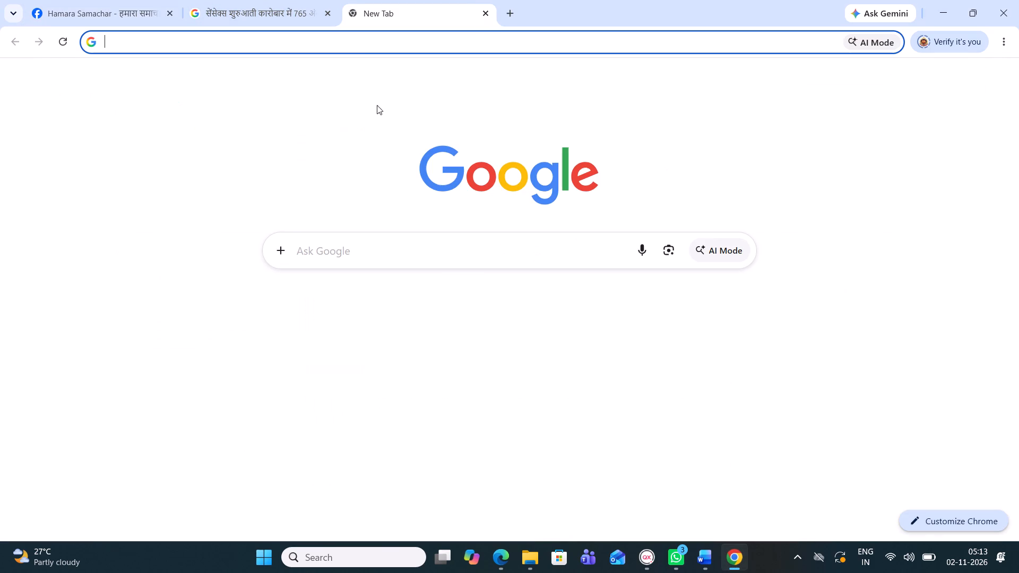
{"action": "left_click", "coordinate": [421, 261]}
{"action": "key", "text": "ctrl+v"}
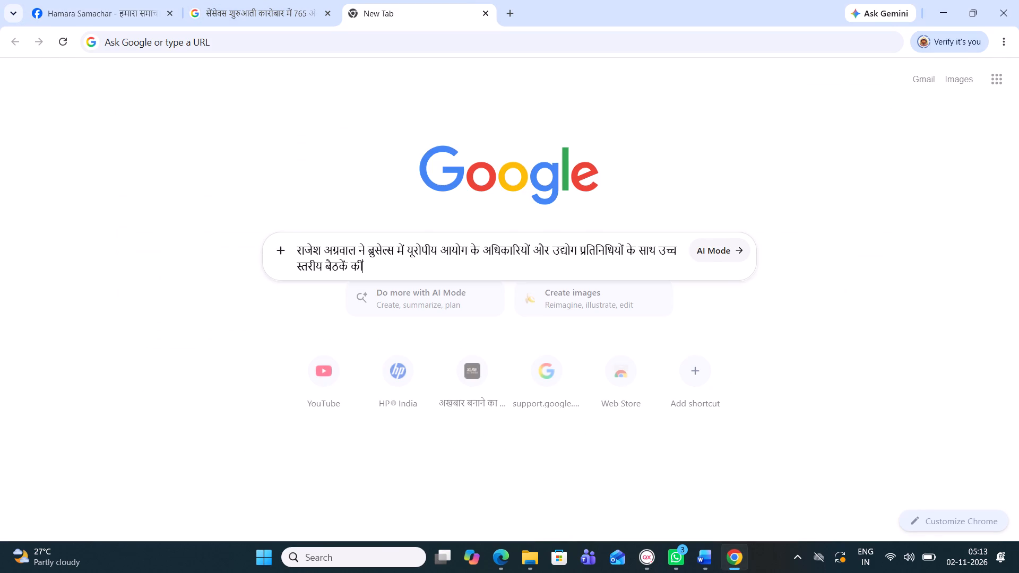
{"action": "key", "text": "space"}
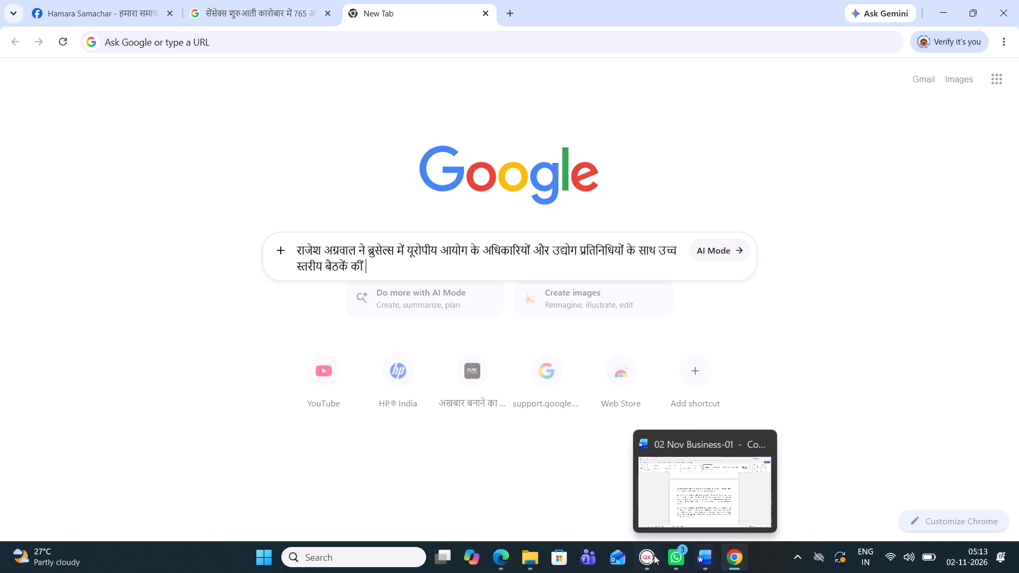
Append the India–EU story's red subheading from QuarkXPress to the Google query in Chrome and search for matching images.
{"action": "left_click", "coordinate": [654, 555]}
{"action": "left_click", "coordinate": [265, 403]}
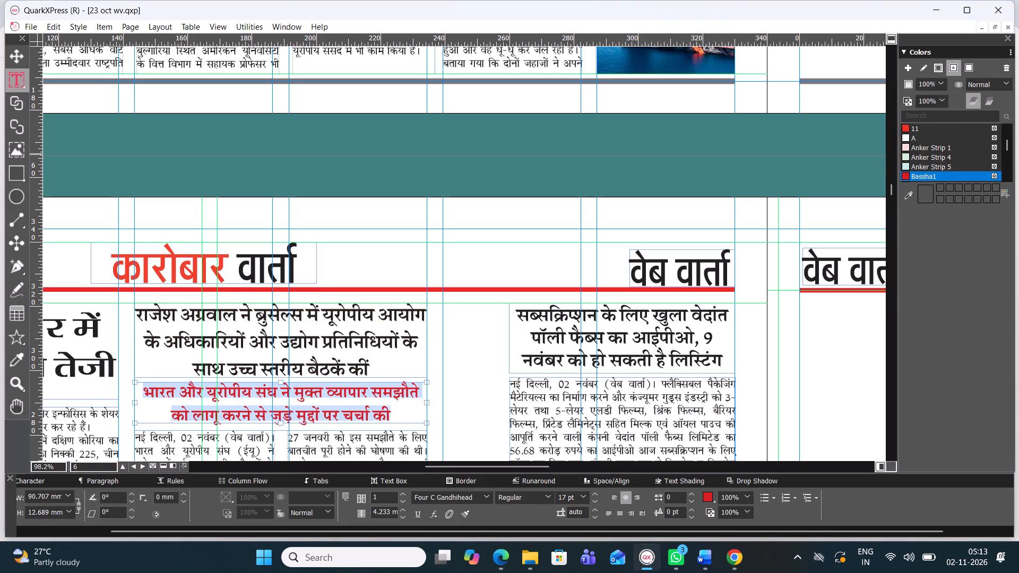
{"action": "key", "text": "ctrl+c"}
{"action": "left_click", "coordinate": [743, 555]}
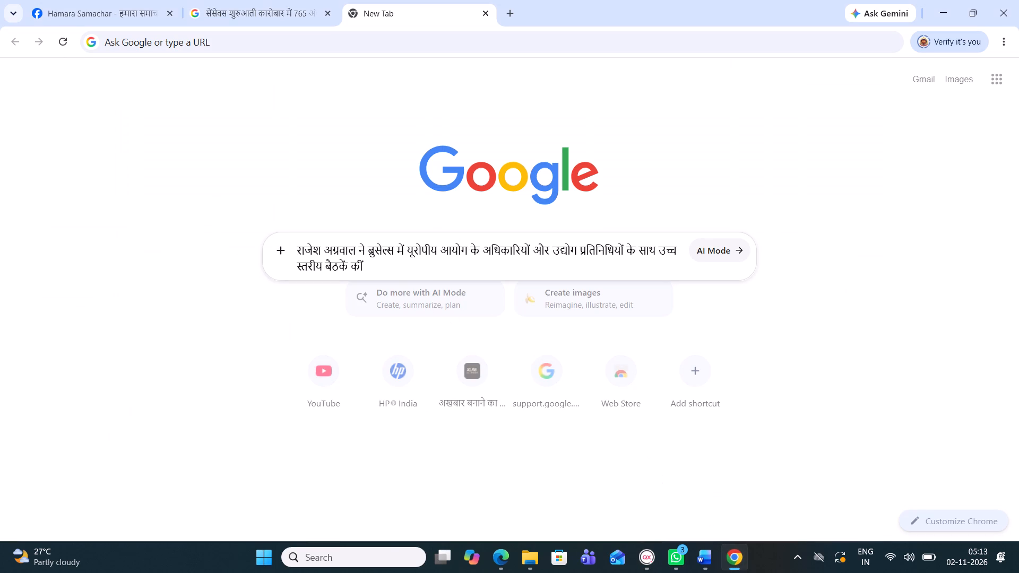
{"action": "key", "text": "ctrl+v"}
{"action": "key", "text": "Return"}
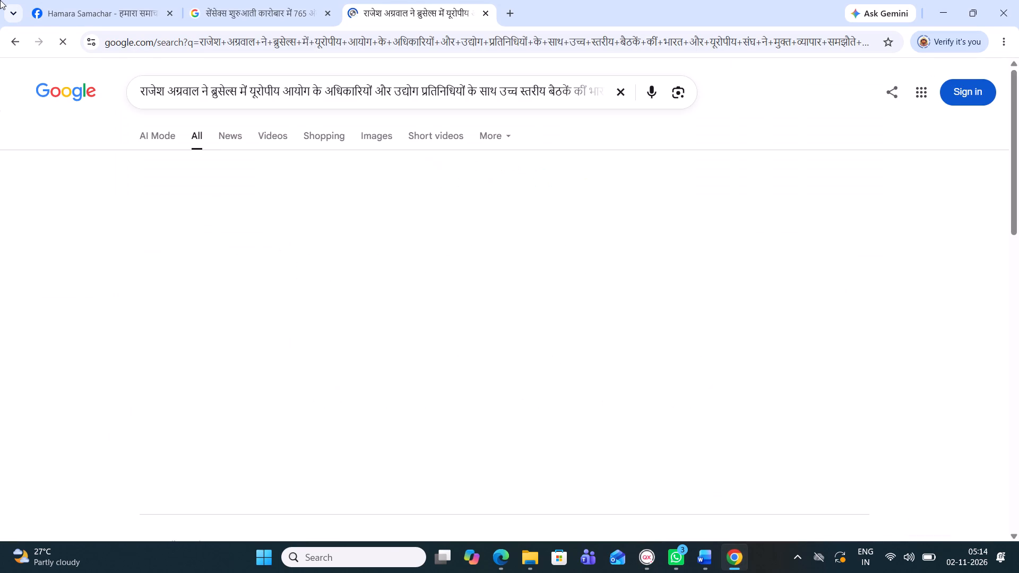
{"action": "left_click", "coordinate": [375, 132]}
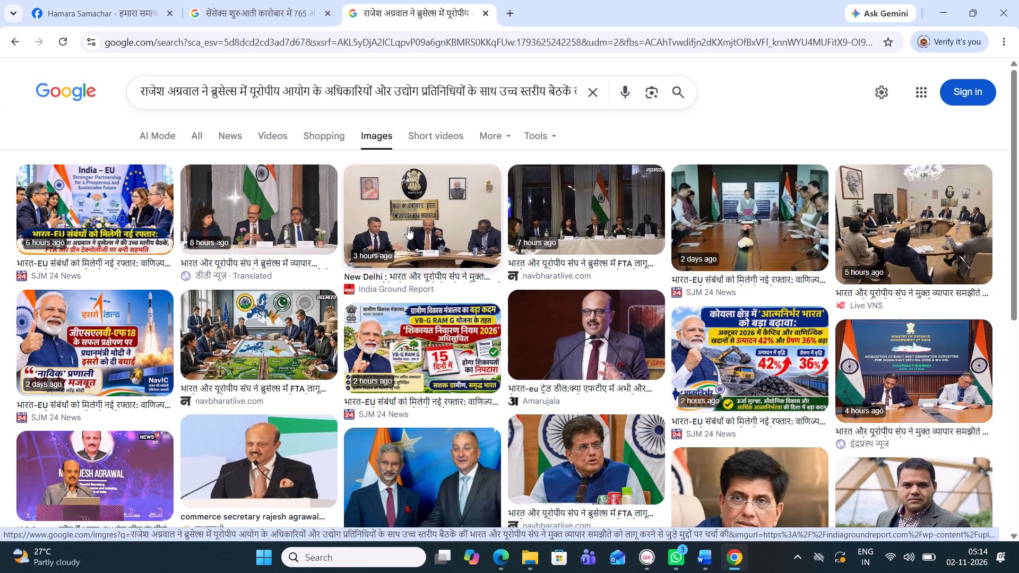
Preview the Brussels meeting photos in the image results and copy the DD News photo of the three officials with the Indian flag.
{"action": "left_click", "coordinate": [558, 88]}
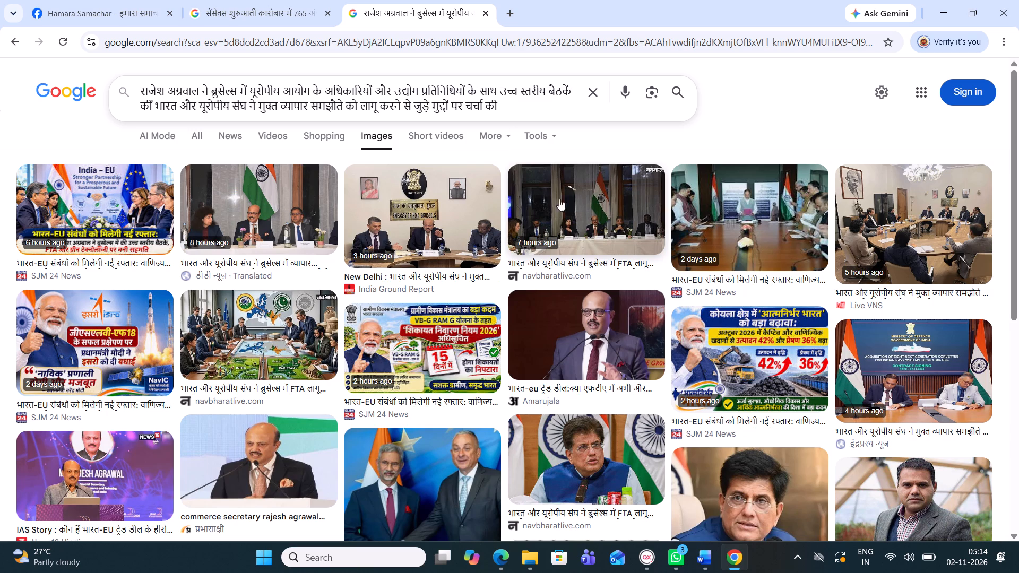
{"action": "left_click", "coordinate": [582, 215]}
{"action": "scroll", "coordinate": [869, 374], "scroll_direction": "down", "scroll_amount": 1}
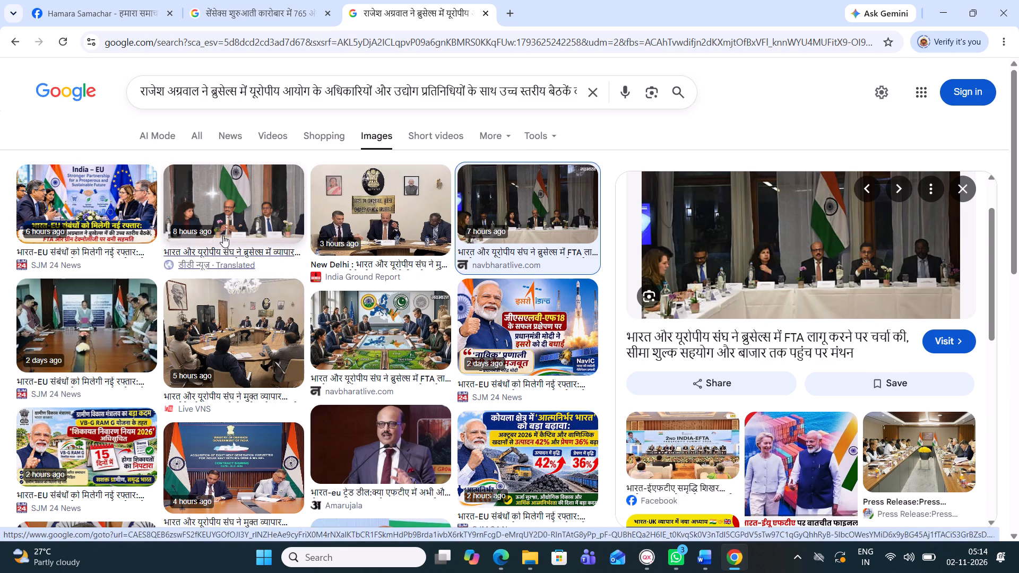
{"action": "left_click", "coordinate": [187, 198]}
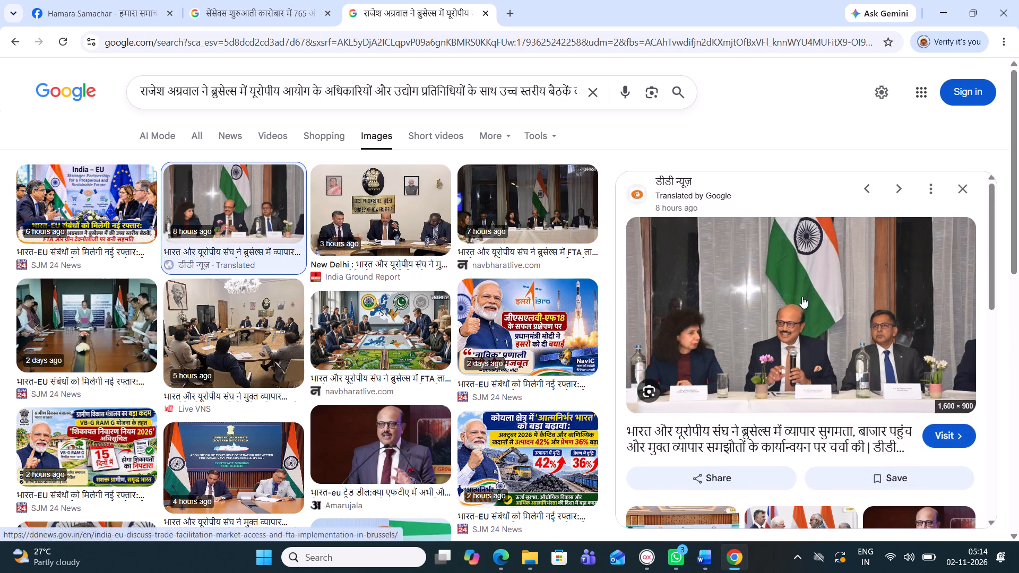
{"action": "scroll", "coordinate": [801, 312], "scroll_direction": "down", "scroll_amount": 1}
{"action": "scroll", "coordinate": [800, 313], "scroll_direction": "up", "scroll_amount": 1}
{"action": "scroll", "coordinate": [795, 323], "scroll_direction": "down", "scroll_amount": 1}
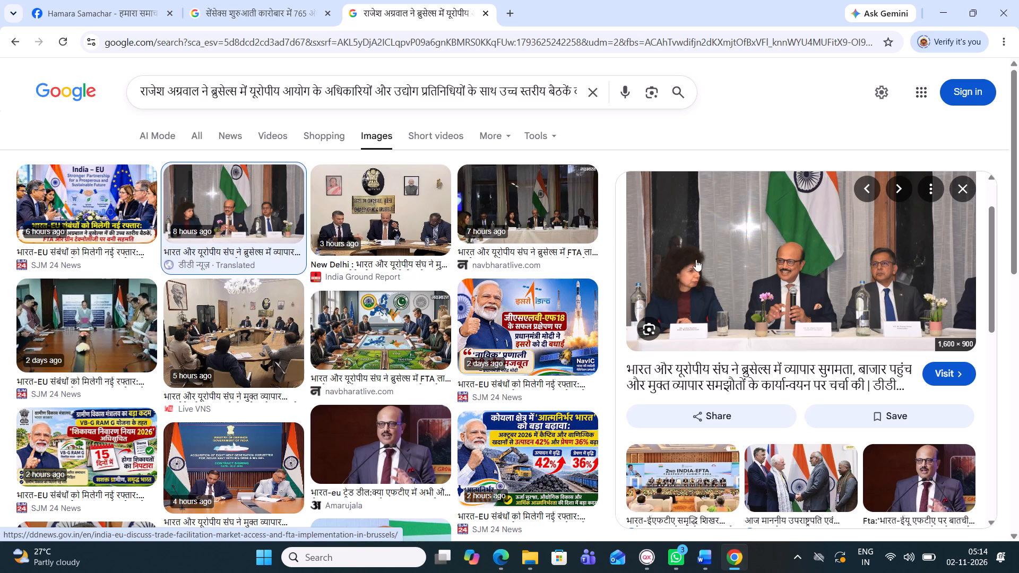
{"action": "left_click", "coordinate": [571, 93]}
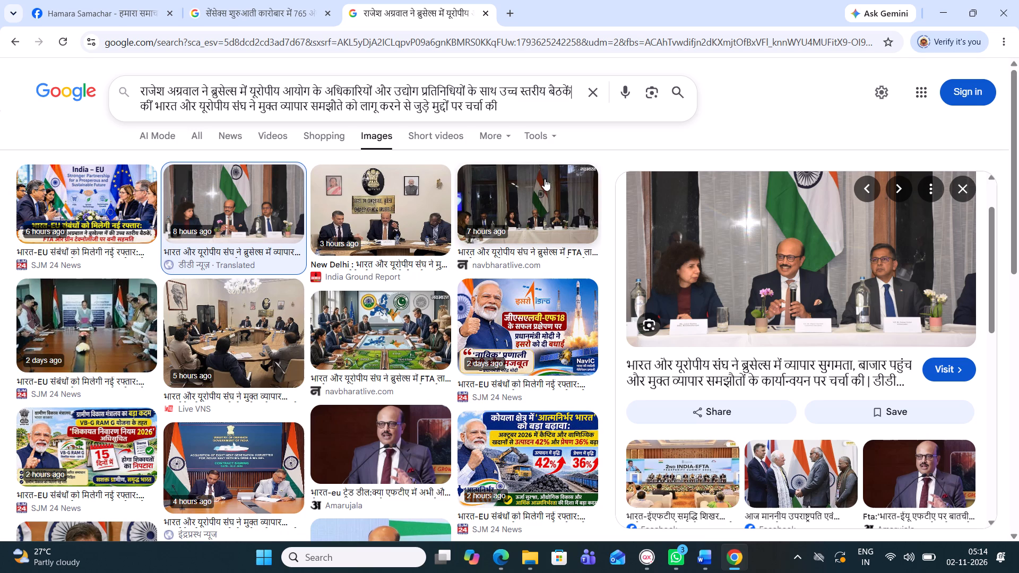
{"action": "right_click", "coordinate": [800, 242]}
{"action": "left_click", "coordinate": [891, 457]}
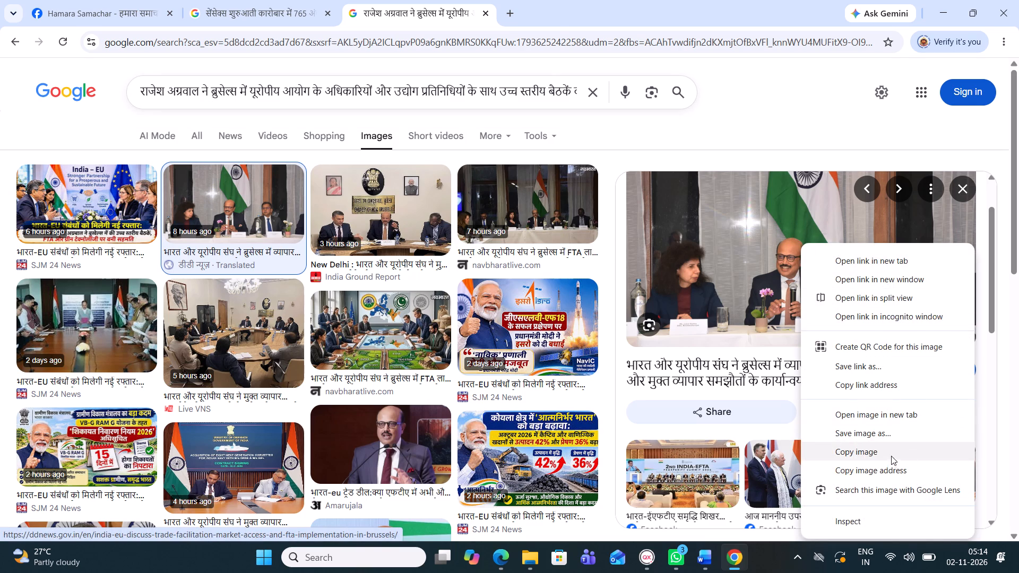
Back in QuarkXPress, paste the copied photo into the empty picture box at the end of the India–EU story and scale it to fit.
{"action": "left_click", "coordinate": [634, 554]}
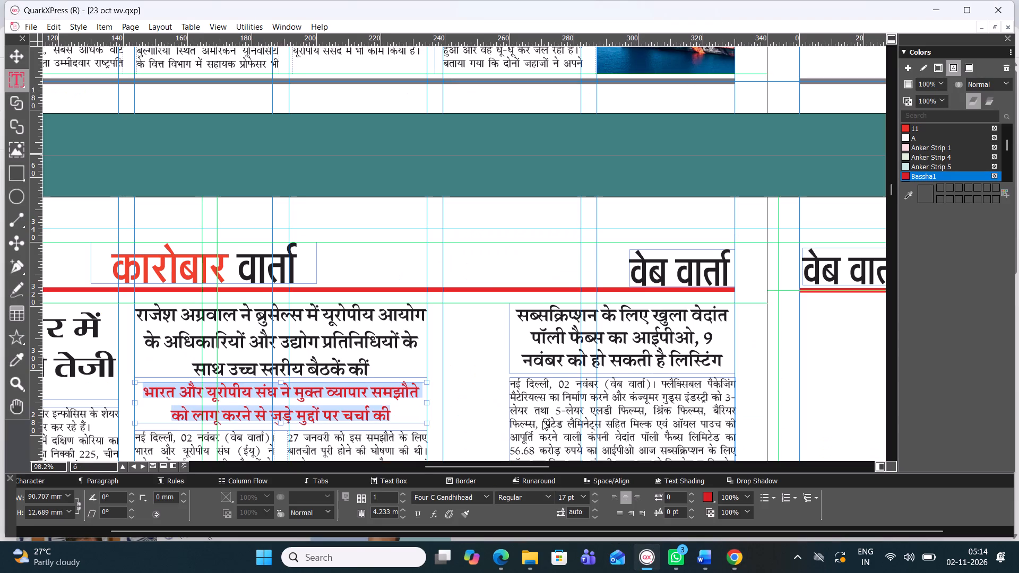
{"action": "scroll", "coordinate": [486, 292], "scroll_direction": "down", "scroll_amount": 2}
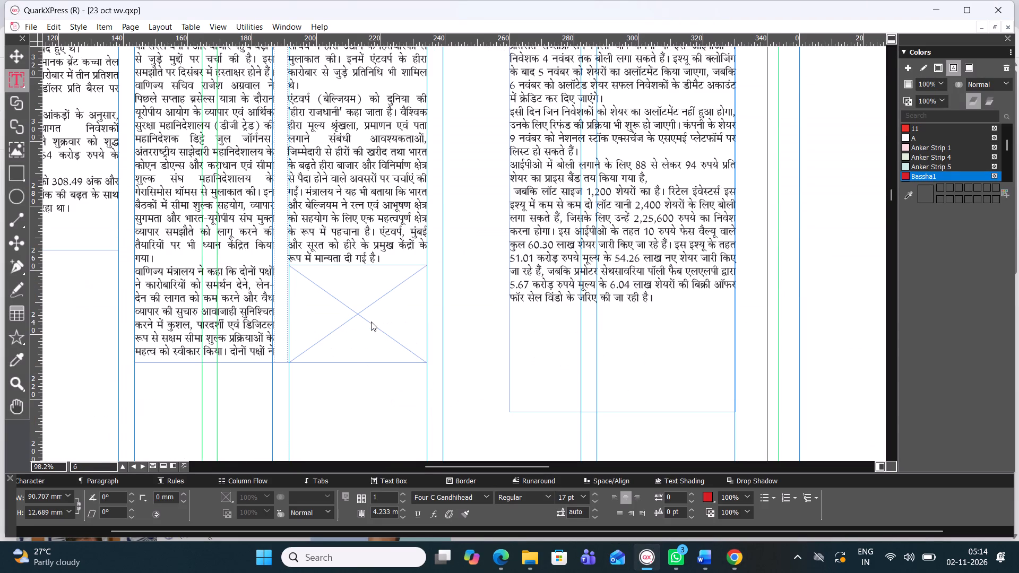
{"action": "right_click", "coordinate": [368, 319]}
{"action": "left_click", "coordinate": [438, 278]}
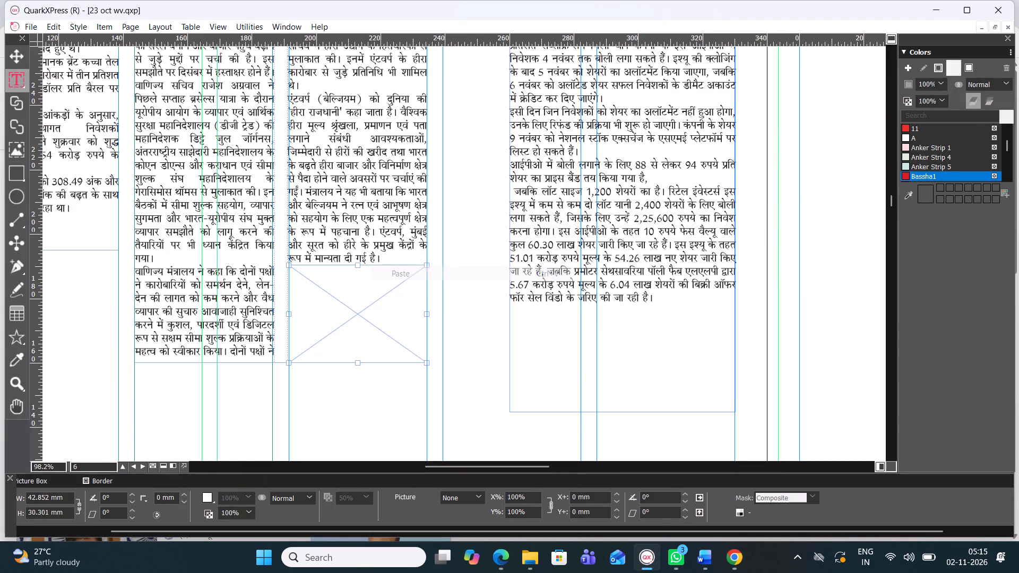
{"action": "right_click", "coordinate": [388, 305]}
{"action": "left_click", "coordinate": [454, 314]}
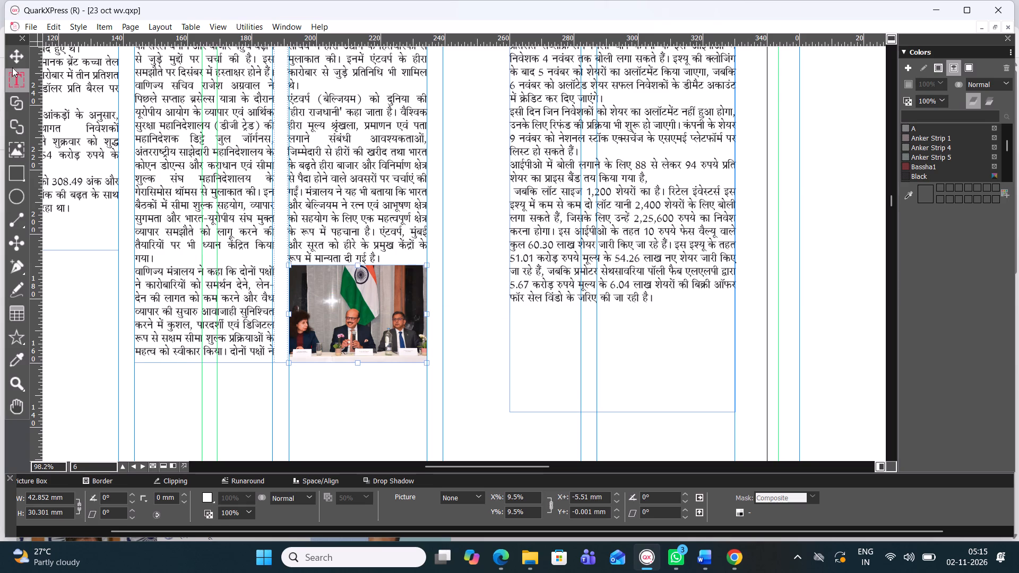
Move the meeting photo to the top of the India–EU story's first column, directly beneath the red subheading.
{"action": "left_click", "coordinate": [19, 55]}
{"action": "left_click_drag", "start_coordinate": [347, 325], "coordinate": [331, 298]}
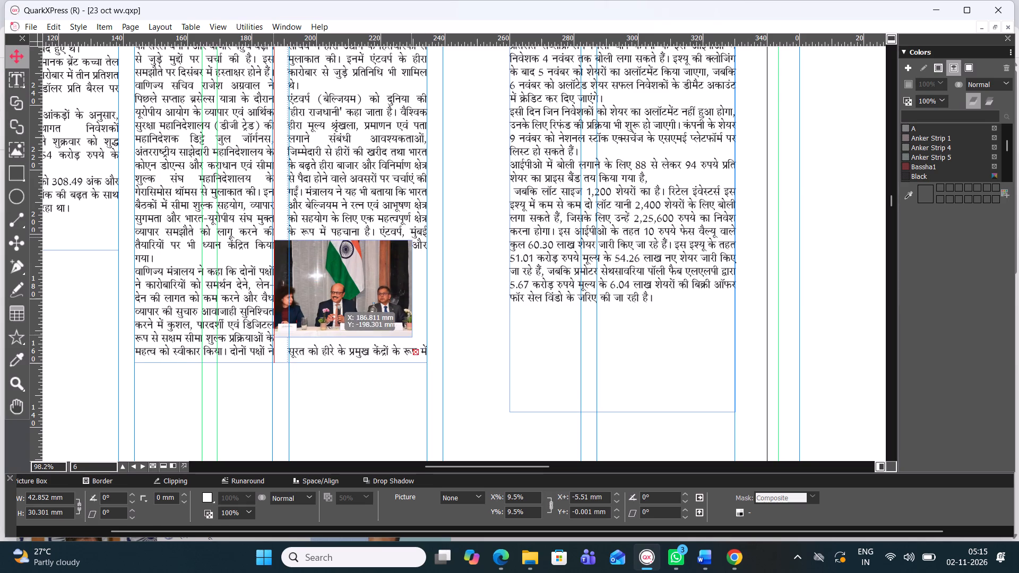
{"action": "left_click_drag", "start_coordinate": [331, 298], "coordinate": [310, 32]}
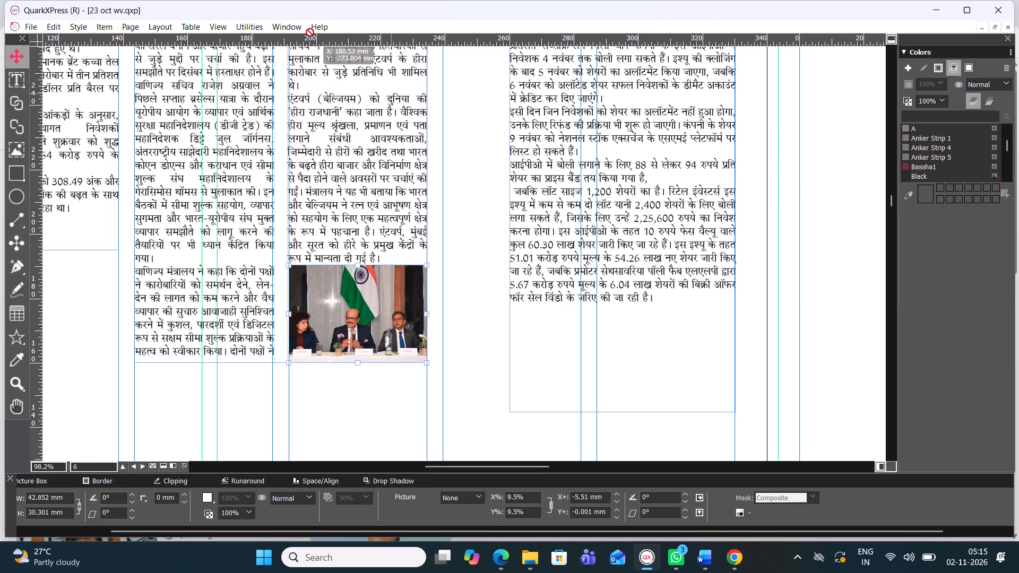
{"action": "left_click_drag", "start_coordinate": [310, 32], "coordinate": [305, 0]}
{"action": "left_click_drag", "start_coordinate": [371, 306], "coordinate": [332, 141]}
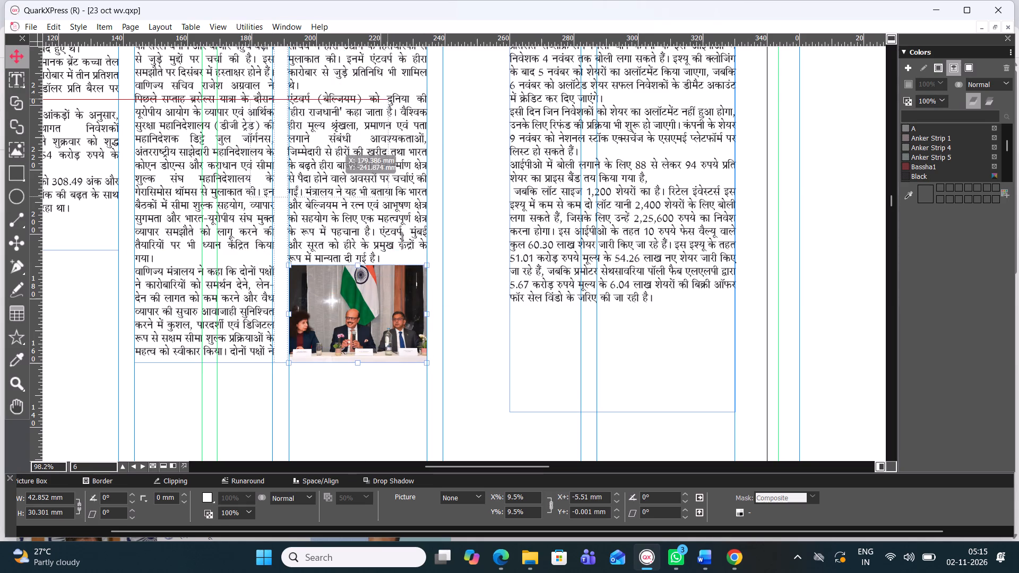
{"action": "scroll", "coordinate": [335, 149], "scroll_direction": "up", "scroll_amount": 1}
{"action": "left_click_drag", "start_coordinate": [323, 380], "coordinate": [324, 379]}
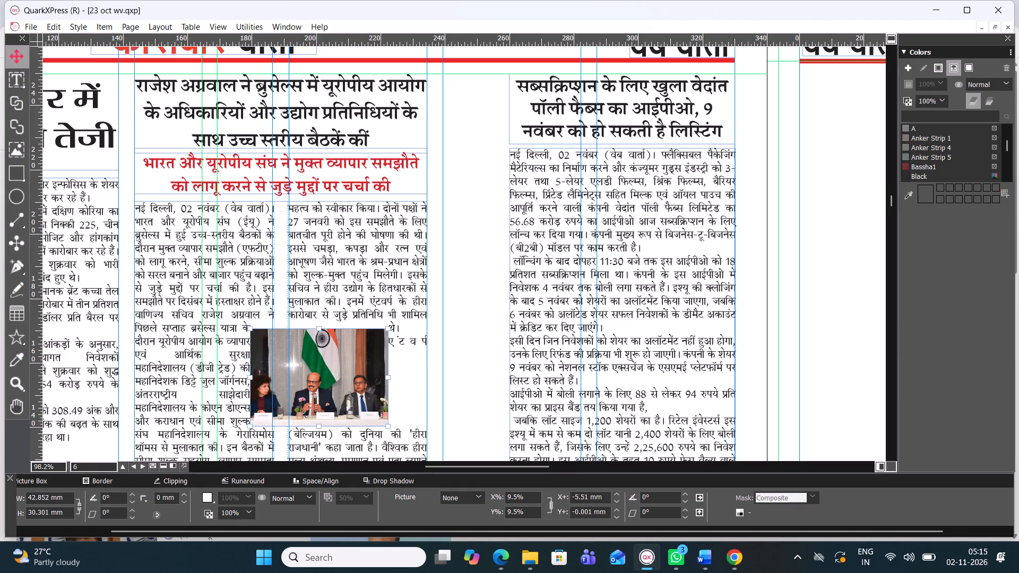
{"action": "left_click_drag", "start_coordinate": [324, 379], "coordinate": [295, 263]}
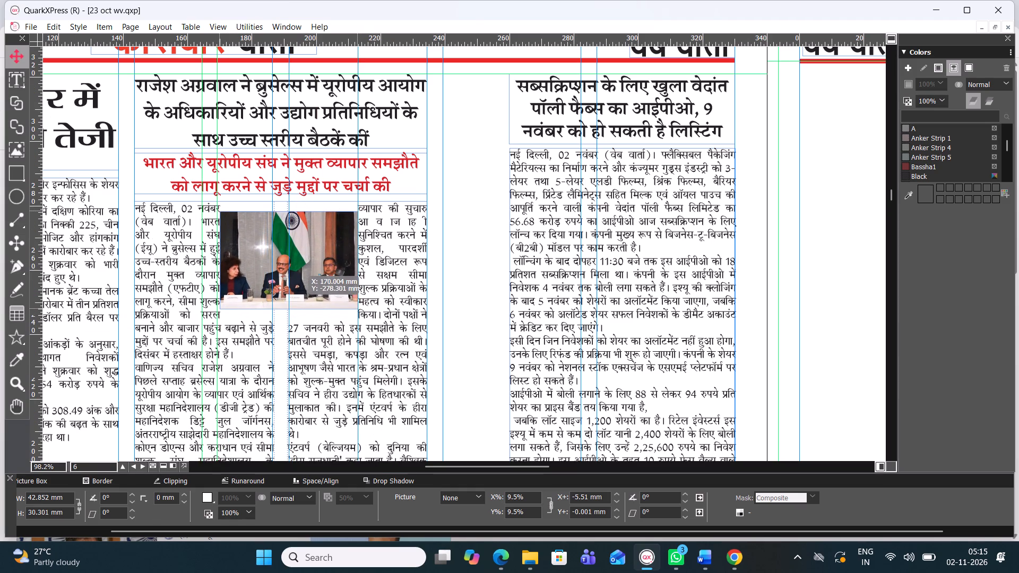
{"action": "left_click_drag", "start_coordinate": [295, 263], "coordinate": [284, 256]}
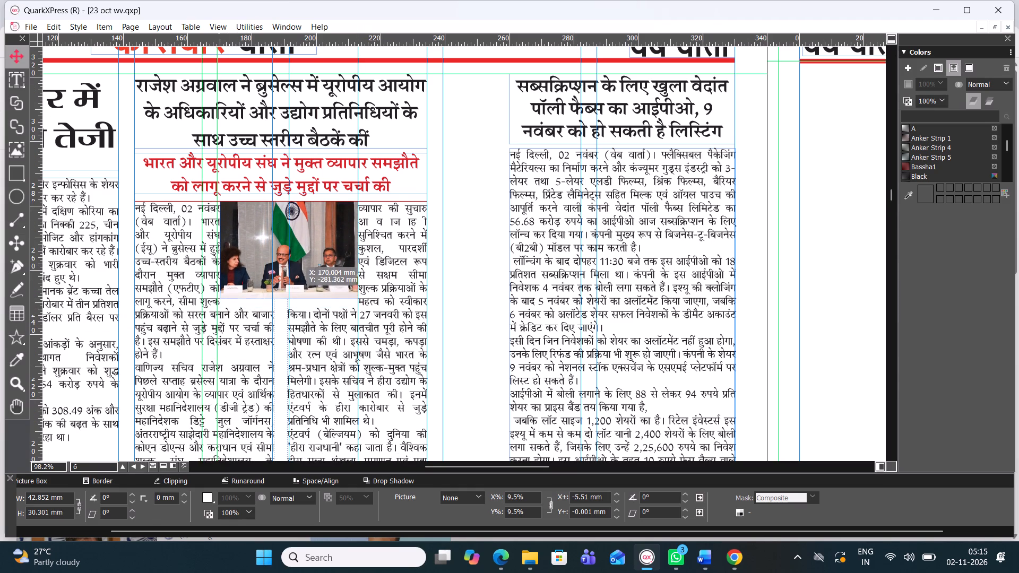
{"action": "left_click_drag", "start_coordinate": [284, 256], "coordinate": [214, 252]}
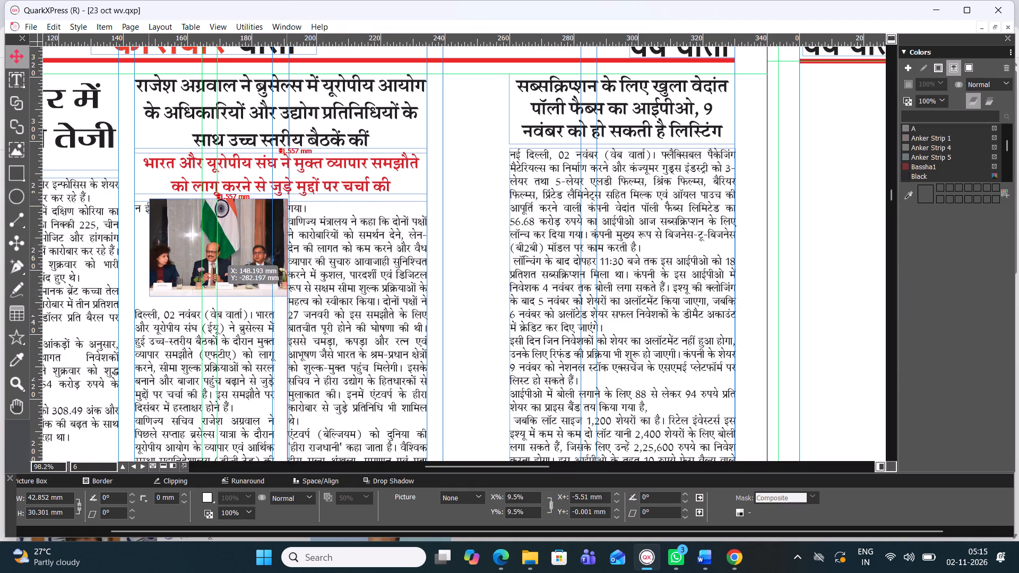
{"action": "left_click_drag", "start_coordinate": [214, 252], "coordinate": [207, 252]}
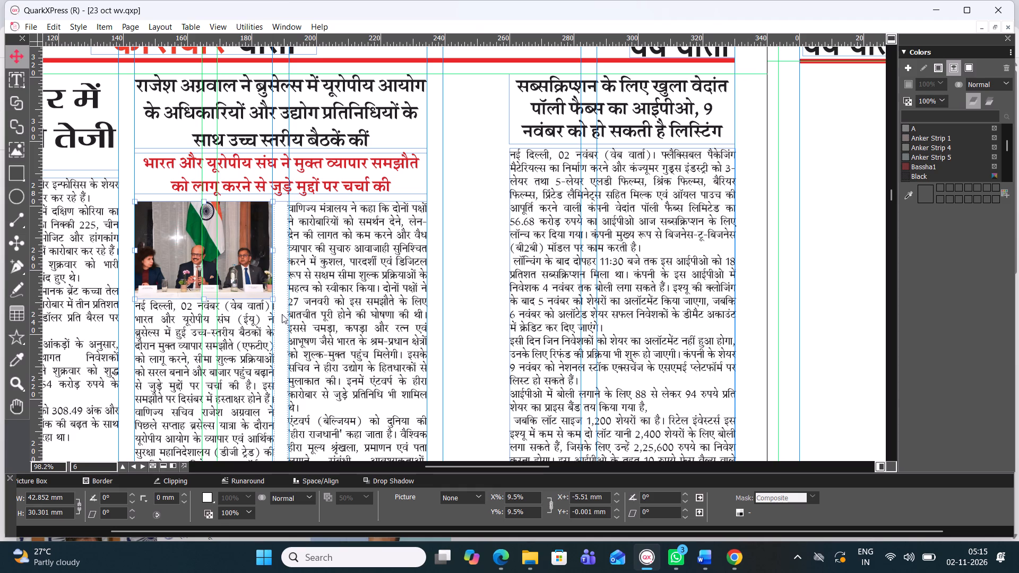
Extend the meeting photo's box at its lower edge to a height of about 32.9 mm.
{"action": "left_click_drag", "start_coordinate": [204, 299], "coordinate": [204, 297]}
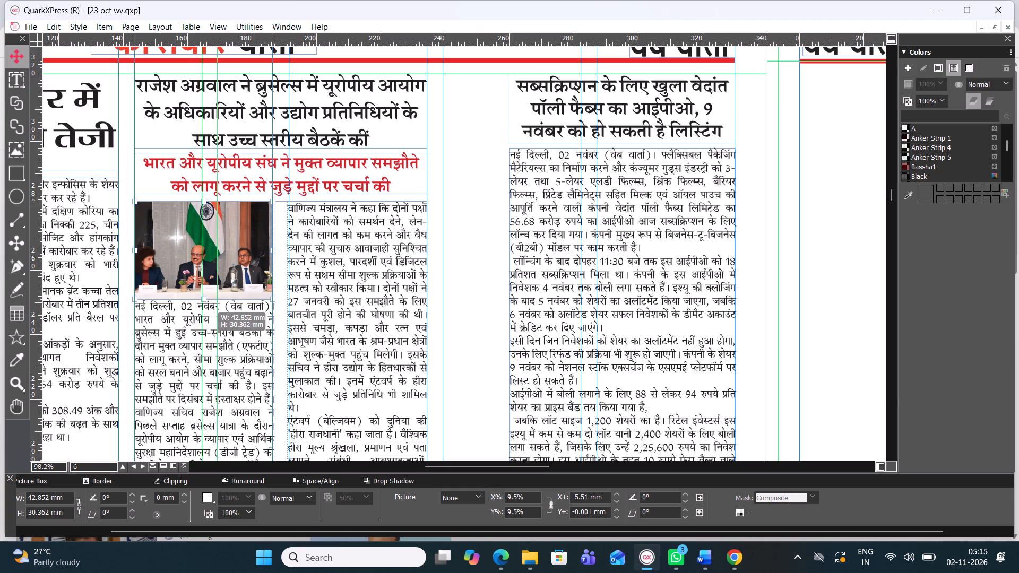
{"action": "left_click_drag", "start_coordinate": [204, 297], "coordinate": [204, 302]}
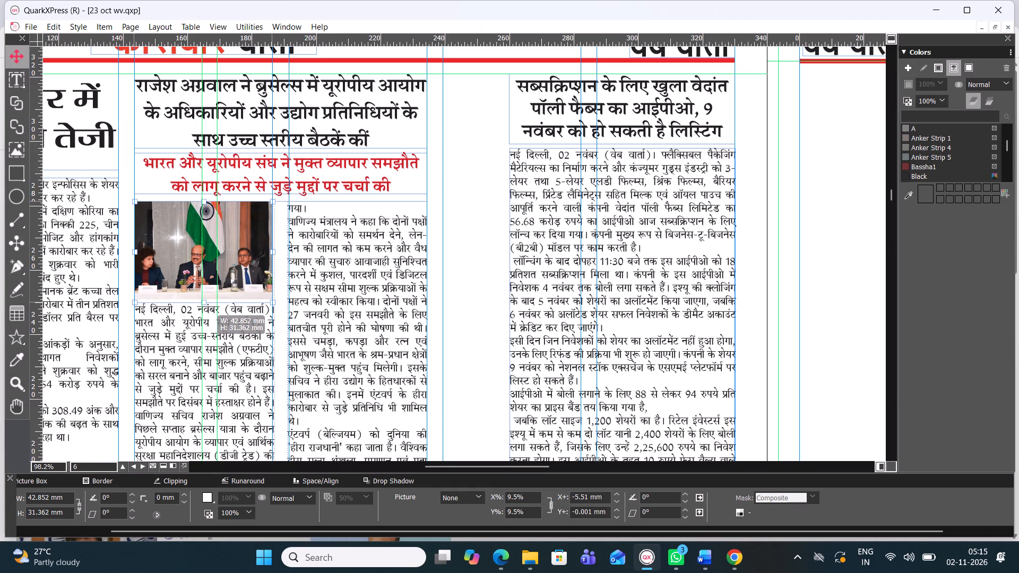
{"action": "left_click_drag", "start_coordinate": [204, 302], "coordinate": [204, 307]}
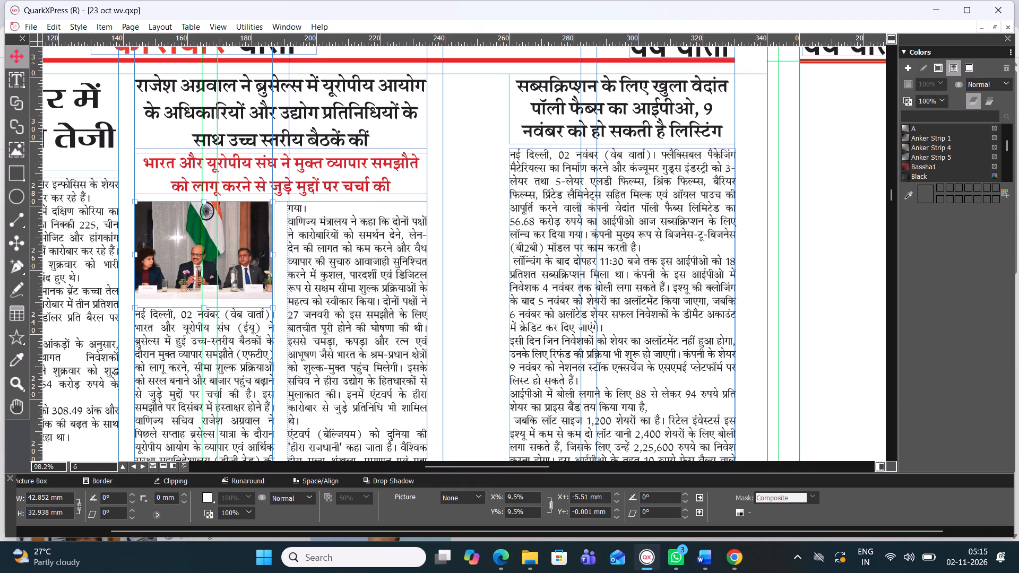
{"action": "left_click", "coordinate": [452, 307]}
Extend the India–EU story's body box slightly at its lower edge.
{"action": "scroll", "coordinate": [399, 339], "scroll_direction": "down", "scroll_amount": 1}
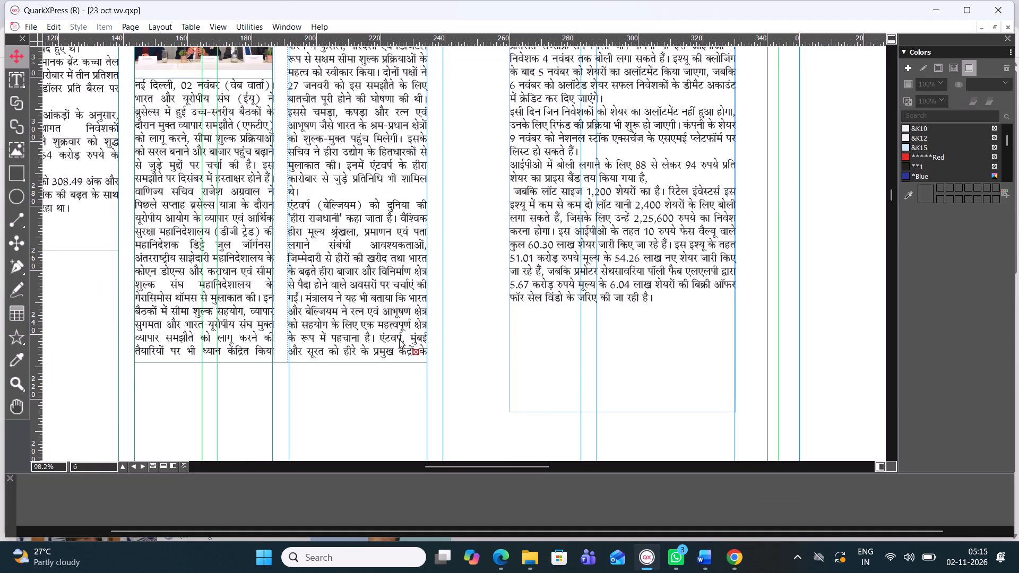
{"action": "left_click", "coordinate": [294, 354]}
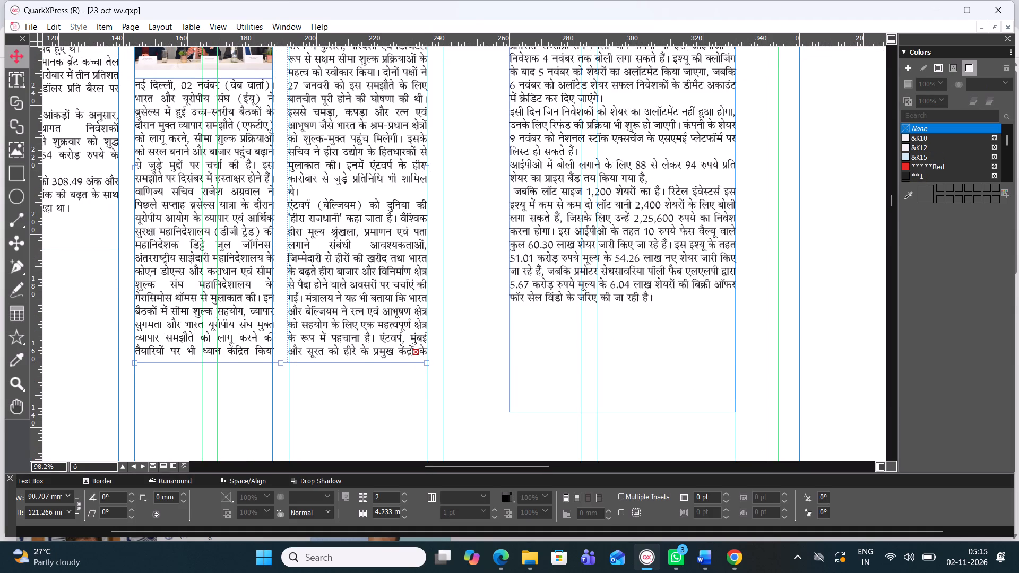
{"action": "left_click_drag", "start_coordinate": [284, 363], "coordinate": [284, 370]}
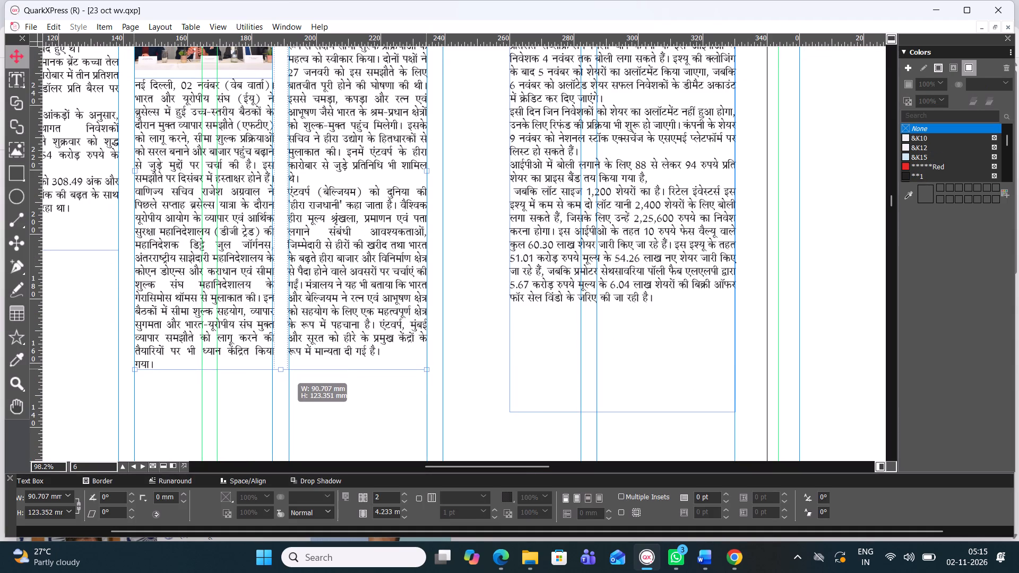
{"action": "left_click_drag", "start_coordinate": [284, 370], "coordinate": [285, 368]}
{"action": "left_click", "coordinate": [298, 393]}
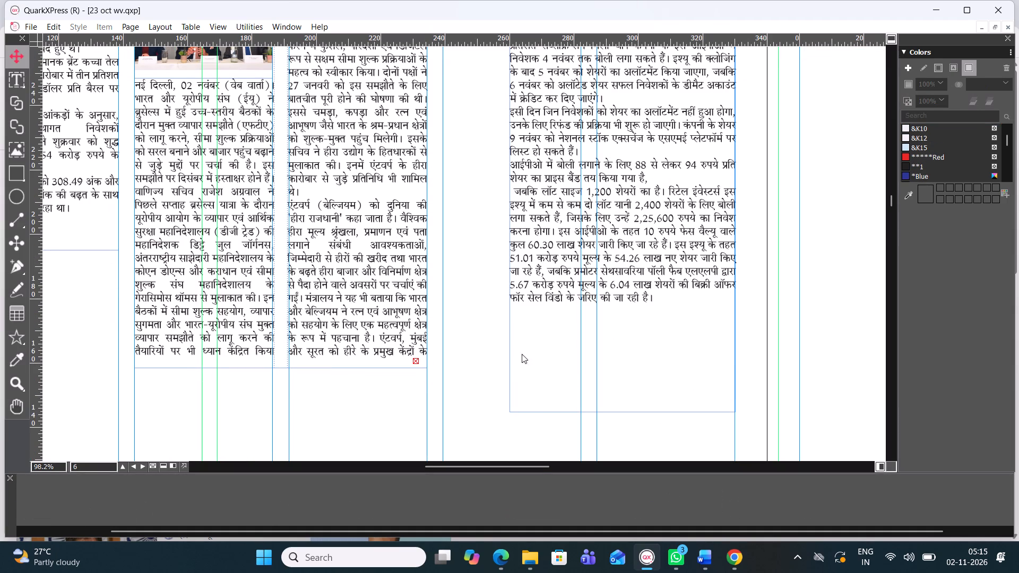
Shift the Vedanta Poly Fabs IPO story's body box aside and widen its headline box leftward to the column guide.
{"action": "scroll", "coordinate": [544, 372], "scroll_direction": "down", "scroll_amount": 1, "text": "ctrl"}
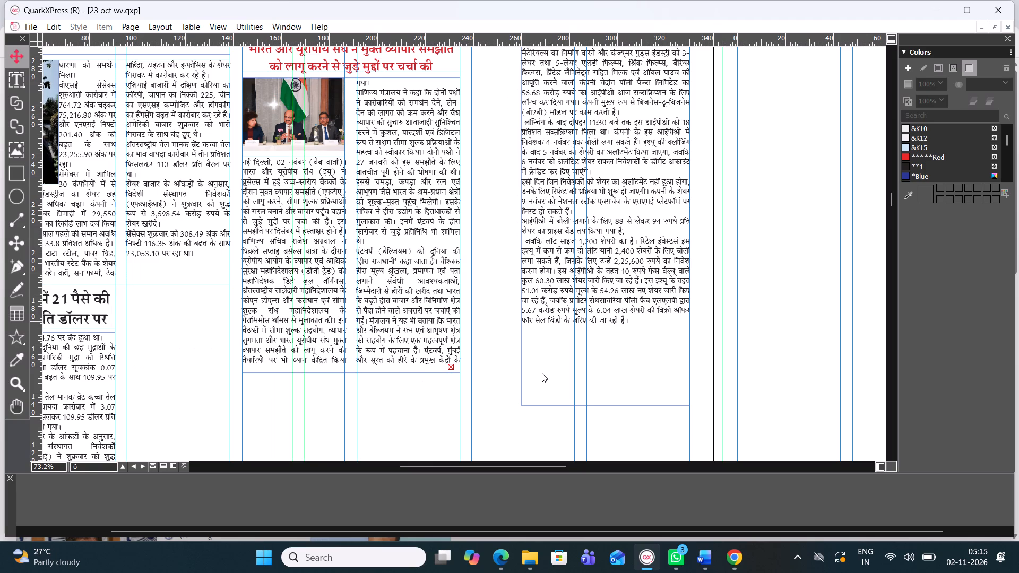
{"action": "scroll", "coordinate": [553, 326], "scroll_direction": "down", "scroll_amount": 1, "text": "ctrl"}
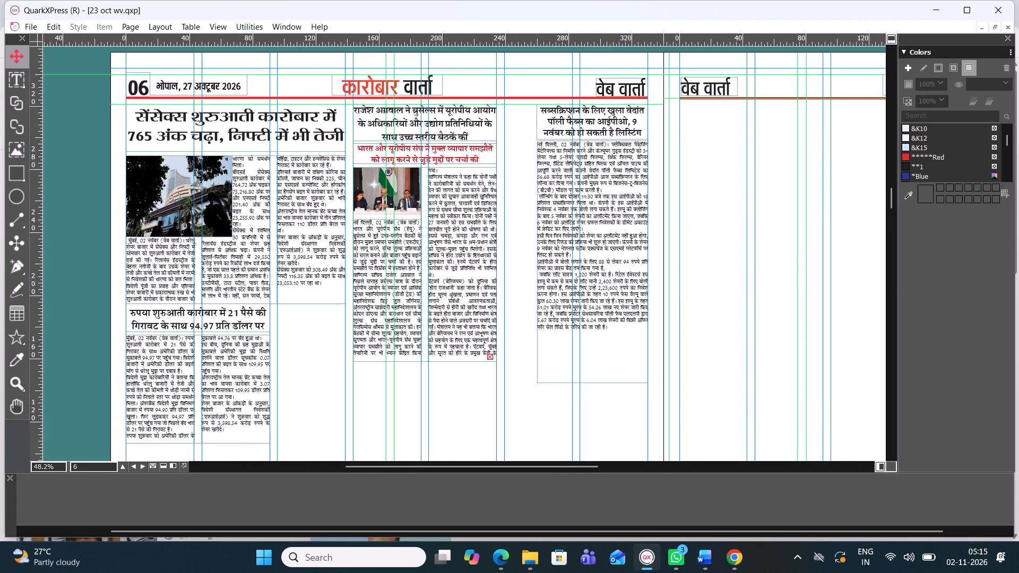
{"action": "left_click", "coordinate": [576, 297]}
{"action": "left_click_drag", "start_coordinate": [573, 251], "coordinate": [539, 224]}
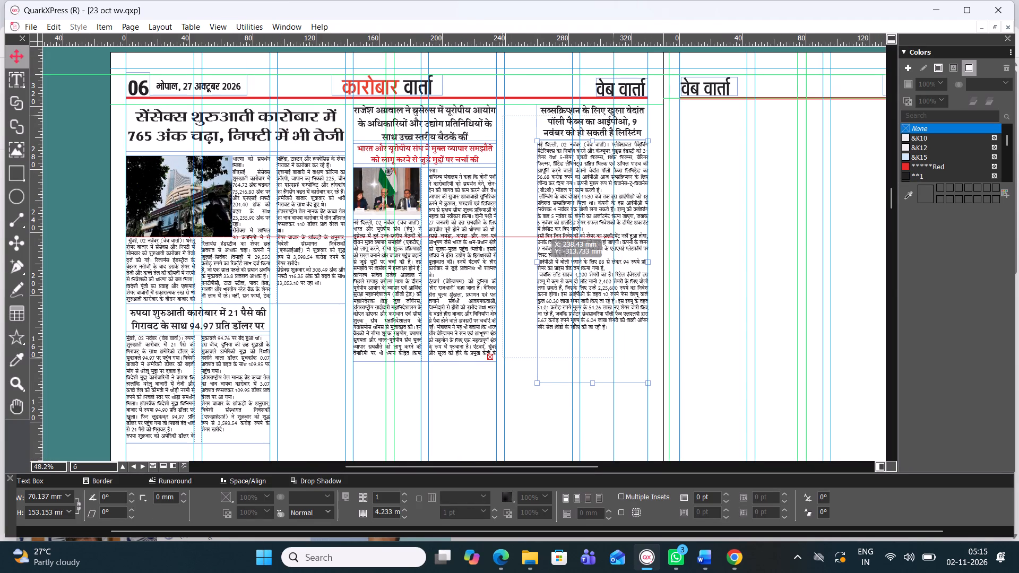
{"action": "left_click_drag", "start_coordinate": [539, 224], "coordinate": [540, 216]}
{"action": "left_click_drag", "start_coordinate": [539, 203], "coordinate": [549, 259]}
{"action": "left_click", "coordinate": [565, 128]}
{"action": "left_click_drag", "start_coordinate": [536, 123], "coordinate": [527, 125]}
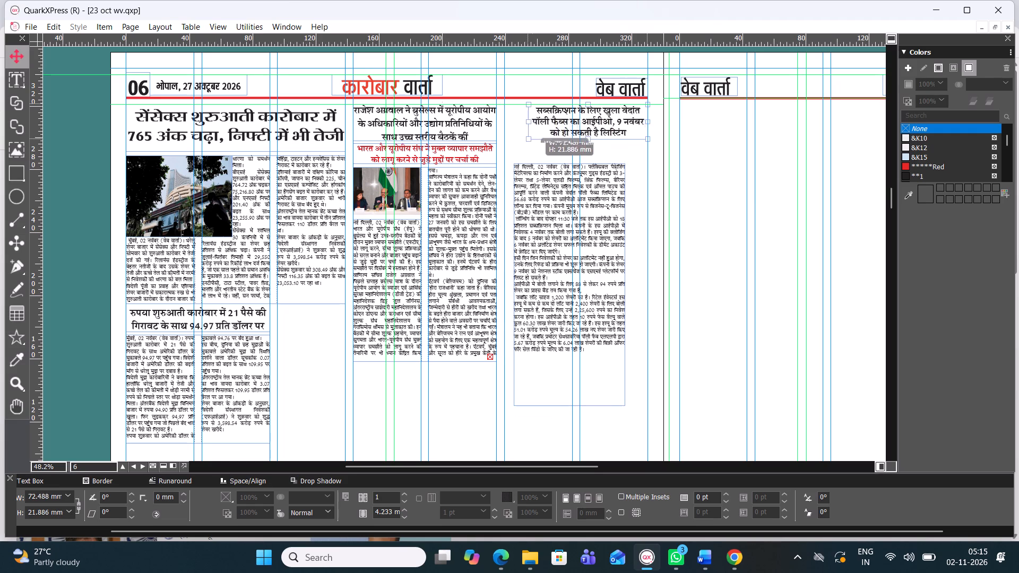
{"action": "left_click_drag", "start_coordinate": [527, 125], "coordinate": [506, 131]}
Place the IPO story's body box just below its headline, aligned with the headline's left edge.
{"action": "left_click", "coordinate": [580, 234]}
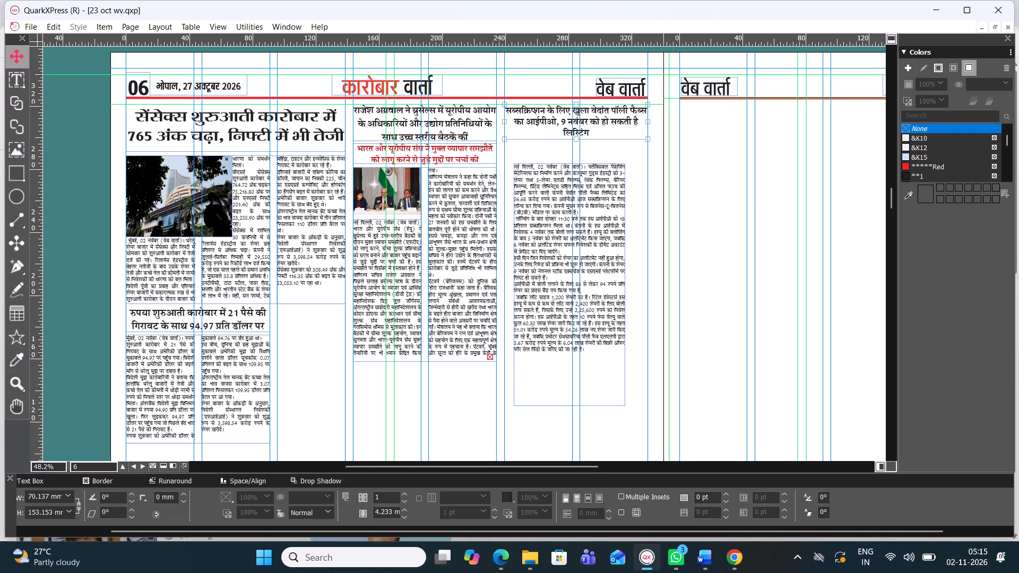
{"action": "left_click_drag", "start_coordinate": [567, 250], "coordinate": [557, 225]}
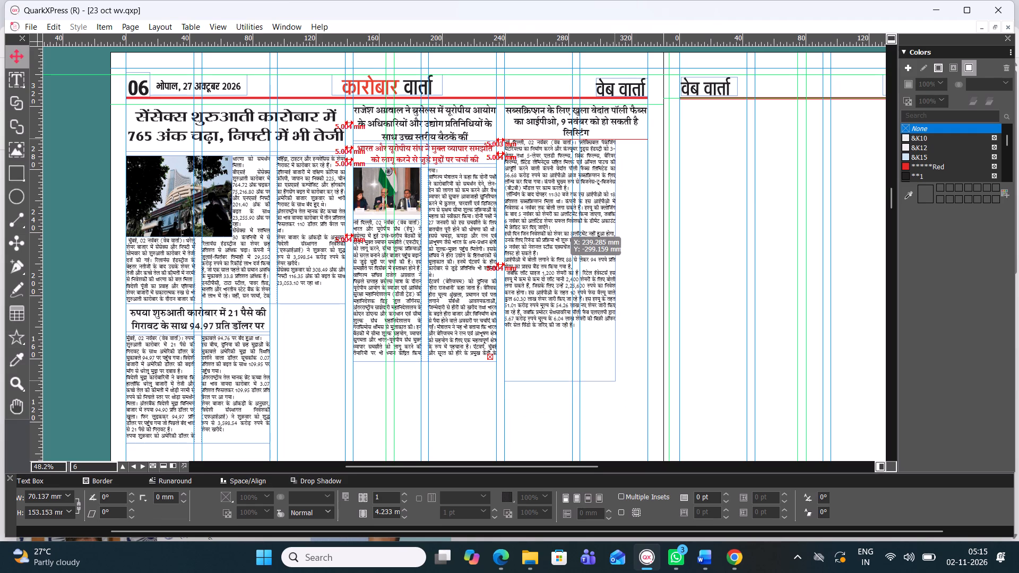
{"action": "left_click_drag", "start_coordinate": [557, 225], "coordinate": [557, 231]}
{"action": "key", "text": "Up"}
{"action": "key", "text": "Up"}
{"action": "key", "text": "Up"}
{"action": "key", "text": "Up"}
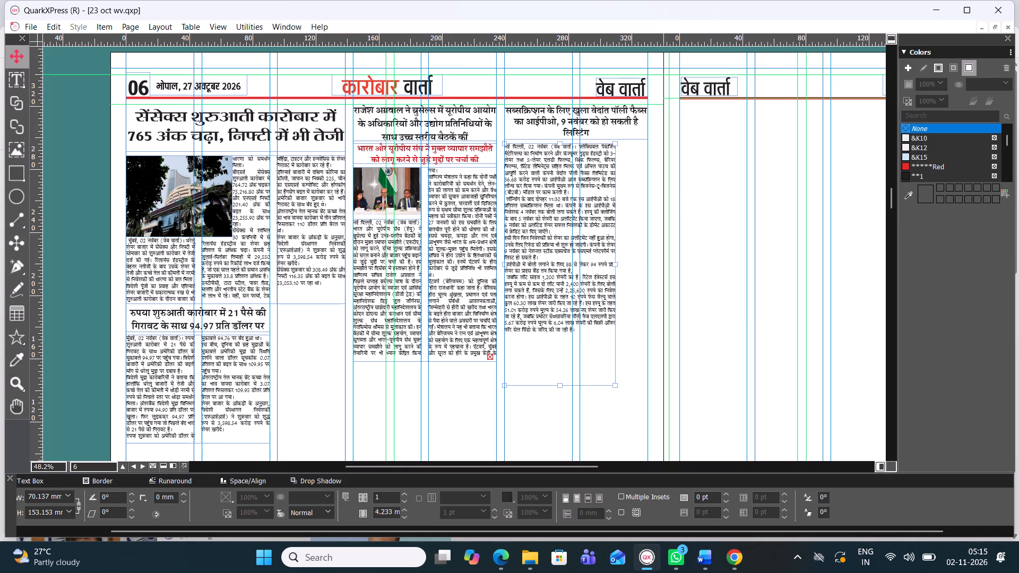
Resize the IPO story's body box to about 90.7 mm wide, matching its headline, and about 98.4 mm high.
{"action": "left_click_drag", "start_coordinate": [619, 267], "coordinate": [652, 255]}
{"action": "left_click_drag", "start_coordinate": [577, 384], "coordinate": [575, 306]}
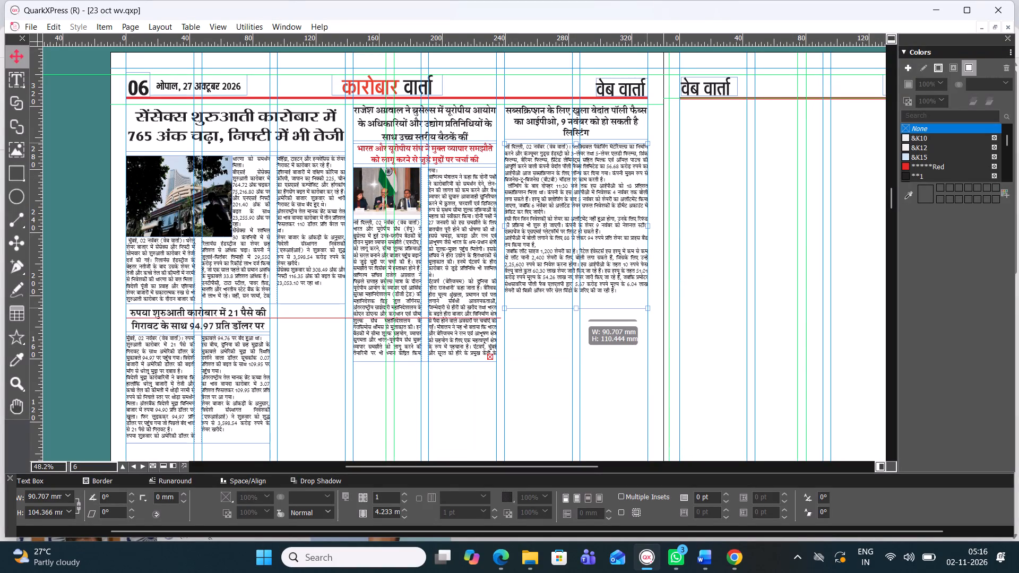
{"action": "left_click_drag", "start_coordinate": [575, 306], "coordinate": [581, 296]}
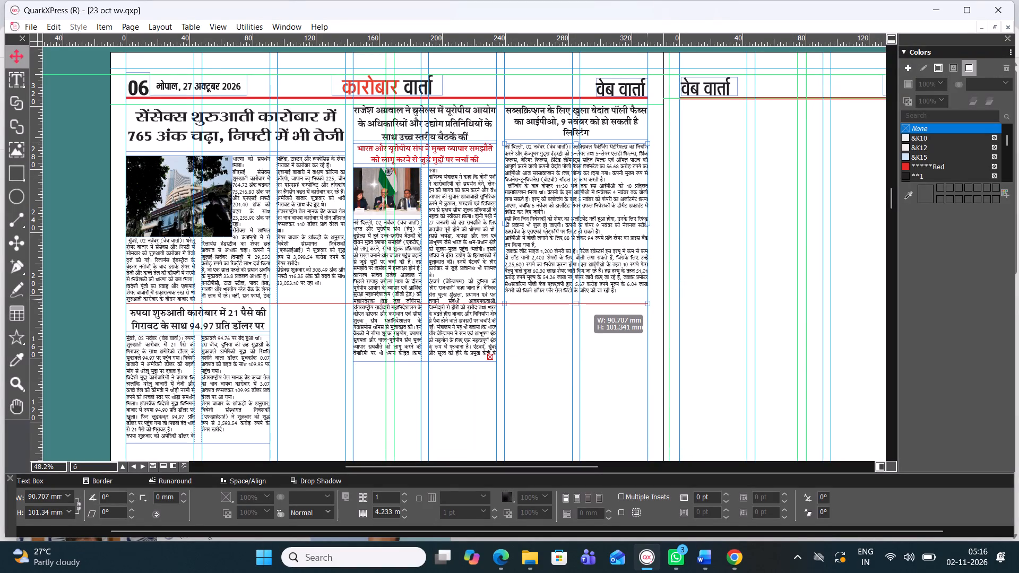
{"action": "left_click_drag", "start_coordinate": [581, 296], "coordinate": [581, 297]}
{"action": "scroll", "coordinate": [453, 301], "scroll_direction": "down", "scroll_amount": 1}
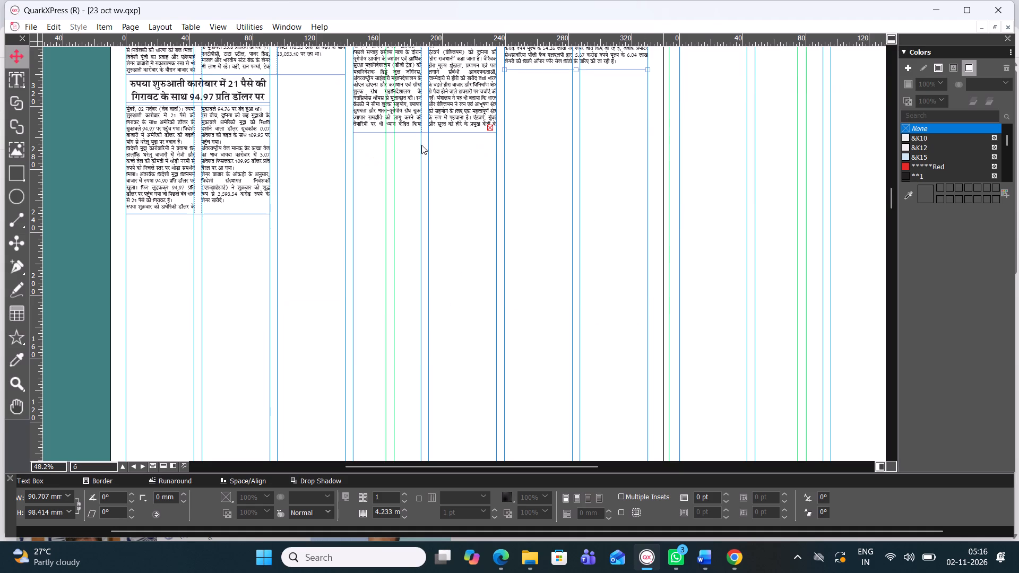
Widen the rupee story's body box and its headline box to about 138.6 mm, reaching the third column's edge.
{"action": "left_click", "coordinate": [399, 156]}
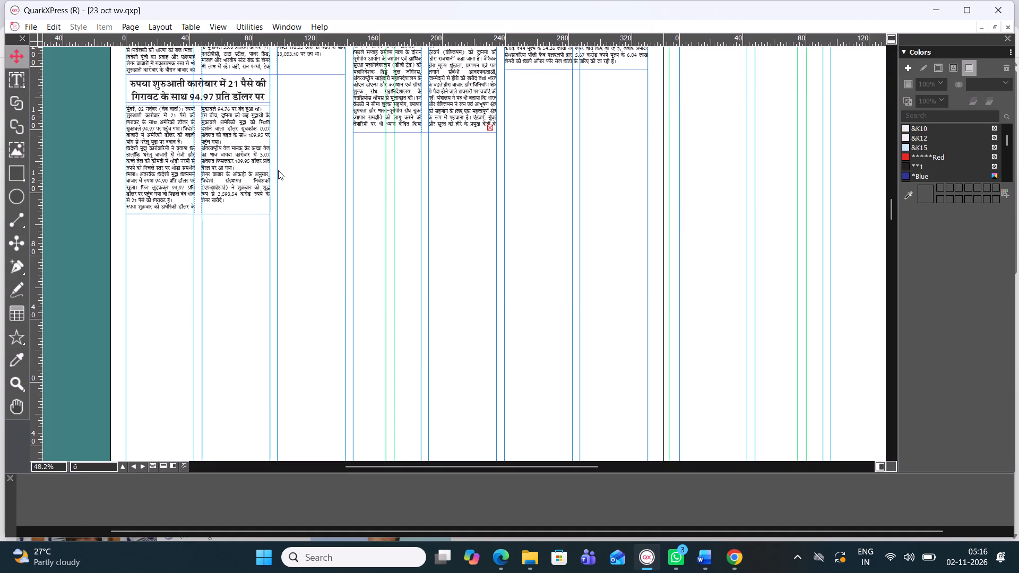
{"action": "left_click", "coordinate": [263, 162]}
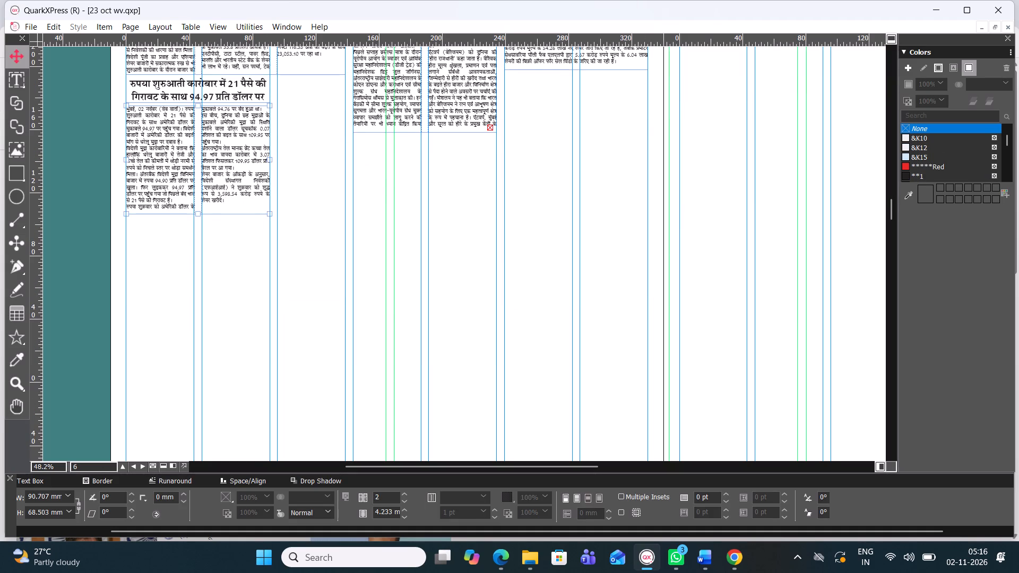
{"action": "left_click_drag", "start_coordinate": [274, 161], "coordinate": [349, 152]}
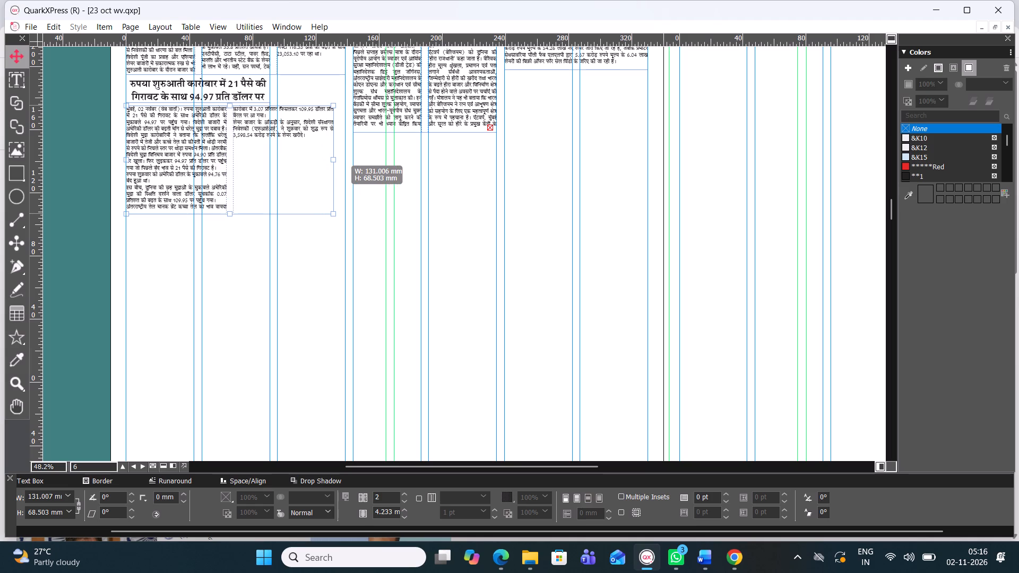
{"action": "left_click_drag", "start_coordinate": [349, 152], "coordinate": [350, 152]}
{"action": "left_click", "coordinate": [196, 80]}
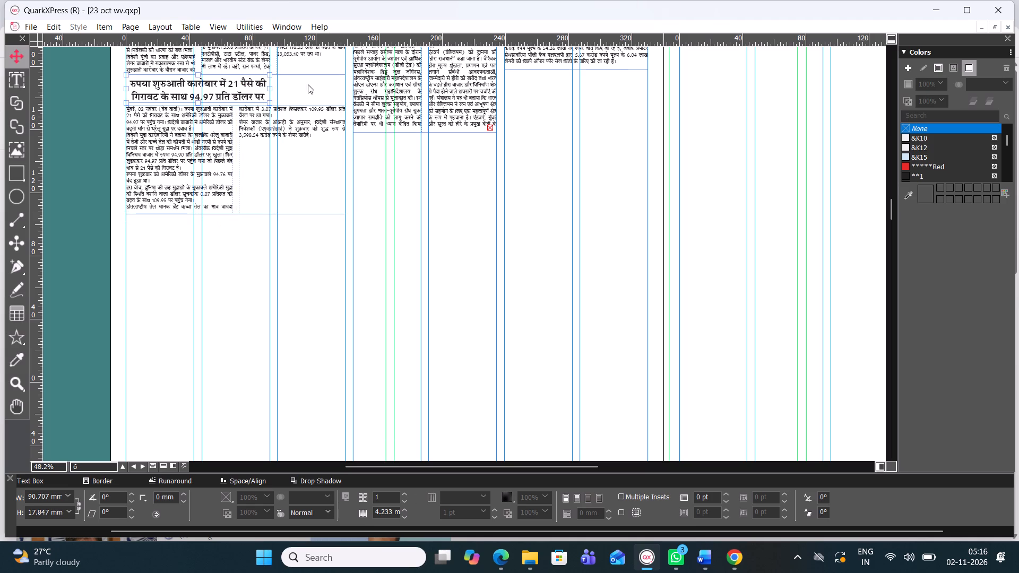
{"action": "left_click_drag", "start_coordinate": [272, 90], "coordinate": [341, 91]}
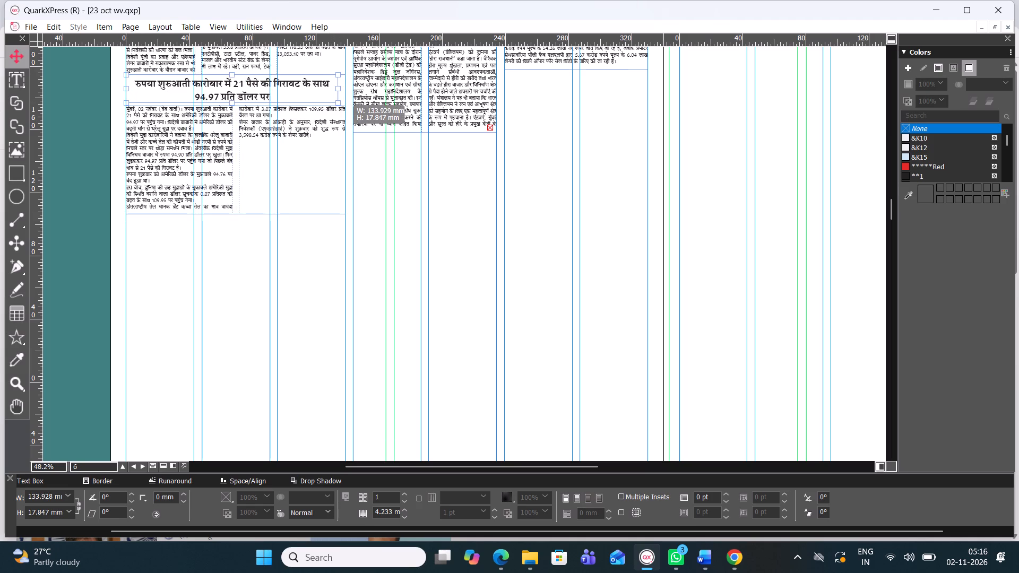
{"action": "left_click_drag", "start_coordinate": [341, 91], "coordinate": [349, 90]}
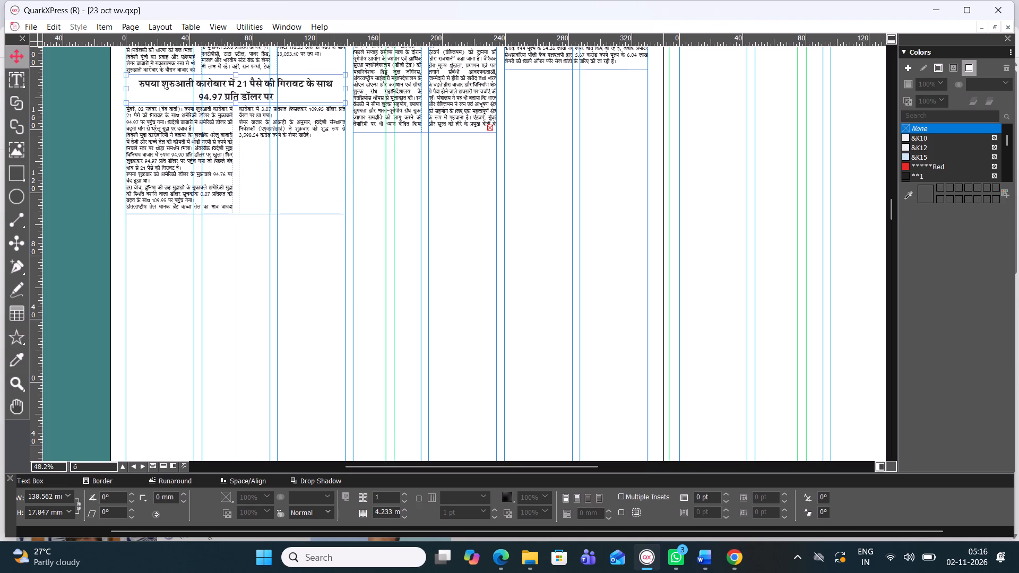
Enlarge the rupee story's headline text to 28 pt.
{"action": "double_click", "coordinate": [260, 96]}
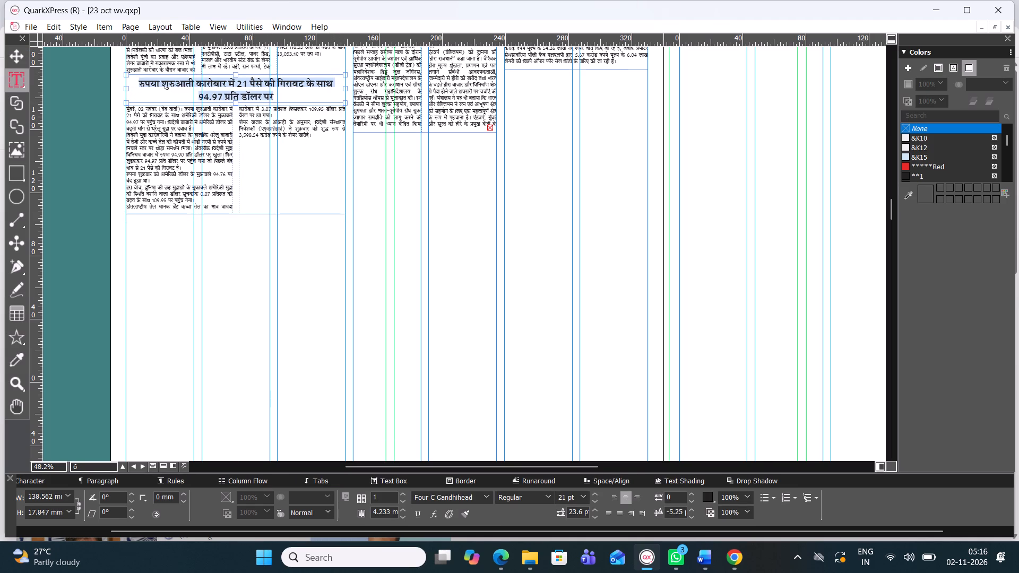
{"action": "key", "text": "ctrl+alt+shift+period"}
{"action": "key", "text": "ctrl+alt+shift+period"}
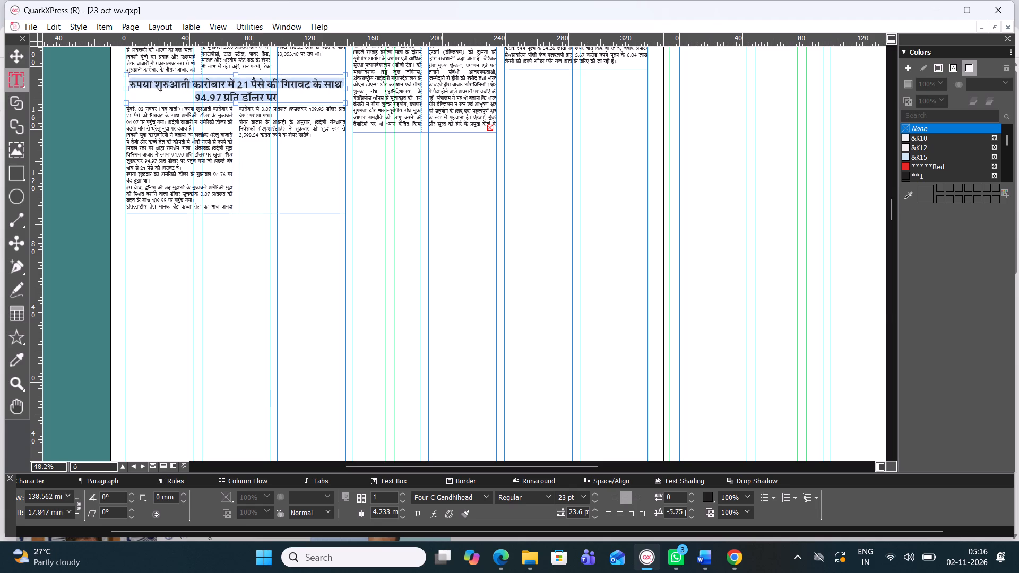
{"action": "key", "text": "ctrl+alt+shift+period"}
{"action": "key", "text": "ctrl+alt+shift+period"}
{"action": "key", "text": "ctrl+alt+shift+period"}
{"action": "key", "text": "ctrl+alt+shift+period"}
{"action": "key", "text": "ctrl+alt+shift+period"}
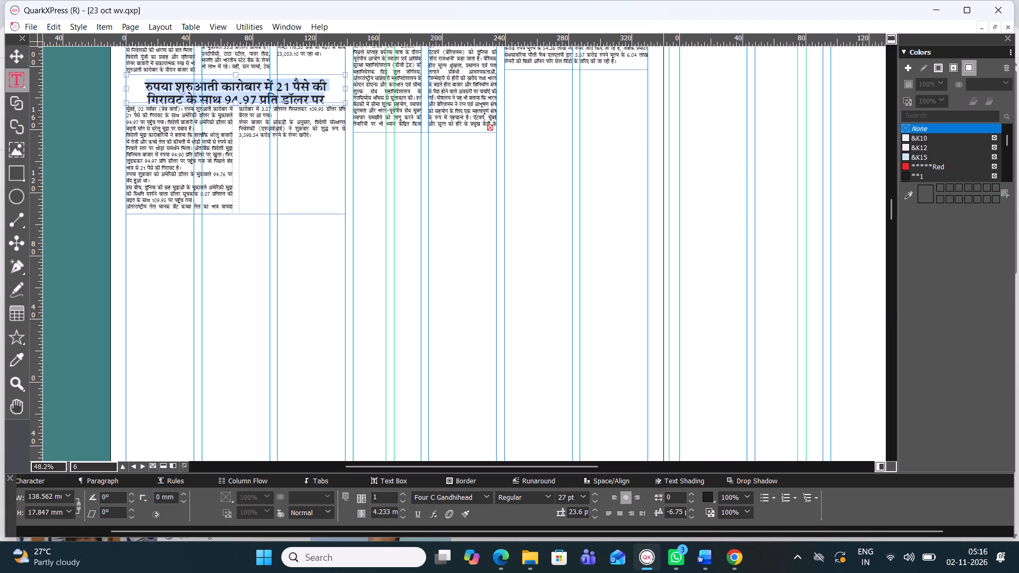
Nudge the rupee story's body box down slightly to clear the enlarged headline.
{"action": "left_click", "coordinate": [18, 56]}
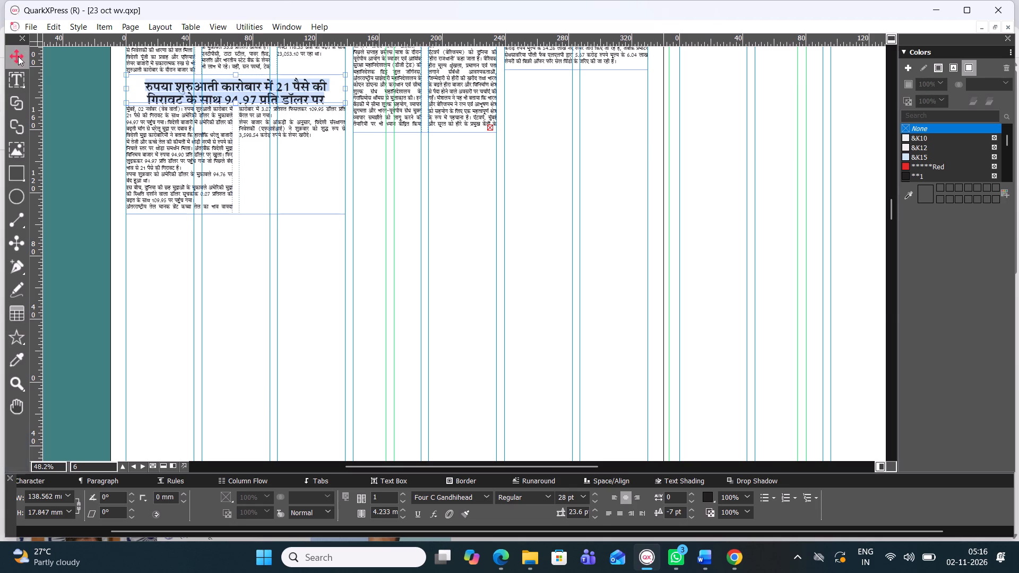
{"action": "left_click", "coordinate": [273, 193]}
{"action": "key", "text": "Down"}
{"action": "key", "text": "Down"}
{"action": "key", "text": "Down"}
{"action": "key", "text": "Down"}
{"action": "key", "text": "Down"}
{"action": "key", "text": "Down"}
{"action": "key", "text": "Down"}
{"action": "key", "text": "Down"}
{"action": "key", "text": "Down"}
{"action": "key", "text": "Down"}
{"action": "key", "text": "Down"}
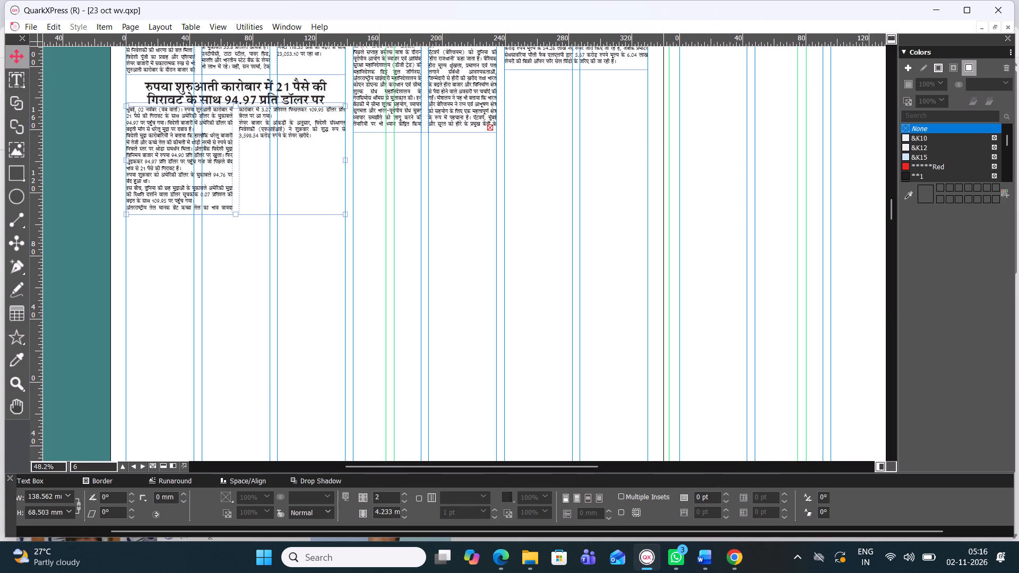
{"action": "key", "text": "Up"}
{"action": "key", "text": "Up"}
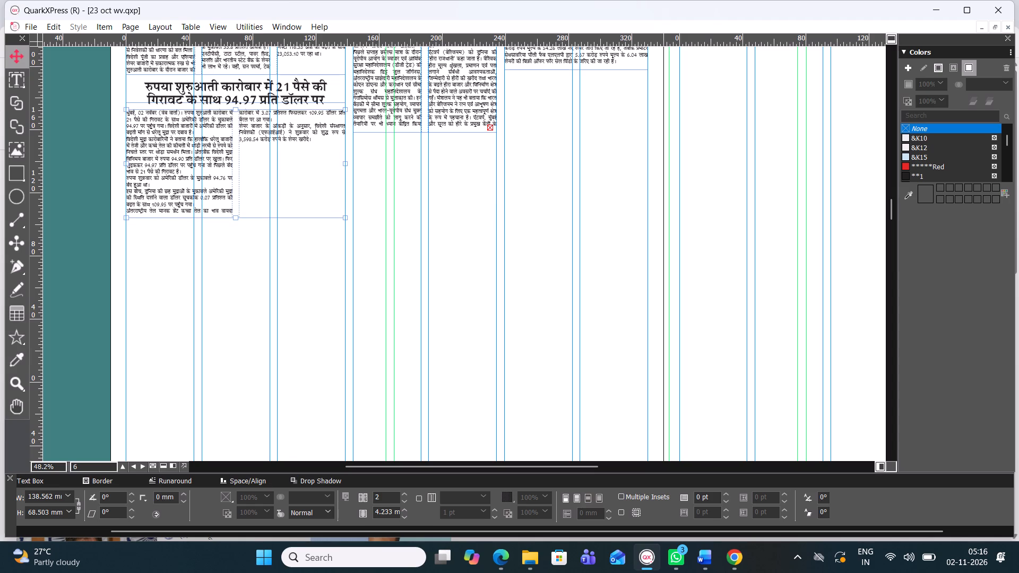
{"action": "left_click", "coordinate": [241, 158]}
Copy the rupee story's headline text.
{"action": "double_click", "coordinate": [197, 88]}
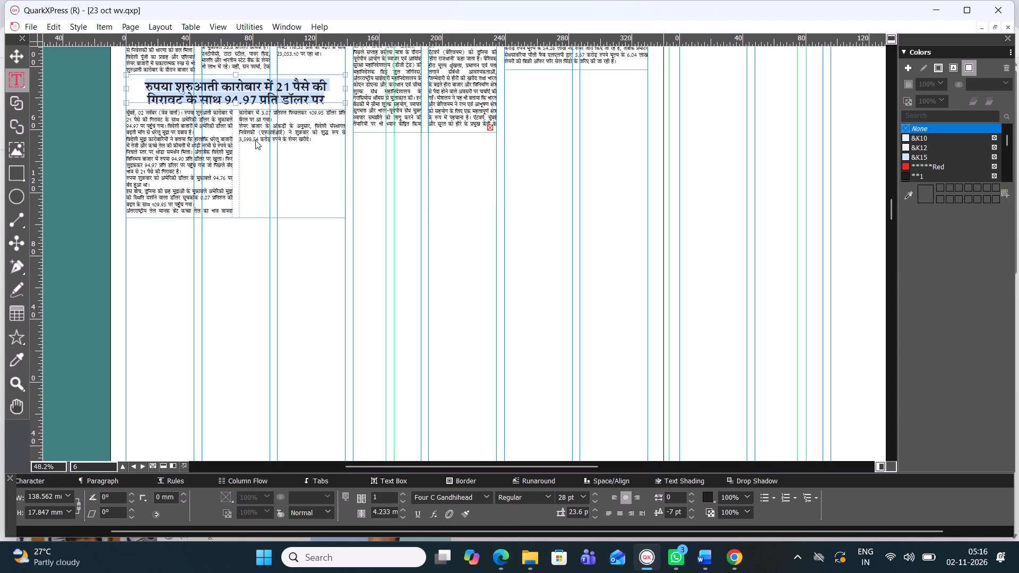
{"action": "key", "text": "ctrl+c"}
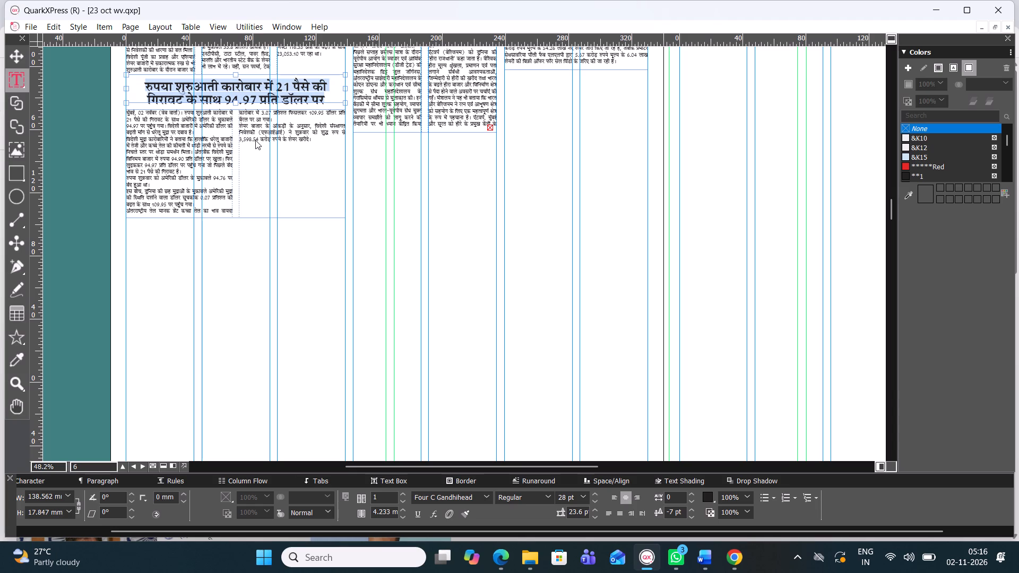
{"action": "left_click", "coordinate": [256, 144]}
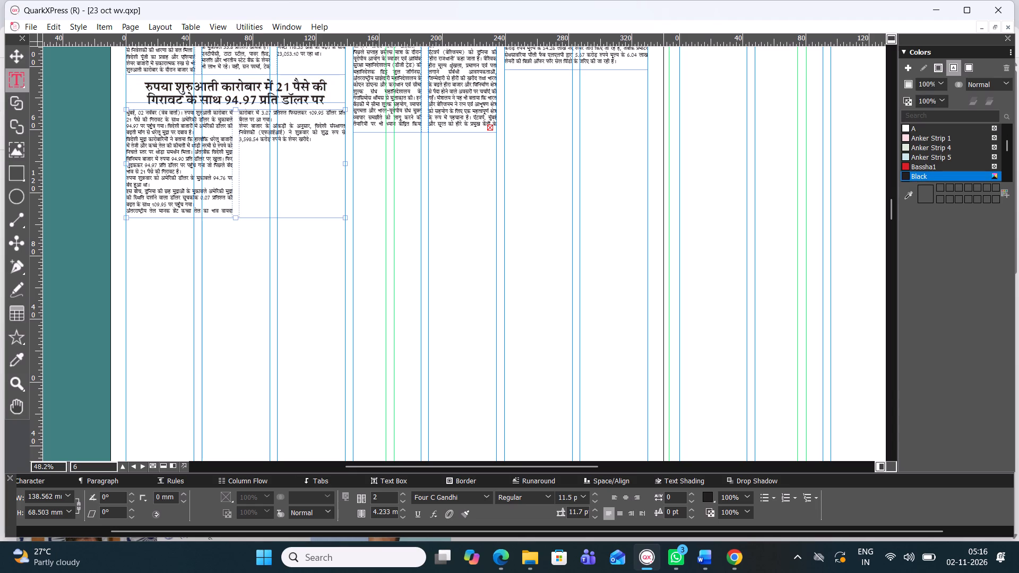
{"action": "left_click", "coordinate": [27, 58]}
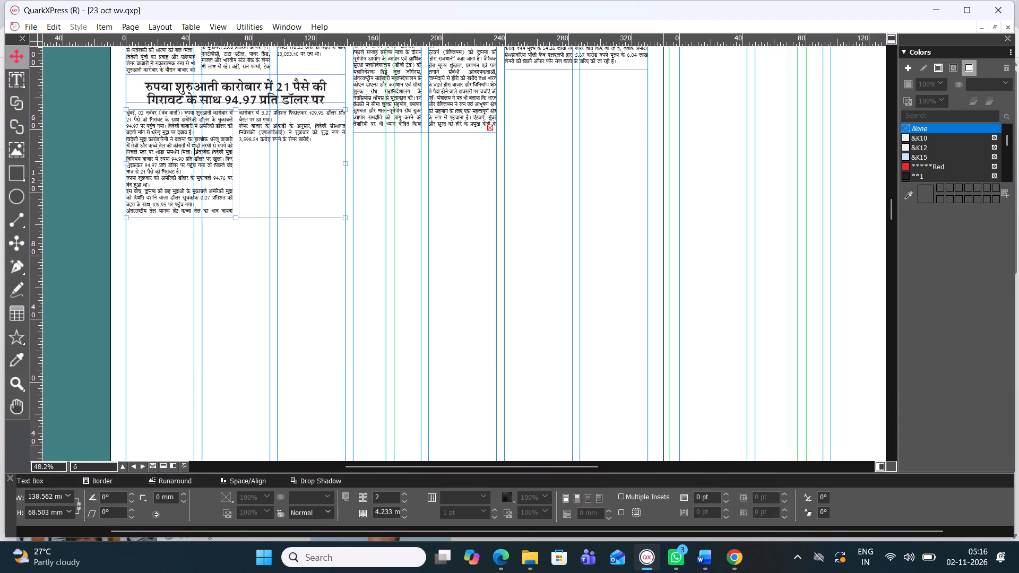
Move the rupee story's body box slightly further down and set its text in two columns.
{"action": "left_click_drag", "start_coordinate": [213, 152], "coordinate": [212, 158]}
{"action": "left_click", "coordinate": [401, 501]}
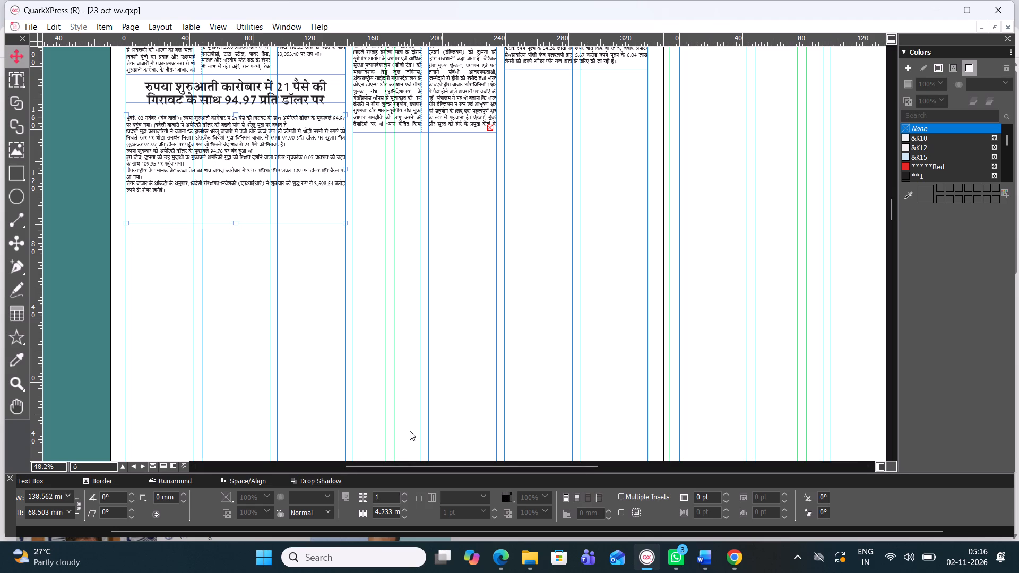
{"action": "left_click", "coordinate": [402, 496]}
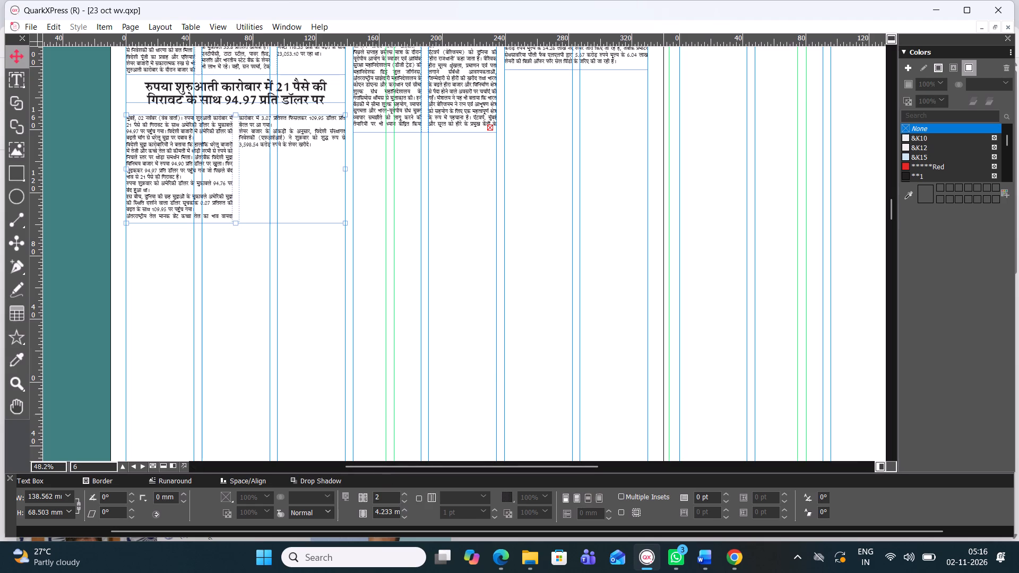
Draw a picture box about 66.6 by 45.5 mm in the empty area below the rupee story's second-column text.
{"action": "left_click", "coordinate": [19, 149]}
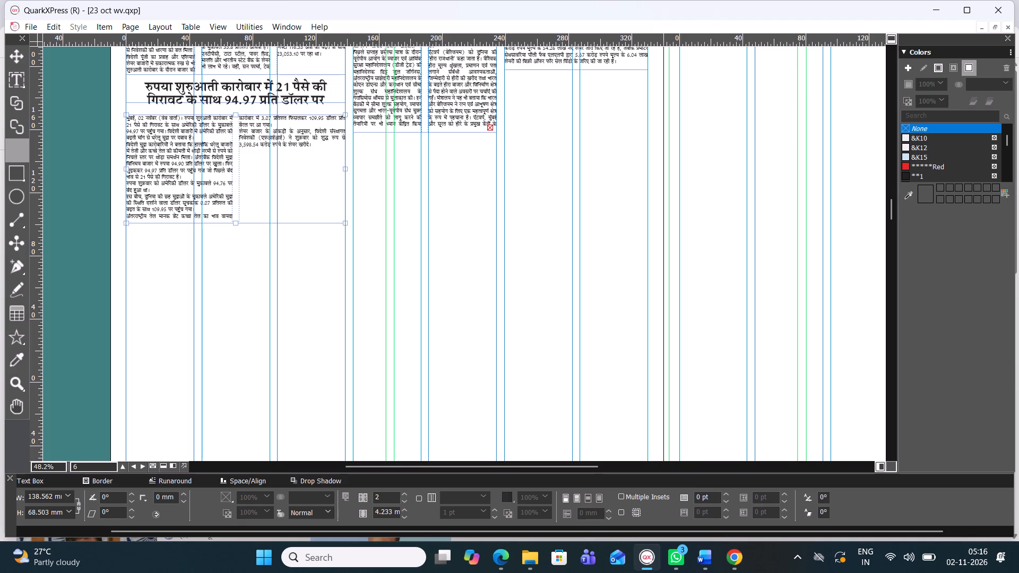
{"action": "left_click_drag", "start_coordinate": [240, 151], "coordinate": [334, 215]}
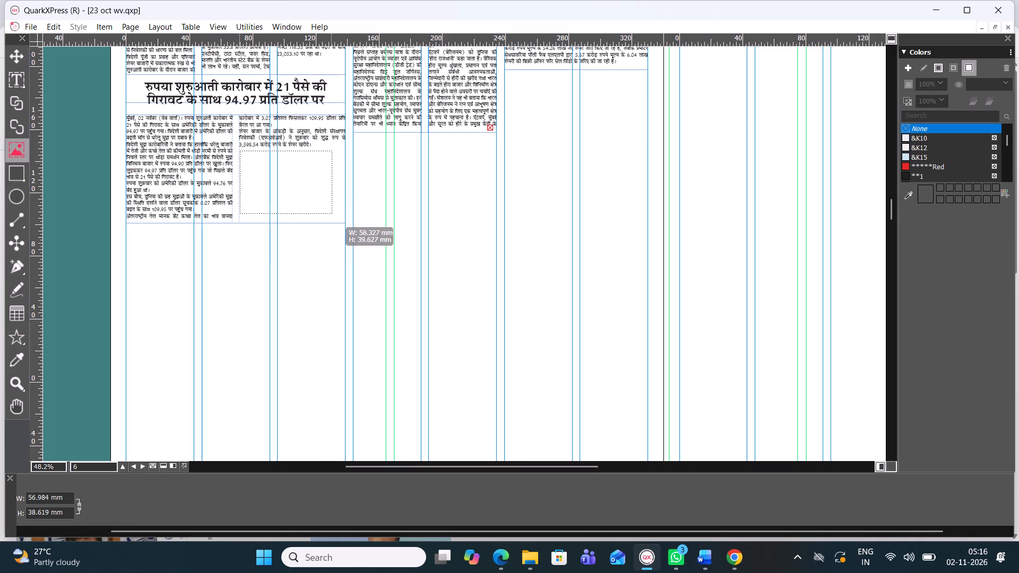
{"action": "left_click_drag", "start_coordinate": [334, 215], "coordinate": [345, 223]}
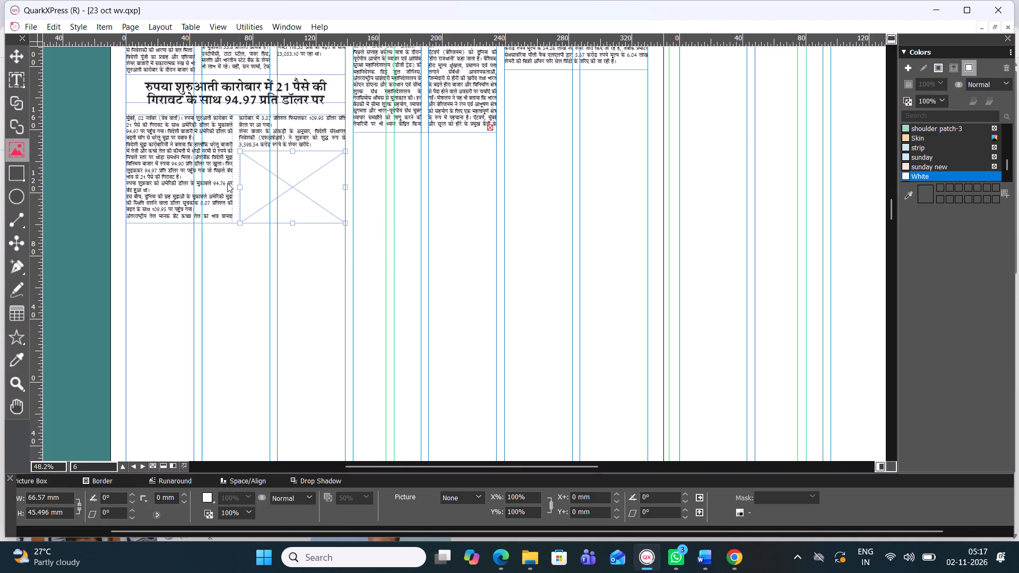
Copy the rupee story's headline and search Google Images for it in Chrome.
{"action": "double_click", "coordinate": [202, 96]}
{"action": "triple_click", "coordinate": [202, 97]}
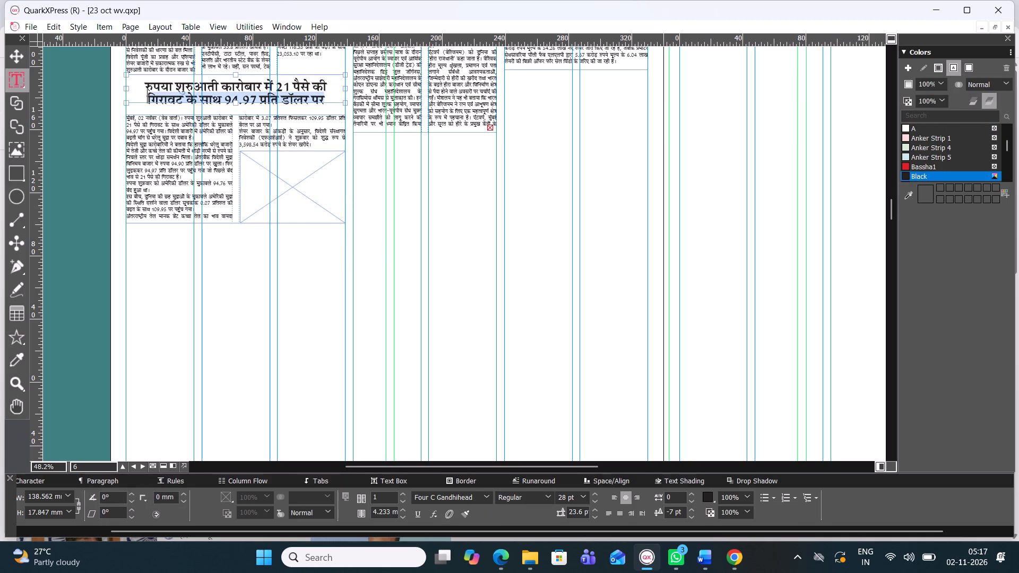
{"action": "left_click", "coordinate": [204, 98]}
{"action": "key", "text": "ctrl+c"}
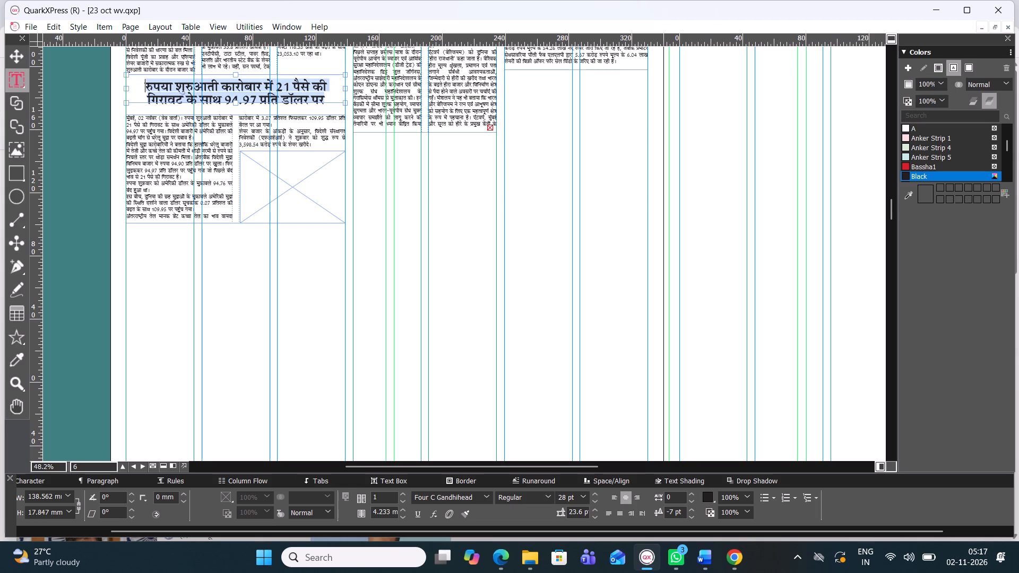
{"action": "left_click", "coordinate": [752, 548]}
{"action": "left_click", "coordinate": [738, 558]}
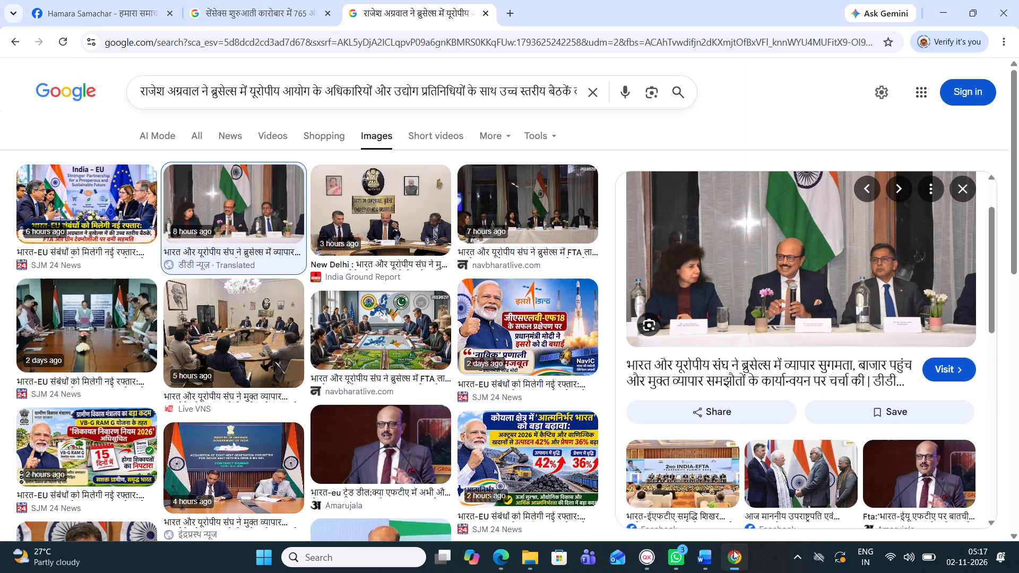
{"action": "left_click", "coordinate": [584, 98]}
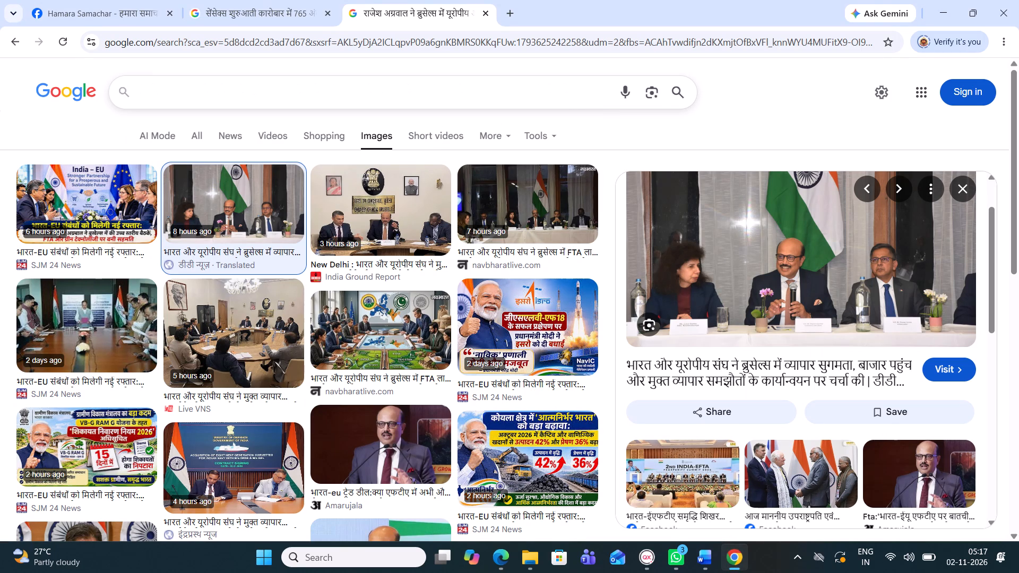
{"action": "key", "text": "ctrl+v"}
{"action": "key", "text": "Return"}
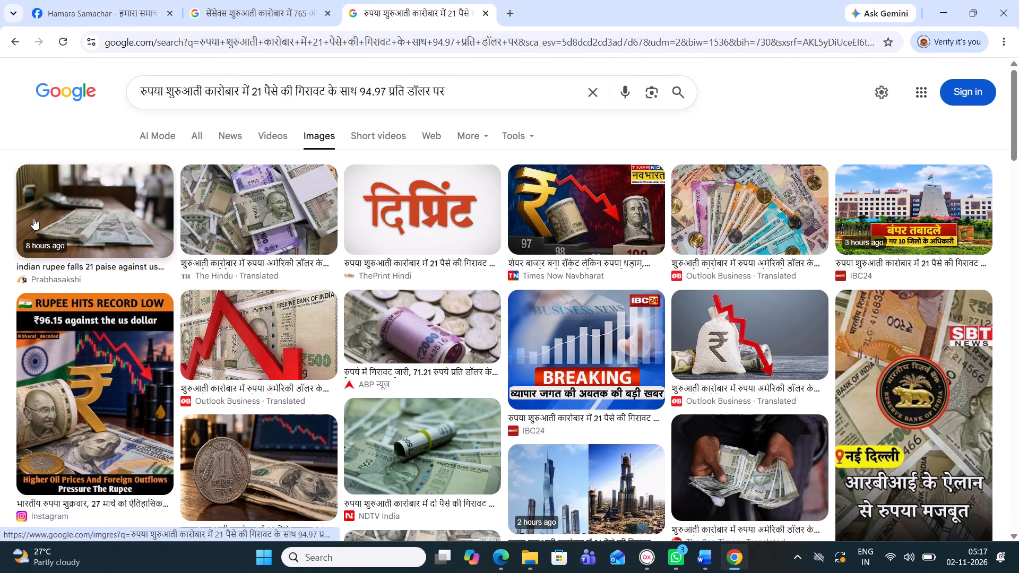
Preview the rupee photo results and copy The Hindu's image of rupee notes.
{"action": "left_click", "coordinate": [253, 213]}
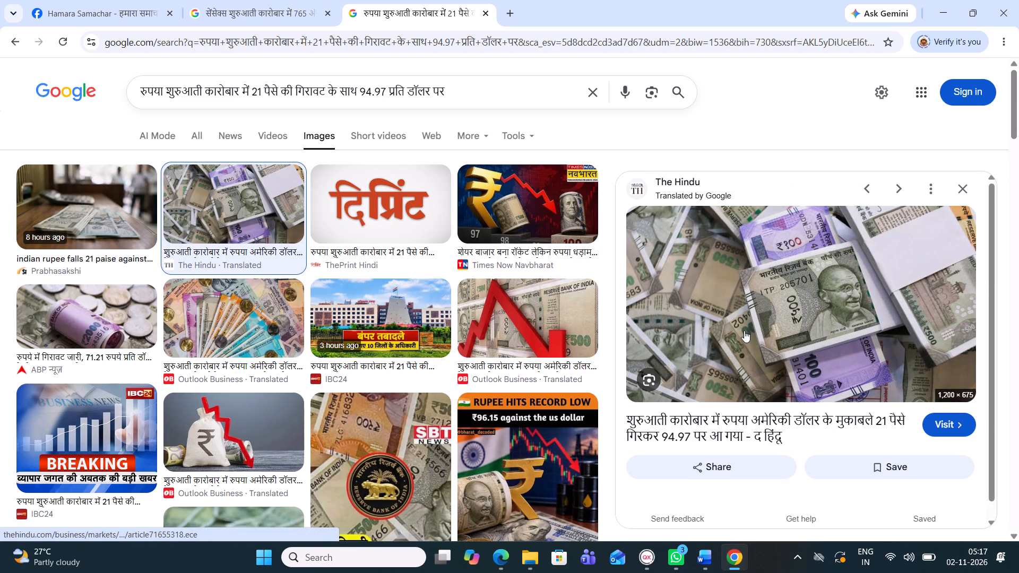
{"action": "right_click", "coordinate": [745, 329]}
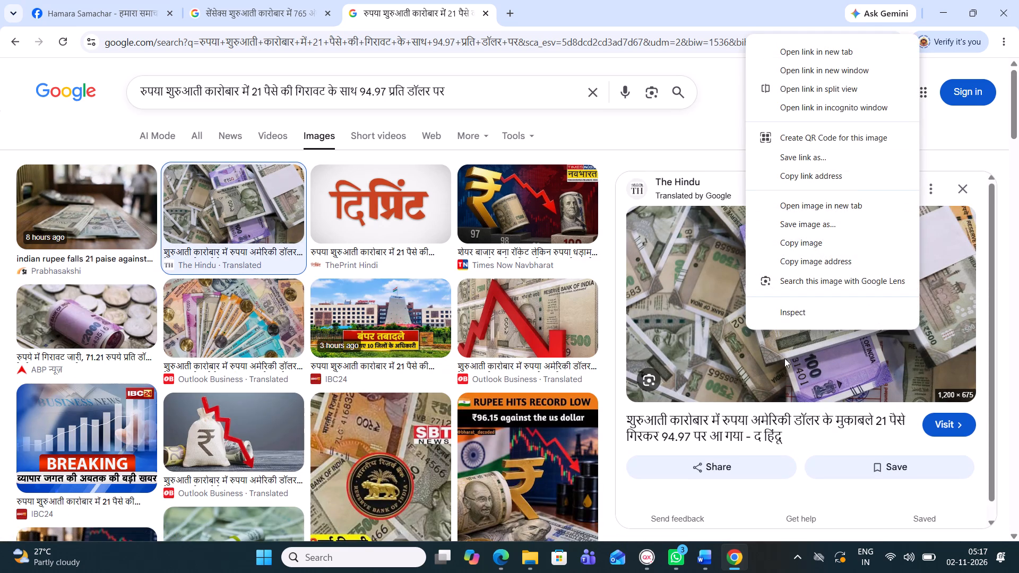
{"action": "left_click", "coordinate": [84, 223]}
{"action": "scroll", "coordinate": [772, 281], "scroll_direction": "up", "scroll_amount": 1}
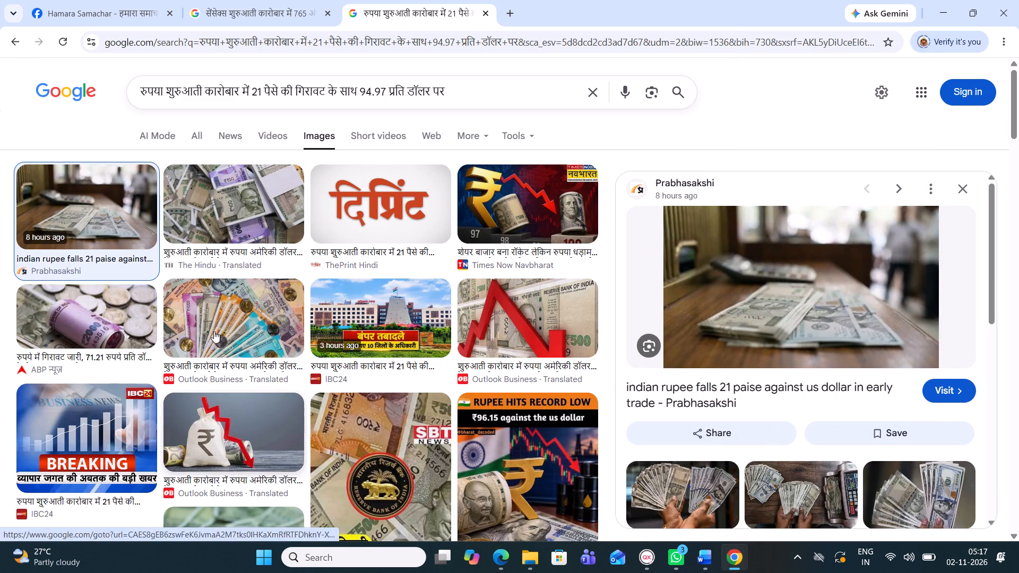
{"action": "left_click", "coordinate": [222, 222]}
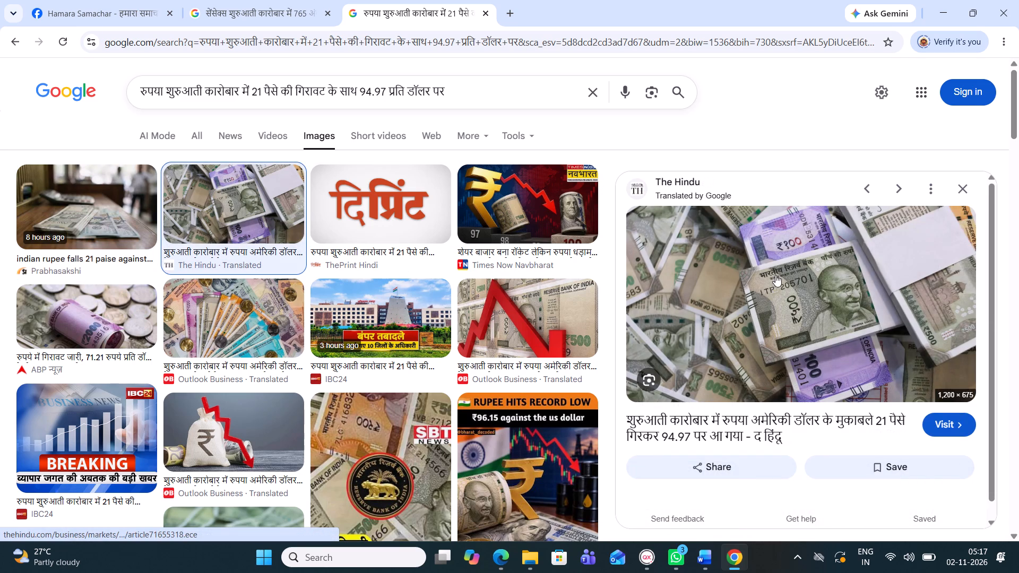
{"action": "right_click", "coordinate": [782, 305]}
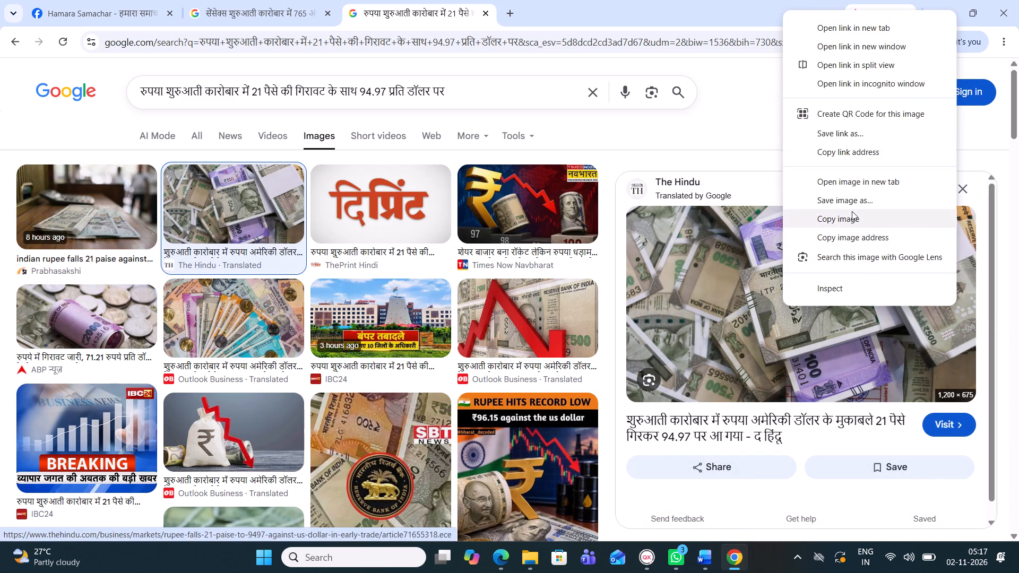
{"action": "left_click", "coordinate": [852, 211]}
Switch to QuarkXPress, paste the copied rupee-notes image into the rupee story's picture box and scale it to fill the box.
{"action": "left_click", "coordinate": [647, 566]}
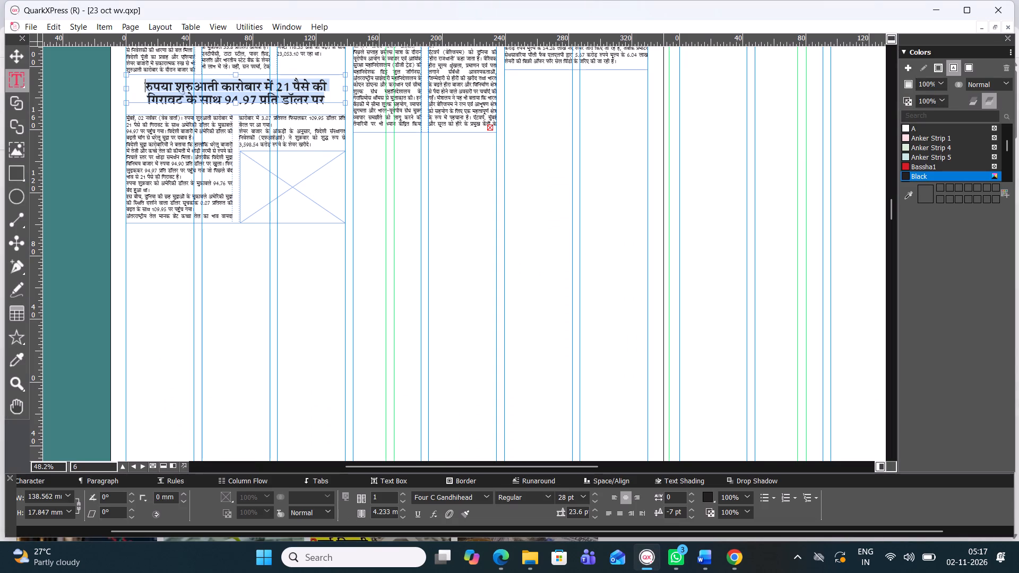
{"action": "right_click", "coordinate": [287, 187]}
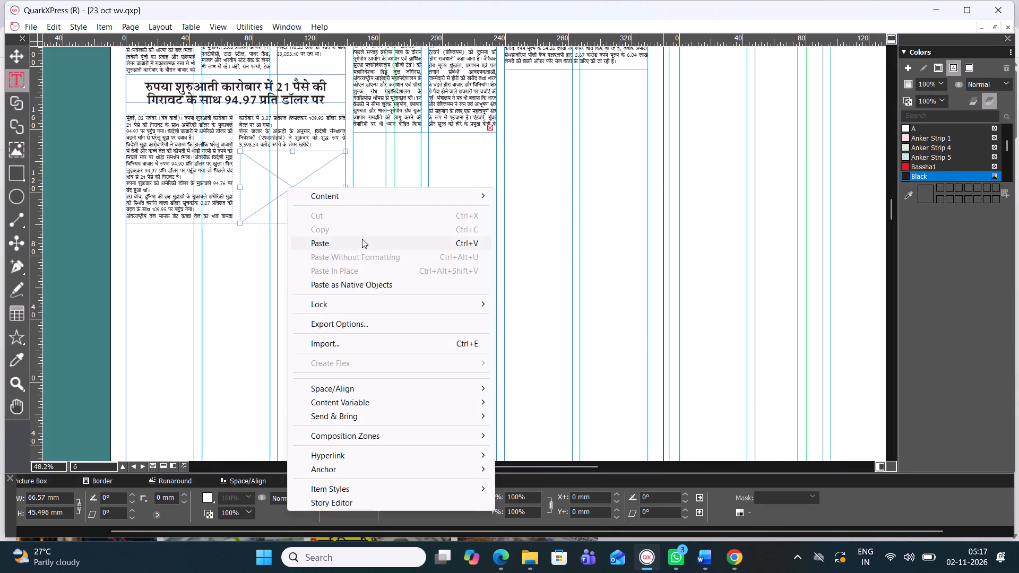
{"action": "left_click", "coordinate": [362, 239]}
{"action": "right_click", "coordinate": [272, 169]}
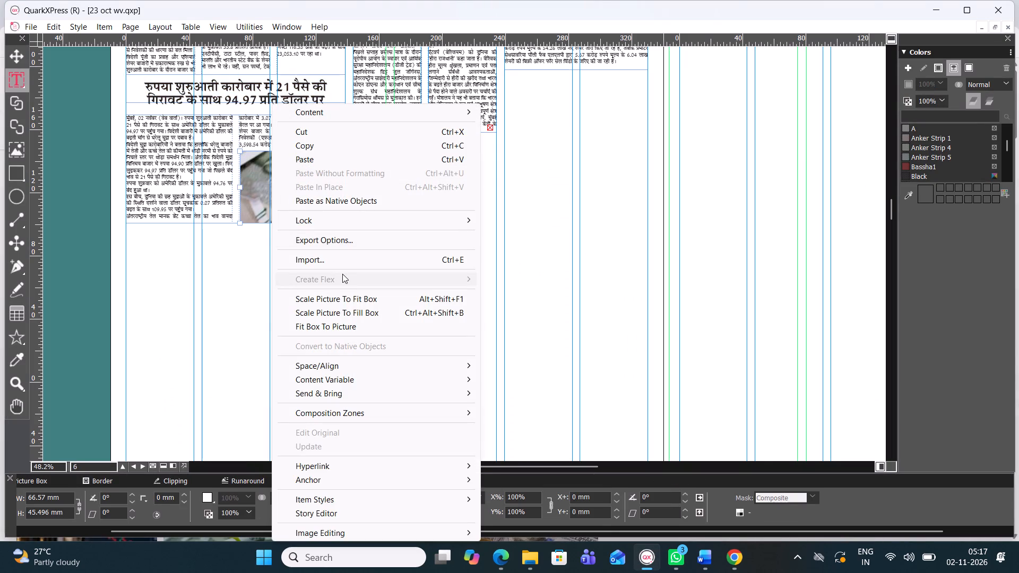
{"action": "left_click", "coordinate": [340, 310]}
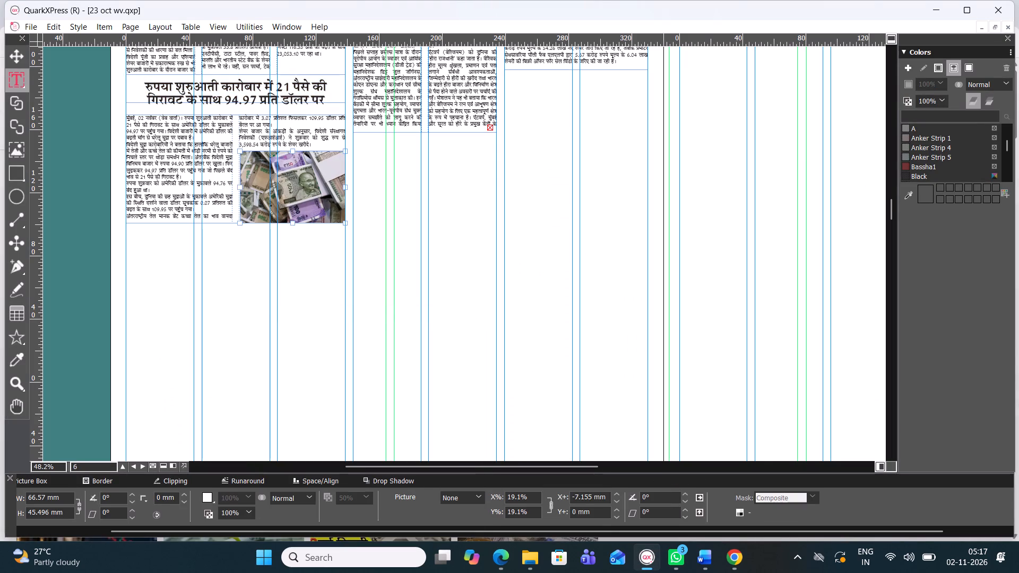
Move the rupee photo to the top of the story's first column, aligned with the column edge, and shorten its box slightly from below.
{"action": "left_click", "coordinate": [18, 58]}
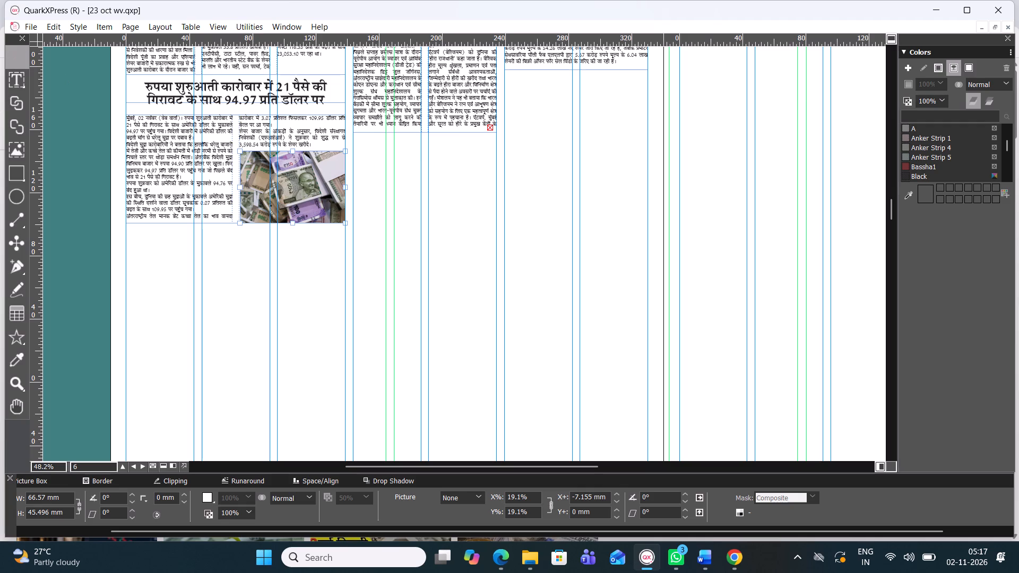
{"action": "left_click_drag", "start_coordinate": [287, 197], "coordinate": [169, 161]}
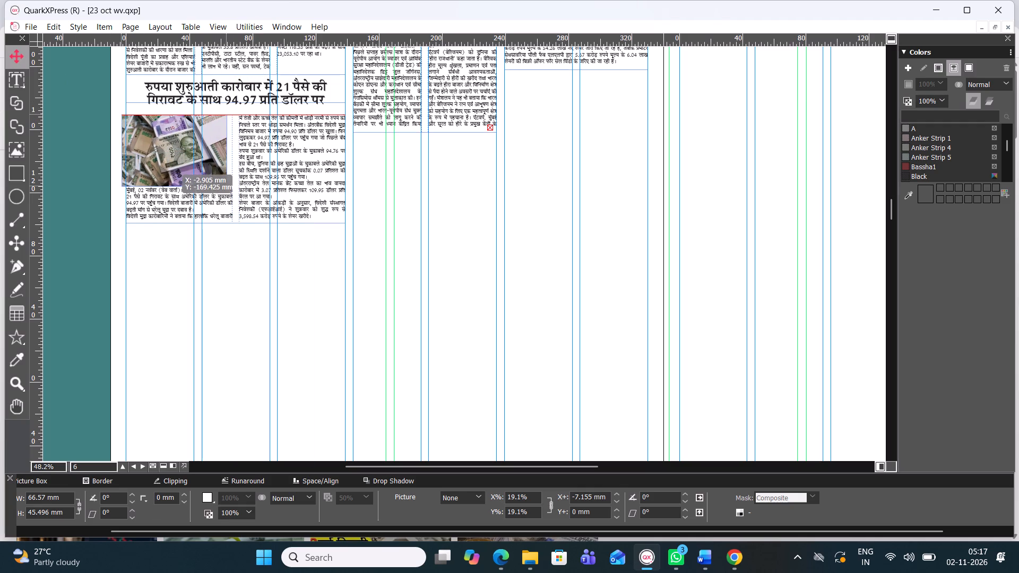
{"action": "left_click_drag", "start_coordinate": [169, 161], "coordinate": [171, 161]}
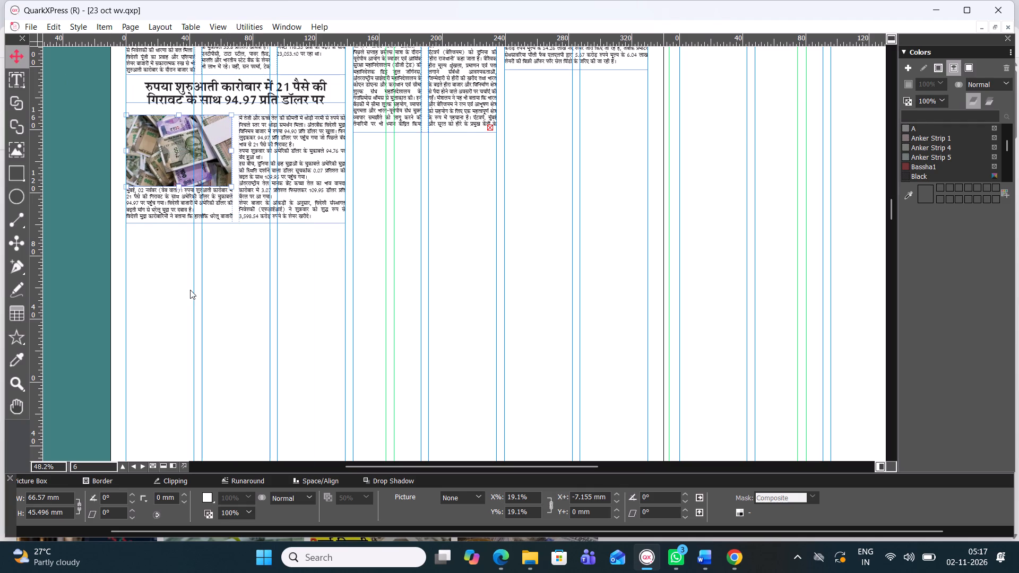
{"action": "left_click", "coordinate": [190, 290]}
{"action": "left_click", "coordinate": [169, 170]}
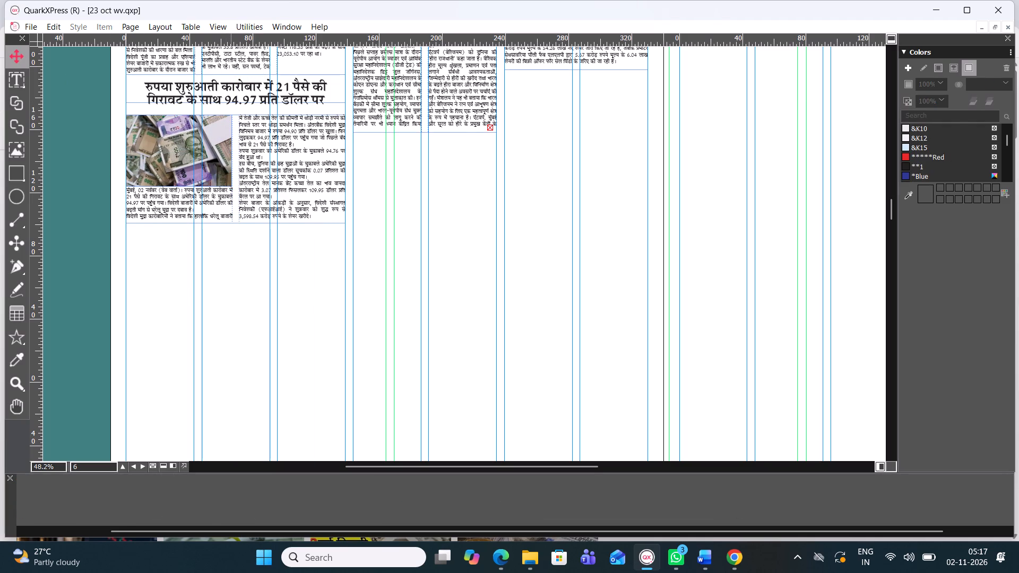
{"action": "left_click", "coordinate": [169, 170]}
{"action": "left_click_drag", "start_coordinate": [176, 187], "coordinate": [176, 183]}
{"action": "left_click", "coordinate": [170, 278]}
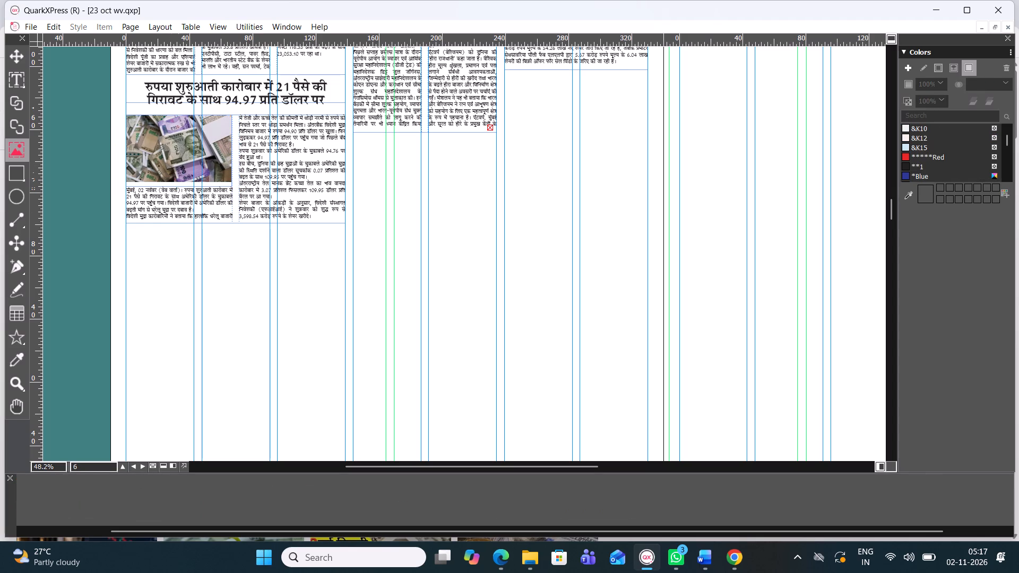
Extend the India–EU story's two-column body box downward just enough to fit its overflowing text.
{"action": "left_click_drag", "start_coordinate": [412, 465], "coordinate": [471, 455]}
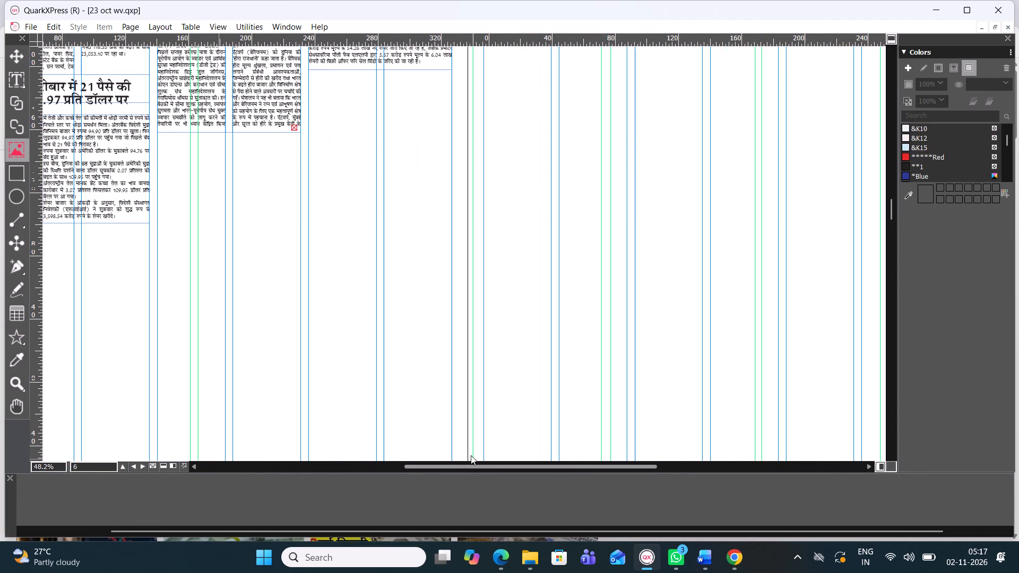
{"action": "left_click_drag", "start_coordinate": [471, 455], "coordinate": [463, 455]}
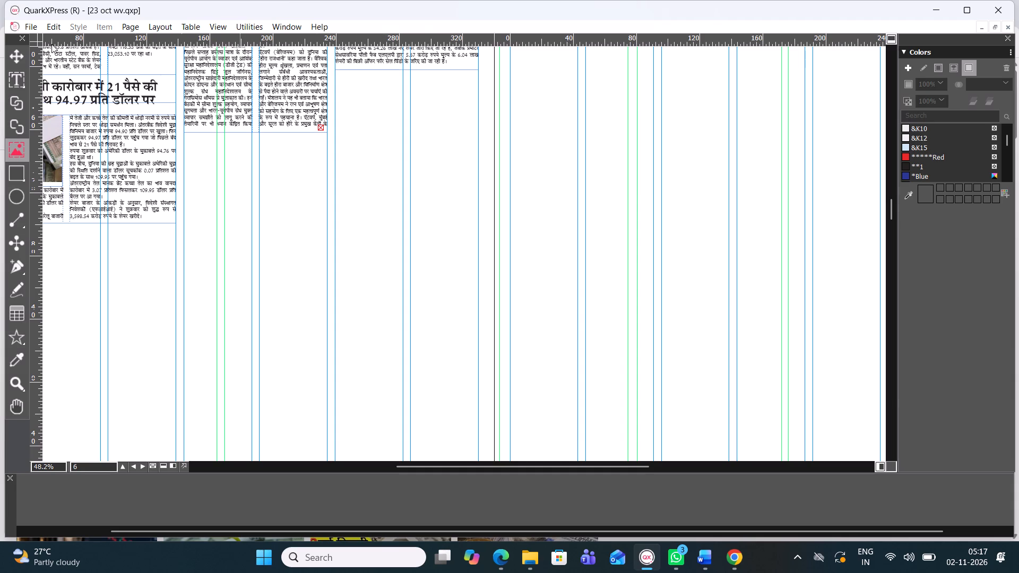
{"action": "left_click", "coordinate": [18, 59]}
{"action": "left_click", "coordinate": [298, 169]}
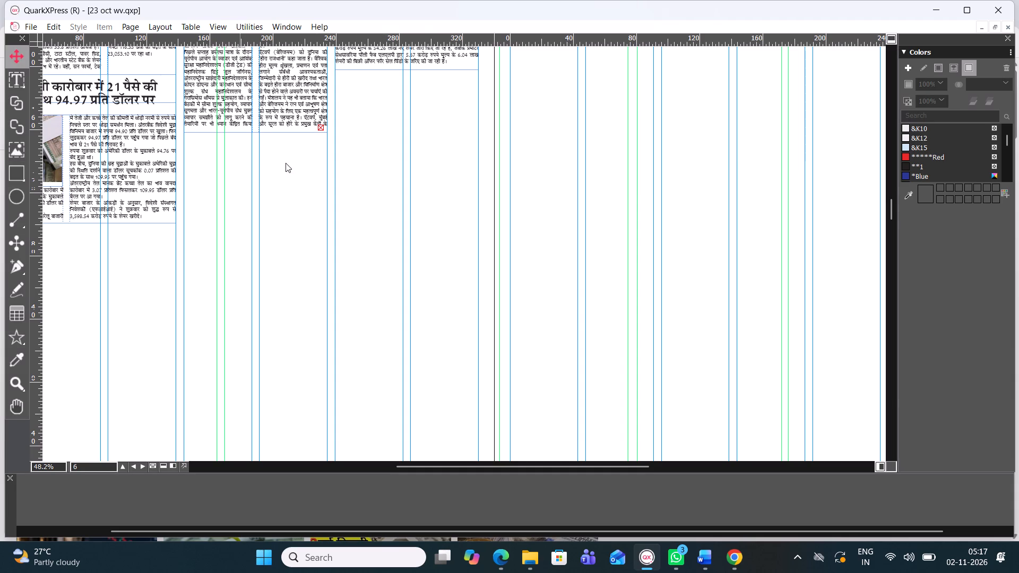
{"action": "left_click", "coordinate": [247, 111]}
{"action": "left_click", "coordinate": [272, 163]}
{"action": "left_click", "coordinate": [269, 132]}
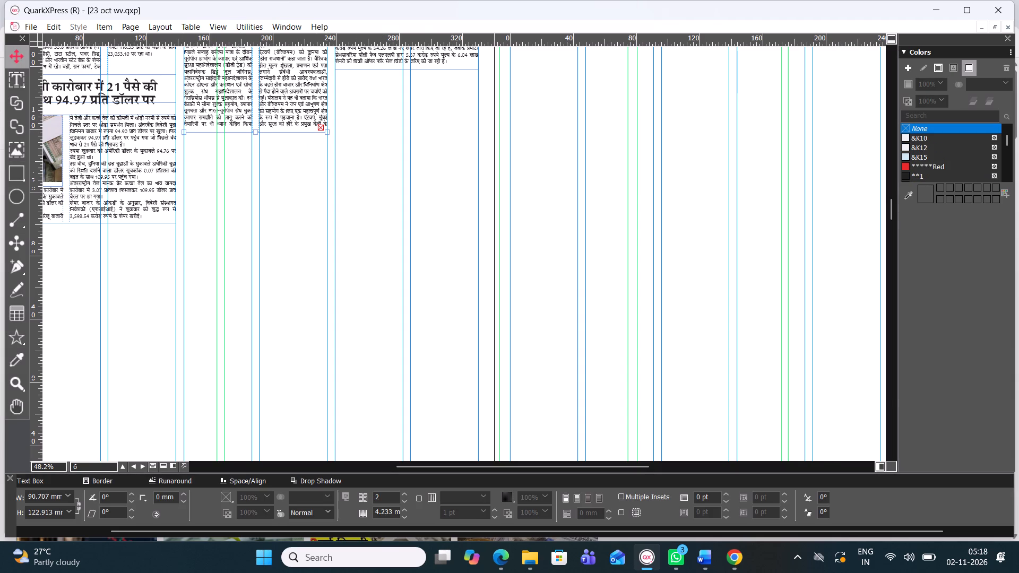
{"action": "left_click_drag", "start_coordinate": [257, 134], "coordinate": [265, 179]}
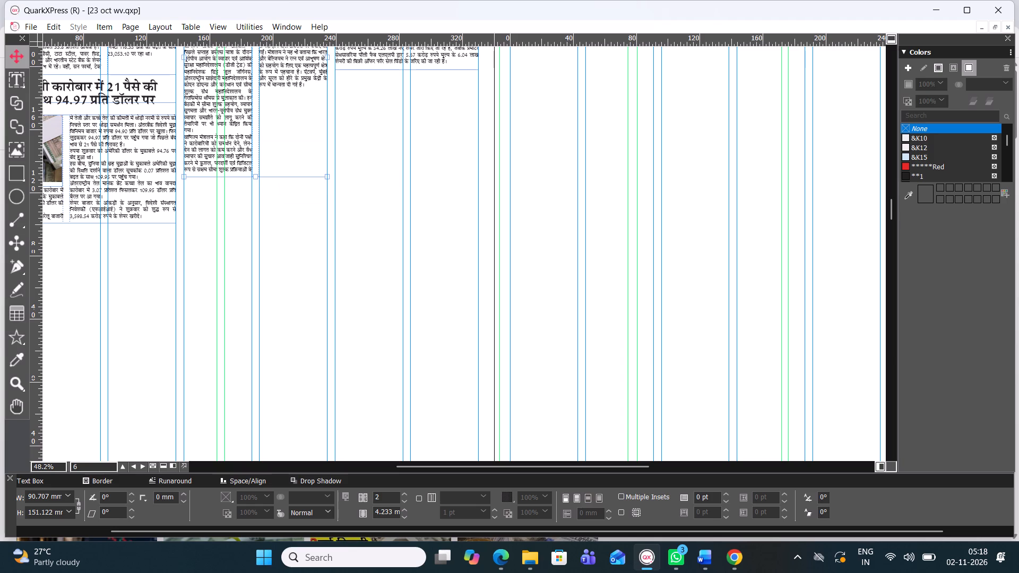
{"action": "left_click_drag", "start_coordinate": [257, 176], "coordinate": [254, 148]}
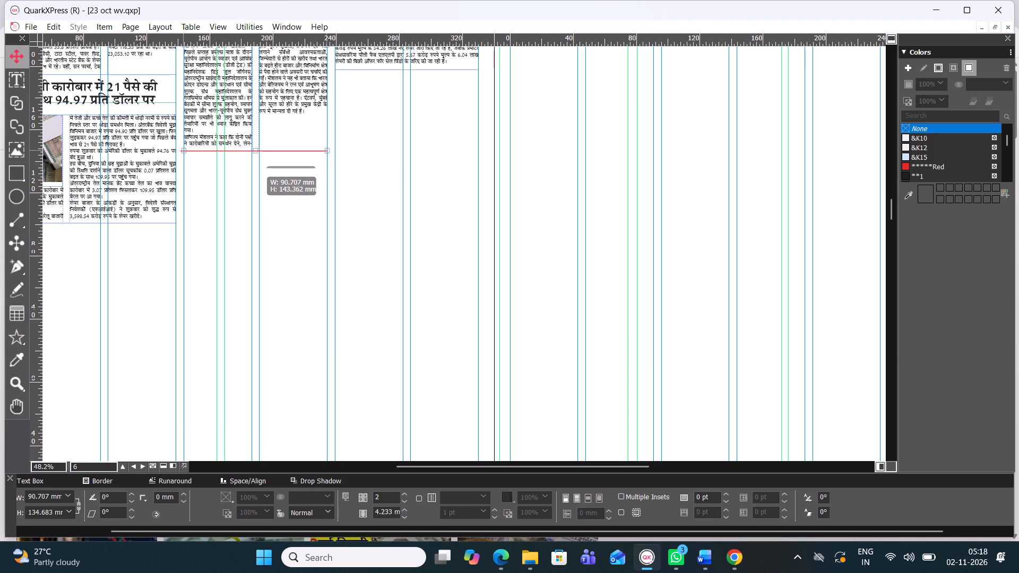
{"action": "left_click_drag", "start_coordinate": [254, 148], "coordinate": [257, 133]}
{"action": "left_click", "coordinate": [256, 196]}
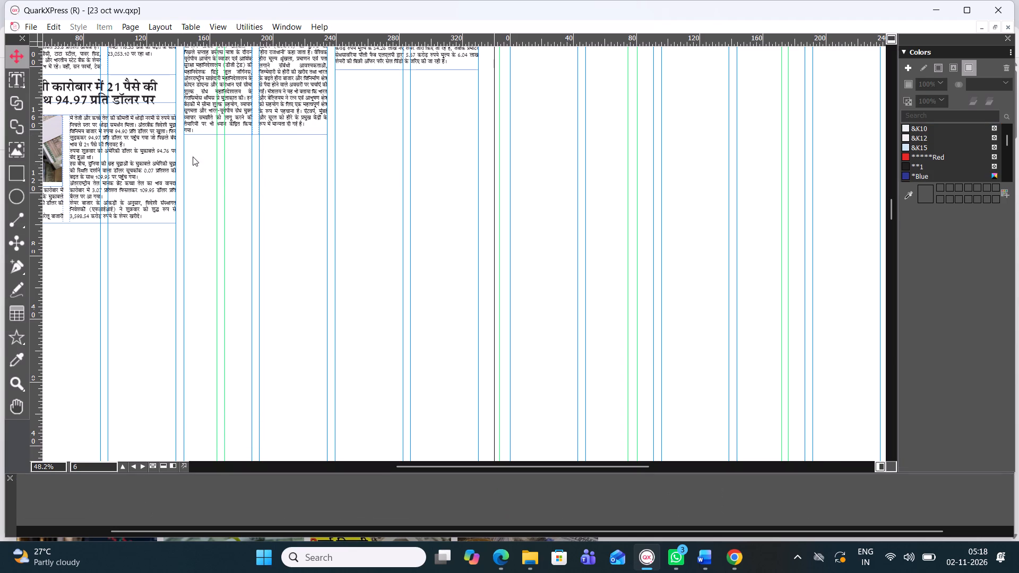
Copy the Vedant Poly Fabs IPO story's headline and search Google Images for it in Chrome.
{"action": "scroll", "coordinate": [387, 70], "scroll_direction": "down", "scroll_amount": 1}
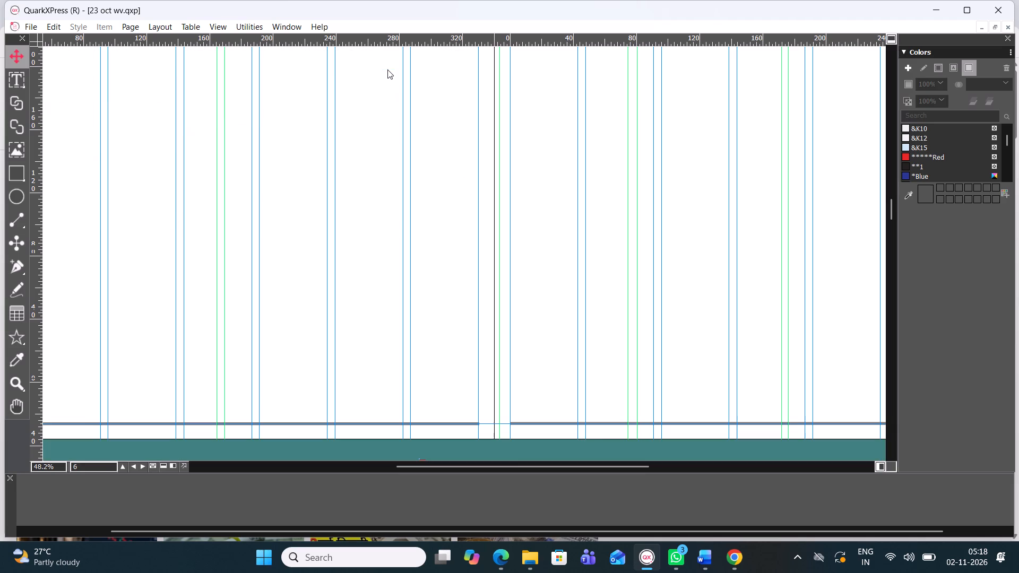
{"action": "scroll", "coordinate": [387, 89], "scroll_direction": "down", "scroll_amount": 1}
{"action": "scroll", "coordinate": [387, 89], "scroll_direction": "up", "scroll_amount": 1}
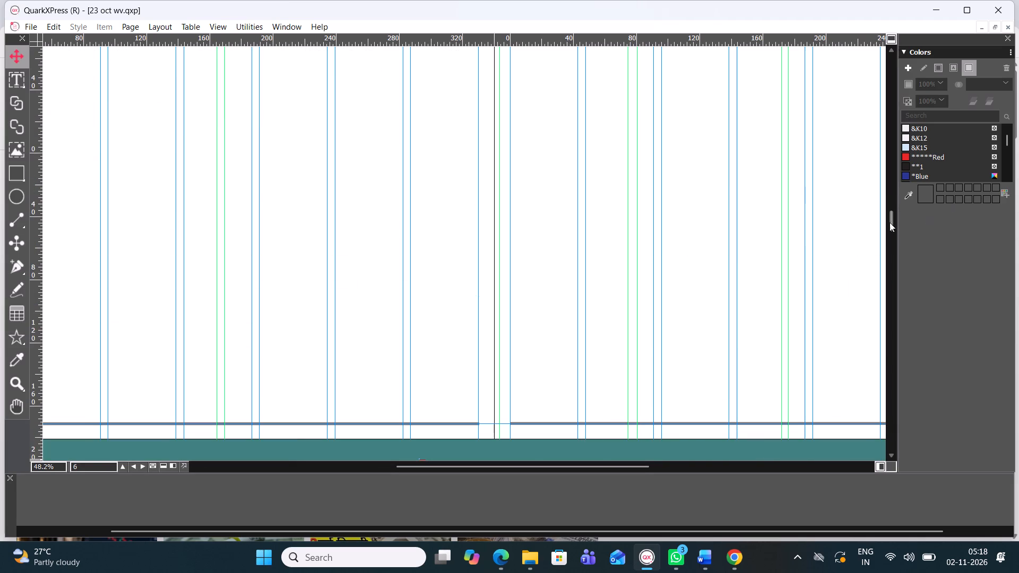
{"action": "left_click_drag", "start_coordinate": [889, 222], "coordinate": [885, 196]}
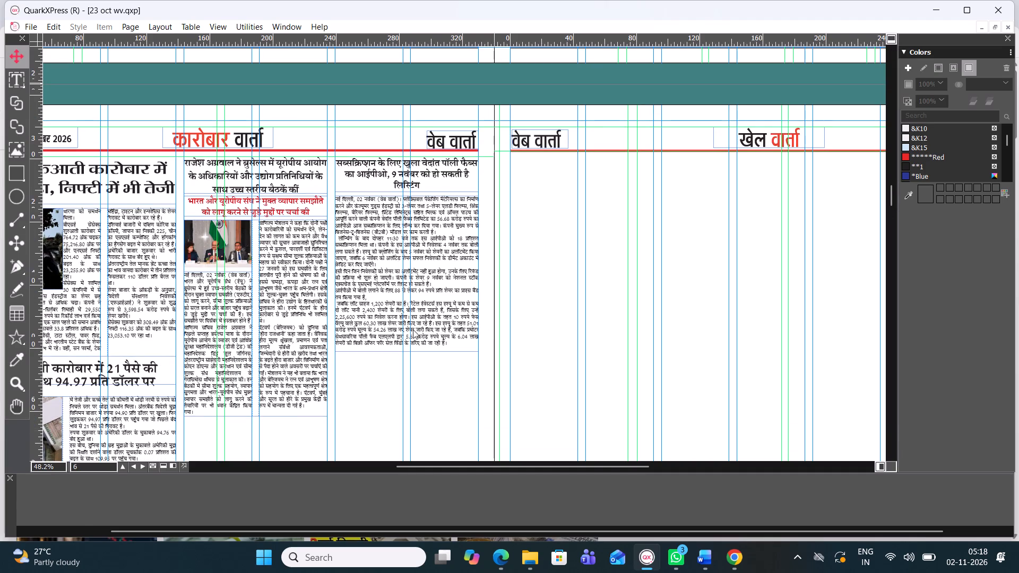
{"action": "left_click", "coordinate": [422, 321]}
{"action": "double_click", "coordinate": [420, 177]}
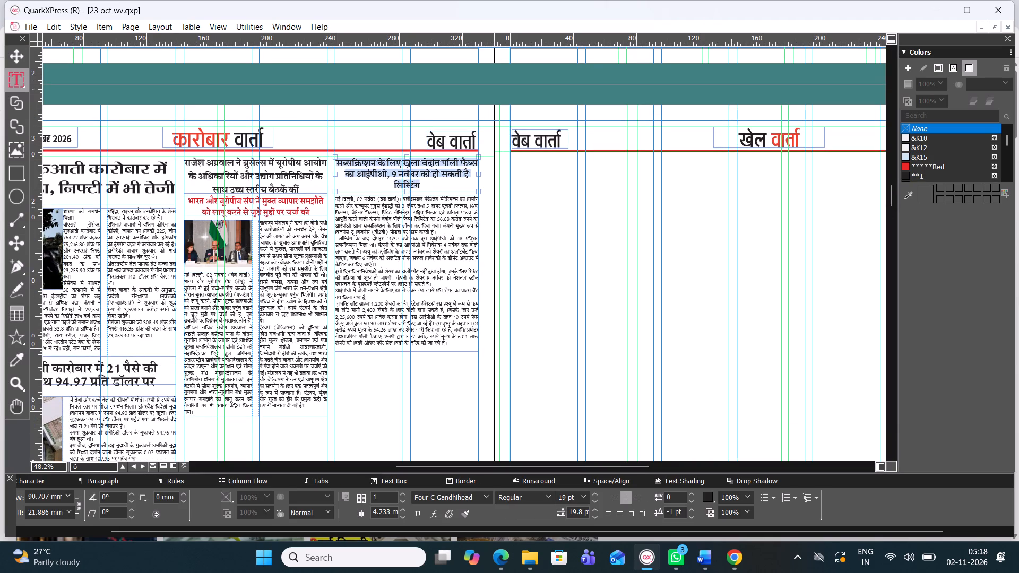
{"action": "key", "text": "ctrl+c"}
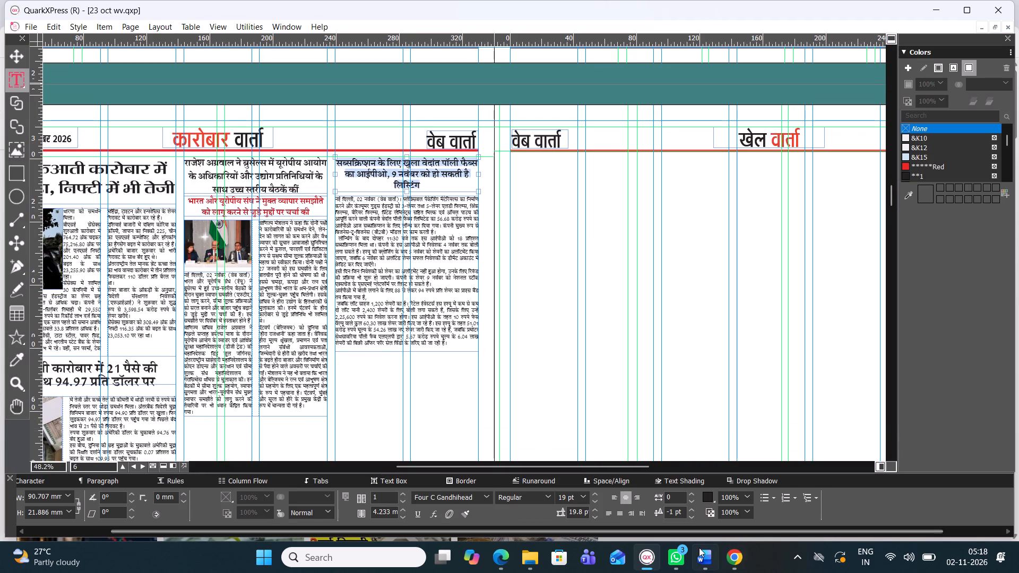
{"action": "left_click", "coordinate": [729, 557]}
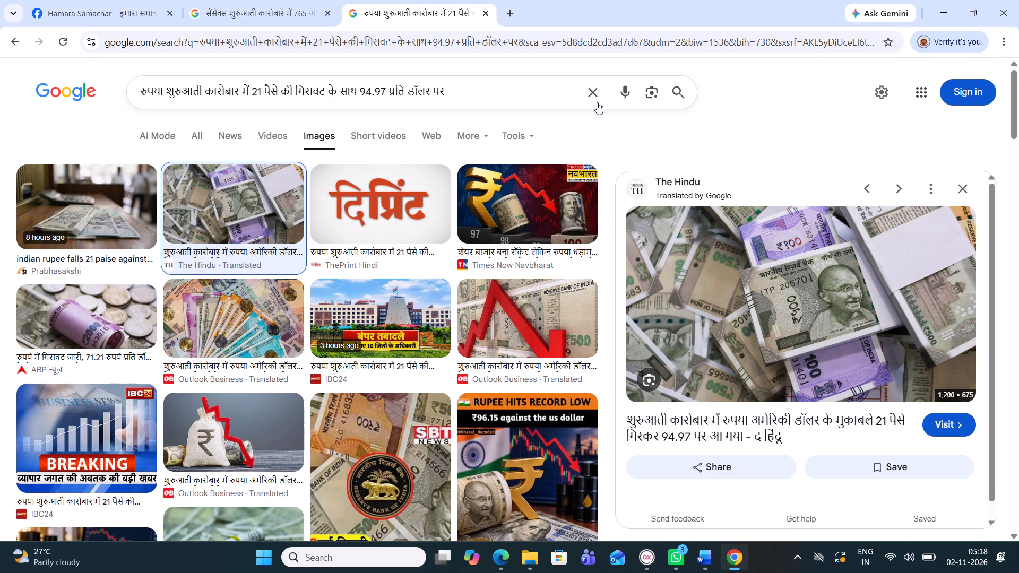
{"action": "left_click", "coordinate": [597, 100]}
{"action": "key", "text": "ctrl+v"}
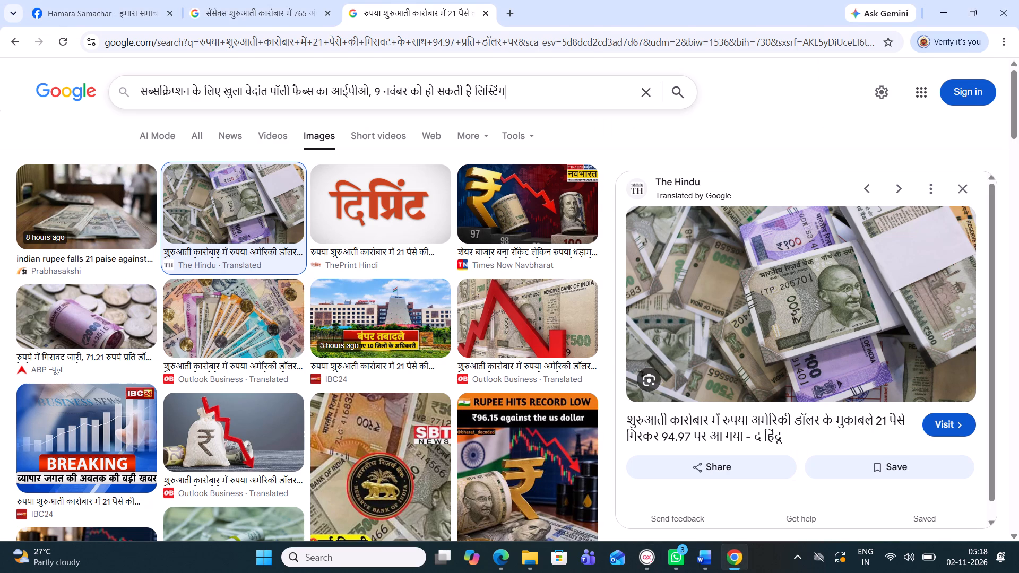
{"action": "key", "text": "Return"}
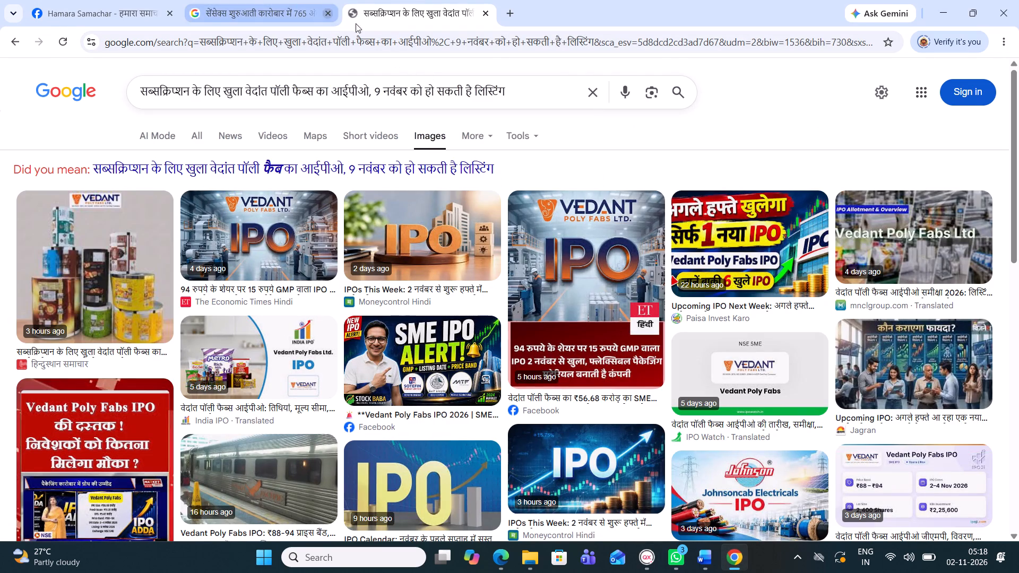
Close the Sensex search and Hamara Samachar tabs, keeping only the IPO image results open.
{"action": "left_click", "coordinate": [329, 13]}
{"action": "left_click", "coordinate": [170, 8]}
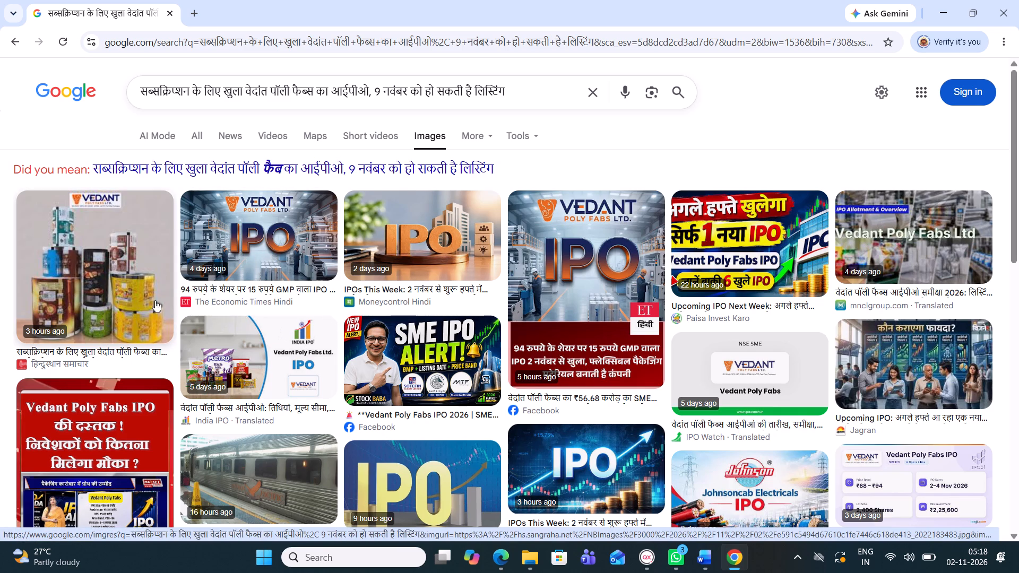
Preview Hindusthan Samachar's photo of Vedant packaging rolls and copy the image.
{"action": "left_click", "coordinate": [122, 254]}
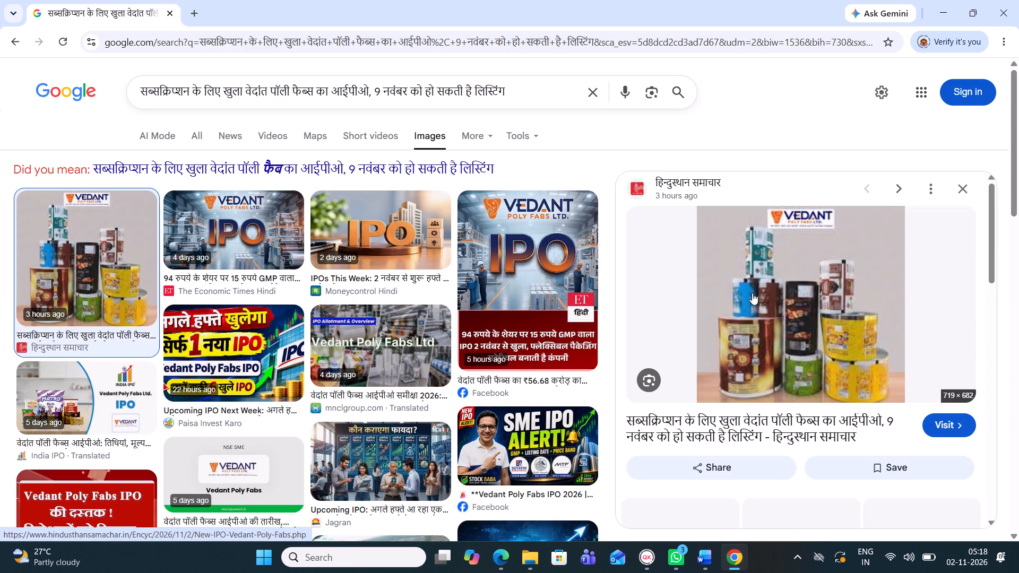
{"action": "scroll", "coordinate": [774, 287], "scroll_direction": "down", "scroll_amount": 1}
{"action": "scroll", "coordinate": [756, 355], "scroll_direction": "down", "scroll_amount": 2}
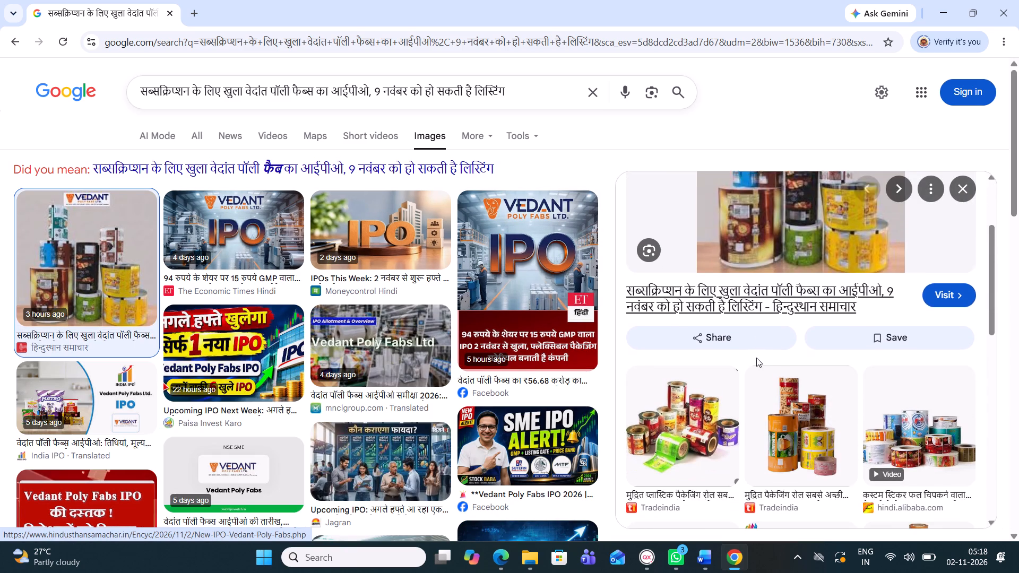
{"action": "scroll", "coordinate": [754, 354], "scroll_direction": "down", "scroll_amount": 1}
{"action": "scroll", "coordinate": [754, 354], "scroll_direction": "up", "scroll_amount": 3}
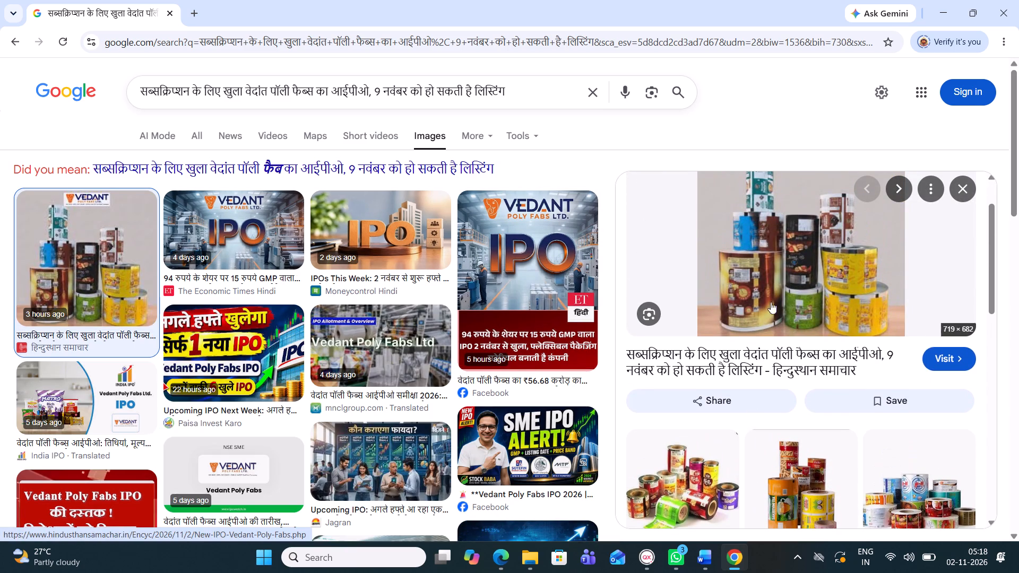
{"action": "right_click", "coordinate": [782, 273]}
{"action": "left_click", "coordinate": [849, 454]}
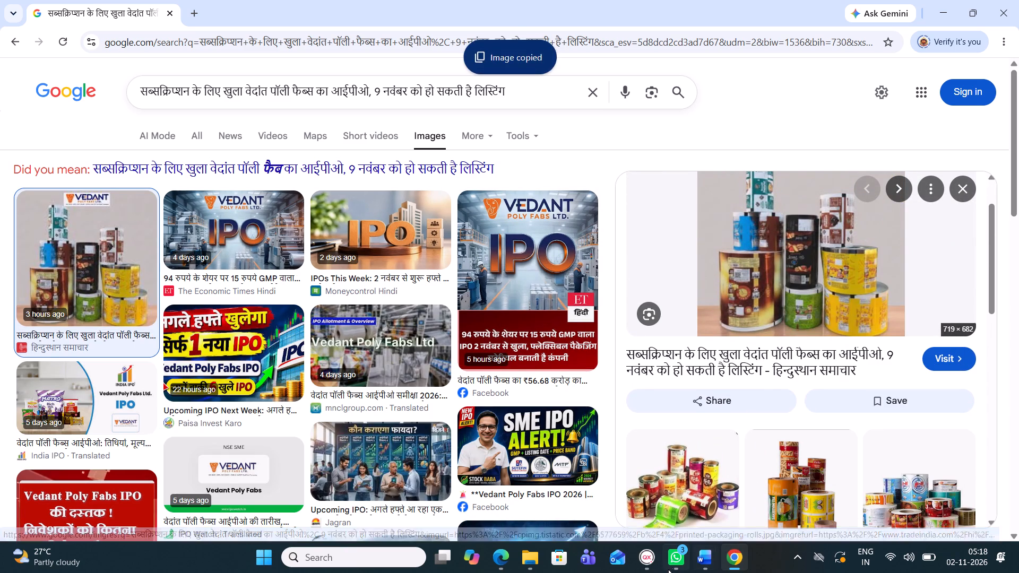
Back in QuarkXPress, extend the IPO story's body box downward to about 139.3 mm high, level with the India–EU story's box.
{"action": "left_click", "coordinate": [650, 572]}
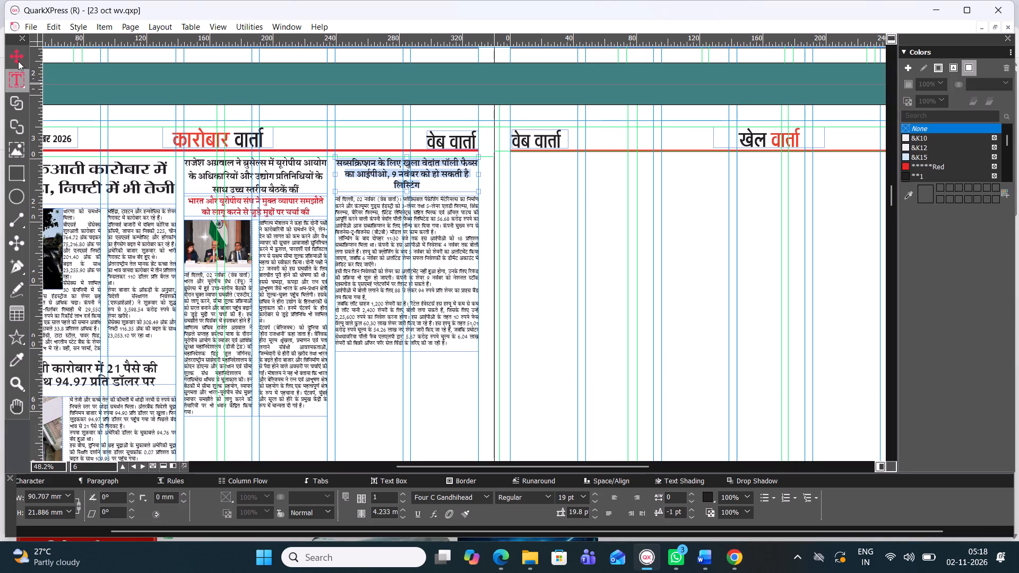
{"action": "left_click", "coordinate": [17, 61]}
{"action": "scroll", "coordinate": [417, 370], "scroll_direction": "down", "scroll_amount": 1}
{"action": "left_click", "coordinate": [392, 111]}
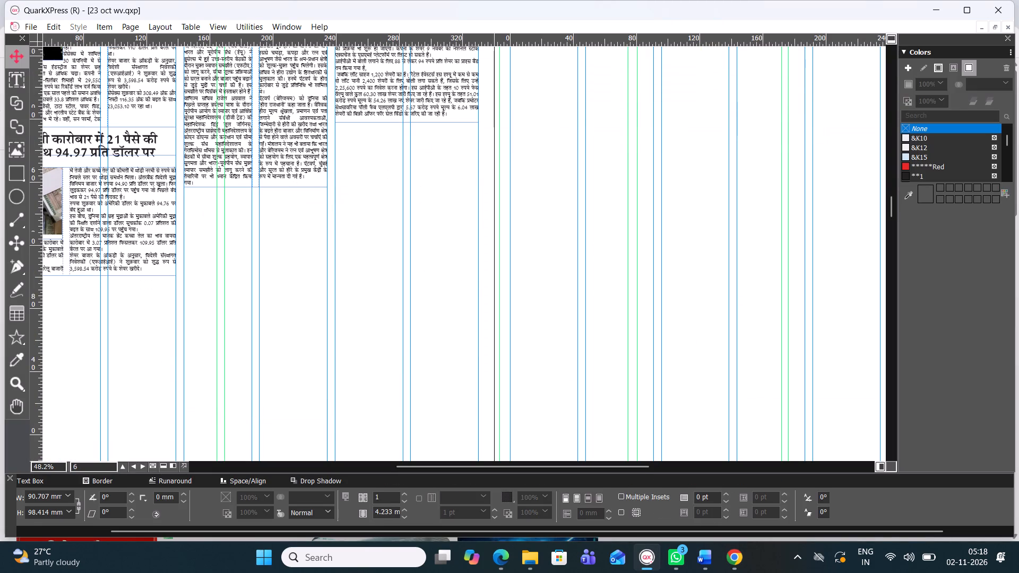
{"action": "left_click_drag", "start_coordinate": [407, 121], "coordinate": [402, 178]}
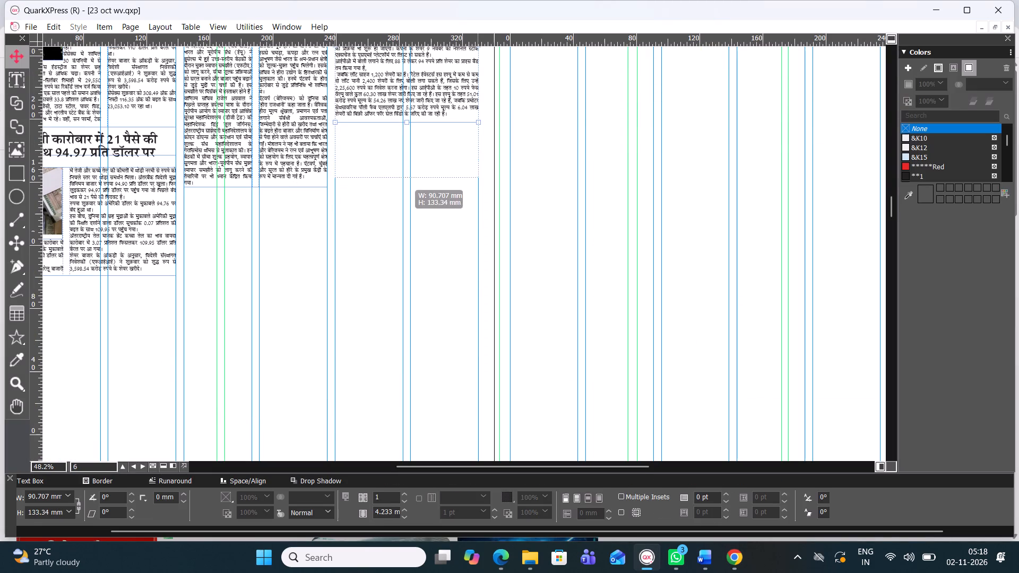
{"action": "left_click_drag", "start_coordinate": [402, 178], "coordinate": [401, 186]}
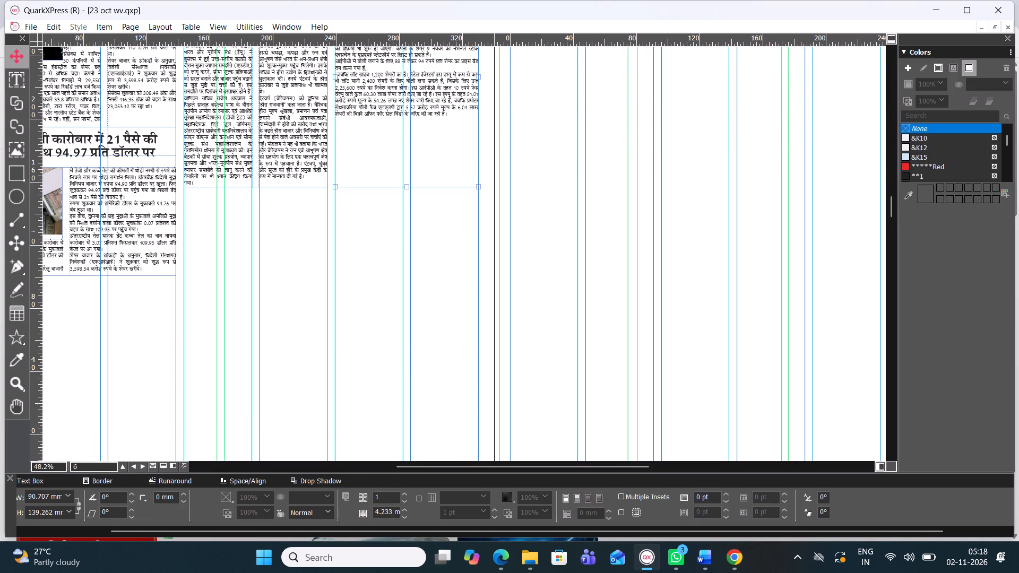
Draw a picture box about 90.7 × 42.4 mm in the empty space below the IPO story's text.
{"action": "left_click", "coordinate": [20, 148]}
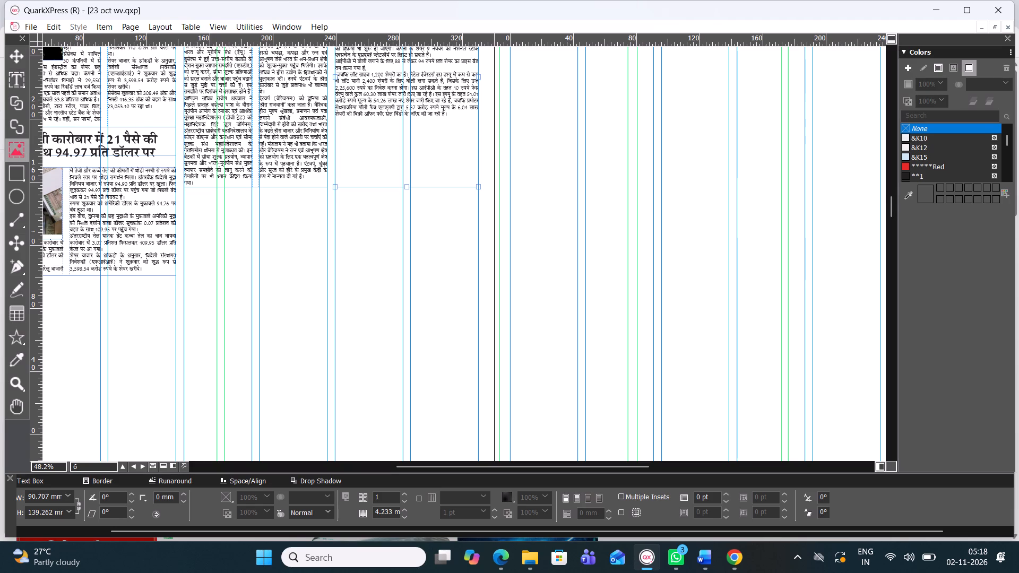
{"action": "left_click", "coordinate": [338, 119]}
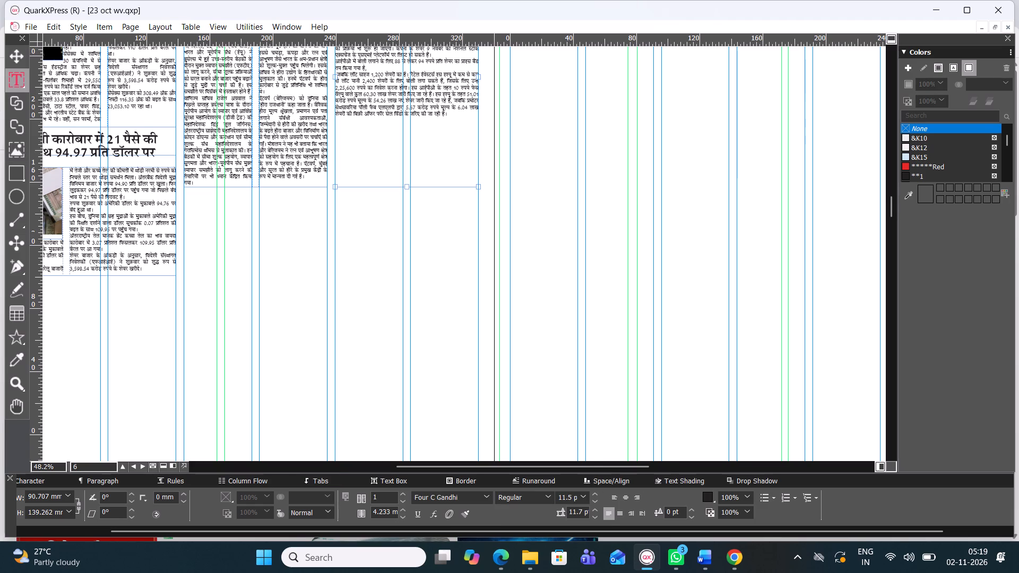
{"action": "left_click", "coordinate": [6, 142]}
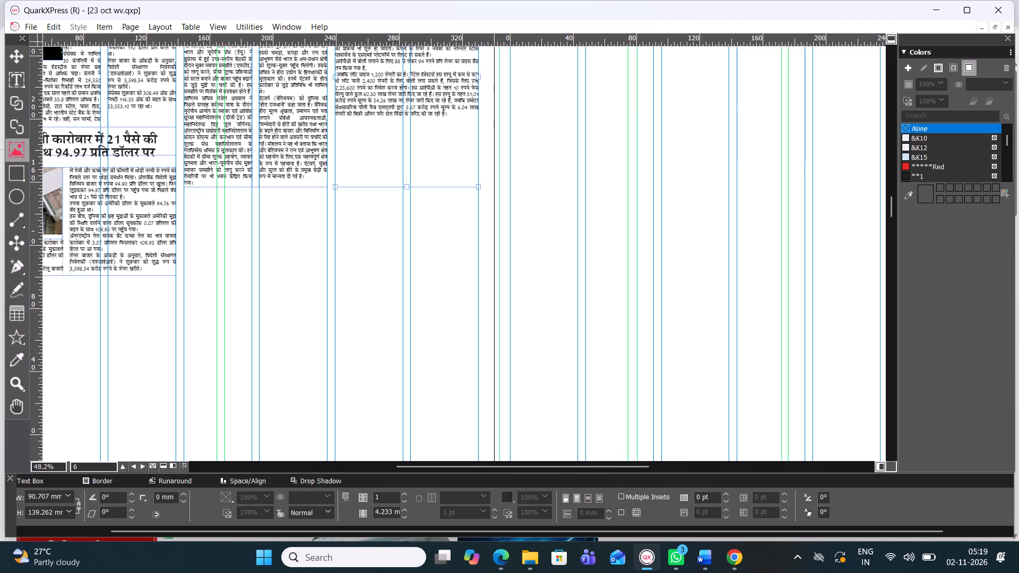
{"action": "left_click_drag", "start_coordinate": [336, 120], "coordinate": [388, 170]}
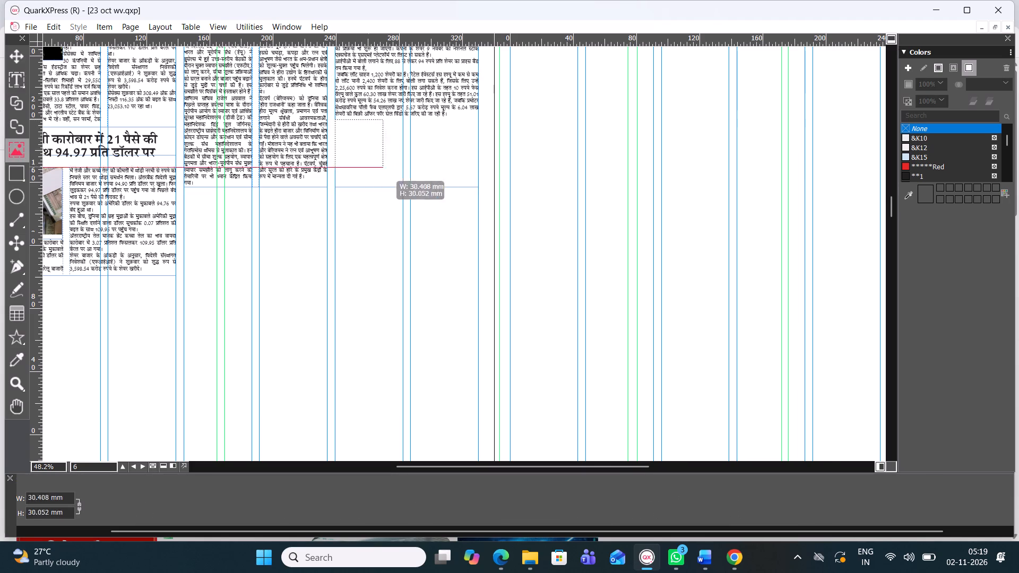
{"action": "left_click_drag", "start_coordinate": [388, 170], "coordinate": [478, 186]}
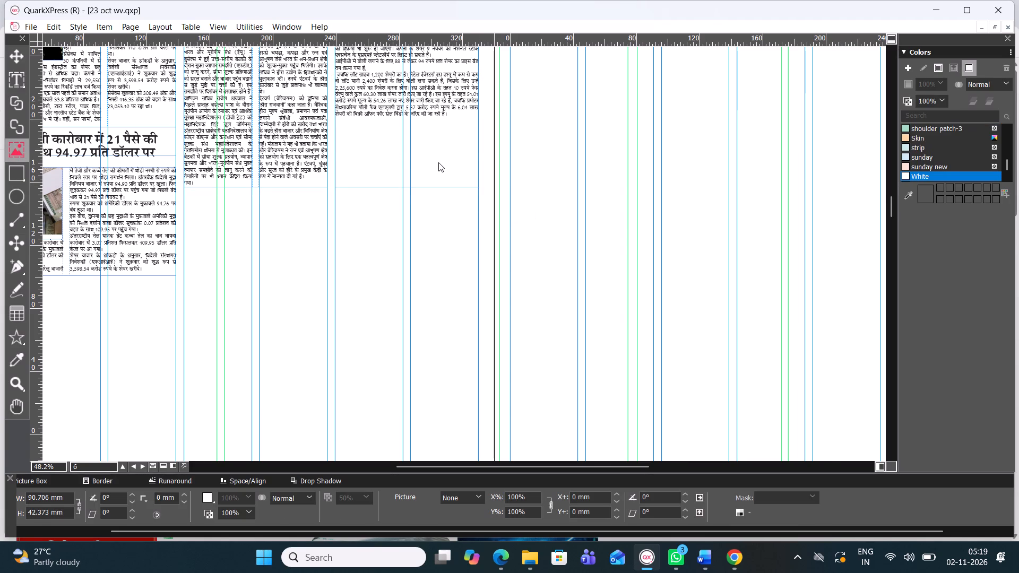
Paste the copied Vedant packaging photo into the new picture box and scale it to fill the box.
{"action": "right_click", "coordinate": [438, 162]}
{"action": "left_click", "coordinate": [507, 220]}
{"action": "right_click", "coordinate": [431, 159]}
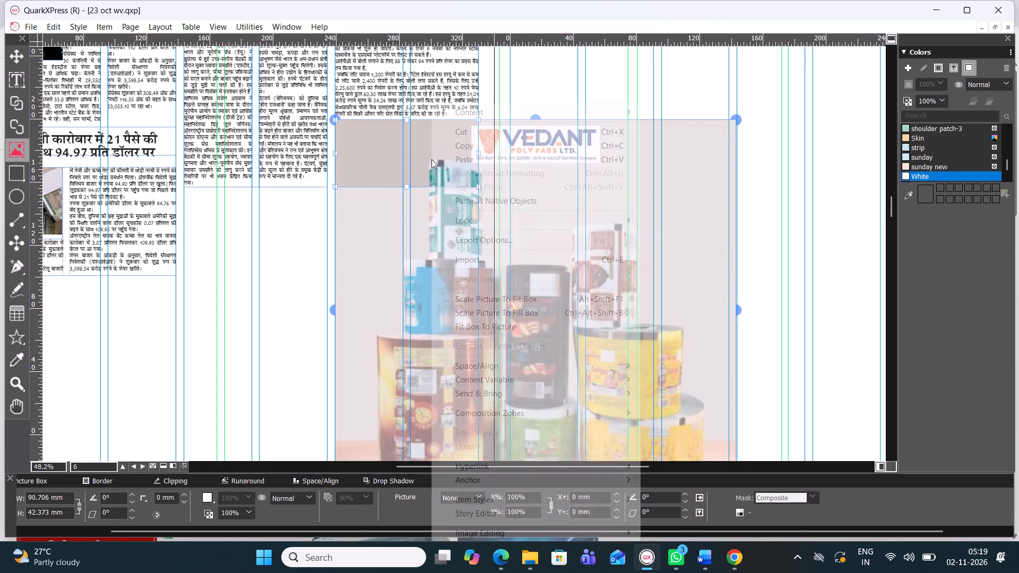
{"action": "left_click", "coordinate": [478, 309]}
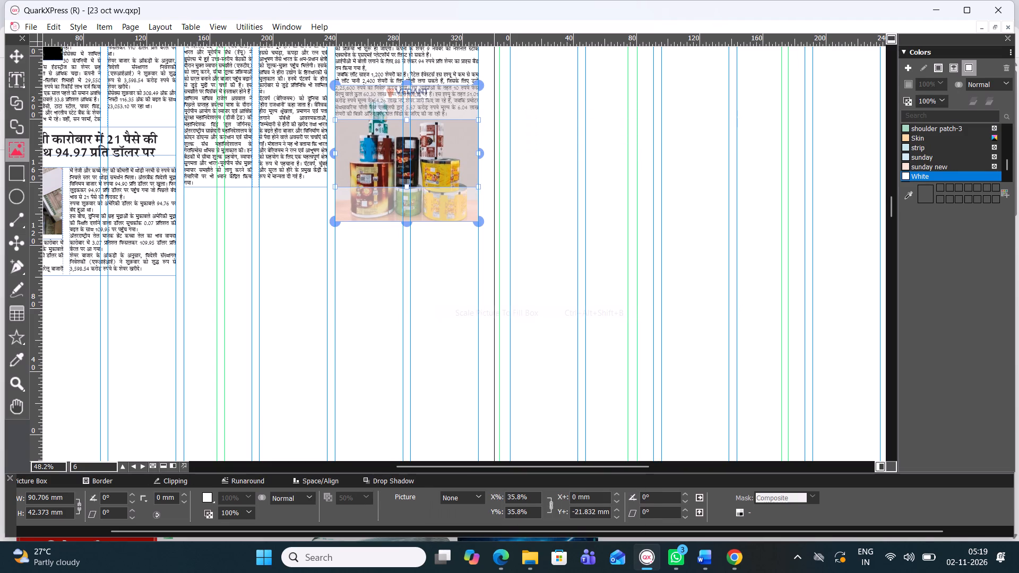
Rescale the Vedant photo within its box to about 36.8% and reposition it so the packaging rolls fill the frame.
{"action": "left_click_drag", "start_coordinate": [415, 151], "coordinate": [417, 161]}
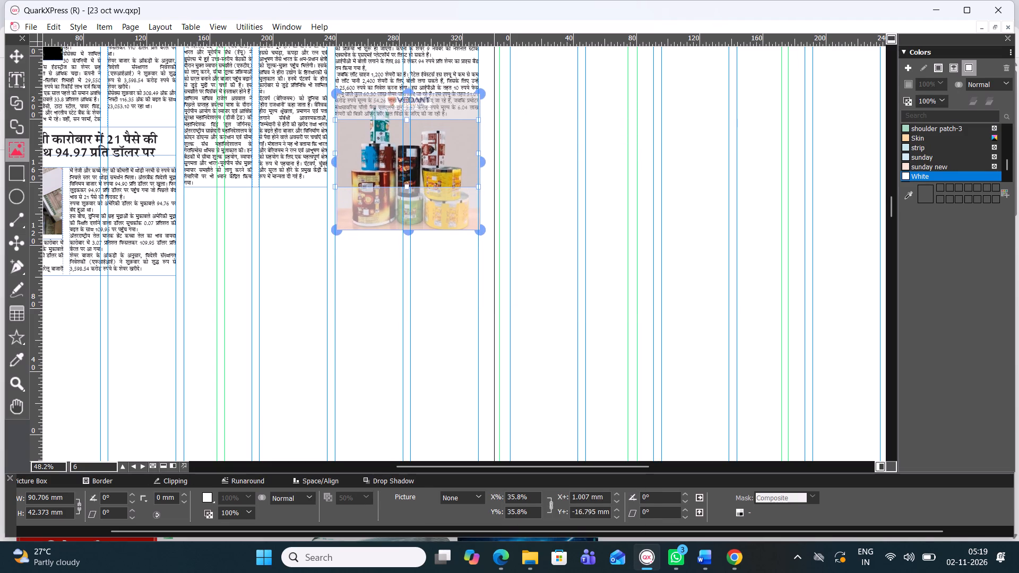
{"action": "left_click_drag", "start_coordinate": [417, 161], "coordinate": [417, 159]}
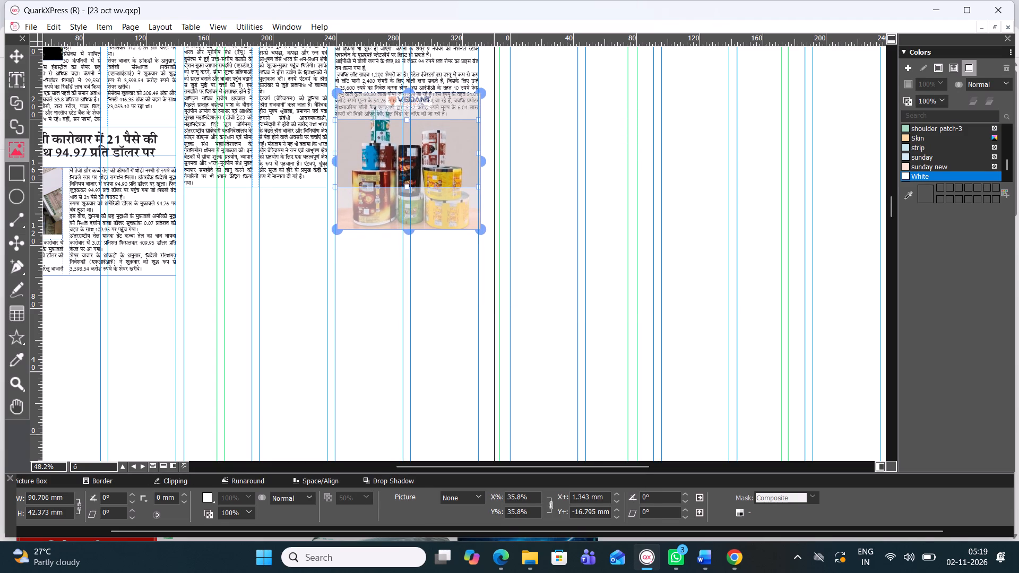
{"action": "left_click_drag", "start_coordinate": [409, 230], "coordinate": [402, 194]}
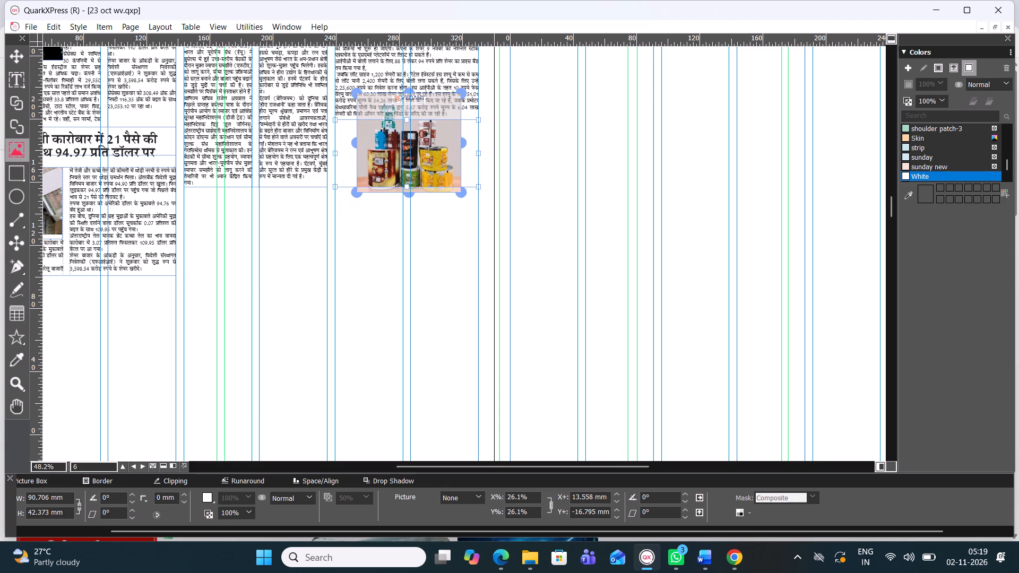
{"action": "left_click_drag", "start_coordinate": [402, 194], "coordinate": [402, 191]}
{"action": "left_click_drag", "start_coordinate": [353, 143], "coordinate": [346, 142]}
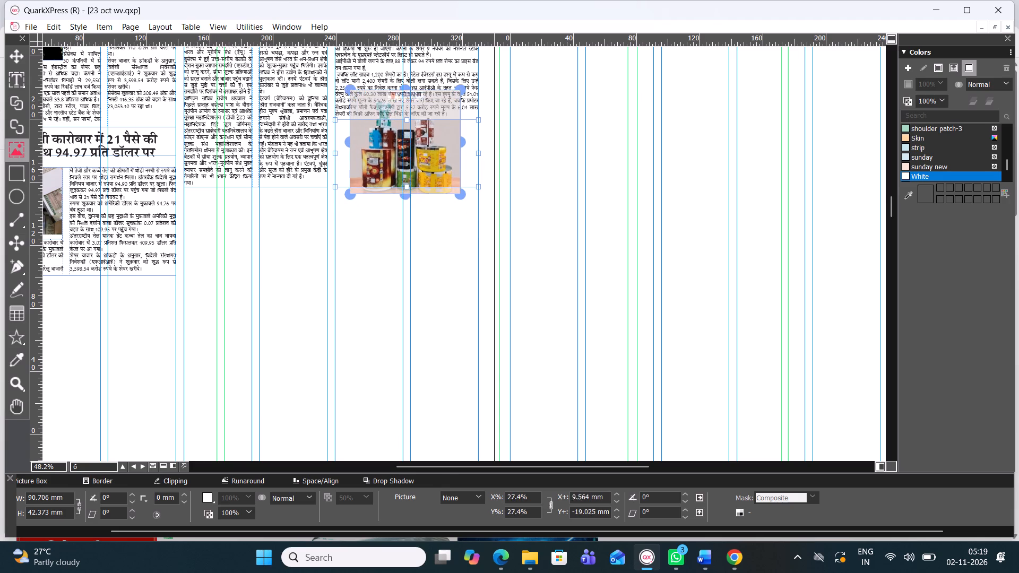
{"action": "left_click_drag", "start_coordinate": [346, 142], "coordinate": [324, 142]}
{"action": "left_click_drag", "start_coordinate": [393, 151], "coordinate": [395, 154]}
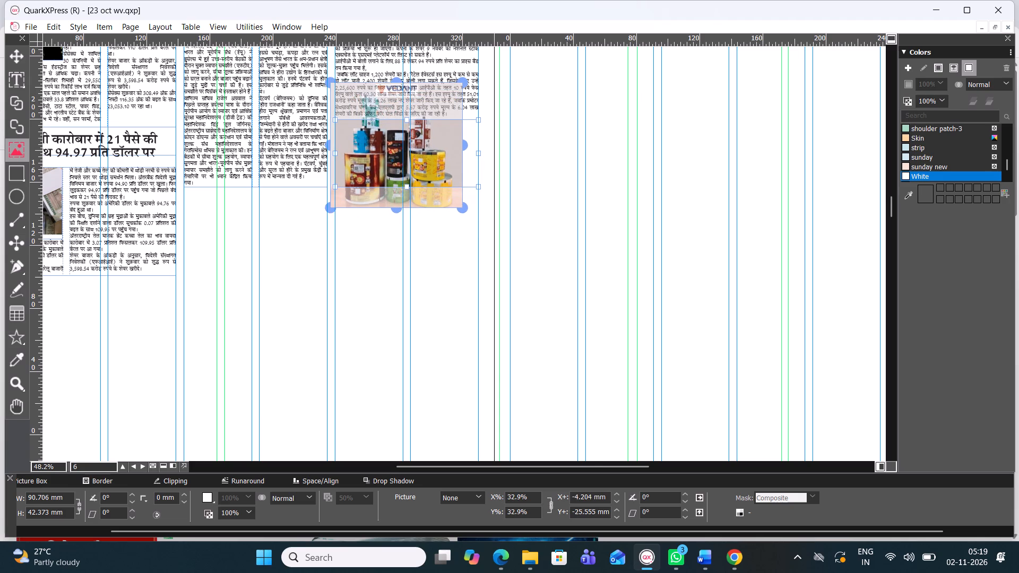
{"action": "left_click_drag", "start_coordinate": [395, 154], "coordinate": [396, 158]}
{"action": "left_click_drag", "start_coordinate": [465, 150], "coordinate": [481, 148]}
{"action": "left_click_drag", "start_coordinate": [419, 166], "coordinate": [419, 154]}
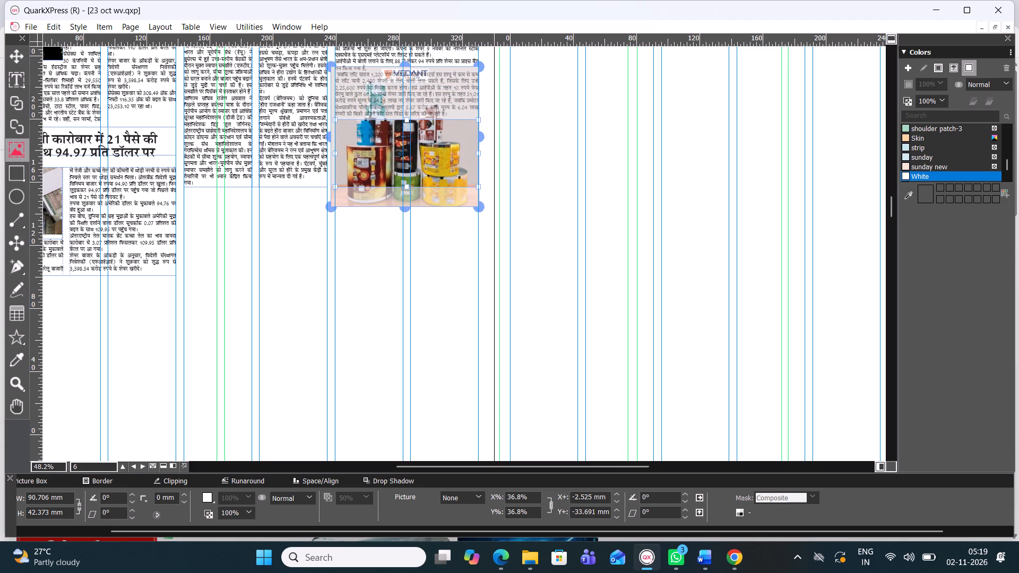
{"action": "left_click_drag", "start_coordinate": [419, 154], "coordinate": [420, 154]}
{"action": "left_click", "coordinate": [400, 292]}
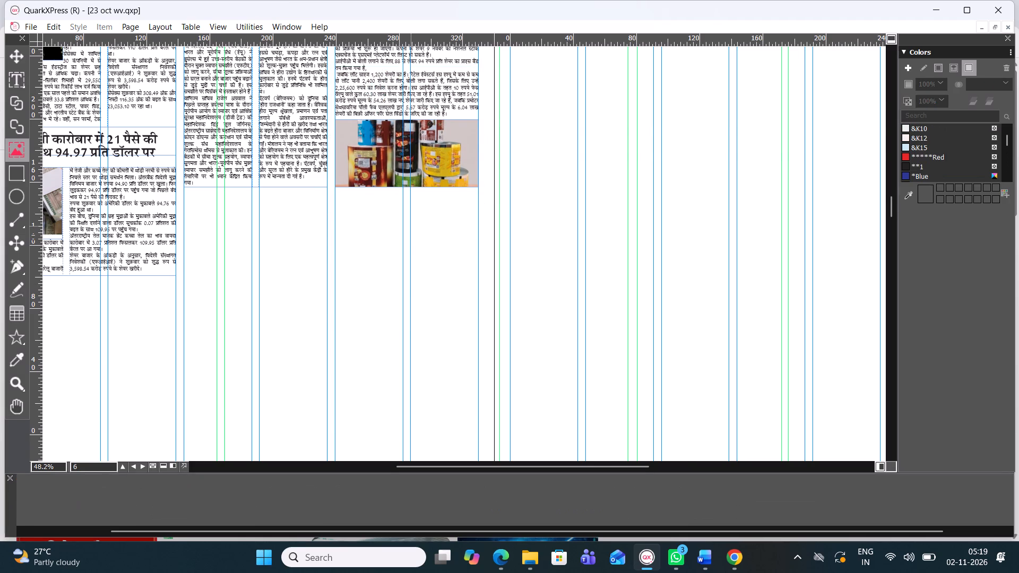
Move the Vedant photo to the top of the IPO story's body, directly beneath its headline and aligned to the columns.
{"action": "scroll", "coordinate": [411, 227], "scroll_direction": "up", "scroll_amount": 1}
{"action": "left_click", "coordinate": [14, 60]}
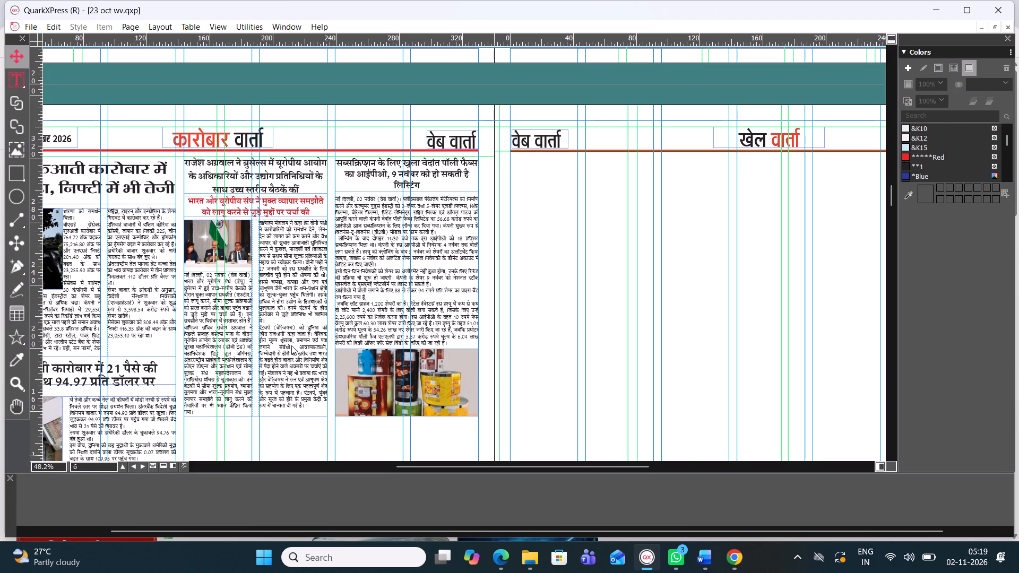
{"action": "left_click", "coordinate": [384, 379]}
{"action": "left_click_drag", "start_coordinate": [404, 383], "coordinate": [392, 269]}
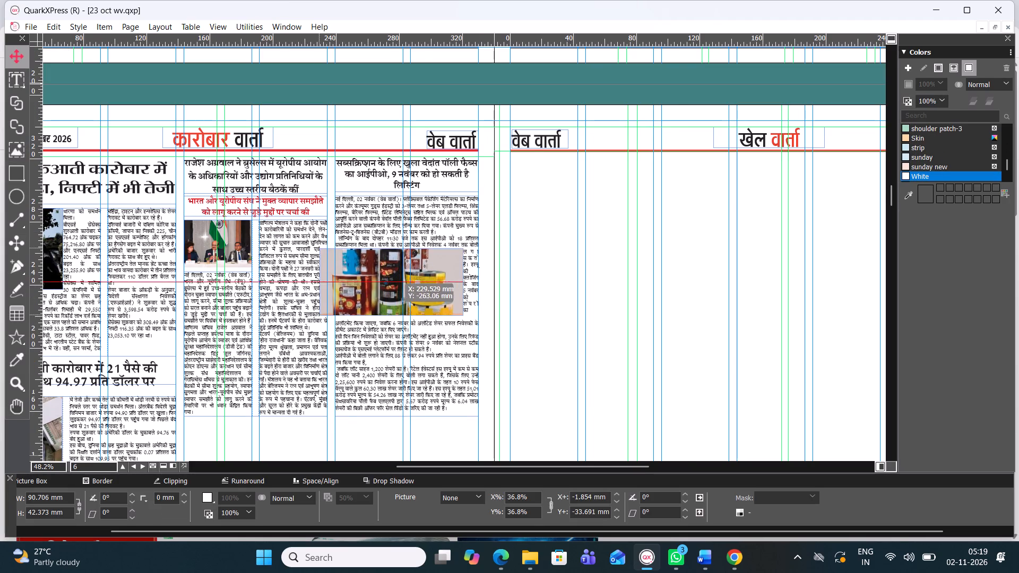
{"action": "left_click_drag", "start_coordinate": [392, 269], "coordinate": [408, 231]}
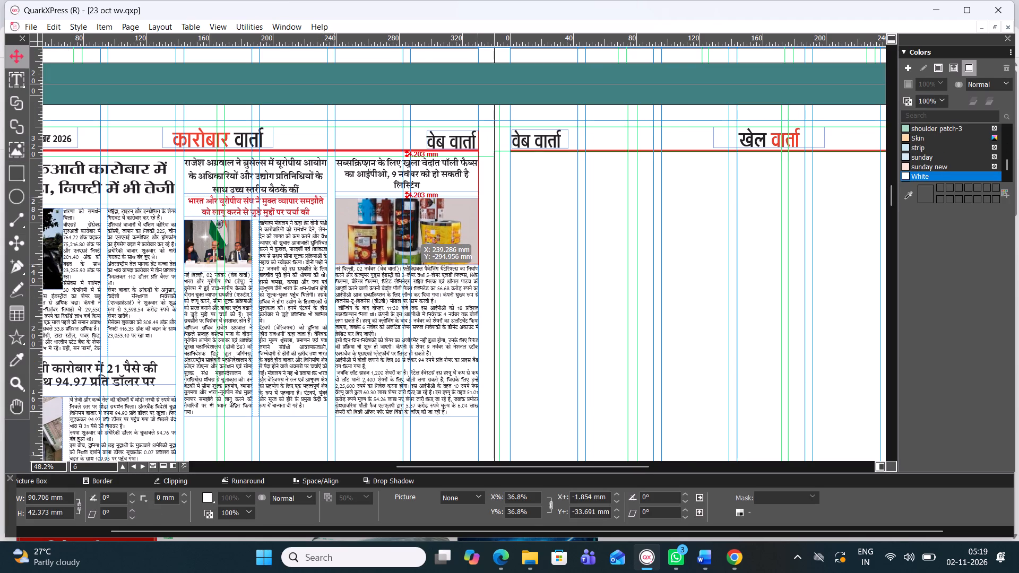
{"action": "left_click_drag", "start_coordinate": [408, 231], "coordinate": [408, 228]}
{"action": "left_click", "coordinate": [548, 282]}
Draw a text box about 184.2 × 56.2 mm directly below the India–EU and IPO stories, spanning both.
{"action": "scroll", "coordinate": [321, 305], "scroll_direction": "down", "scroll_amount": 1}
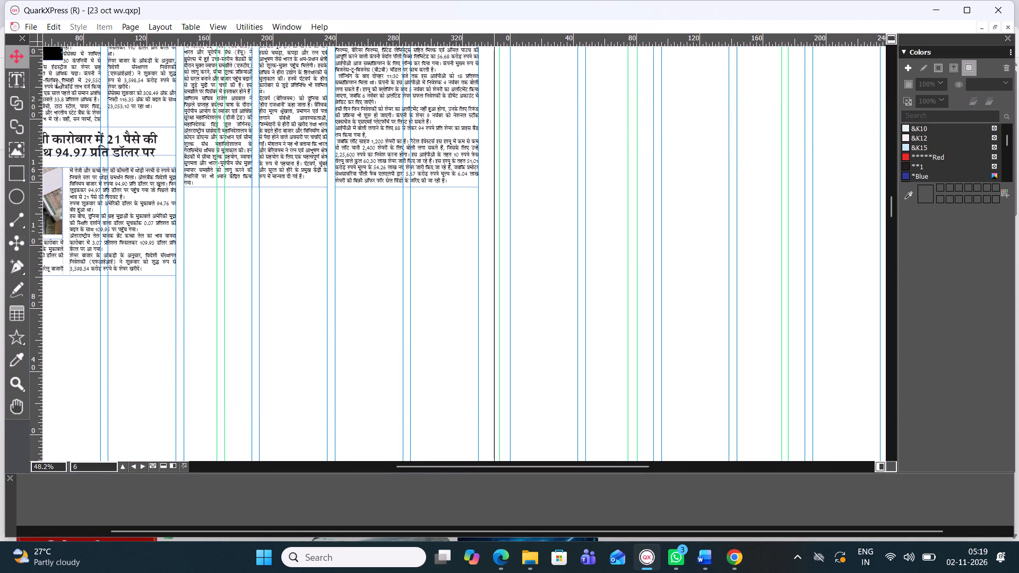
{"action": "scroll", "coordinate": [316, 231], "scroll_direction": "up", "scroll_amount": 1}
{"action": "left_click", "coordinate": [15, 82]}
{"action": "scroll", "coordinate": [154, 141], "scroll_direction": "up", "scroll_amount": 1}
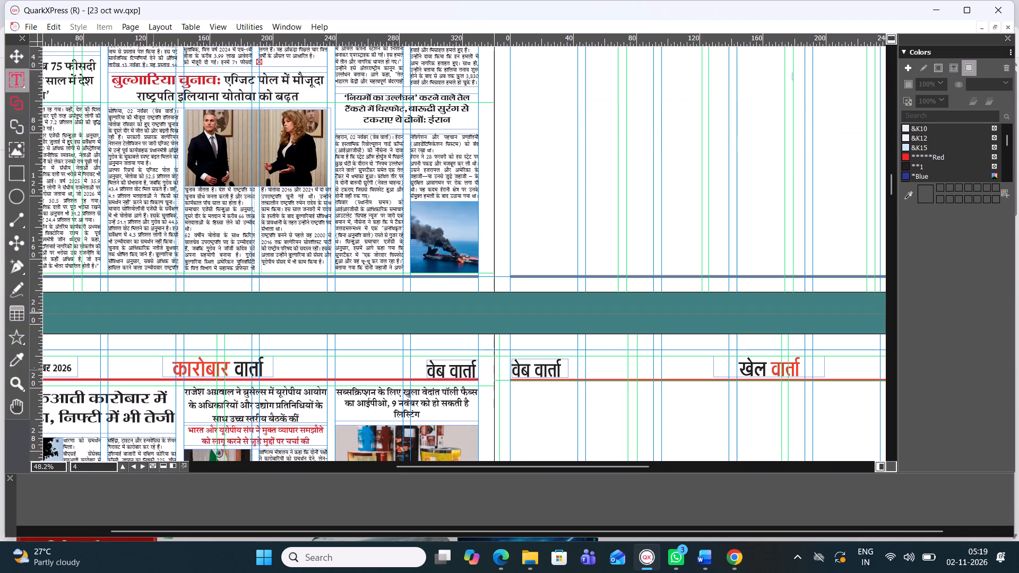
{"action": "scroll", "coordinate": [248, 167], "scroll_direction": "down", "scroll_amount": 2}
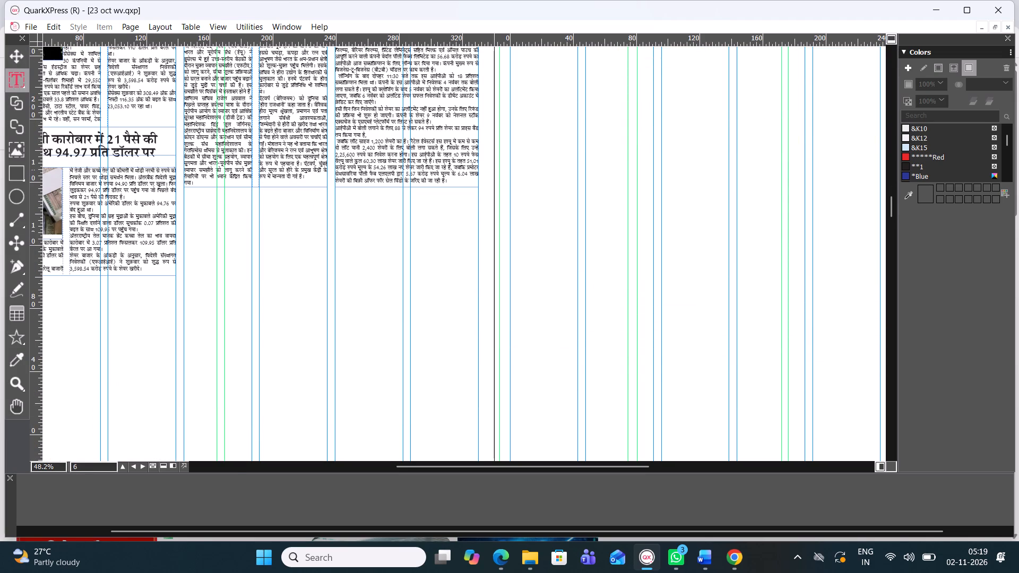
{"action": "left_click_drag", "start_coordinate": [186, 187], "coordinate": [382, 277]}
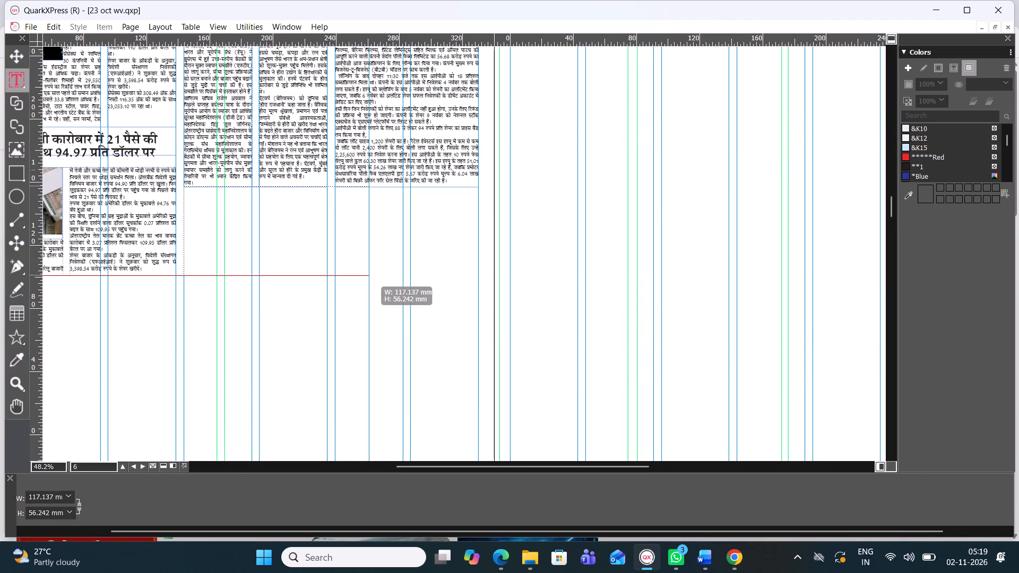
{"action": "left_click_drag", "start_coordinate": [382, 277], "coordinate": [475, 275]}
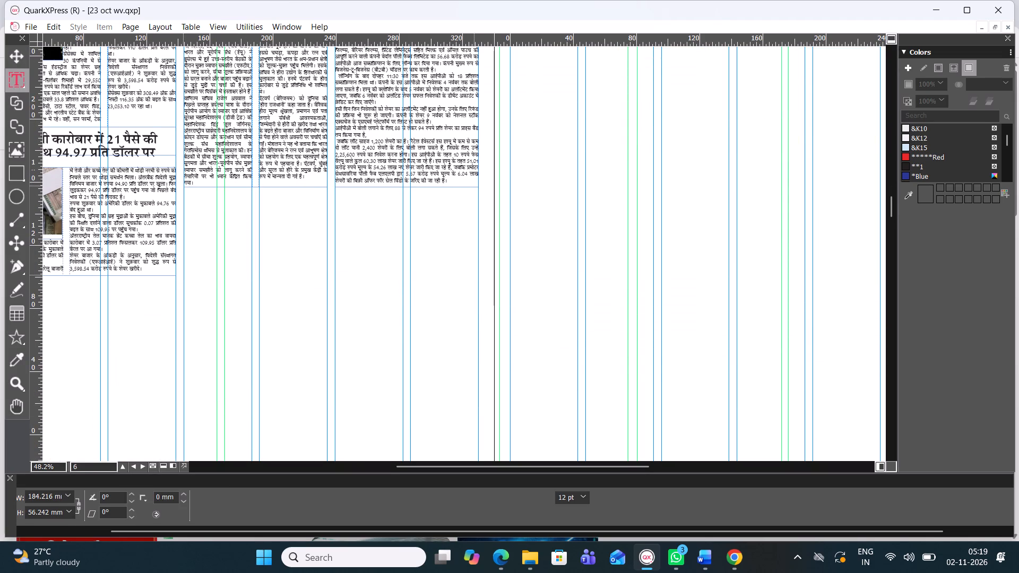
Copy the ईएएए इंडिया अल्टरनेटिव्स stock-market entry headline from the 02 Nov Business-01 Word document into the new QuarkXPress text box.
{"action": "left_click", "coordinate": [706, 561]}
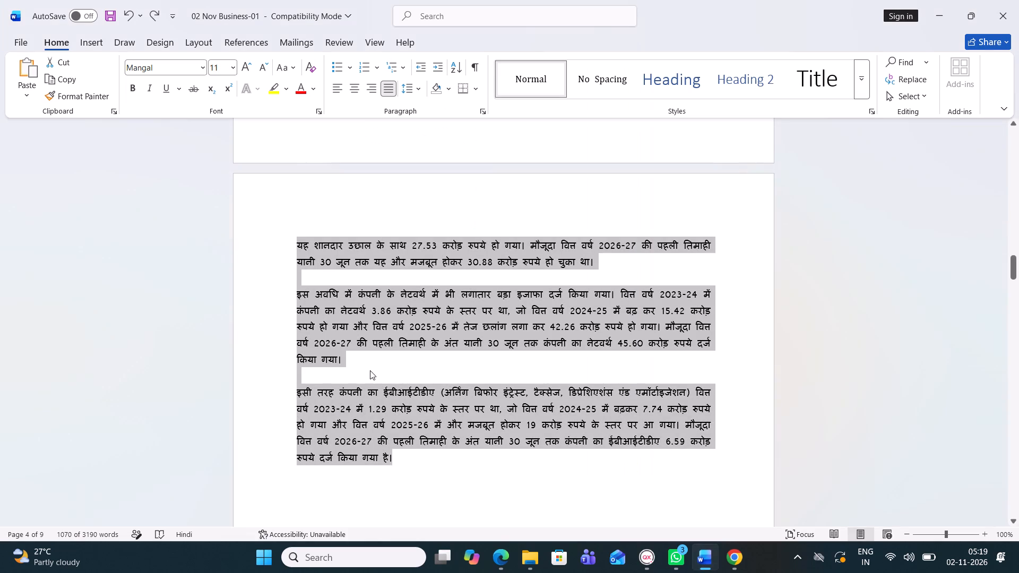
{"action": "scroll", "coordinate": [368, 370], "scroll_direction": "down", "scroll_amount": 2}
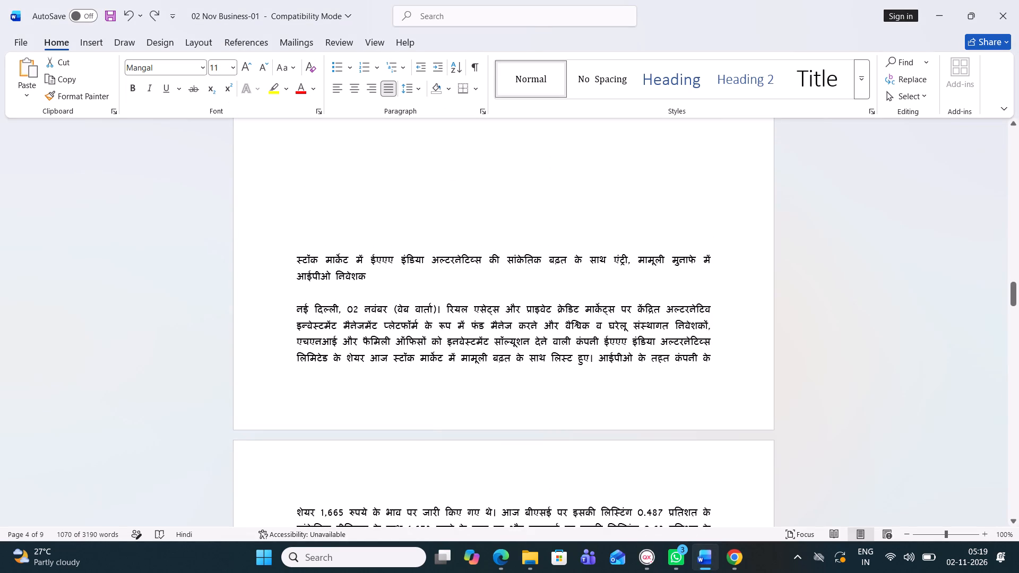
{"action": "left_click_drag", "start_coordinate": [294, 258], "coordinate": [429, 282]}
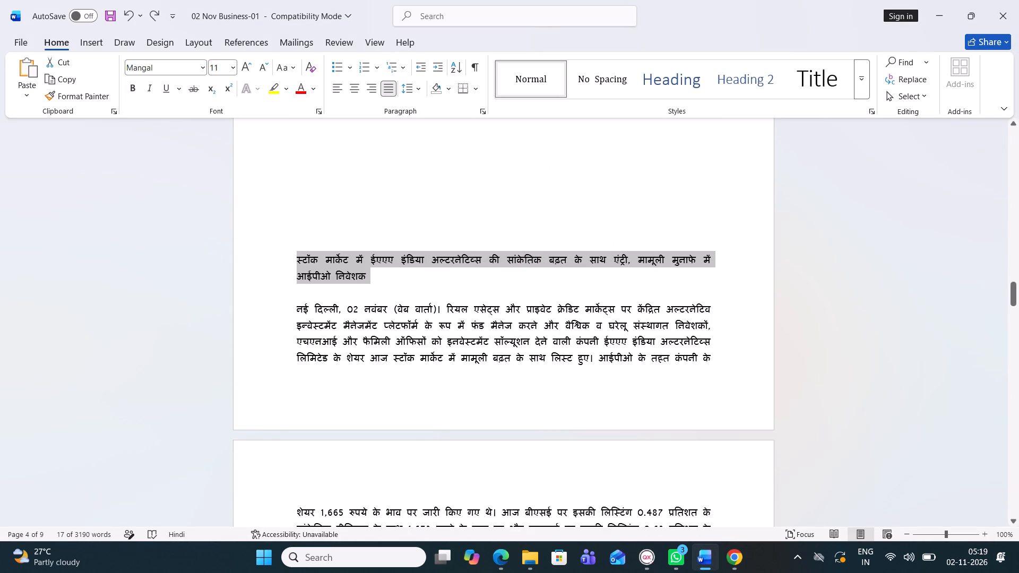
{"action": "key", "text": "ctrl+c"}
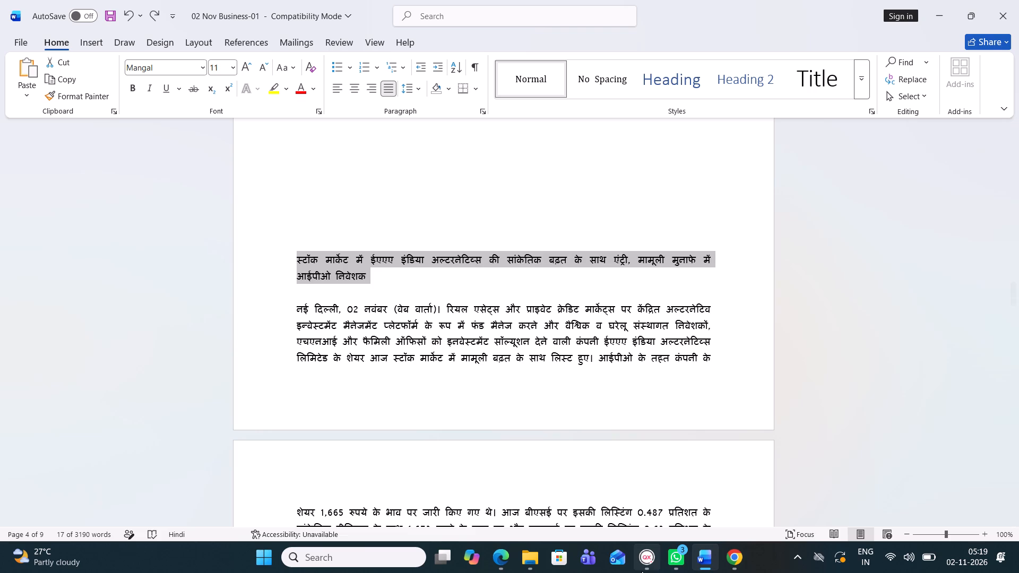
{"action": "left_click", "coordinate": [642, 570]}
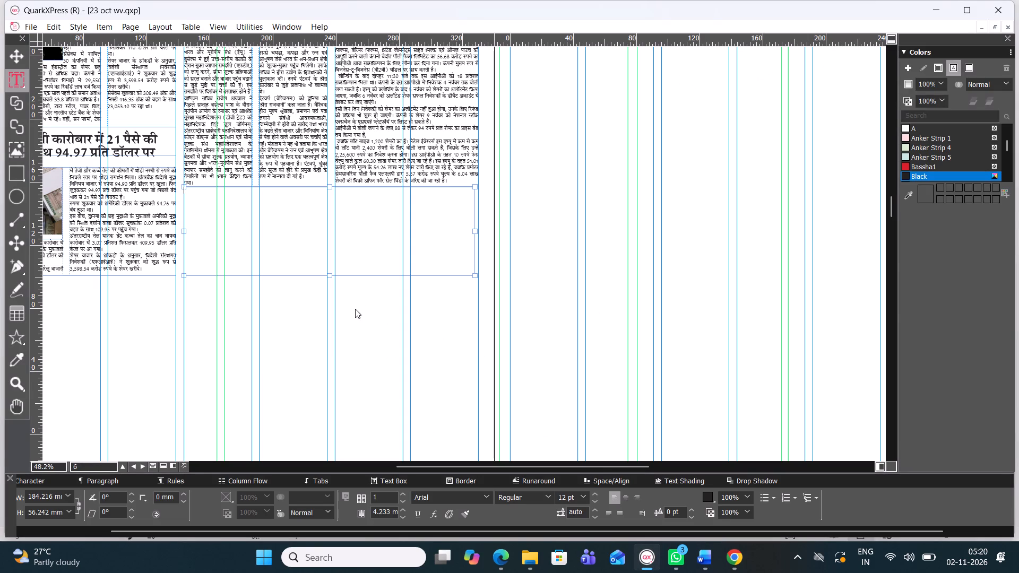
{"action": "key", "text": "ctrl+v"}
Set the whole ईएएए इंडिया अल्टरनेटिव्स headline in the Four C Chetan font.
{"action": "key", "text": "ctrl+a"}
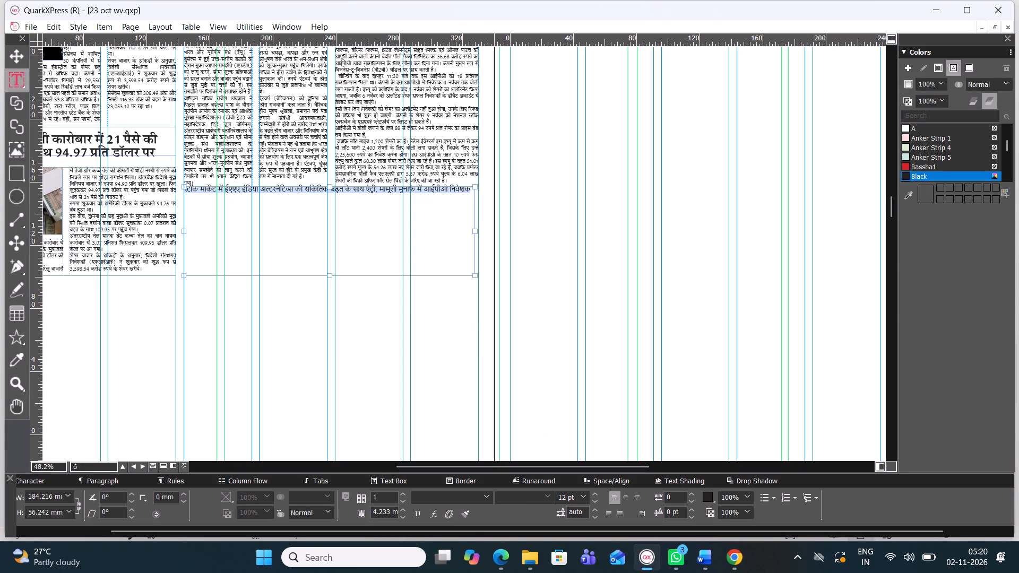
{"action": "left_click", "coordinate": [489, 497]}
{"action": "left_click", "coordinate": [483, 100]}
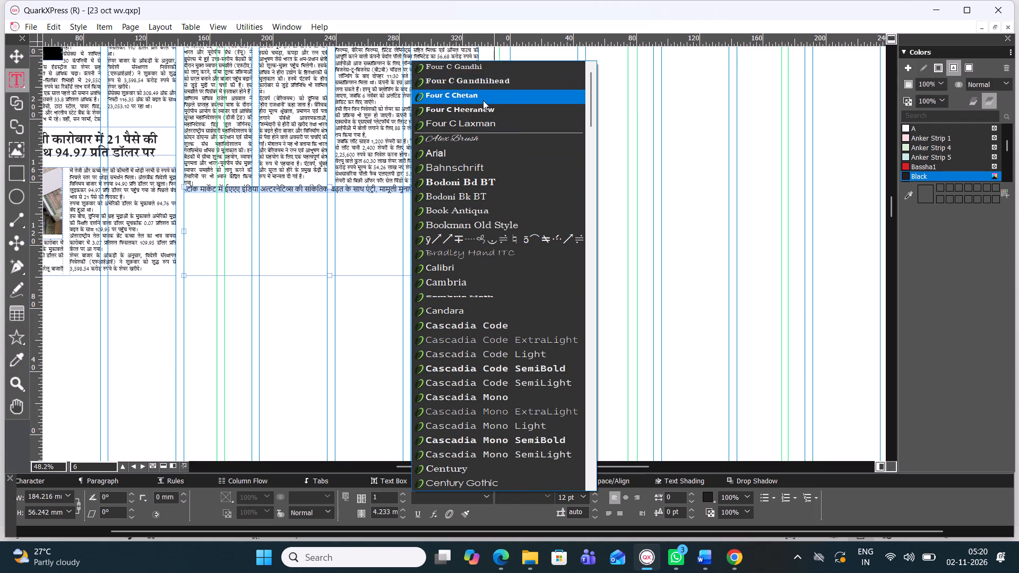
{"action": "left_click", "coordinate": [482, 494]}
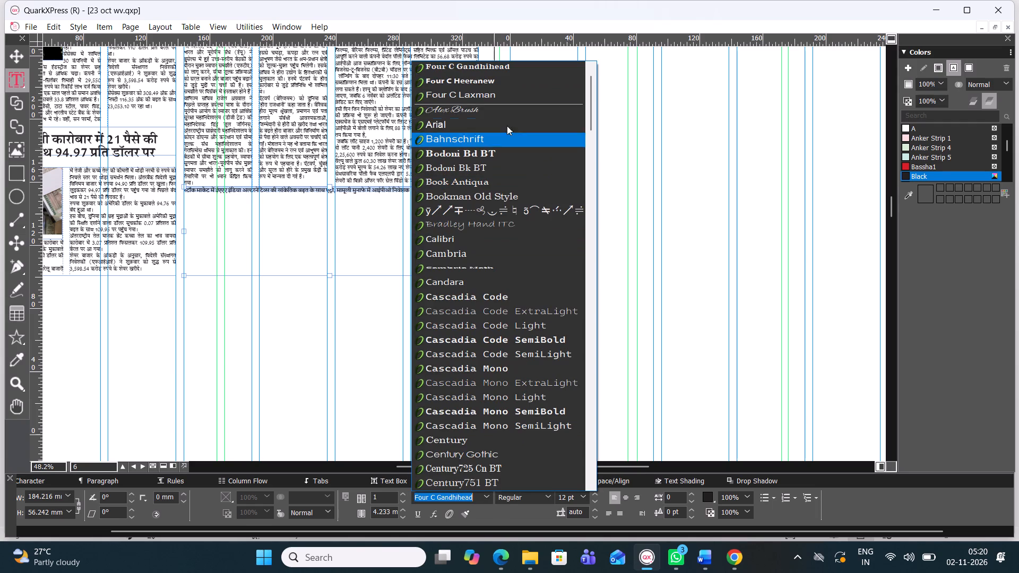
{"action": "scroll", "coordinate": [497, 88], "scroll_direction": "up", "scroll_amount": 1}
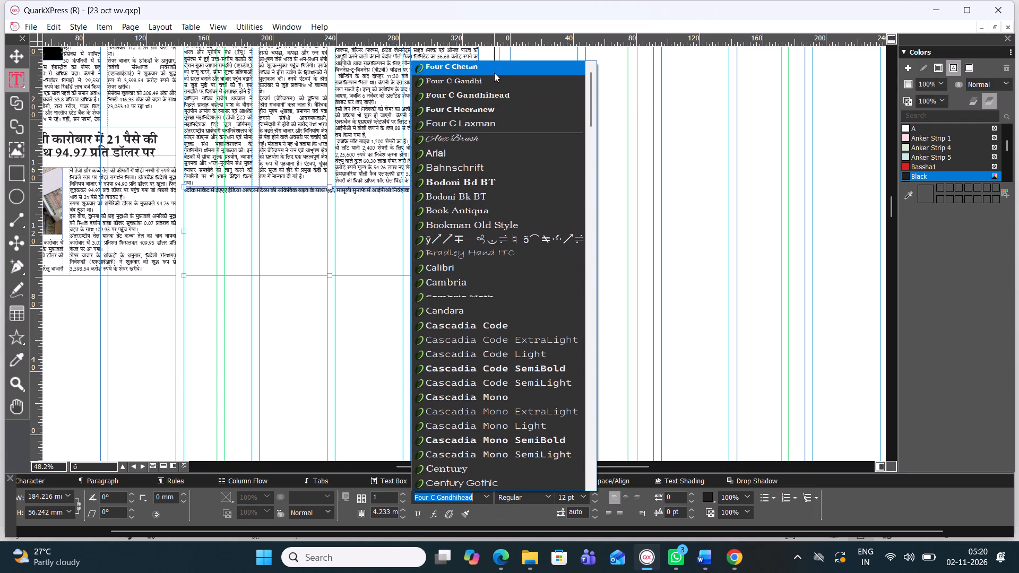
{"action": "left_click", "coordinate": [493, 67]}
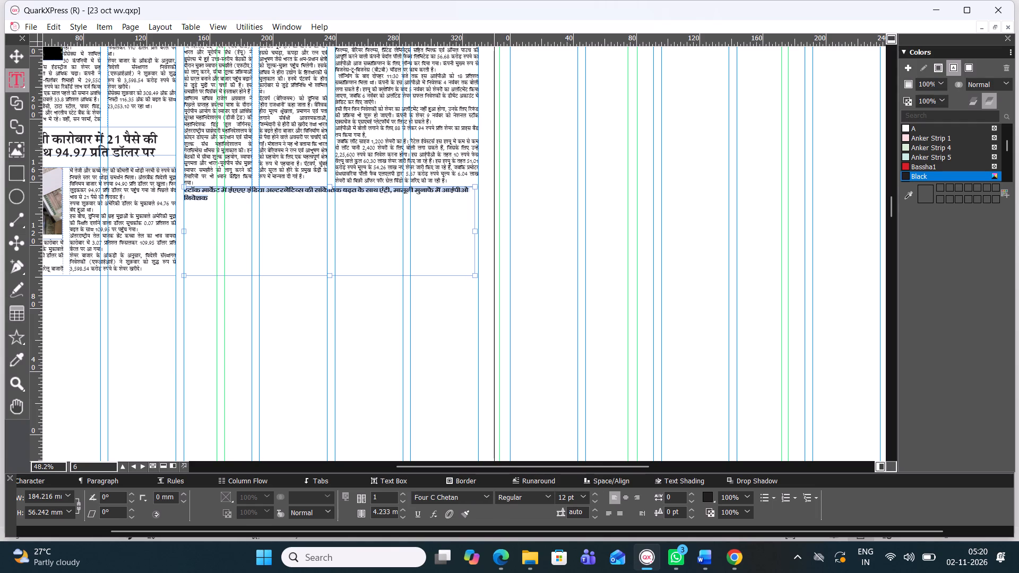
{"action": "left_click_drag", "start_coordinate": [394, 190], "coordinate": [426, 201]}
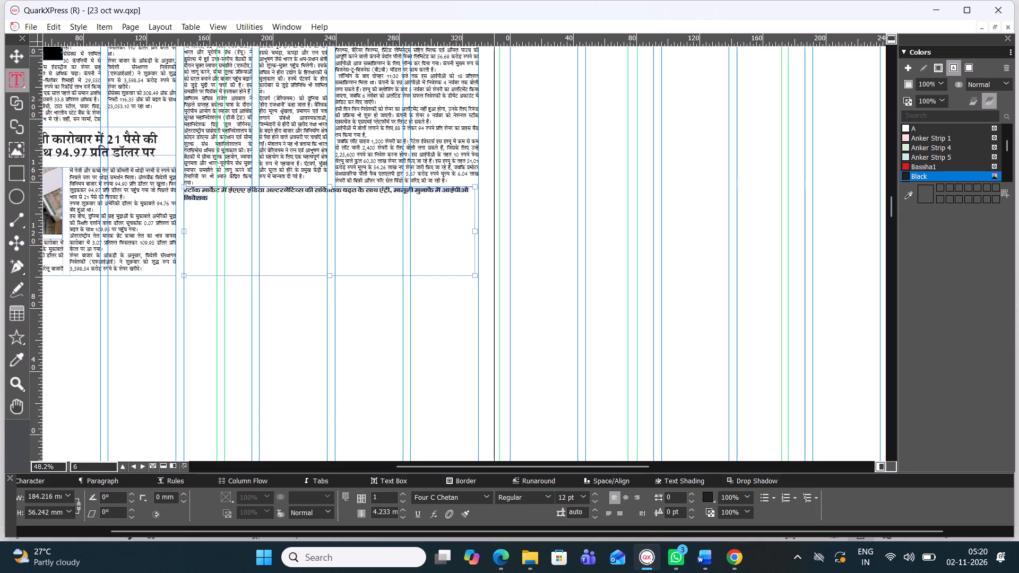
Colour the headline part मामूली मुनाफे में आईपीओ निवेशक in Bassha1 and break it onto its own line.
{"action": "left_click", "coordinate": [920, 163]}
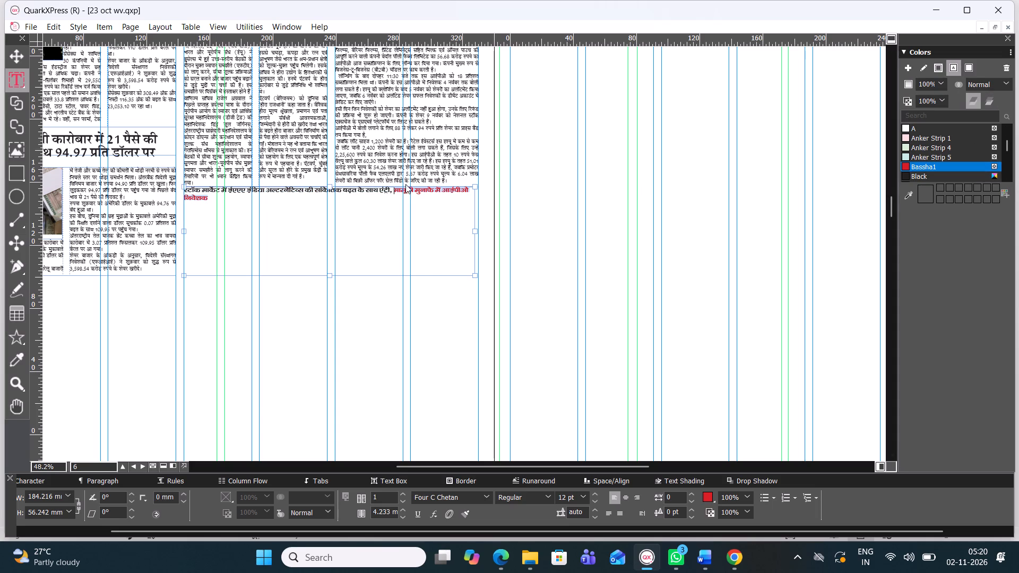
{"action": "key", "text": "Return"}
{"action": "key", "text": "ctrl+z"}
{"action": "left_click", "coordinate": [392, 188]}
{"action": "key", "text": "Return"}
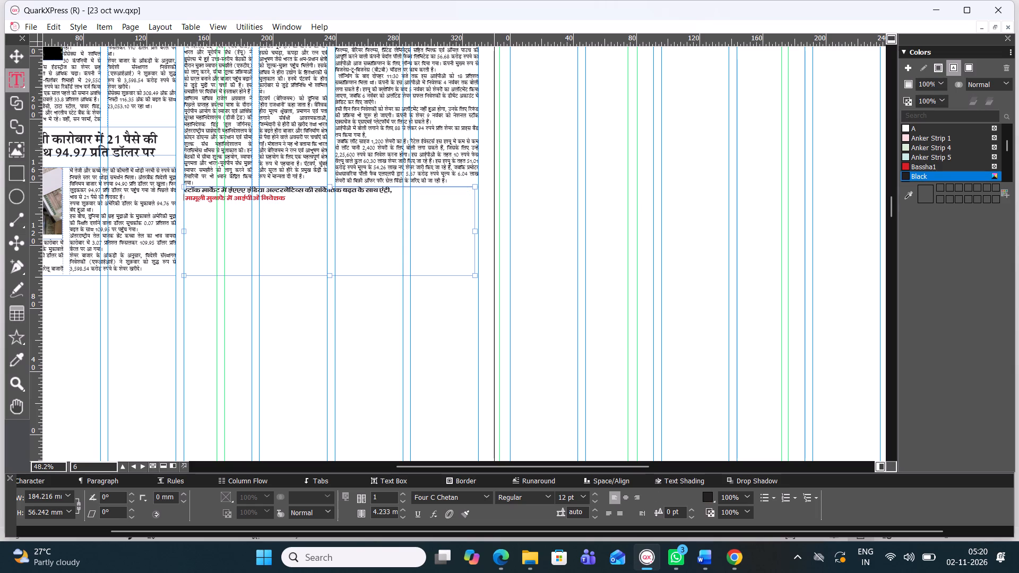
Enlarge the whole ईएएए इंडिया अल्टरनेटिव्स headline to 33 pt and centre it in its box.
{"action": "left_click_drag", "start_coordinate": [289, 201], "coordinate": [261, 195]}
{"action": "left_click_drag", "start_coordinate": [261, 195], "coordinate": [186, 181]}
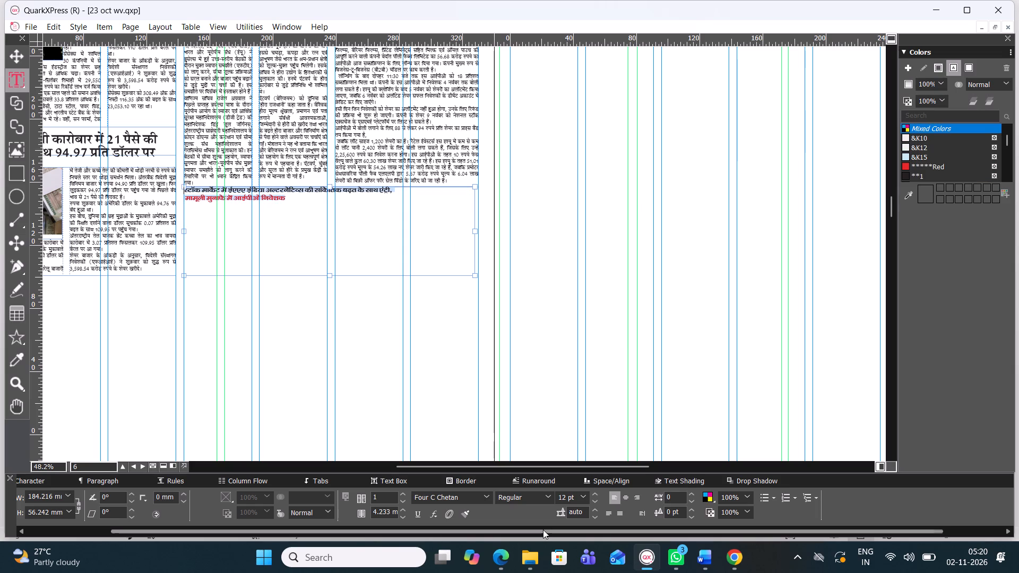
{"action": "key", "text": "ctrl+alt+shift+period"}
{"action": "key", "text": "ctrl+alt+shift+period"}
{"action": "key", "text": "ctrl+alt+shift+period"}
{"action": "key", "text": "ctrl+alt+shift+period"}
{"action": "key", "text": "ctrl+alt+shift+period"}
{"action": "key", "text": "ctrl+alt+shift+period"}
{"action": "key", "text": "ctrl+alt+shift+period"}
{"action": "key", "text": "ctrl+alt+shift+period"}
{"action": "key", "text": "ctrl+alt+shift+period"}
{"action": "key", "text": "ctrl+alt+shift+period"}
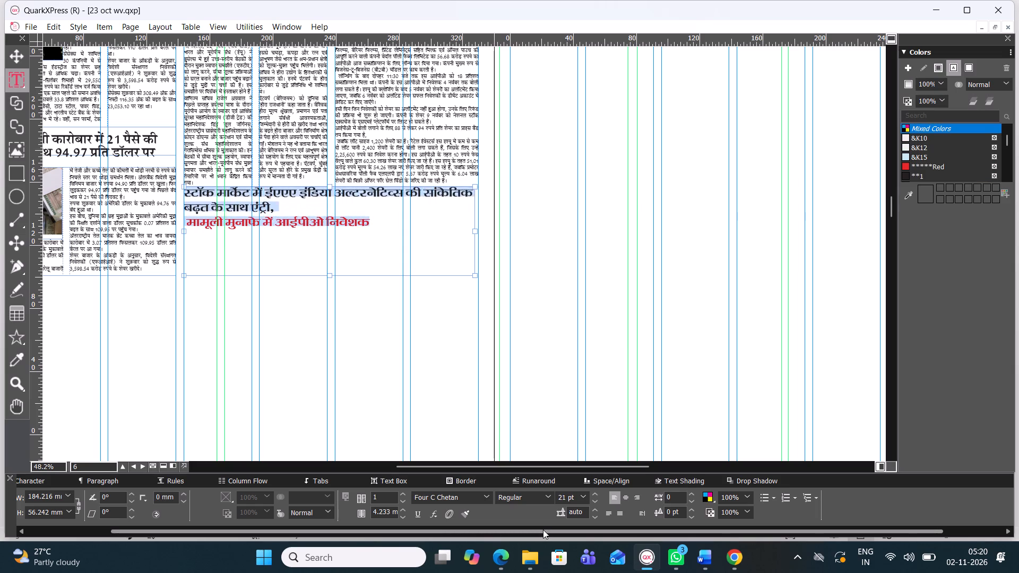
{"action": "key", "text": "ctrl+alt+shift+period"}
{"action": "key", "text": "ctrl+alt+shift+period"}
{"action": "key", "text": "ctrl+alt+shift+period"}
{"action": "key", "text": "ctrl+alt+shift+period"}
{"action": "key", "text": "ctrl+alt+shift+period"}
{"action": "key", "text": "ctrl+alt+shift+period"}
{"action": "key", "text": "ctrl+alt+shift+period"}
{"action": "key", "text": "ctrl+alt+shift+period"}
{"action": "key", "text": "ctrl+alt+shift+period"}
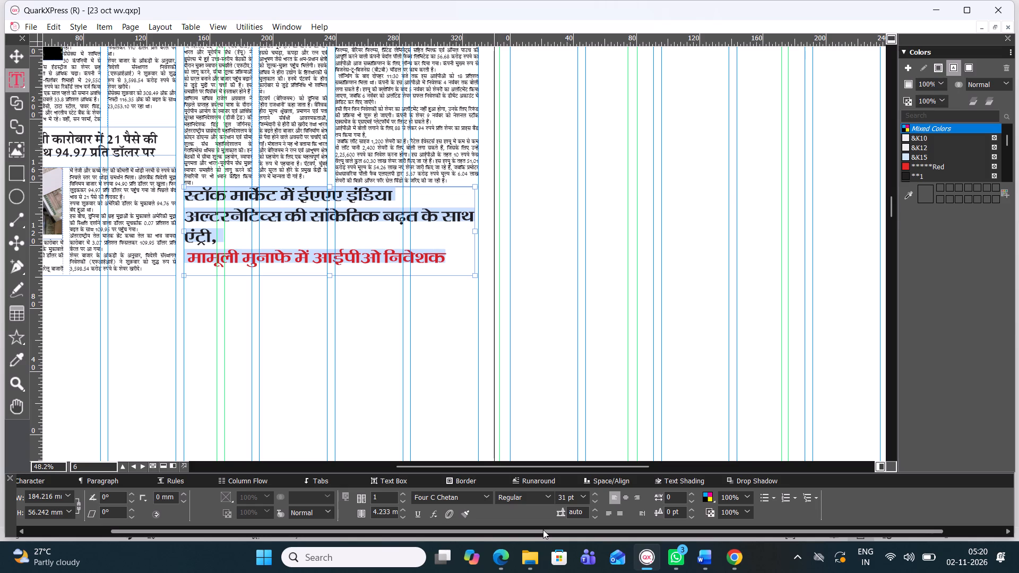
{"action": "key", "text": "ctrl+alt+shift+period"}
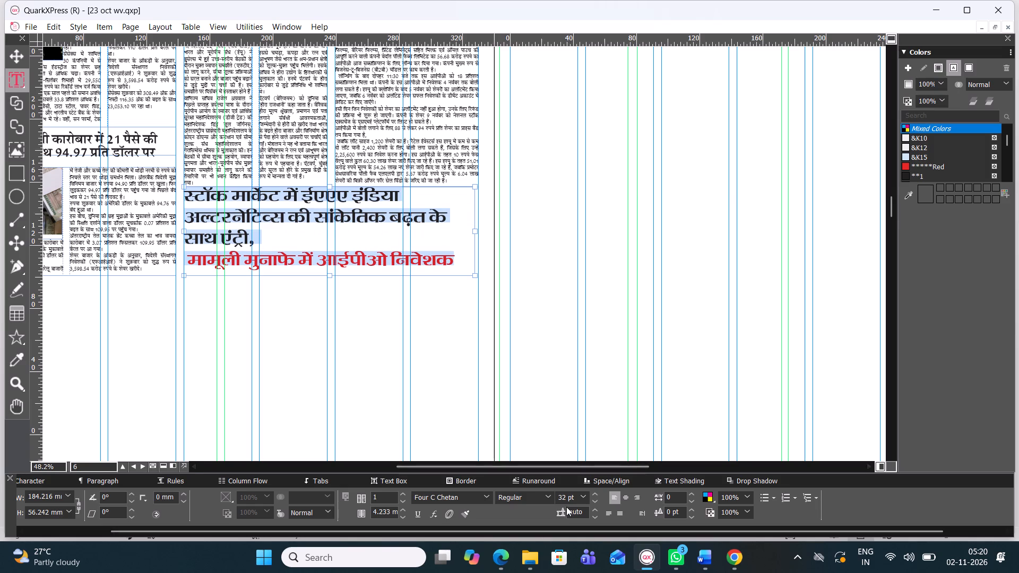
{"action": "left_click", "coordinate": [625, 497]}
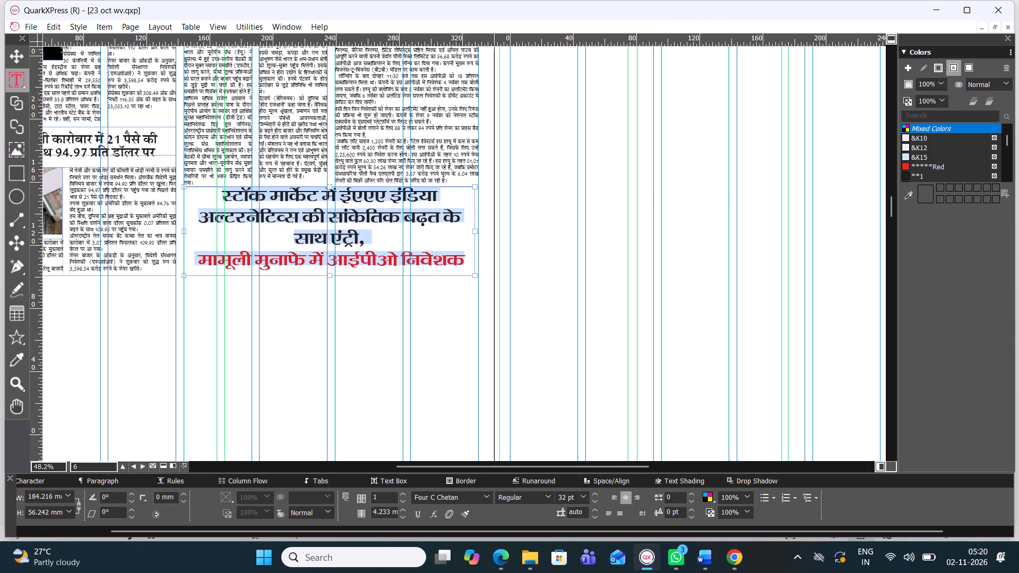
{"action": "key", "text": "ctrl+alt+shift+period"}
{"action": "key", "text": "ctrl+alt+shift+period"}
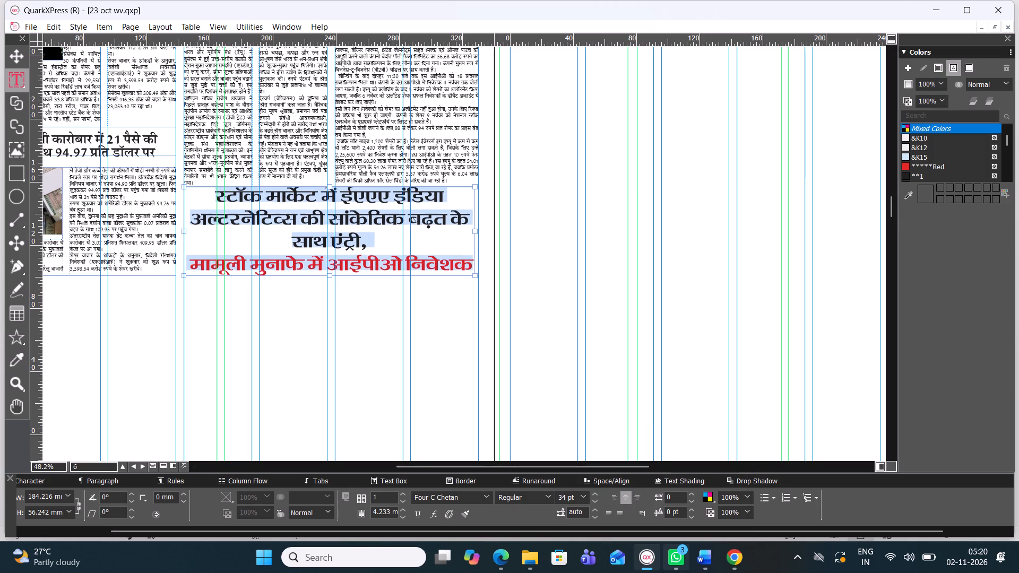
{"action": "key", "text": "ctrl+alt+shift+period"}
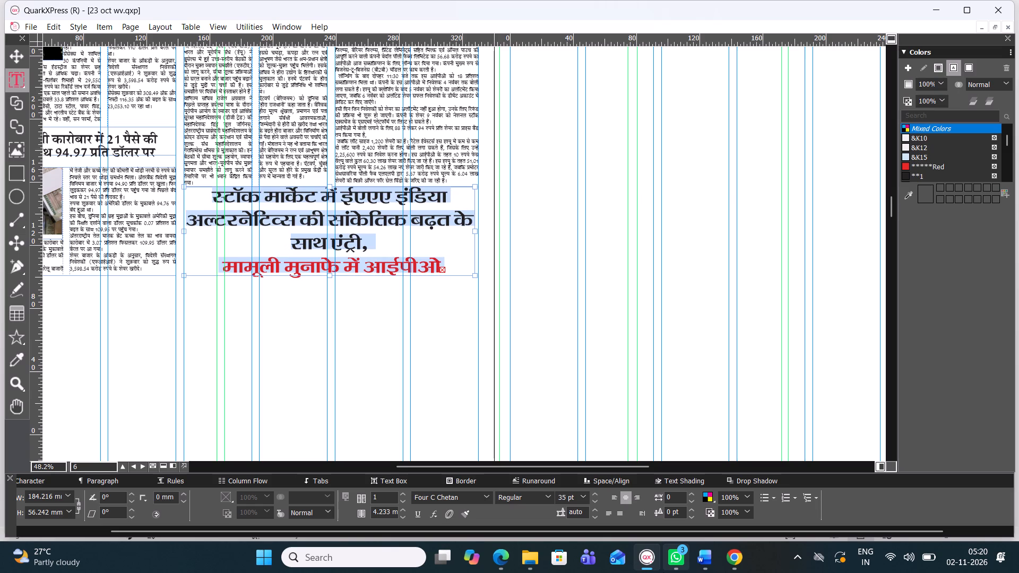
{"action": "key", "text": "ctrl+alt+shift+comma"}
{"action": "key", "text": "ctrl+alt+shift+comma"}
{"action": "key", "text": "ctrl+z"}
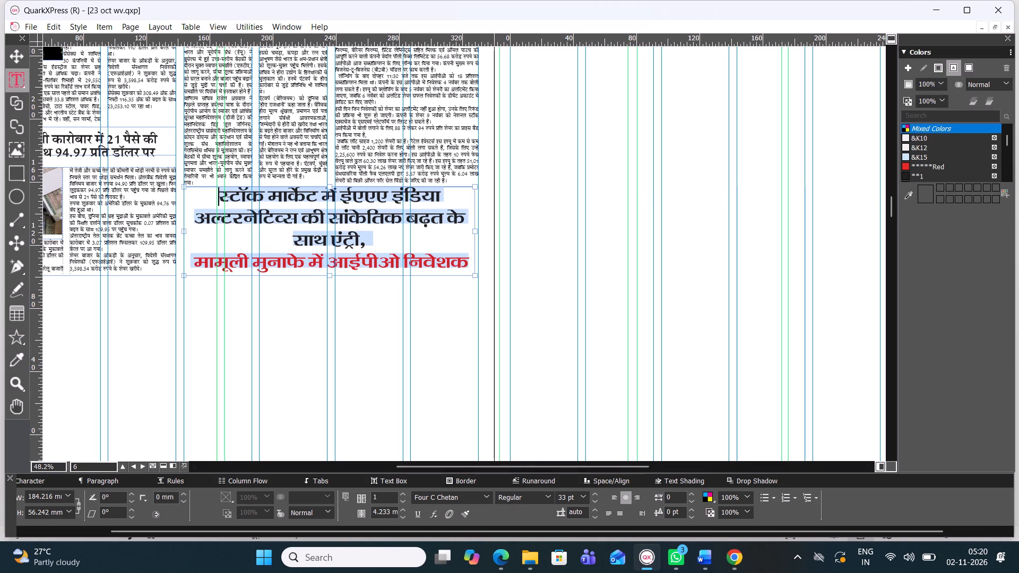
Reduce only the black part of the headline, स्टॉक मार्केट में through एंट्री, to 29 pt.
{"action": "left_click_drag", "start_coordinate": [370, 240], "coordinate": [266, 217]}
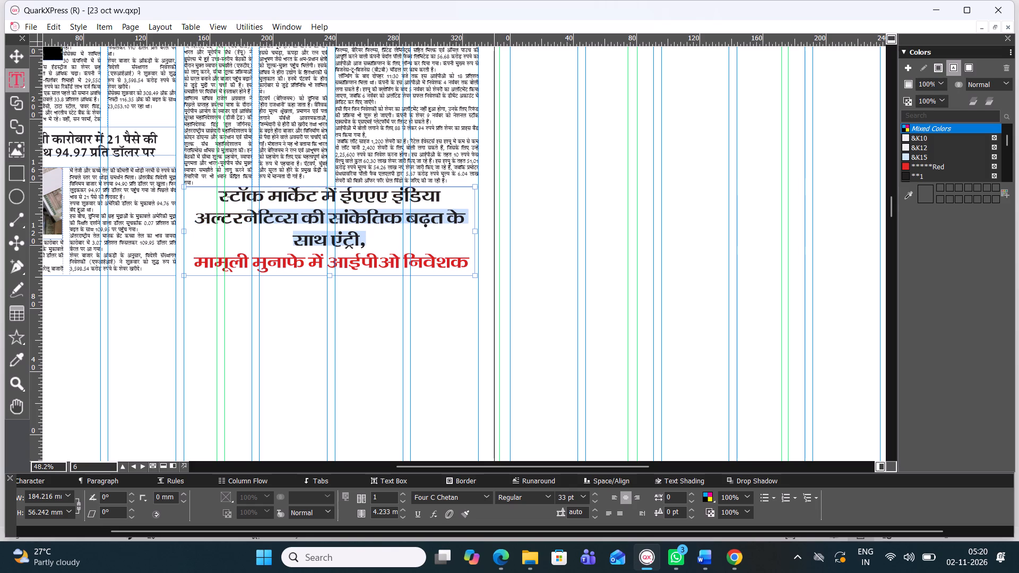
{"action": "left_click_drag", "start_coordinate": [266, 217], "coordinate": [203, 190]}
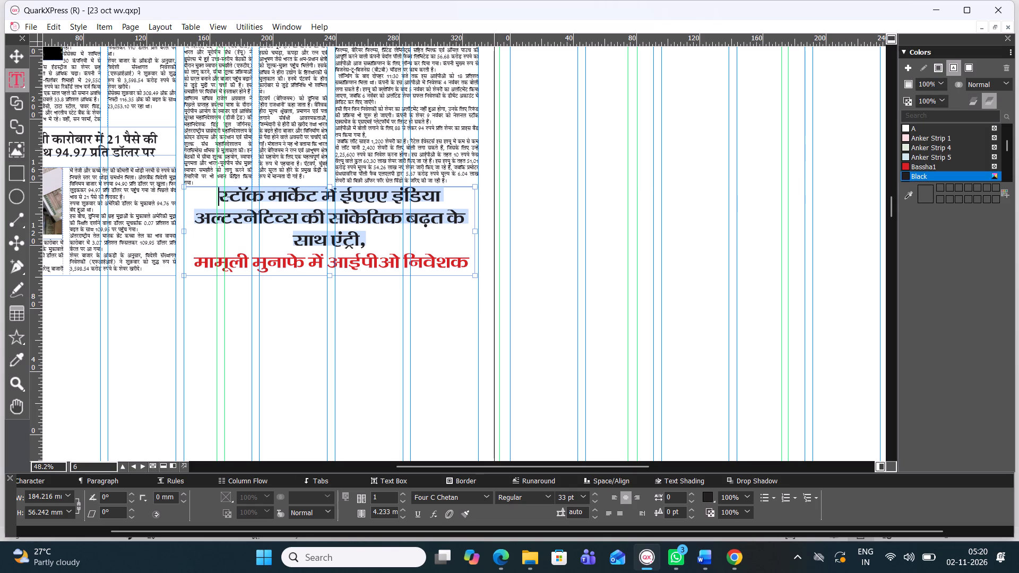
{"action": "key", "text": "ctrl+alt+shift+comma"}
{"action": "key", "text": "ctrl+alt+shift+comma"}
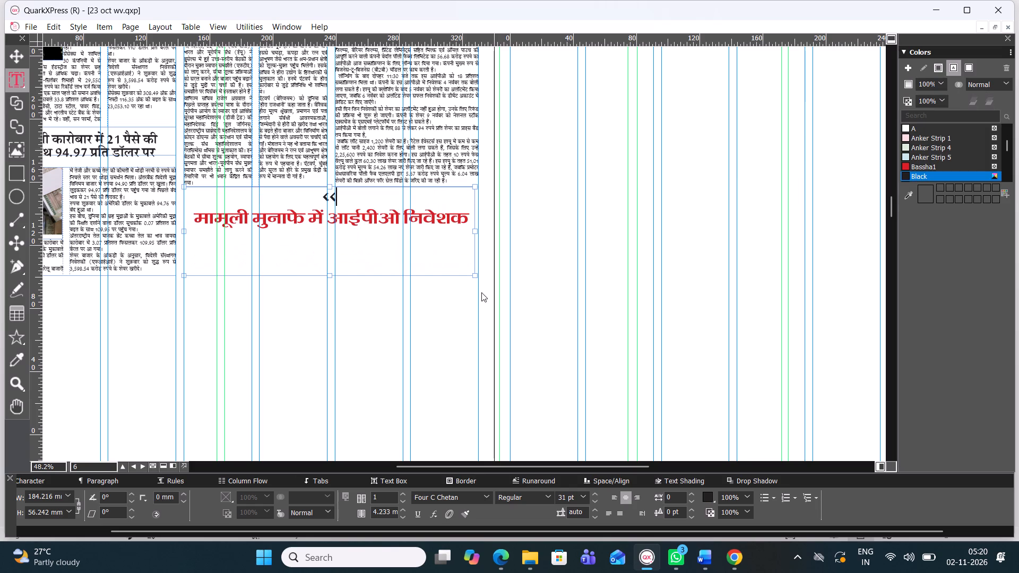
{"action": "key", "text": "ctrl+z"}
{"action": "key", "text": "ctrl+alt+shift+comma"}
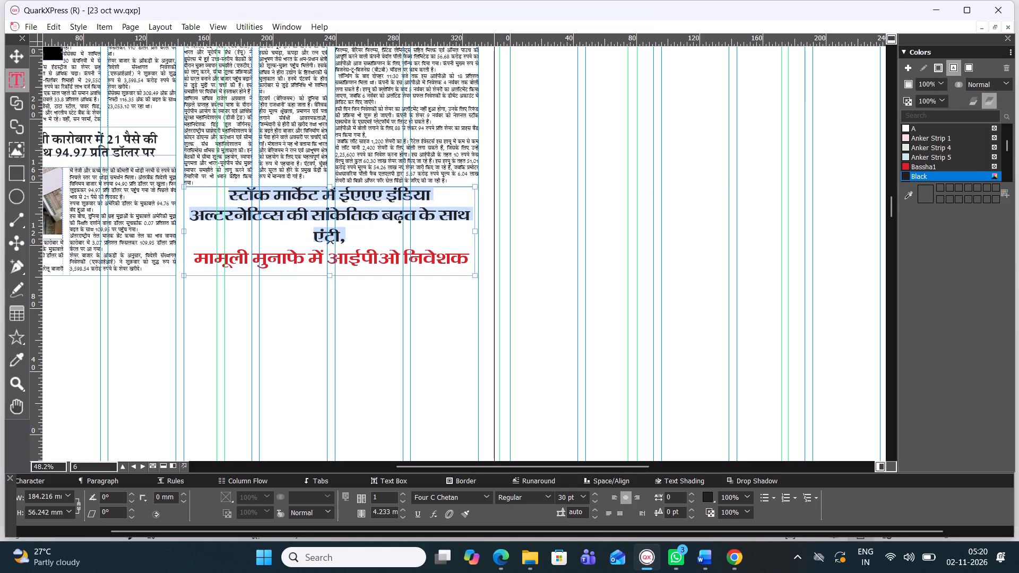
{"action": "key", "text": "ctrl+alt+shift+comma"}
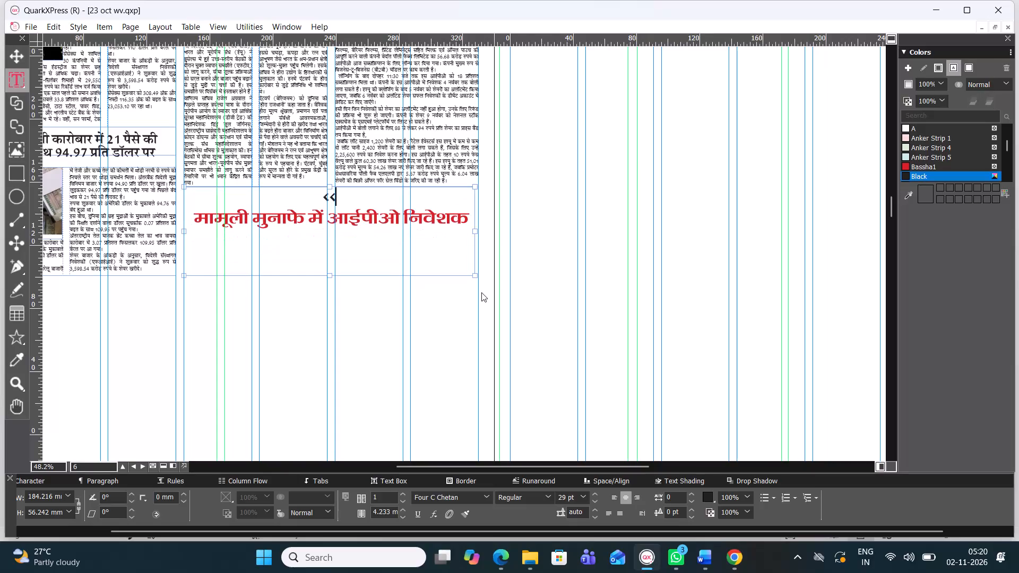
{"action": "key", "text": "ctrl+z"}
Enlarge both the black and red parts of the headline by 1 pt, keeping the text centred.
{"action": "scroll", "coordinate": [481, 292], "scroll_direction": "up", "scroll_amount": 1}
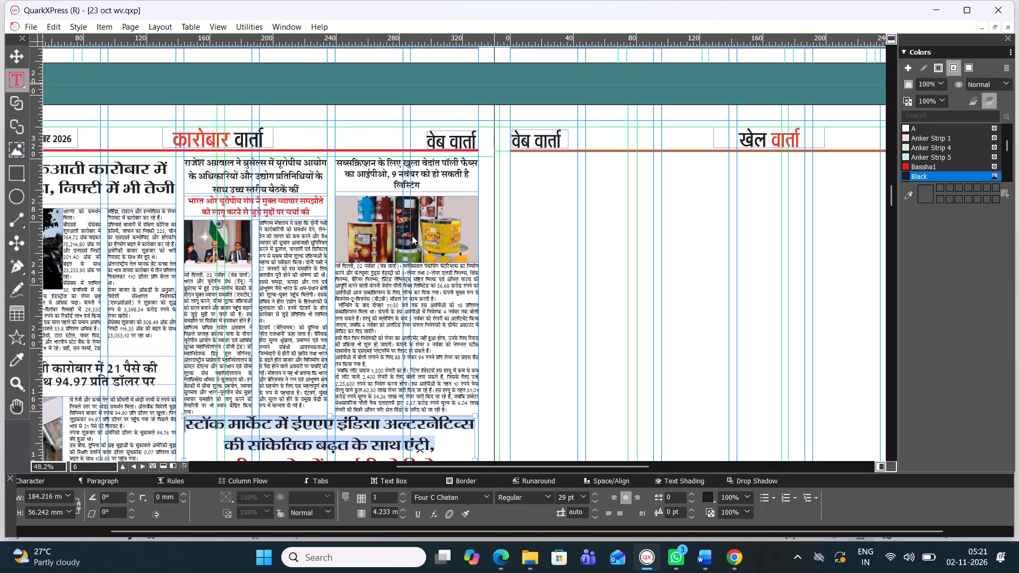
{"action": "left_click_drag", "start_coordinate": [892, 198], "coordinate": [892, 205]}
{"action": "left_click_drag", "start_coordinate": [469, 319], "coordinate": [378, 307]}
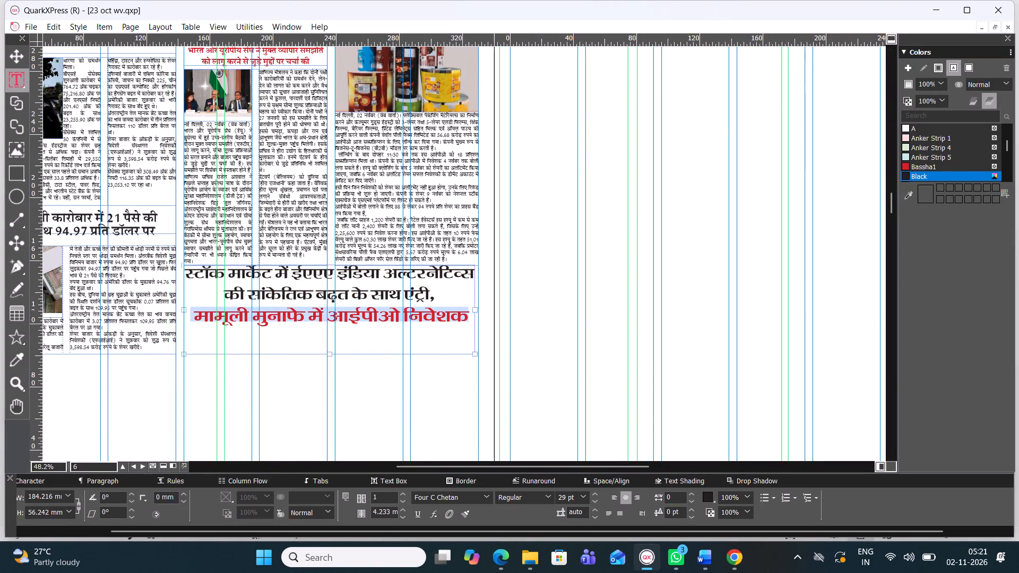
{"action": "left_click_drag", "start_coordinate": [378, 307], "coordinate": [188, 268]}
{"action": "left_click", "coordinate": [607, 510]}
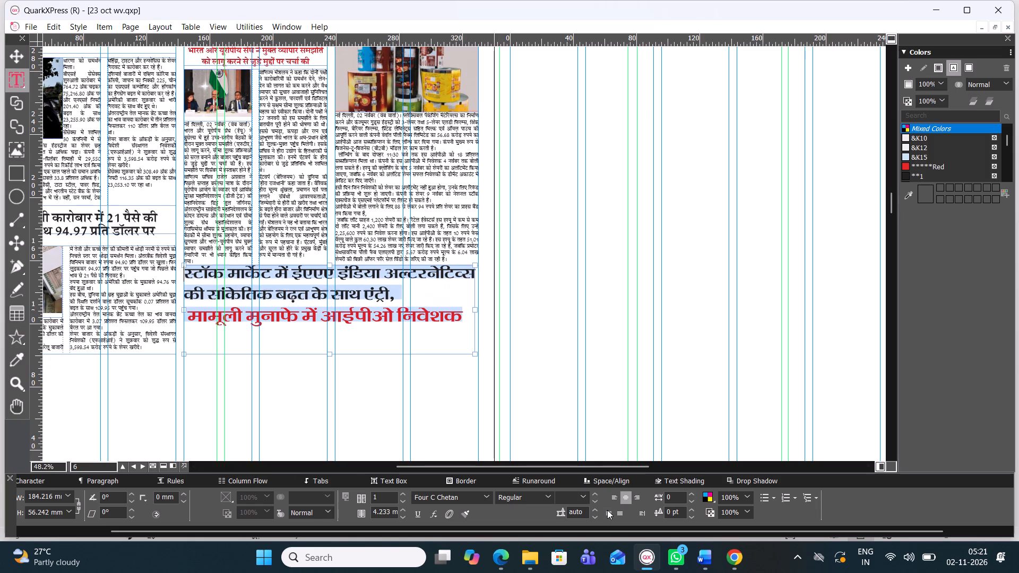
{"action": "key", "text": "ctrl+alt+shift+period"}
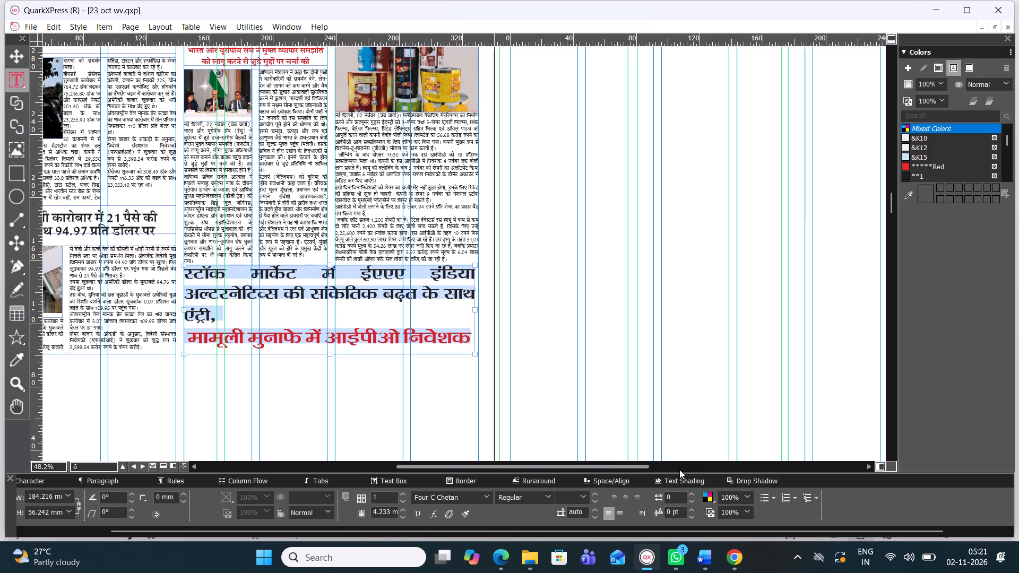
{"action": "key", "text": "ctrl+z"}
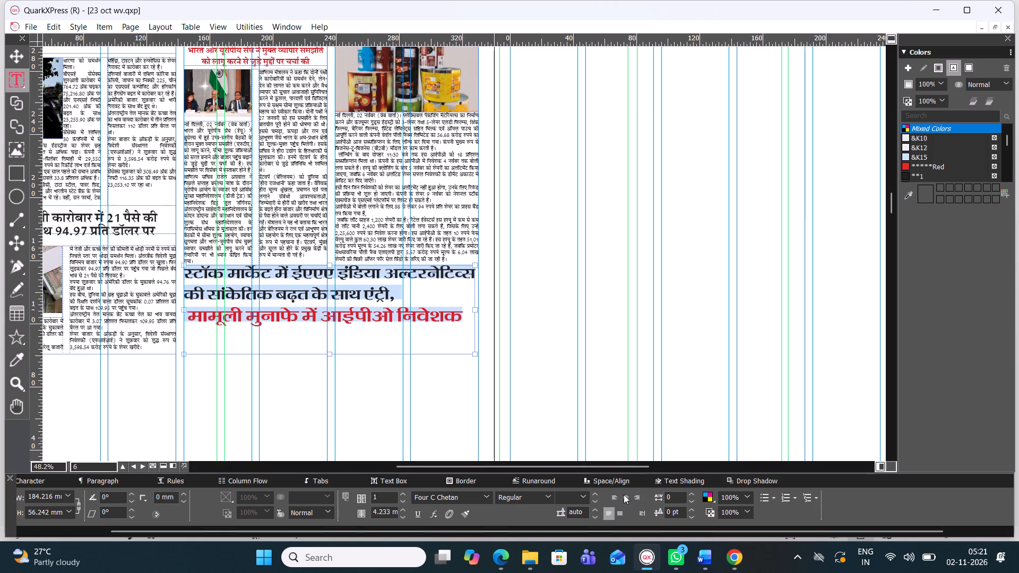
{"action": "left_click", "coordinate": [626, 496]}
{"action": "key", "text": "ctrl+alt+shift+period"}
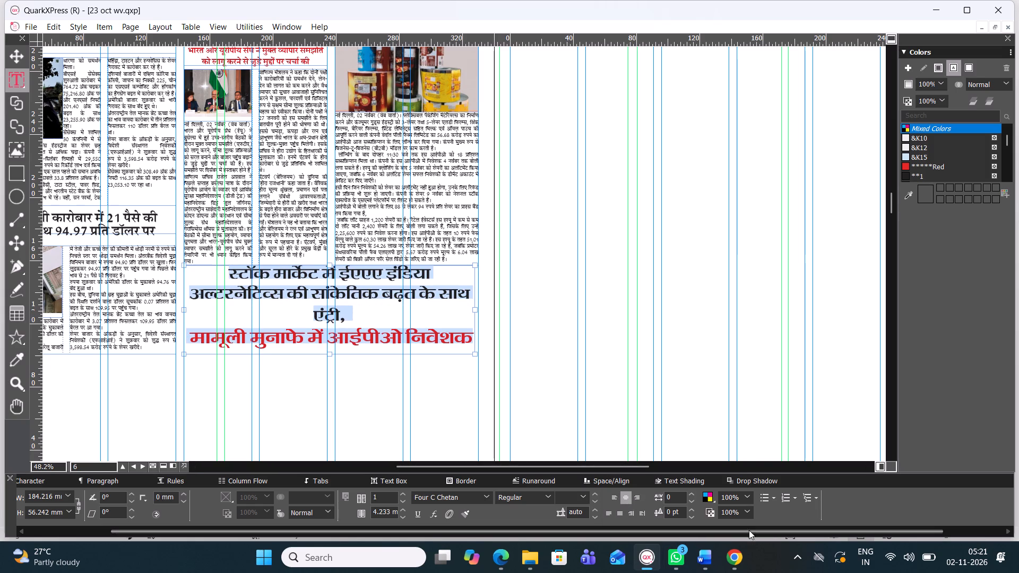
Tighten the whole headline's tracking to -8.
{"action": "triple_click", "coordinate": [690, 500]}
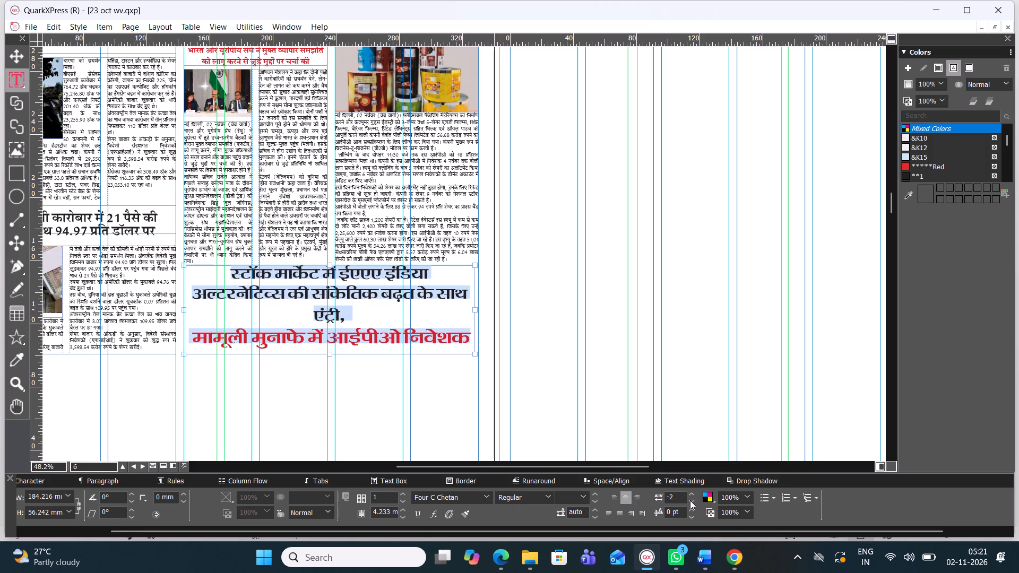
{"action": "triple_click", "coordinate": [690, 500]}
{"action": "left_click", "coordinate": [690, 500]}
{"action": "triple_click", "coordinate": [690, 500]}
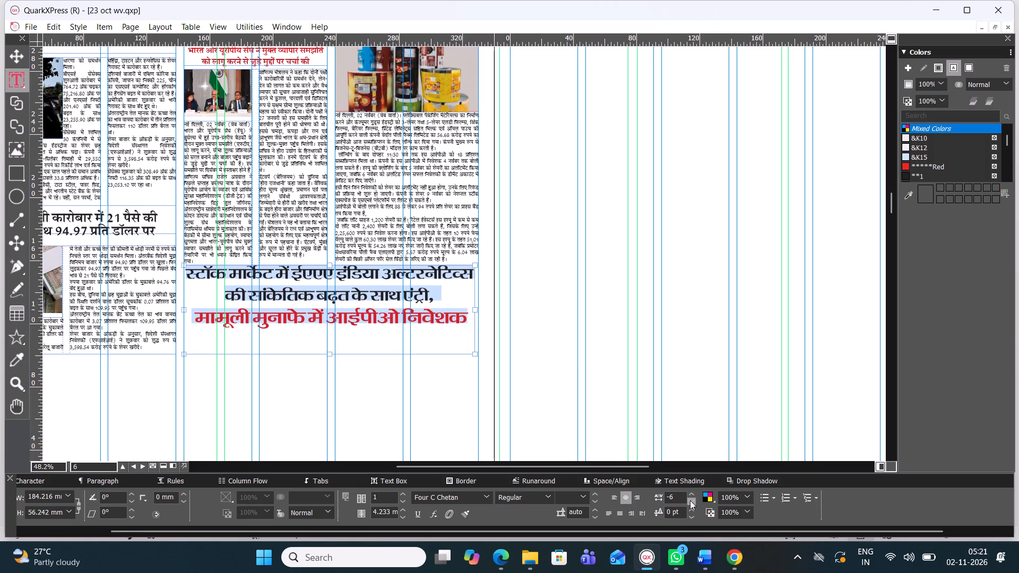
{"action": "left_click", "coordinate": [690, 500]}
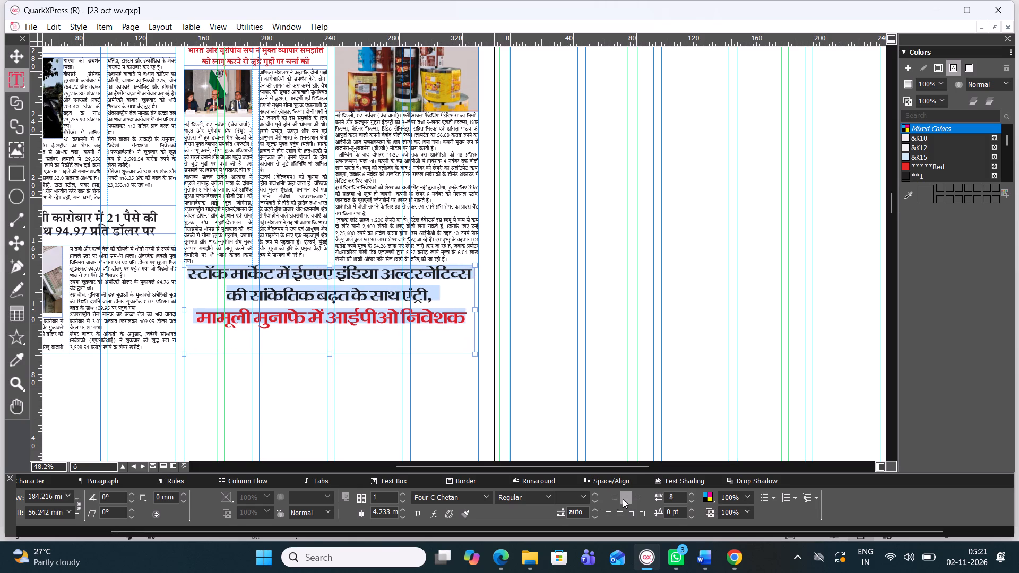
Shorten the headline box from its bottom edge to a height of about 45.5 mm.
{"action": "left_click_drag", "start_coordinate": [330, 354], "coordinate": [330, 349]}
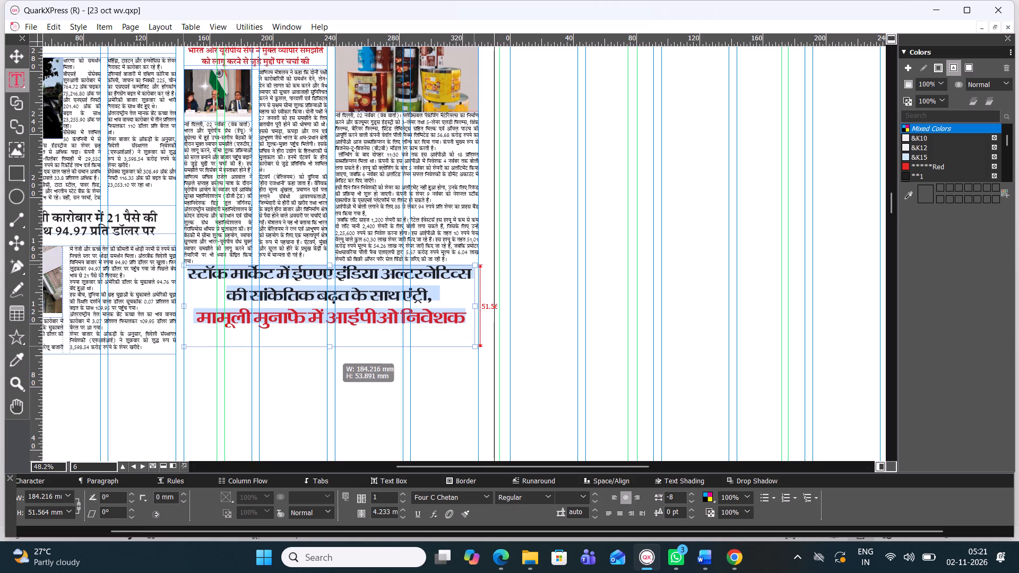
{"action": "left_click_drag", "start_coordinate": [330, 349], "coordinate": [333, 338]}
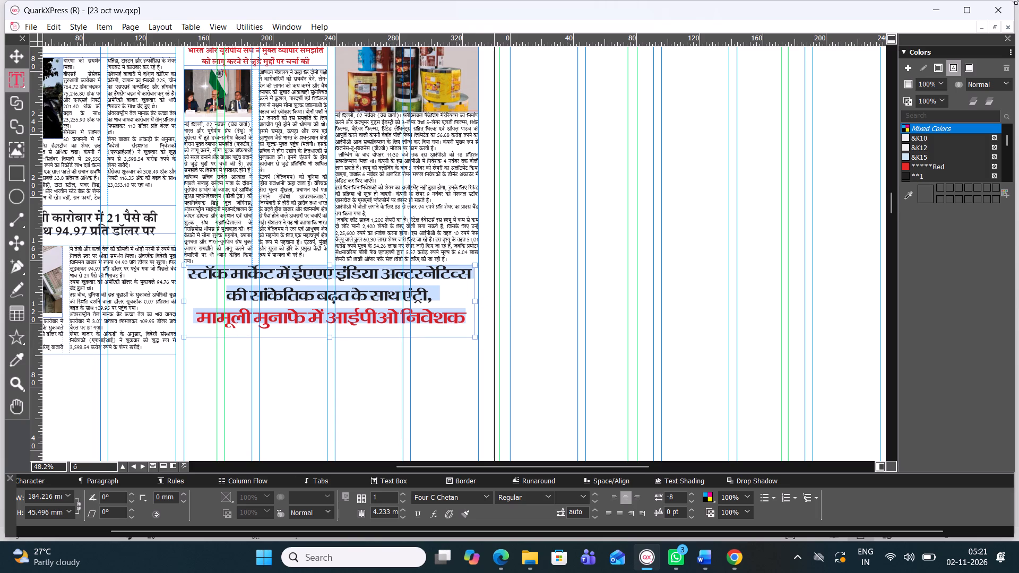
{"action": "left_click", "coordinate": [9, 55]}
{"action": "left_click", "coordinate": [278, 459]}
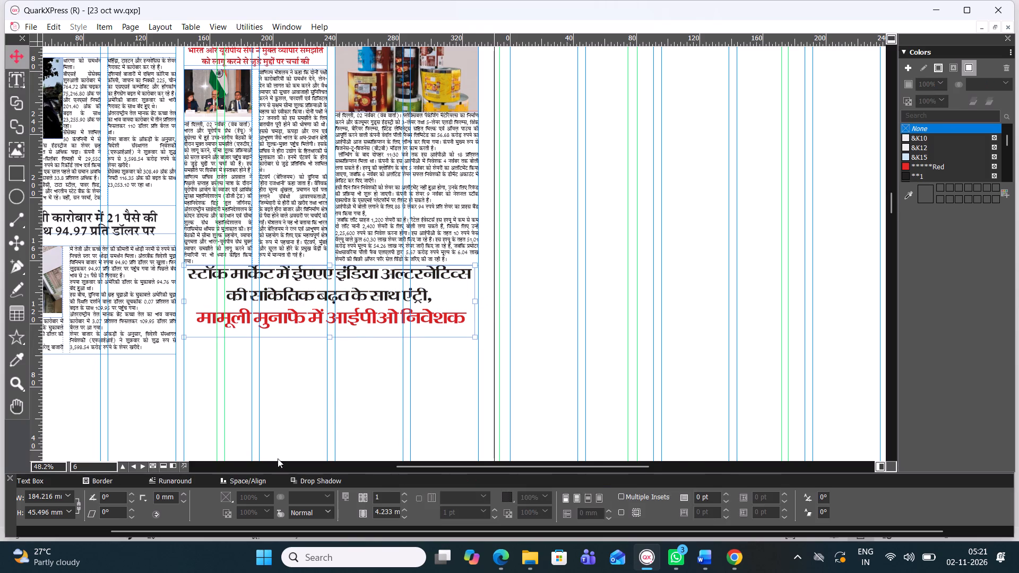
Draw a body text box about 186.4 × 169.6 mm directly below the ईएएए इंडिया अल्टरनेटिव्स headline.
{"action": "scroll", "coordinate": [278, 414], "scroll_direction": "down", "scroll_amount": 1}
{"action": "left_click", "coordinate": [18, 74]}
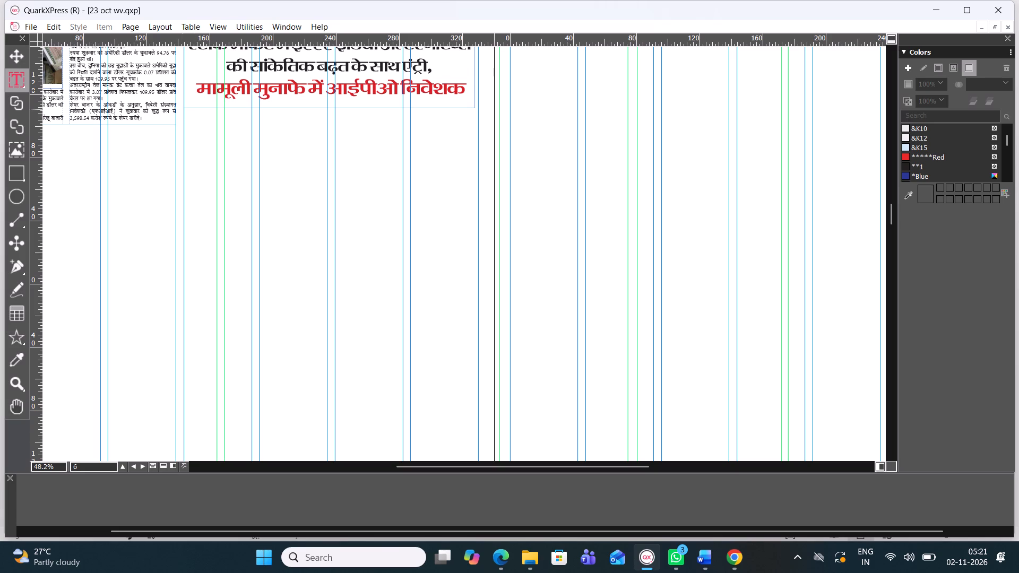
{"action": "left_click_drag", "start_coordinate": [183, 109], "coordinate": [371, 161]}
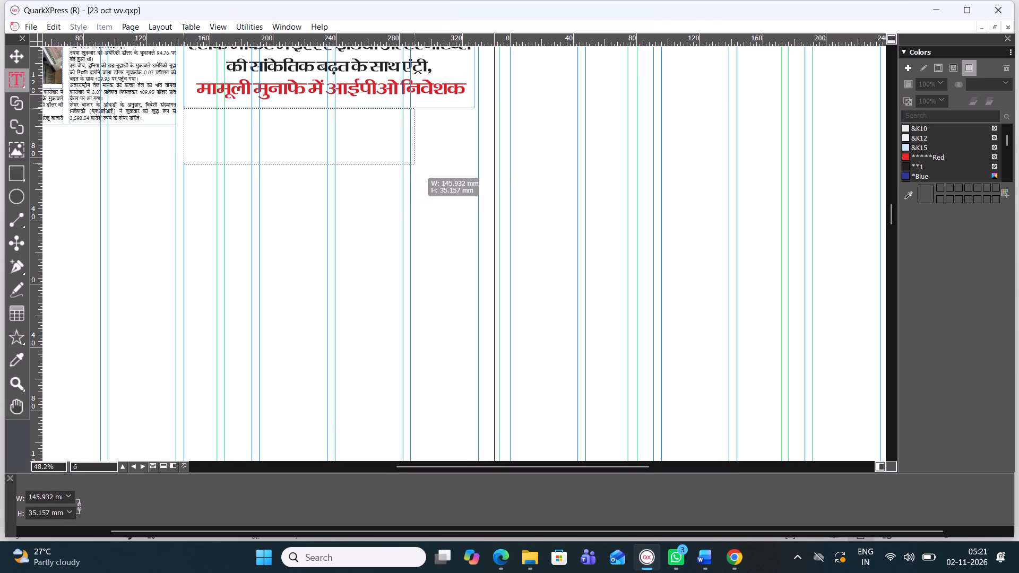
{"action": "left_click_drag", "start_coordinate": [371, 161], "coordinate": [487, 326]}
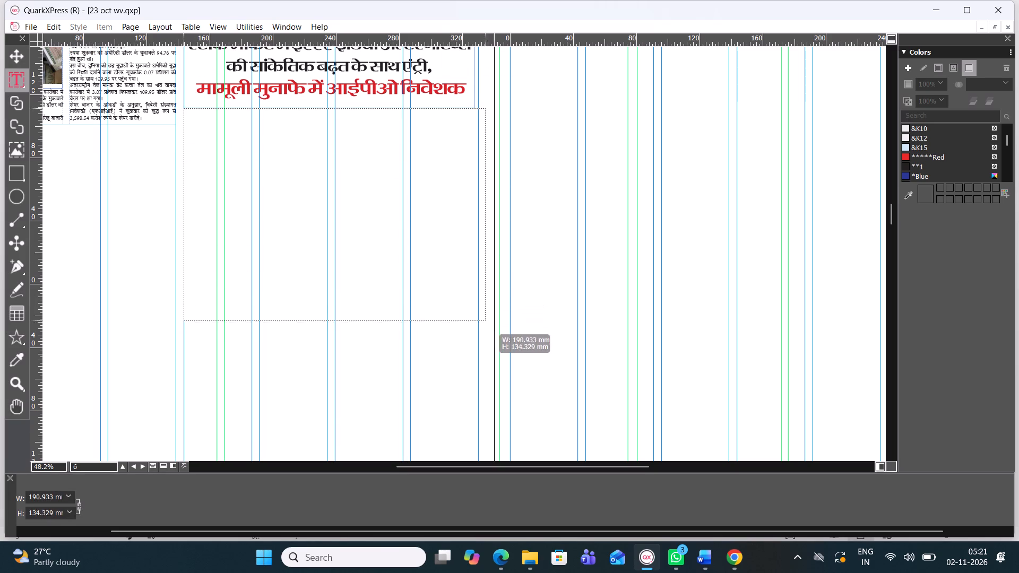
{"action": "left_click_drag", "start_coordinate": [487, 326], "coordinate": [480, 380]}
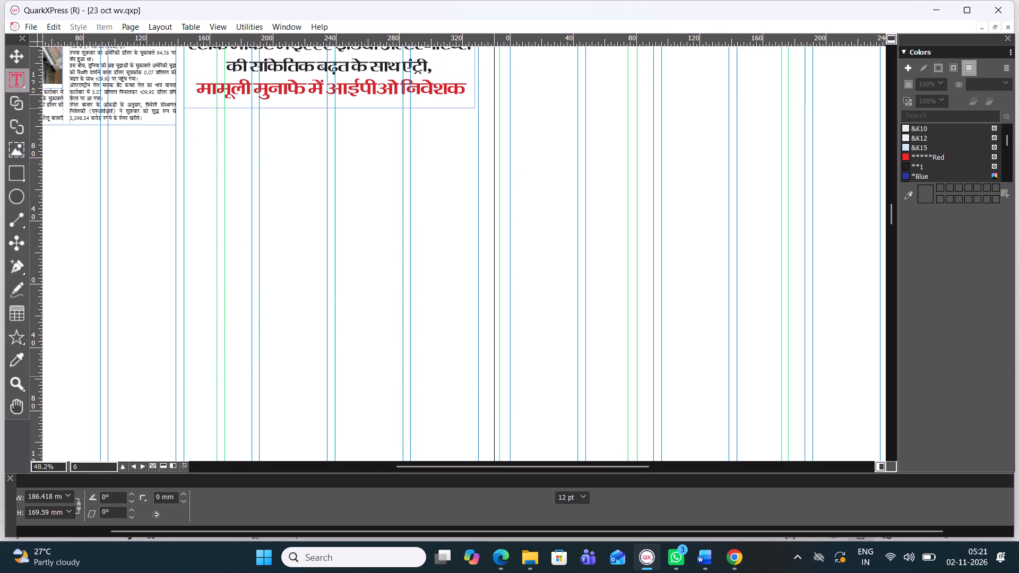
Switch to Word, copy the full body text of the ईएएए इंडिया अल्टरनेटिव्स listing story, and return to QuarkXPress.
{"action": "left_click", "coordinate": [707, 565]}
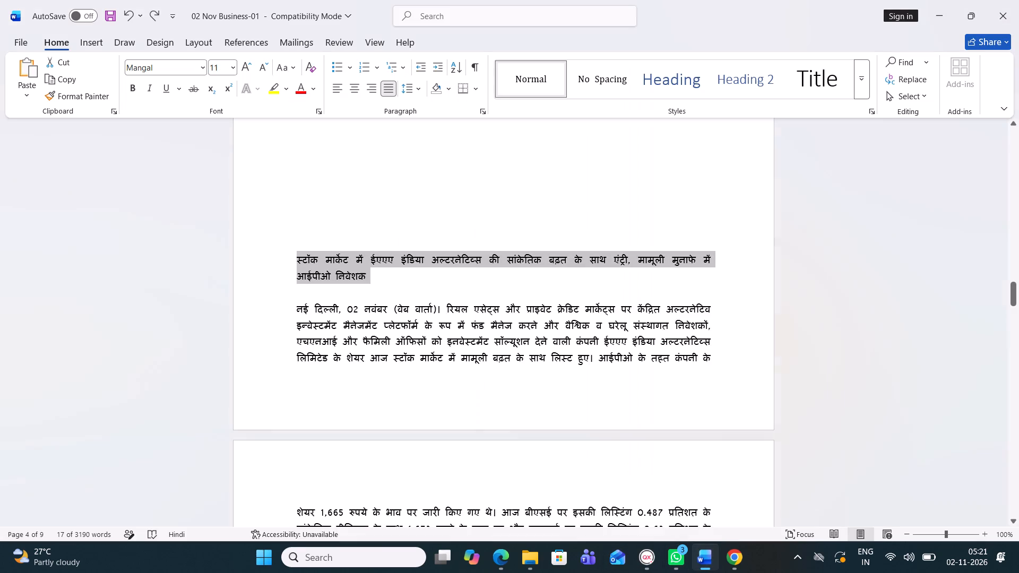
{"action": "scroll", "coordinate": [420, 338], "scroll_direction": "up", "scroll_amount": 1}
{"action": "left_click_drag", "start_coordinate": [292, 337], "coordinate": [532, 476]}
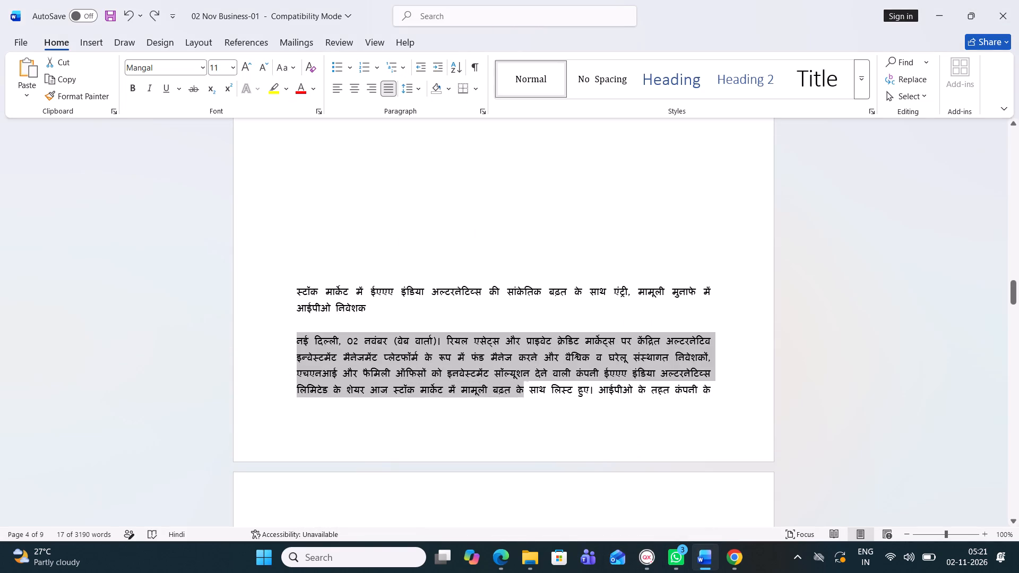
{"action": "left_click_drag", "start_coordinate": [532, 476], "coordinate": [720, 514]}
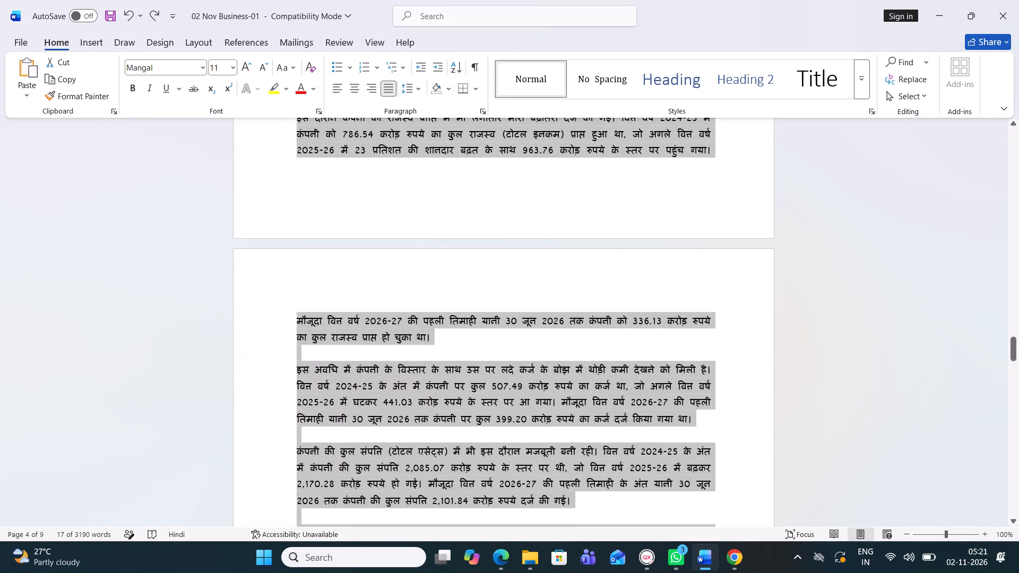
{"action": "left_click_drag", "start_coordinate": [720, 514], "coordinate": [761, 535]}
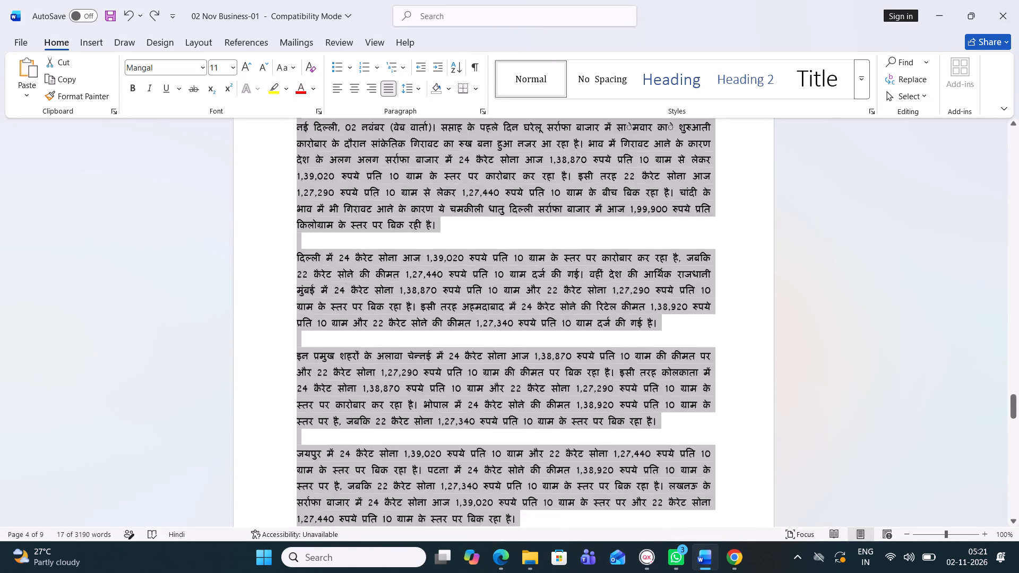
{"action": "left_click_drag", "start_coordinate": [761, 535], "coordinate": [586, 101]}
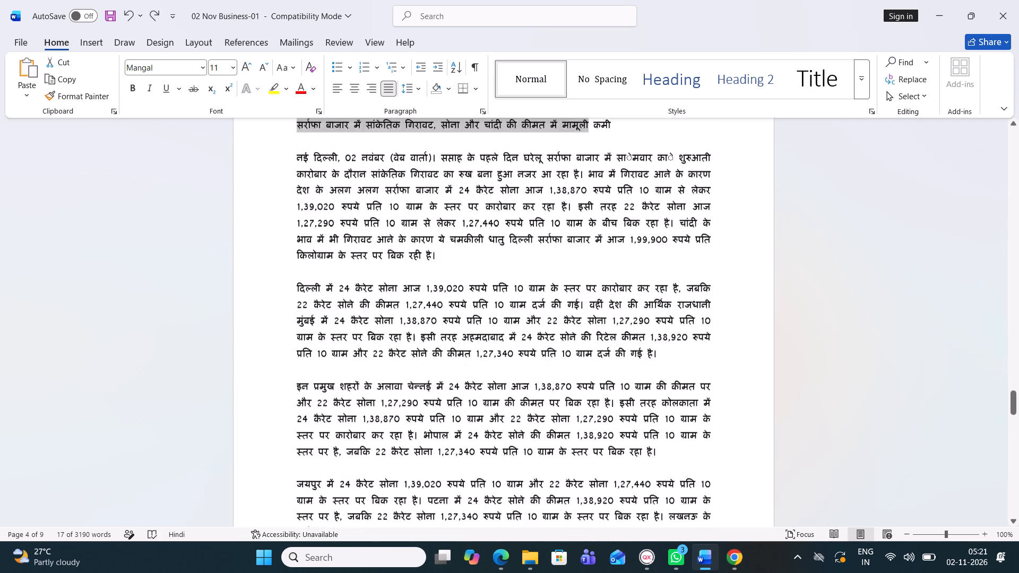
{"action": "left_click_drag", "start_coordinate": [586, 101], "coordinate": [542, 100]}
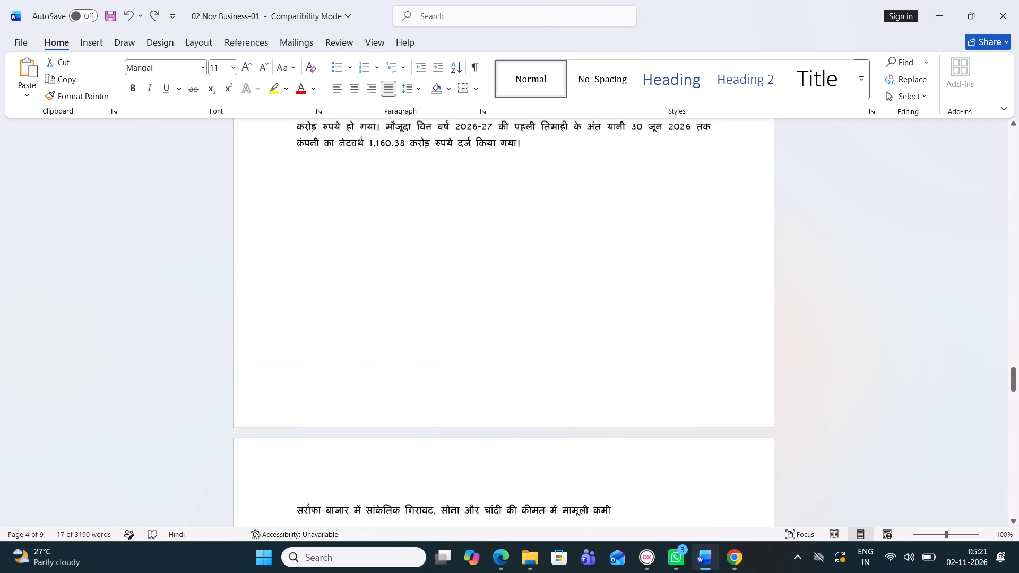
{"action": "left_click_drag", "start_coordinate": [542, 100], "coordinate": [525, 263]}
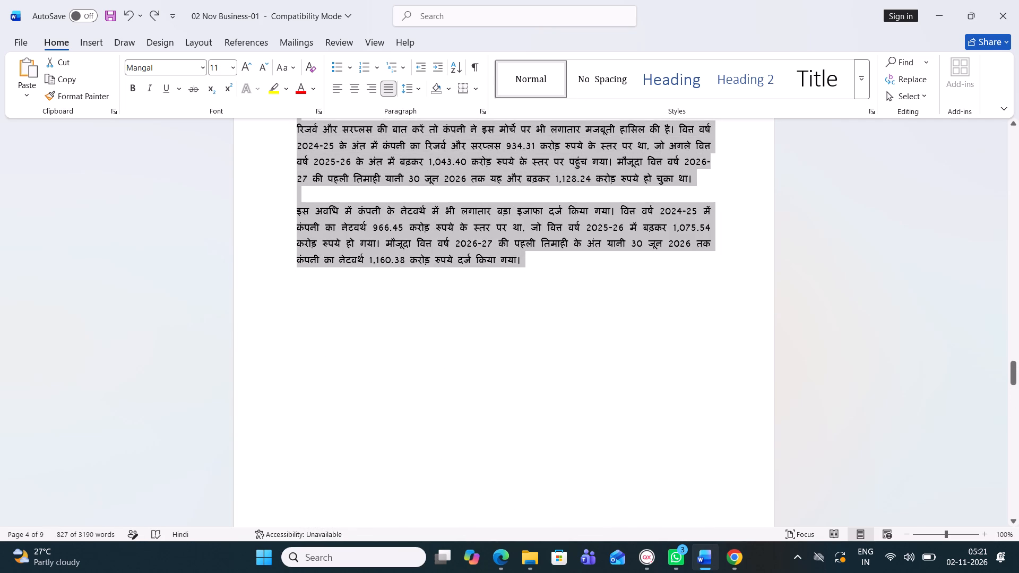
{"action": "key", "text": "ctrl+c"}
{"action": "left_click", "coordinate": [642, 557]}
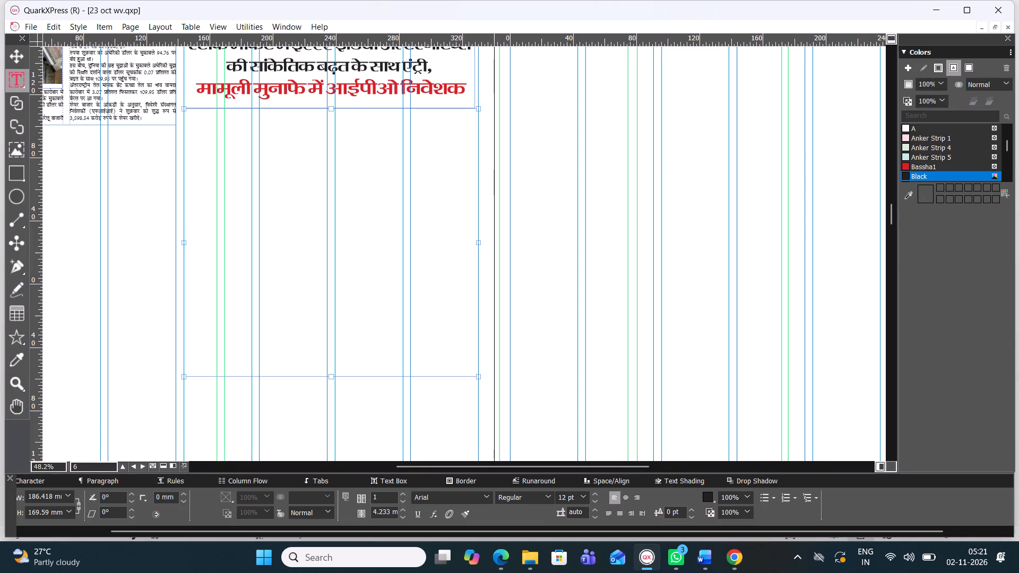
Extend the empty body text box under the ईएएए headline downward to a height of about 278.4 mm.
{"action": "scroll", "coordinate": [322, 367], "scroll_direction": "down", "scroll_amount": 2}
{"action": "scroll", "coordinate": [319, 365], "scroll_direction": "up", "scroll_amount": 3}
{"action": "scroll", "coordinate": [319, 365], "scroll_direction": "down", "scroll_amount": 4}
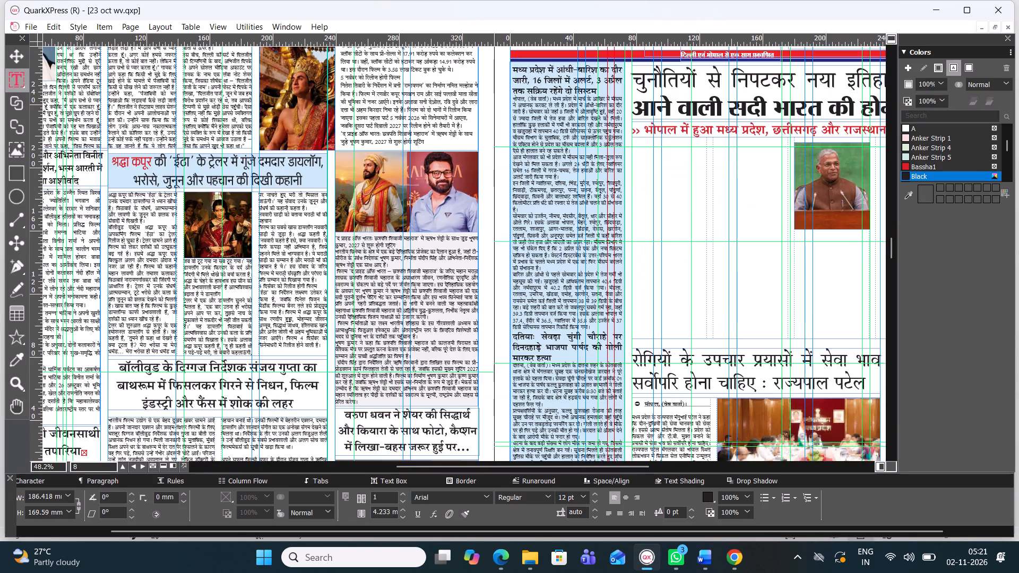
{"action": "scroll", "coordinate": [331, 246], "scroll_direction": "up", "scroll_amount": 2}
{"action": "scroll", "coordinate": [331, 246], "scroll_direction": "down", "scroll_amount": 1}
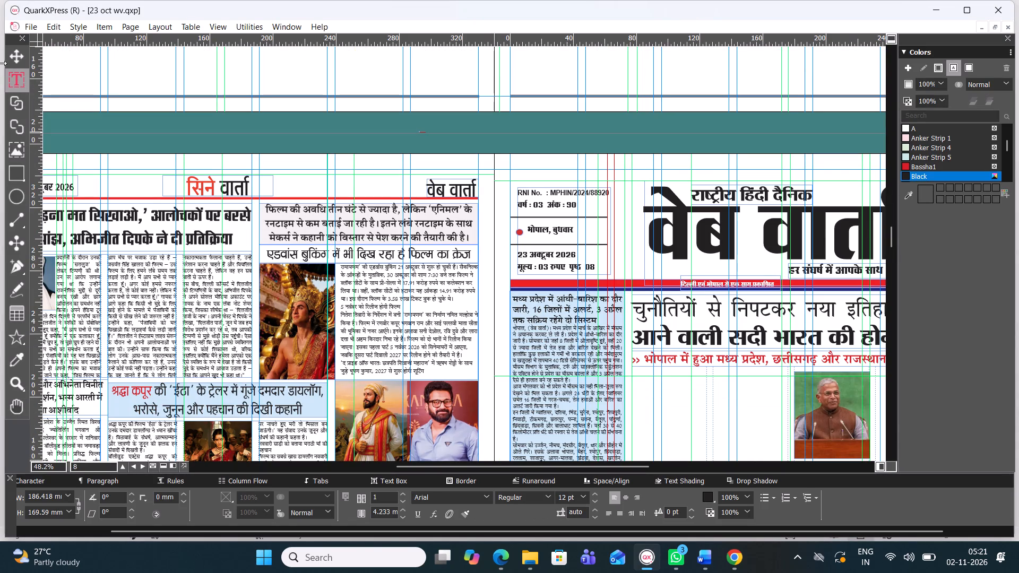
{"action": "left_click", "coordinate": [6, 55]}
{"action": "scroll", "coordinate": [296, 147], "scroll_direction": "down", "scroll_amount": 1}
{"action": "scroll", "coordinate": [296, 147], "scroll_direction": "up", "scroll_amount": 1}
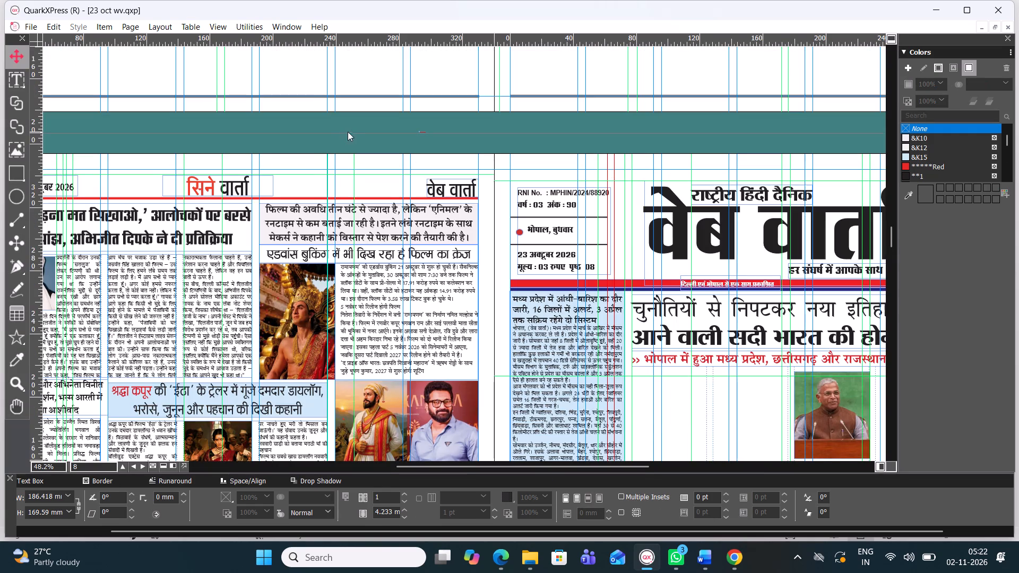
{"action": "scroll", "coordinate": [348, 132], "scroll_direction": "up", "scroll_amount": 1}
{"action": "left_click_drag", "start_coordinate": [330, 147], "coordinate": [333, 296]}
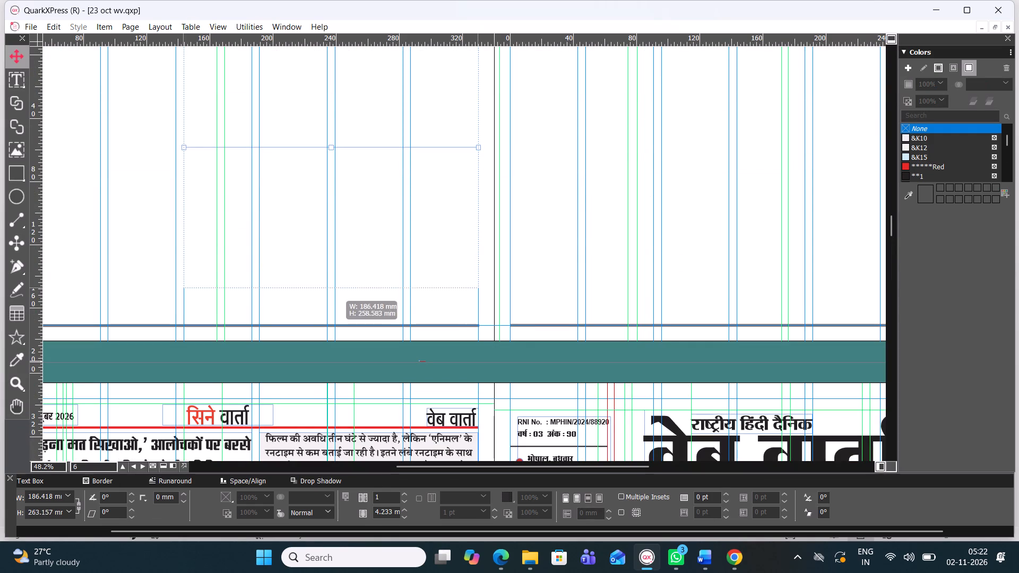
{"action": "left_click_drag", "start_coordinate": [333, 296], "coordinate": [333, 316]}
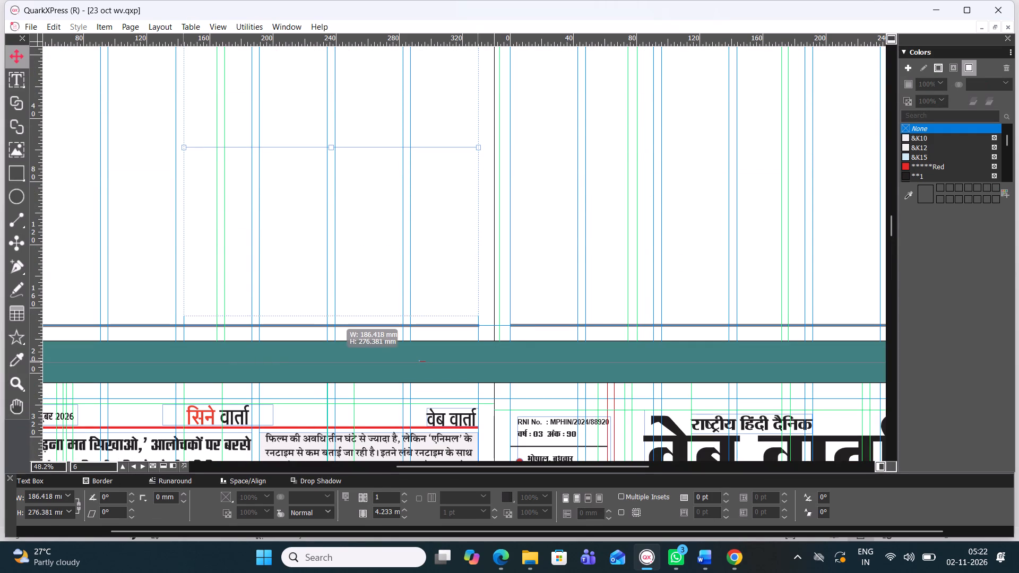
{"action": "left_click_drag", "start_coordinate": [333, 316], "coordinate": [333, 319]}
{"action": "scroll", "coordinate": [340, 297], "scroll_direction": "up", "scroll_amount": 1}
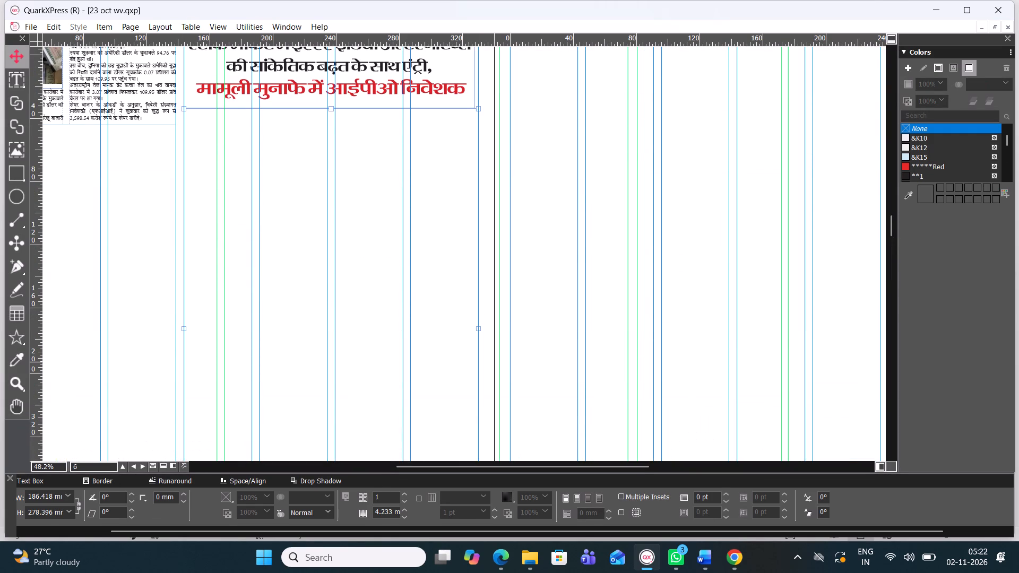
Set the body box's text to Four C Gandhi at 11.5 pt with 11.7 pt leading.
{"action": "triple_click", "coordinate": [262, 135]}
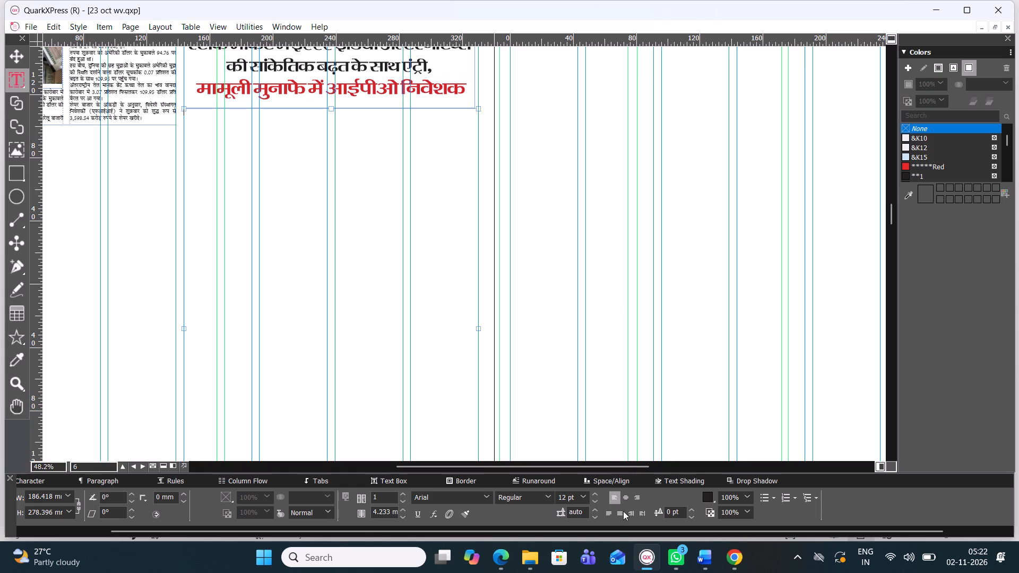
{"action": "left_click", "coordinate": [575, 496]}
{"action": "key", "text": "1"}
{"action": "key", "text": "1"}
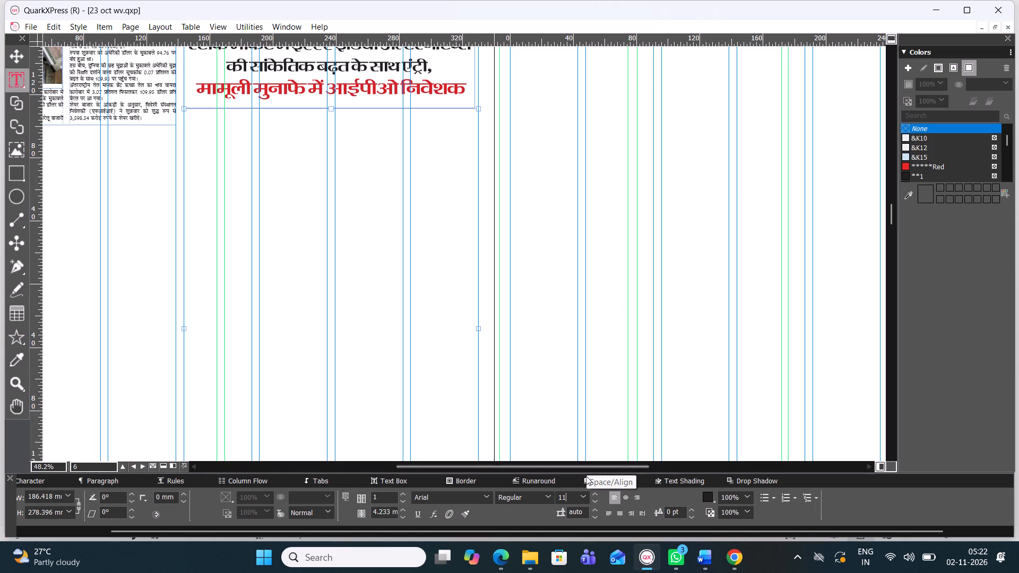
{"action": "key", "text": "period"}
{"action": "key", "text": "5"}
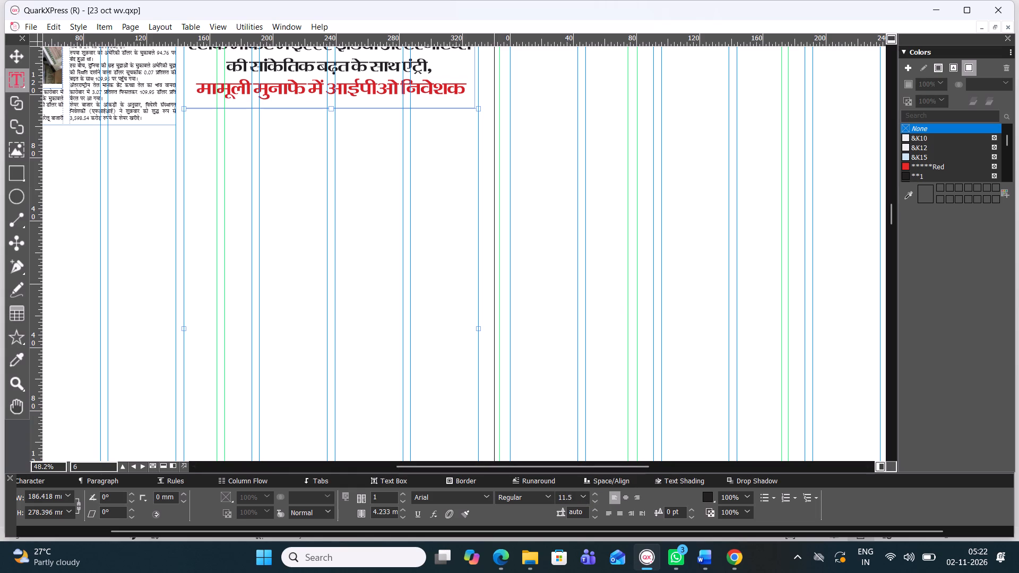
{"action": "key", "text": "Return"}
{"action": "left_click_drag", "start_coordinate": [581, 512], "coordinate": [518, 509]}
{"action": "type", "text": "11.7"}
{"action": "key", "text": "Return"}
{"action": "left_click", "coordinate": [488, 494]}
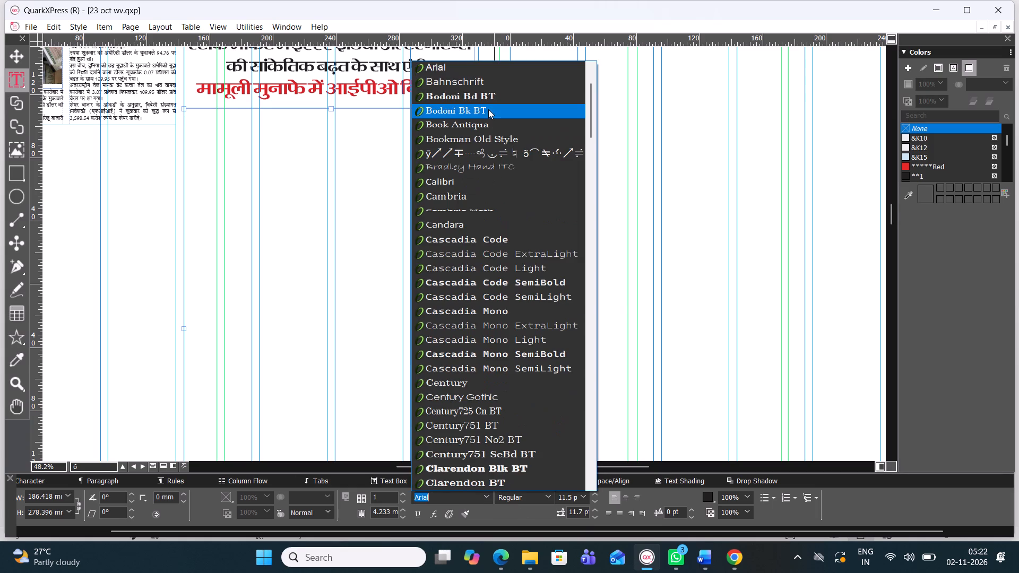
{"action": "left_click_drag", "start_coordinate": [593, 99], "coordinate": [593, 98]}
{"action": "left_click_drag", "start_coordinate": [593, 98], "coordinate": [594, 78]}
{"action": "left_click", "coordinate": [543, 84]}
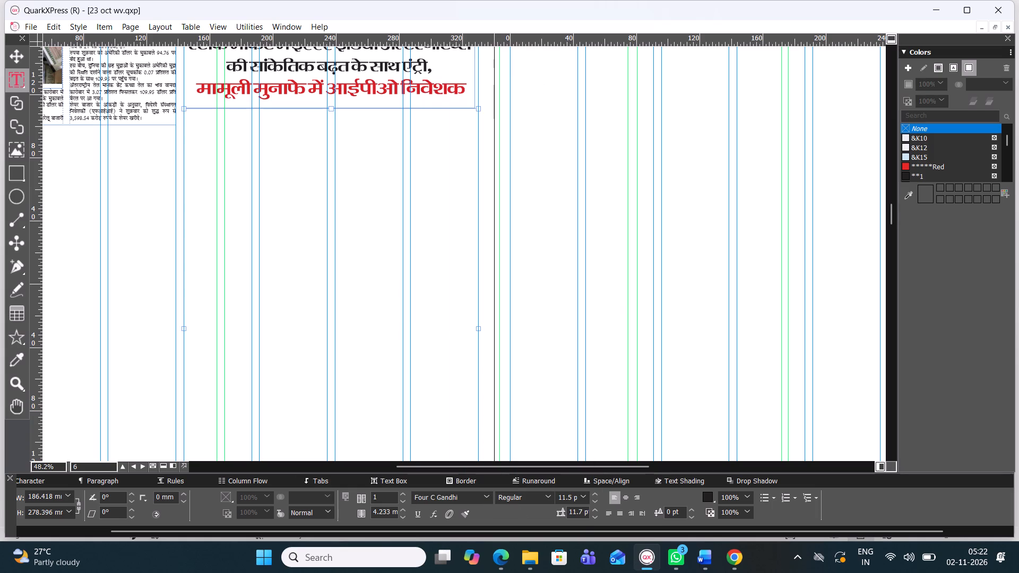
Paste the copied ईएएए listing story into the body text box.
{"action": "key", "text": "ctrl+v"}
{"action": "scroll", "coordinate": [298, 302], "scroll_direction": "down", "scroll_amount": 1}
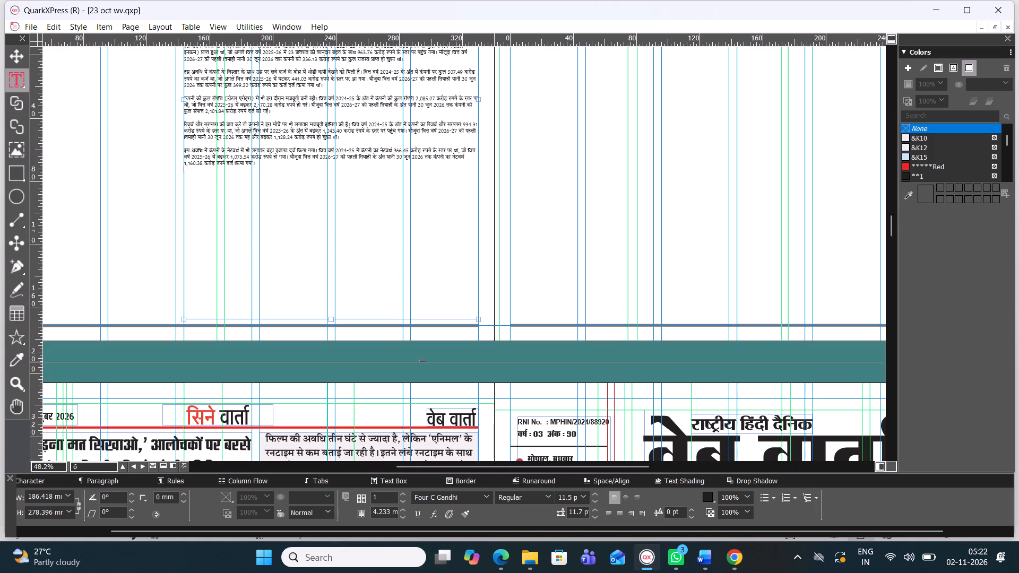
{"action": "left_click_drag", "start_coordinate": [331, 317], "coordinate": [331, 290]}
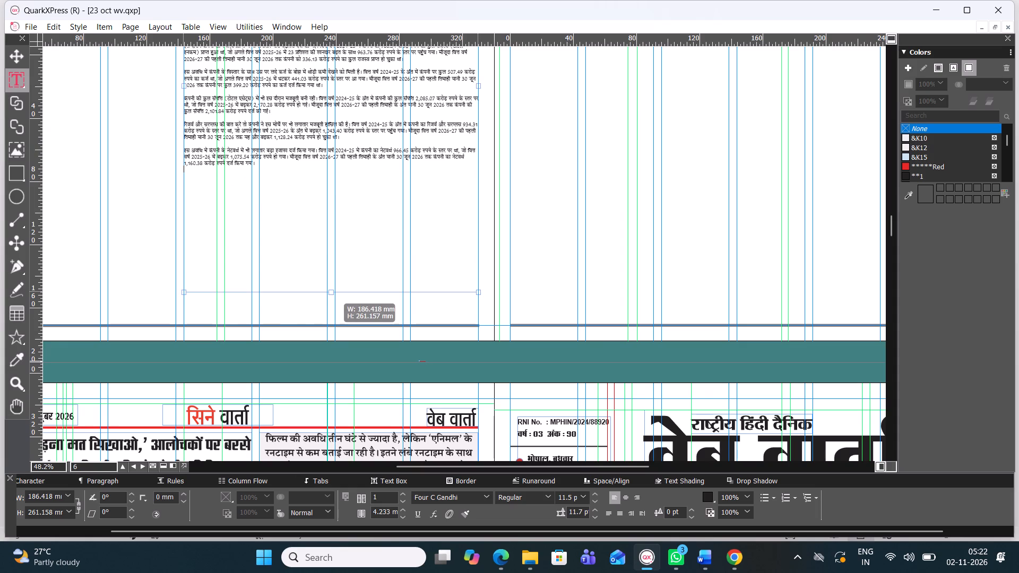
{"action": "left_click_drag", "start_coordinate": [331, 290], "coordinate": [336, 317]}
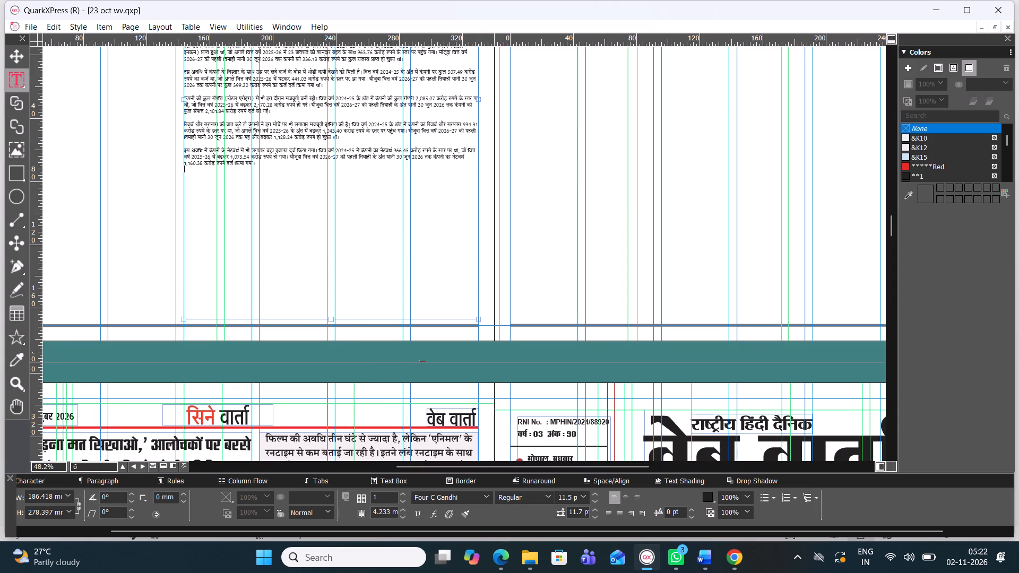
Select the whole pasted story and set its text box to 4 columns.
{"action": "triple_click", "coordinate": [275, 153]}
{"action": "triple_click", "coordinate": [275, 153]}
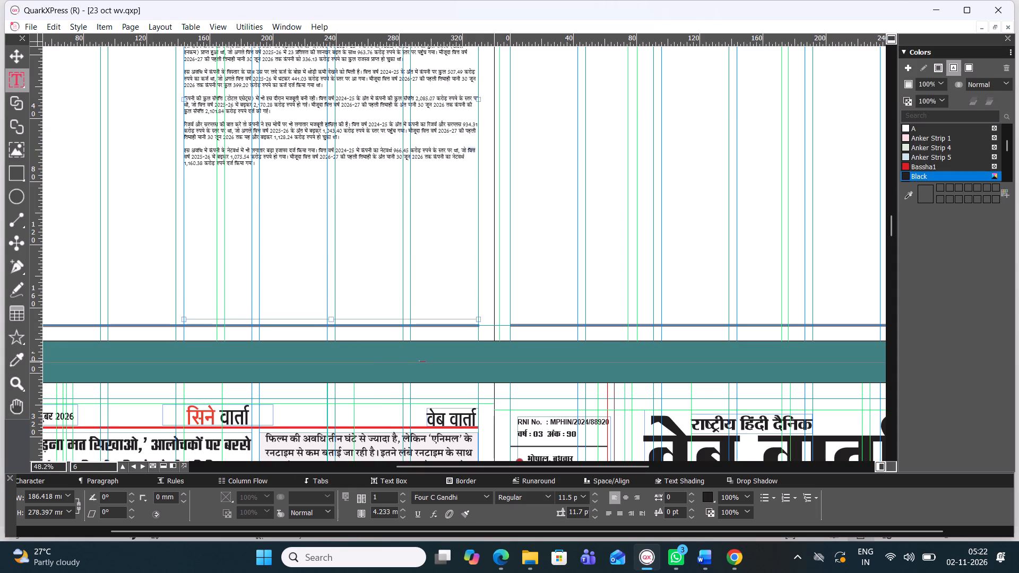
{"action": "double_click", "coordinate": [275, 153]}
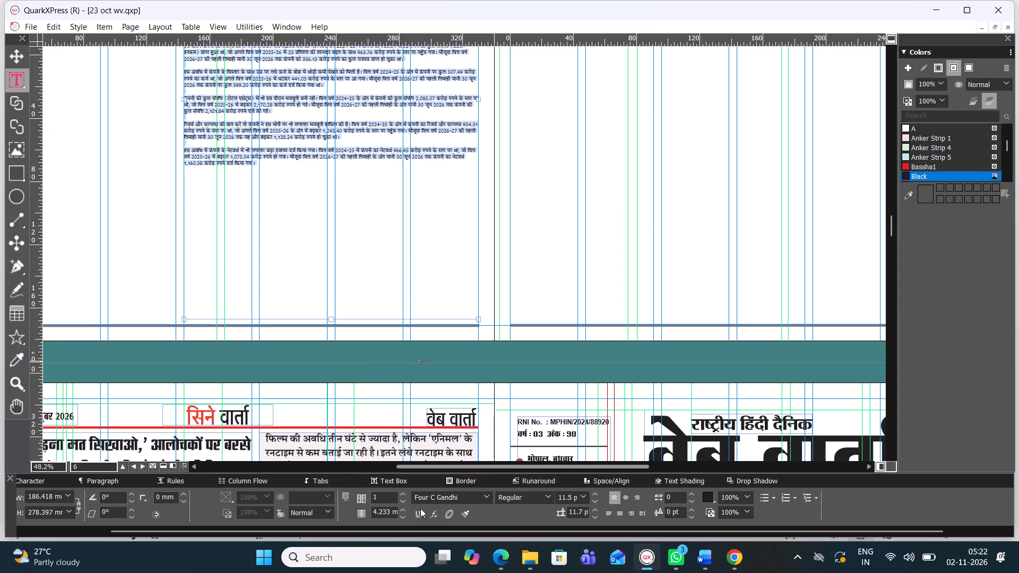
{"action": "left_click", "coordinate": [403, 495]}
{"action": "left_click", "coordinate": [403, 495]}
{"action": "left_click", "coordinate": [403, 495]}
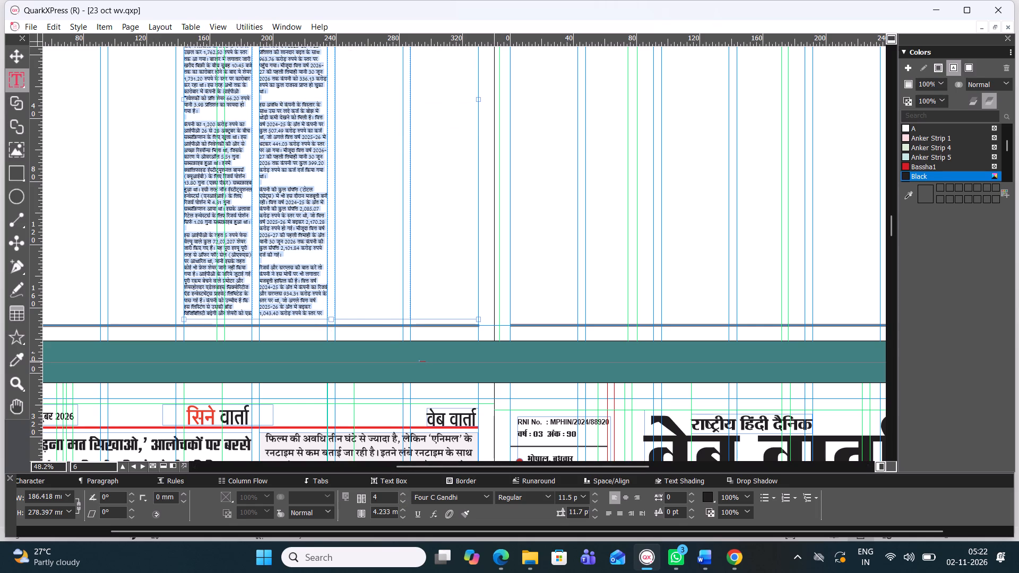
Shorten the four-column story box from its bottom edge to a height of about 156.2 mm.
{"action": "left_click_drag", "start_coordinate": [329, 319], "coordinate": [322, 201]}
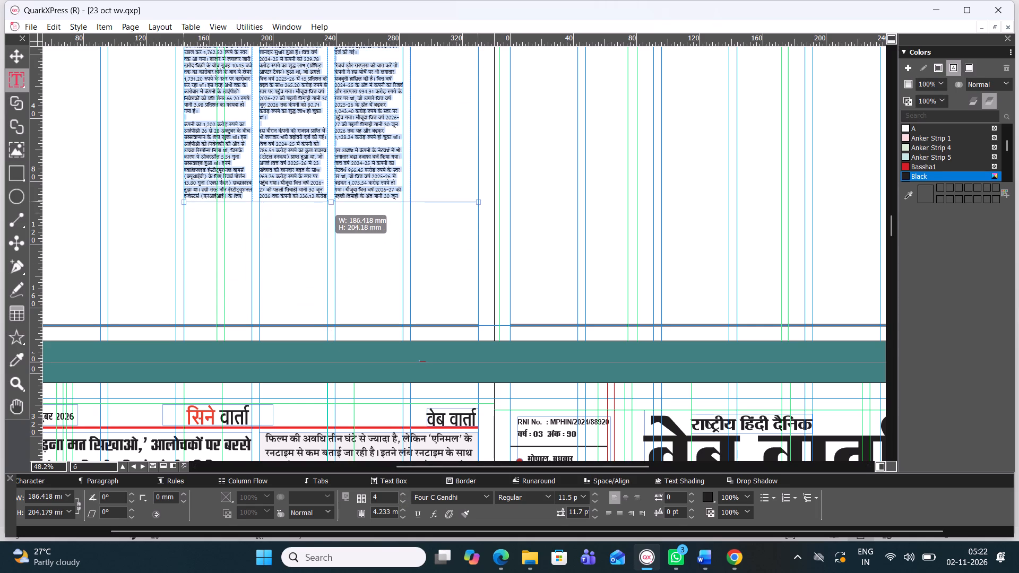
{"action": "left_click_drag", "start_coordinate": [322, 201], "coordinate": [327, 158]}
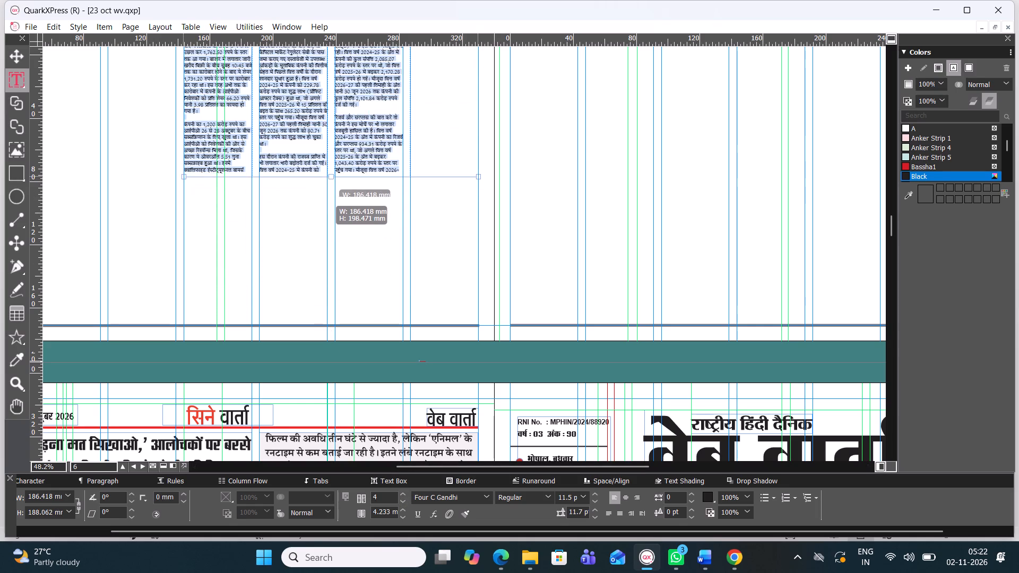
{"action": "left_click_drag", "start_coordinate": [327, 158], "coordinate": [329, 126]}
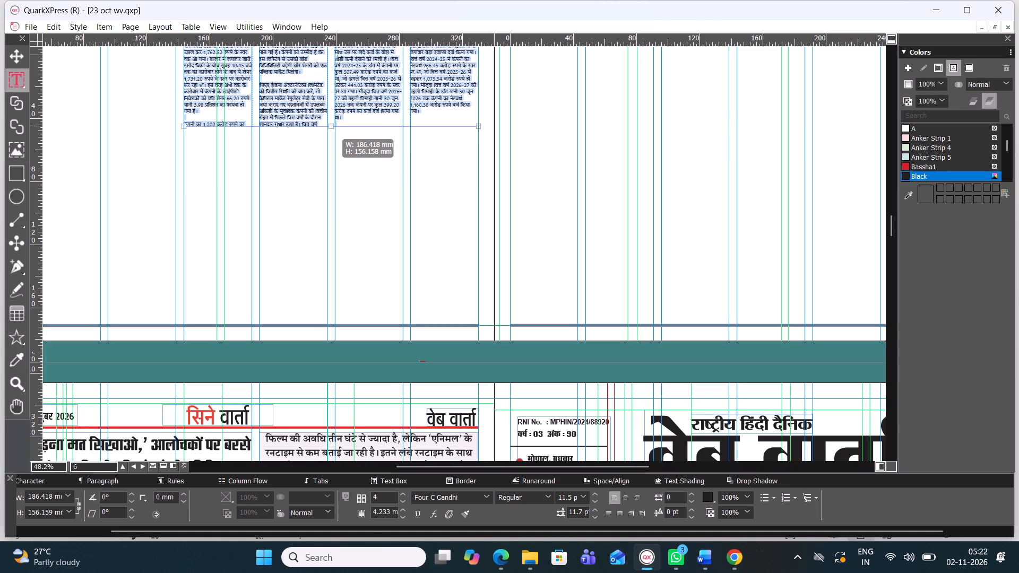
Justify all the body text of the ईएएए story.
{"action": "left_click", "coordinate": [607, 511]}
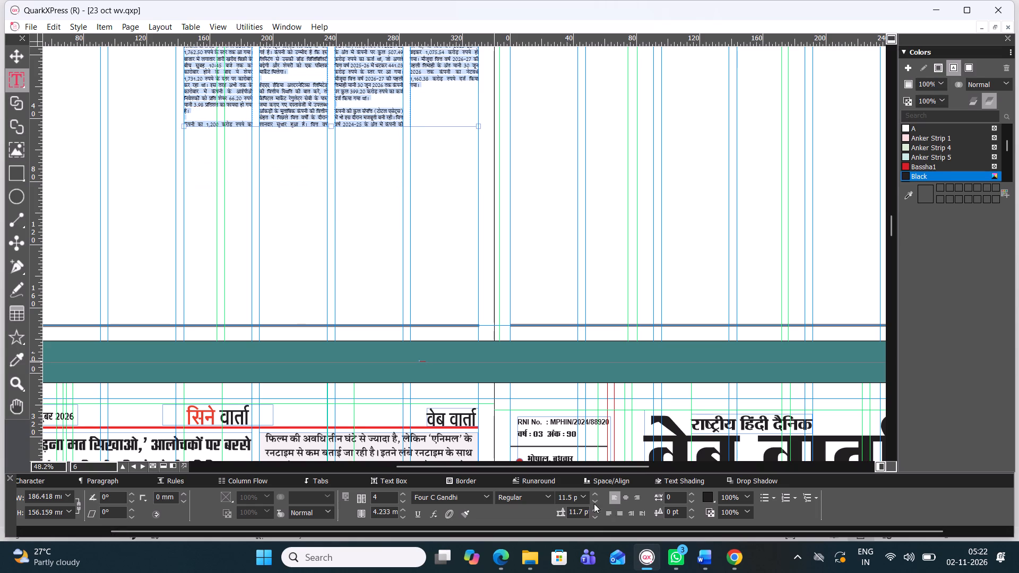
Remove blank lines between paragraphs in all four columns of the ईएएए story's body text.
{"action": "scroll", "coordinate": [299, 283], "scroll_direction": "up", "scroll_amount": 1}
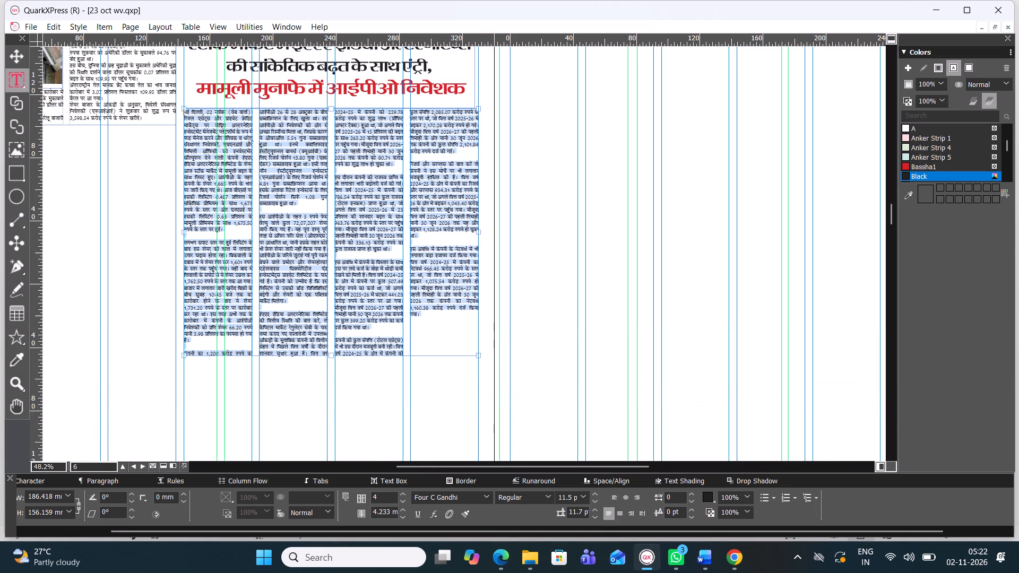
{"action": "left_click", "coordinate": [225, 343]}
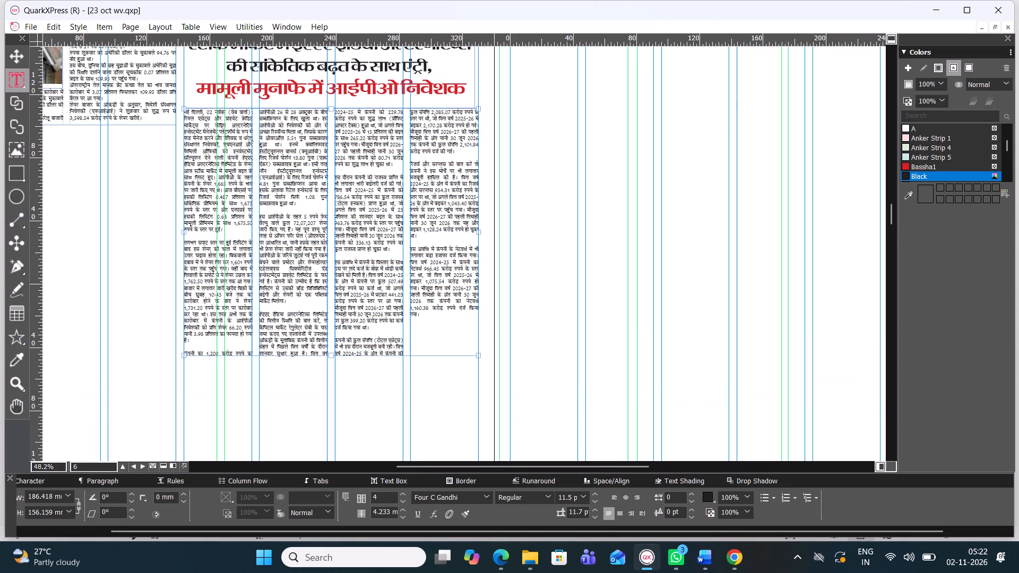
{"action": "left_click", "coordinate": [206, 348]}
{"action": "key", "text": "BackSpace"}
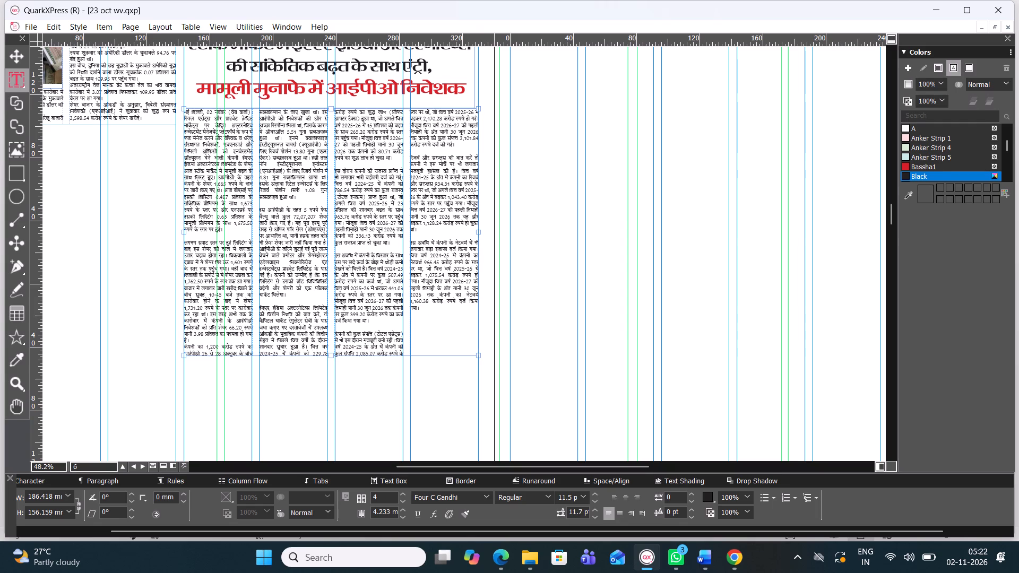
{"action": "left_click", "coordinate": [205, 238]}
{"action": "key", "text": "BackSpace"}
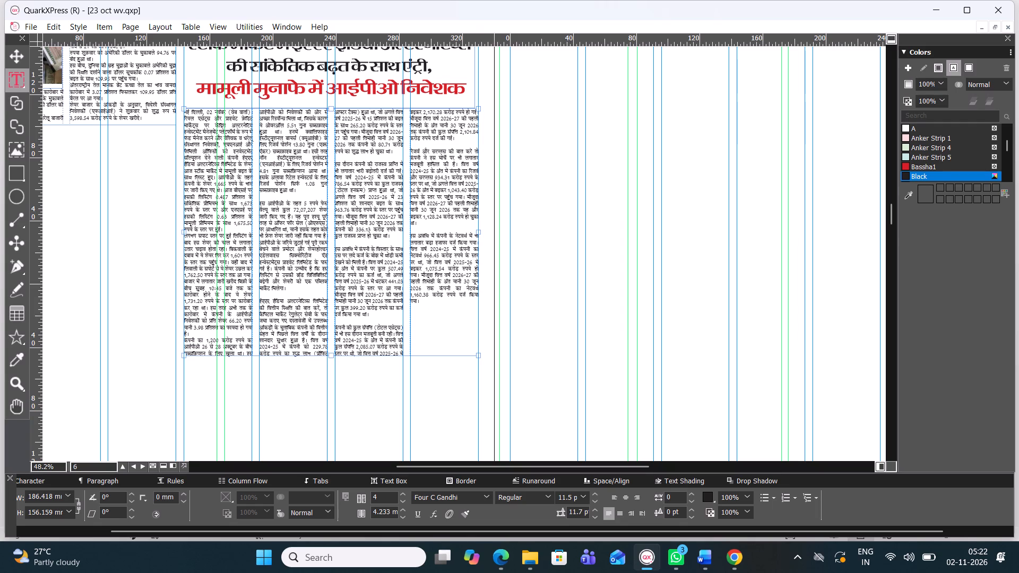
{"action": "left_click", "coordinate": [284, 293]}
{"action": "key", "text": "BackSpace"}
{"action": "left_click", "coordinate": [278, 294]}
{"action": "key", "text": "BackSpace"}
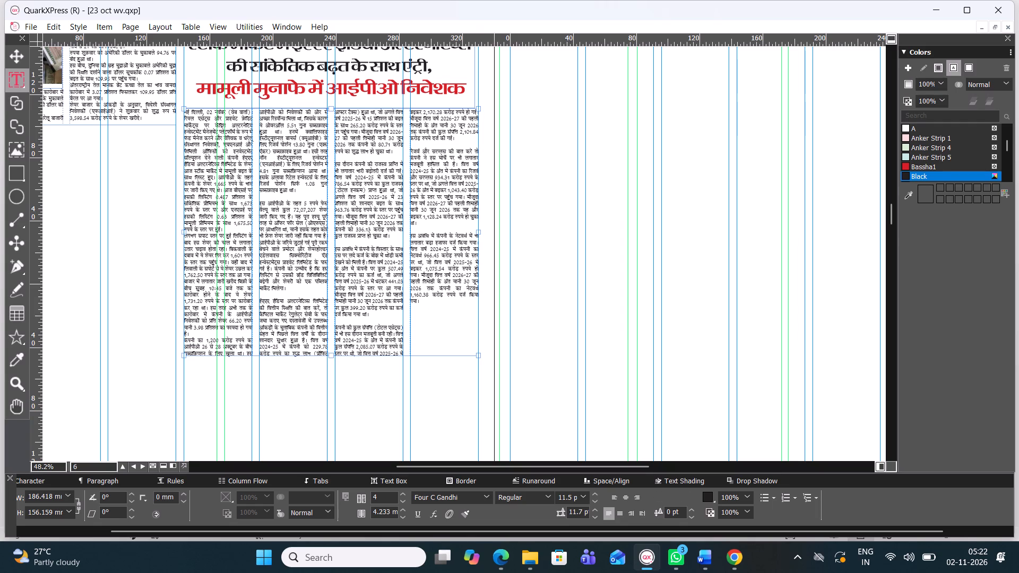
{"action": "key", "text": "BackSpace"}
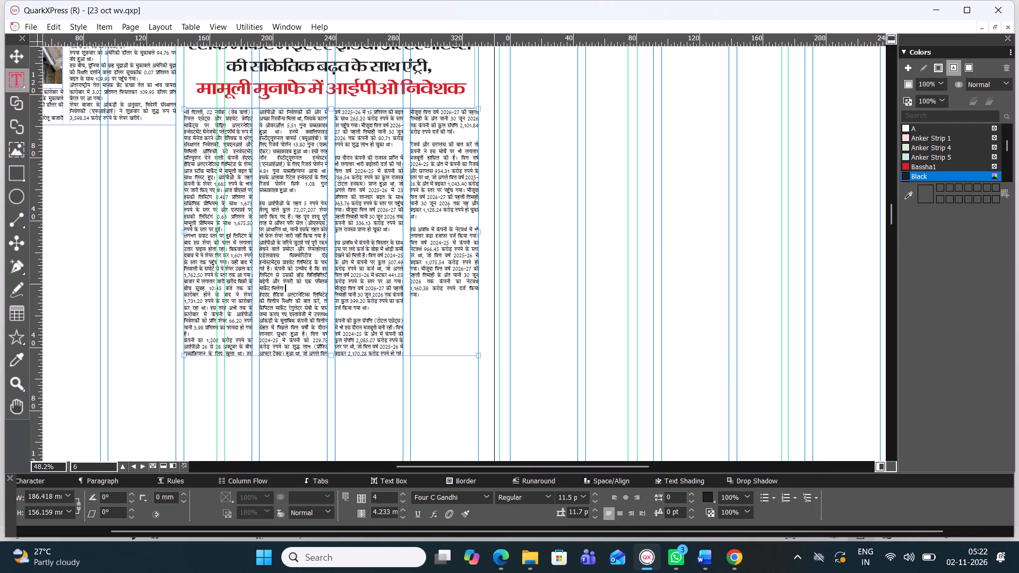
{"action": "left_click", "coordinate": [277, 198]}
{"action": "key", "text": "BackSpace"}
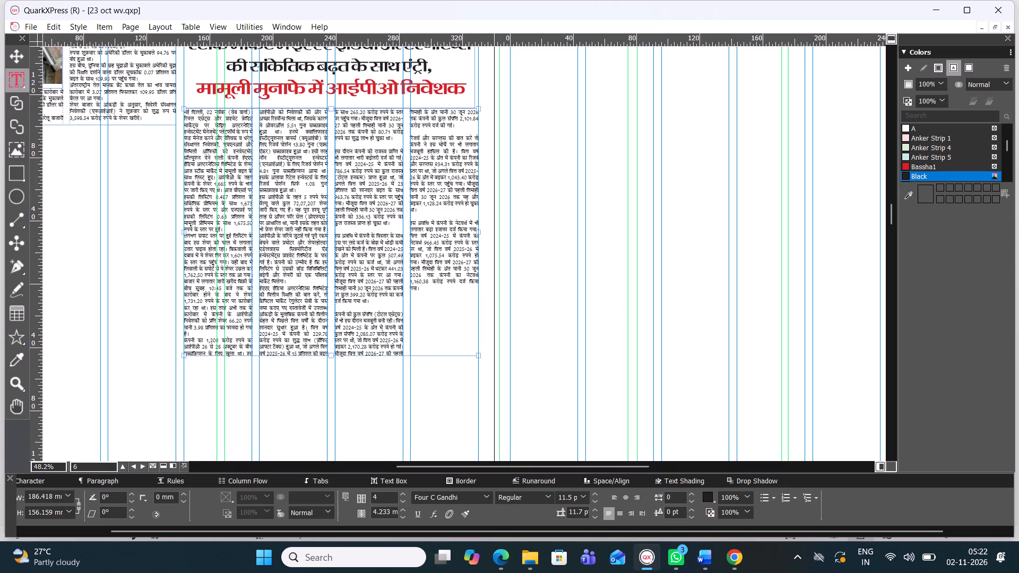
{"action": "left_click", "coordinate": [357, 310]}
{"action": "key", "text": "BackSpace"}
{"action": "left_click", "coordinate": [415, 211]}
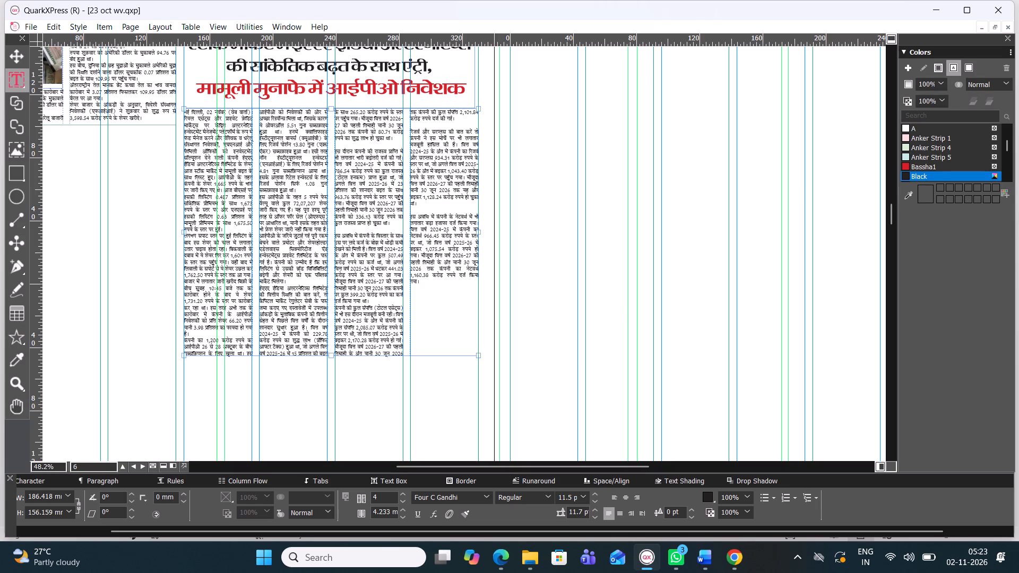
{"action": "key", "text": "BackSpace"}
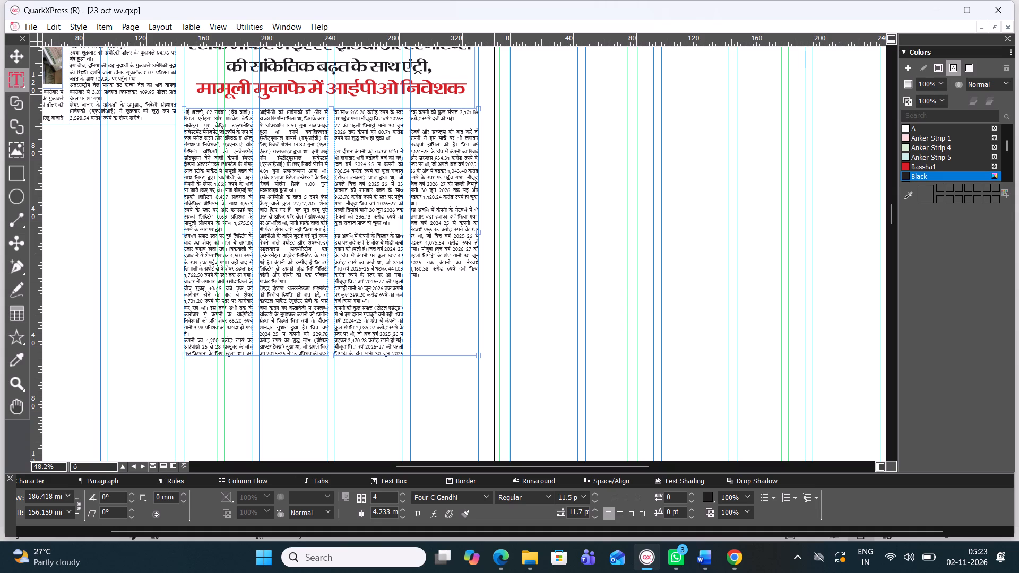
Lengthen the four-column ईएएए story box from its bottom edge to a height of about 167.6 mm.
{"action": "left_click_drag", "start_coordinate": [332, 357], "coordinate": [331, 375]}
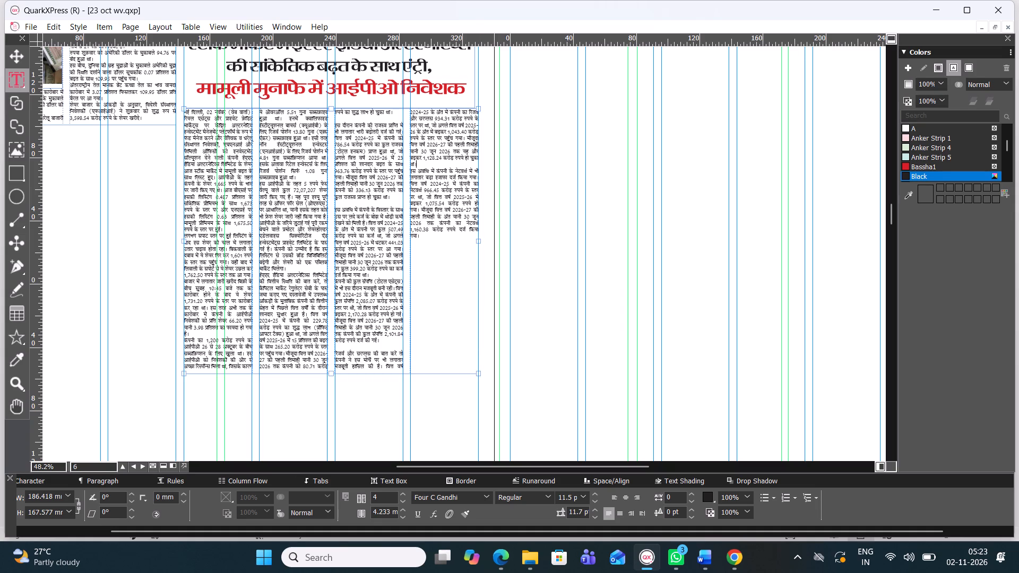
Copy the ईएएए story's full headline and search Google Images for it in Chrome.
{"action": "left_click", "coordinate": [9, 60]}
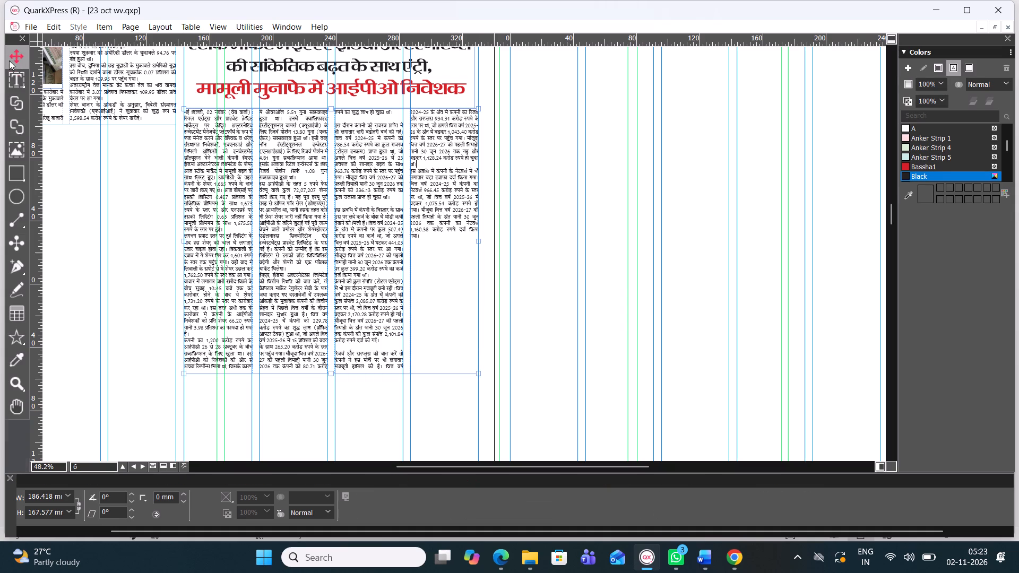
{"action": "double_click", "coordinate": [243, 85]}
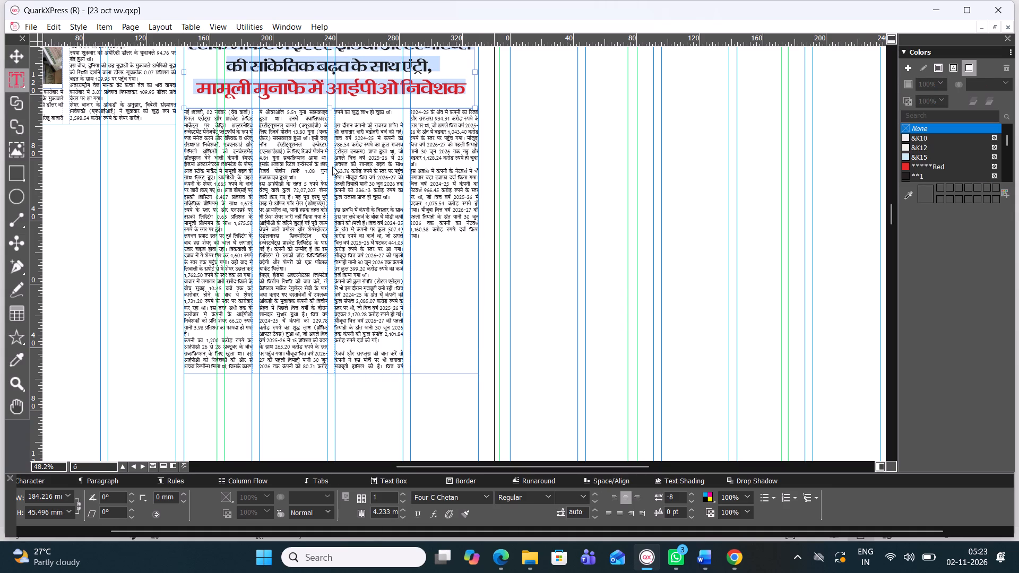
{"action": "key", "text": "ctrl+c"}
{"action": "left_click", "coordinate": [729, 562]}
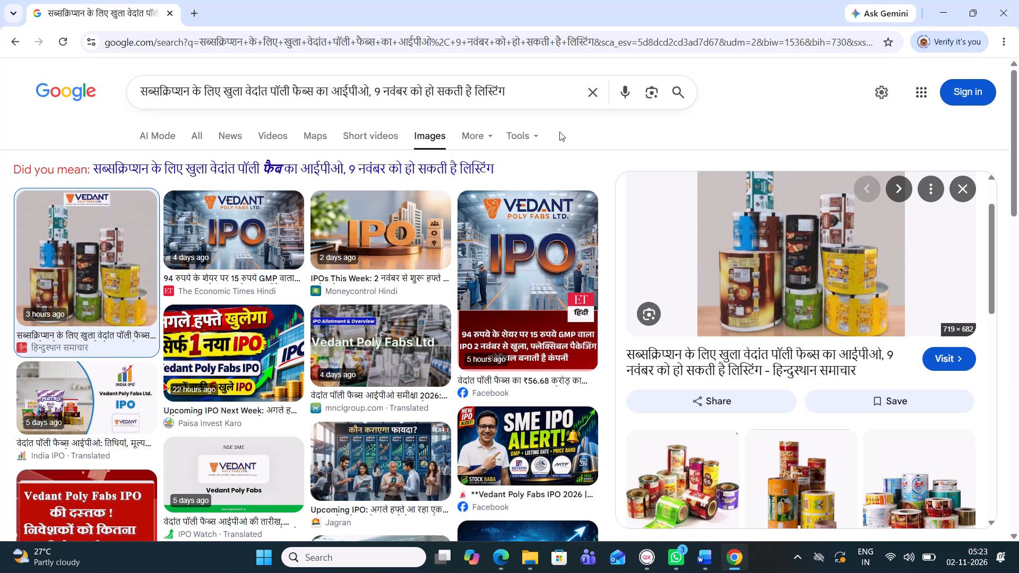
{"action": "left_click", "coordinate": [588, 91]}
{"action": "key", "text": "ctrl+v"}
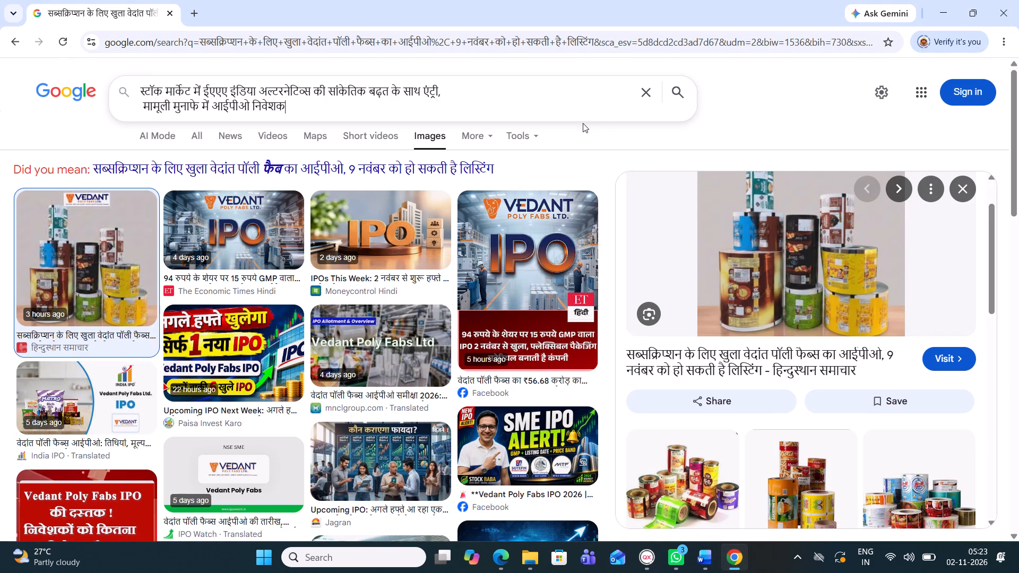
{"action": "key", "text": "Return"}
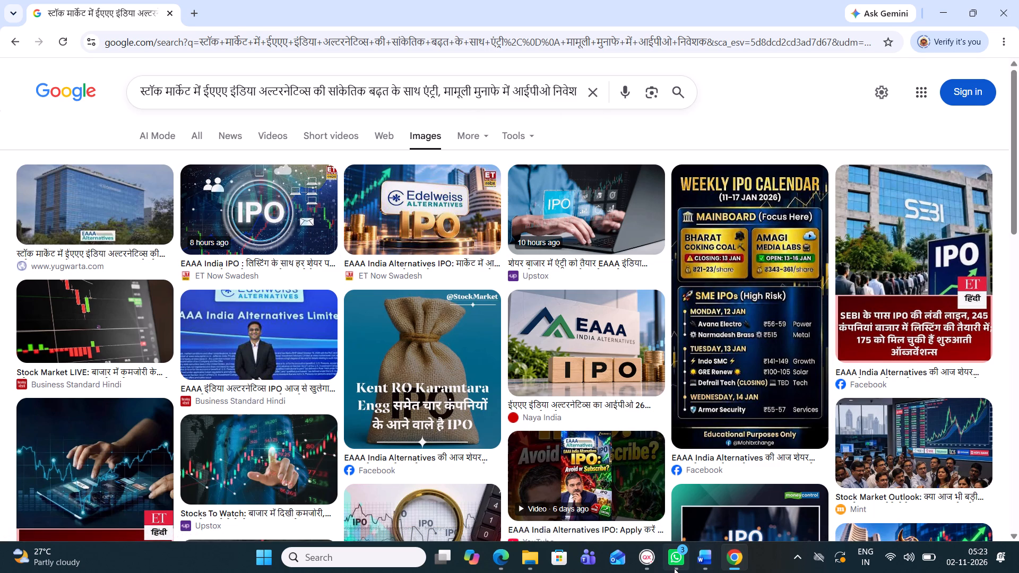
Back in QuarkXPress, shorten the ईएएए story box from its bottom edge so the text fills all four columns evenly.
{"action": "left_click", "coordinate": [651, 565]}
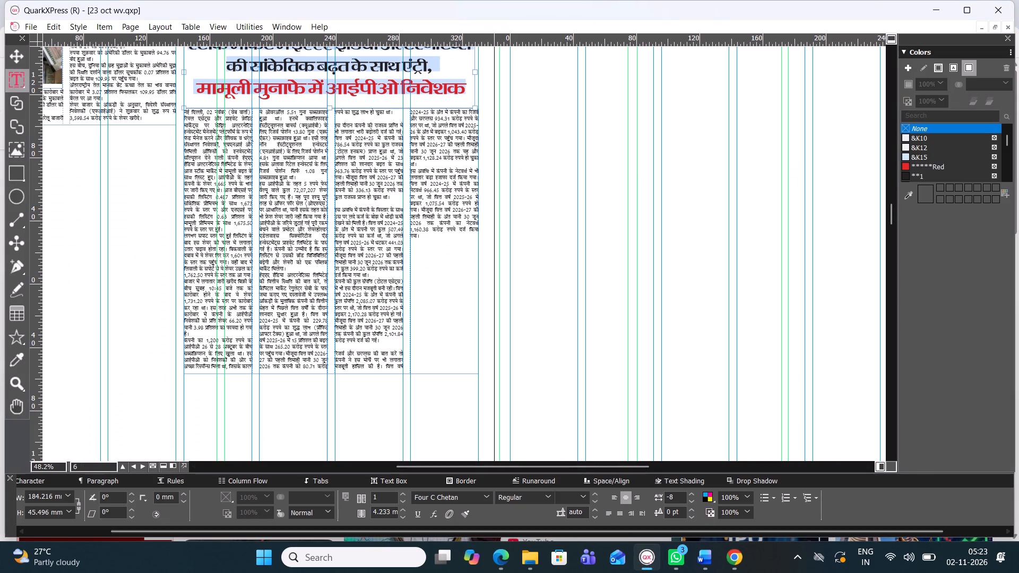
{"action": "left_click", "coordinate": [326, 357]}
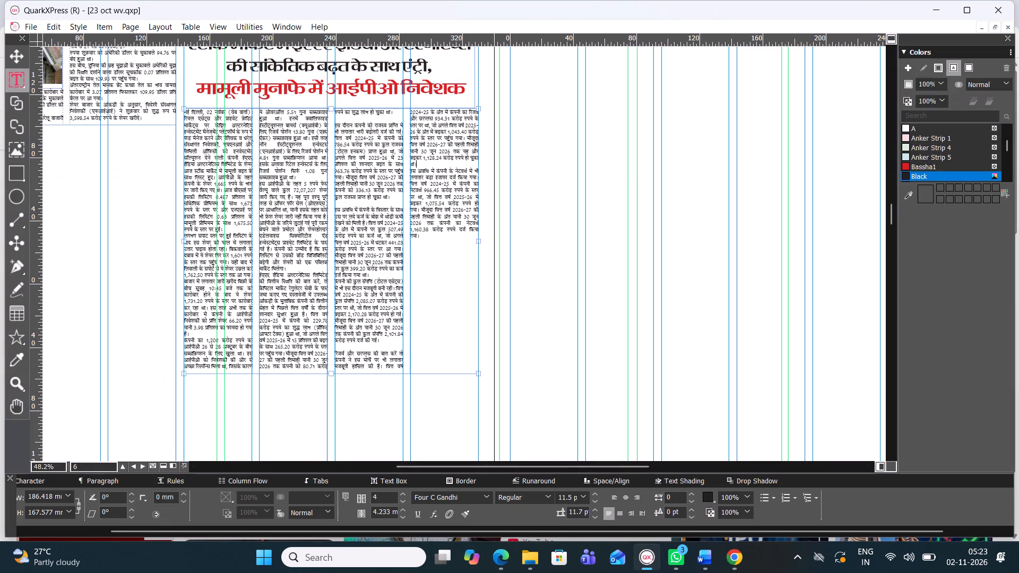
{"action": "left_click_drag", "start_coordinate": [333, 376], "coordinate": [333, 342]}
{"action": "left_click", "coordinate": [331, 370]}
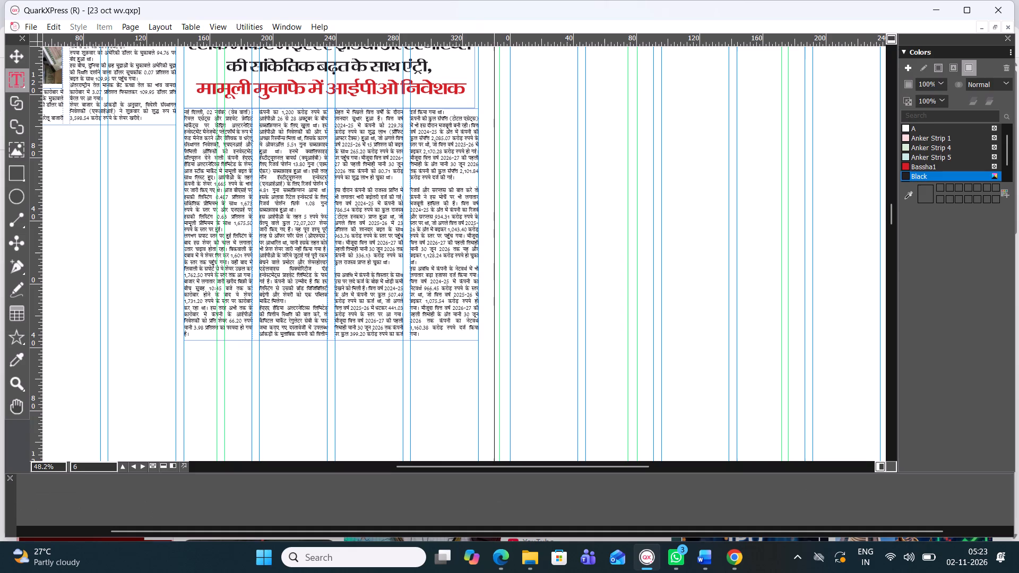
Draw a text box about 138.6 mm wide and 30.9 mm high directly below the rupee story on page 6.
{"action": "left_click_drag", "start_coordinate": [438, 465], "coordinate": [374, 460]}
{"action": "left_click_drag", "start_coordinate": [518, 466], "coordinate": [528, 466]}
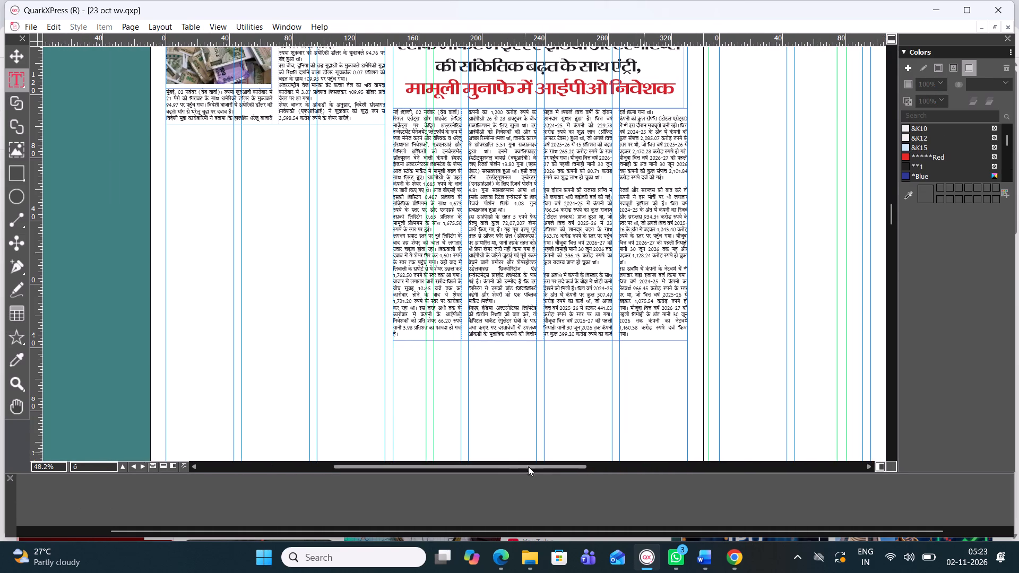
{"action": "left_click_drag", "start_coordinate": [528, 466], "coordinate": [567, 465]}
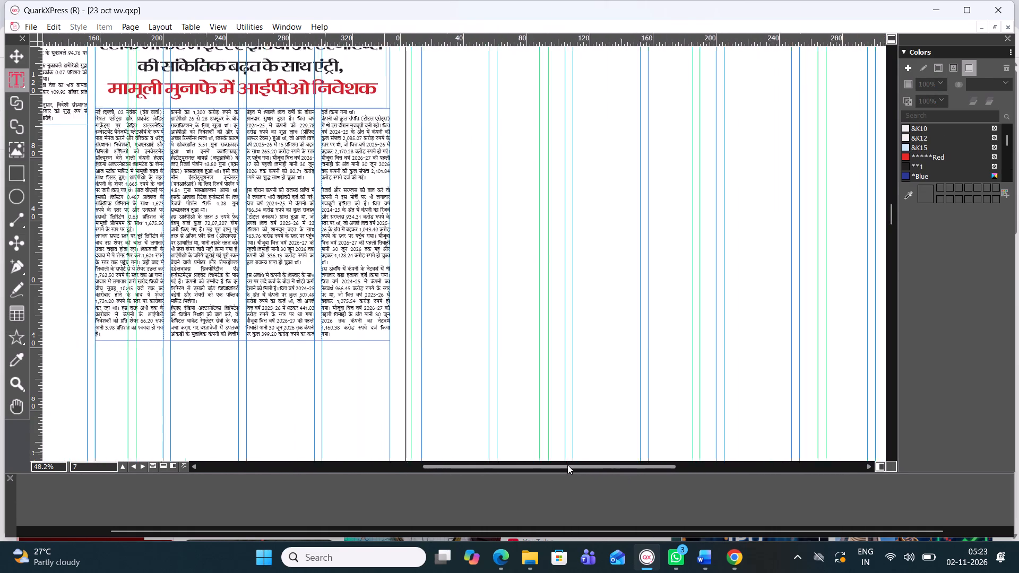
{"action": "left_click_drag", "start_coordinate": [567, 465], "coordinate": [538, 463]}
{"action": "left_click", "coordinate": [892, 219]}
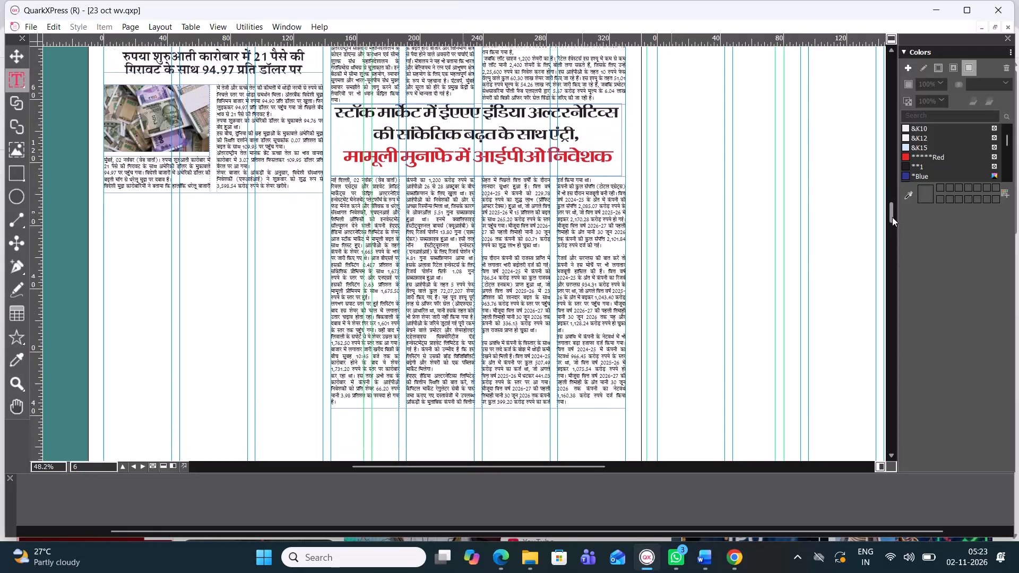
{"action": "left_click", "coordinate": [21, 84]}
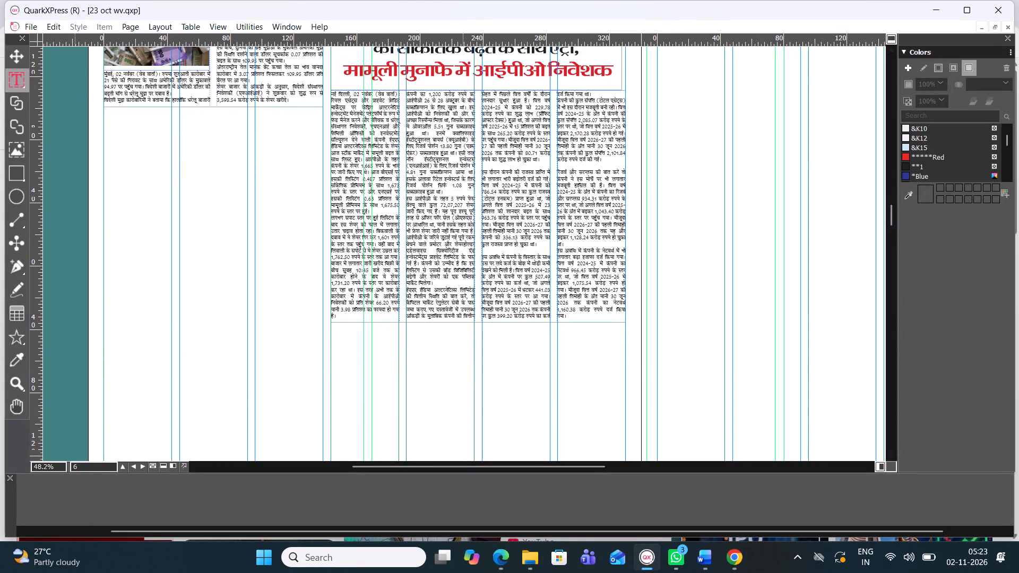
{"action": "left_click_drag", "start_coordinate": [104, 112], "coordinate": [228, 145]}
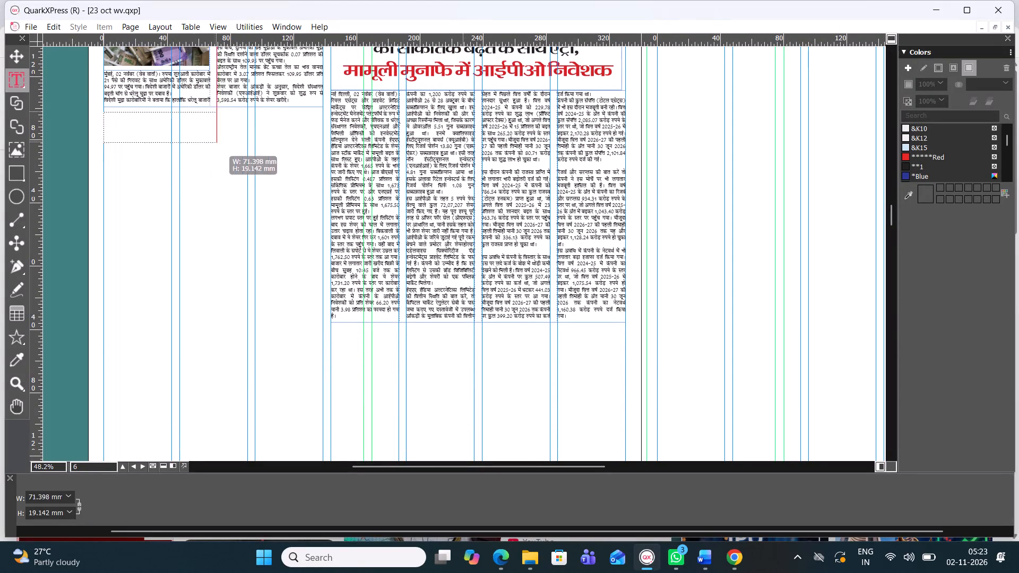
{"action": "left_click_drag", "start_coordinate": [228, 145], "coordinate": [322, 162]}
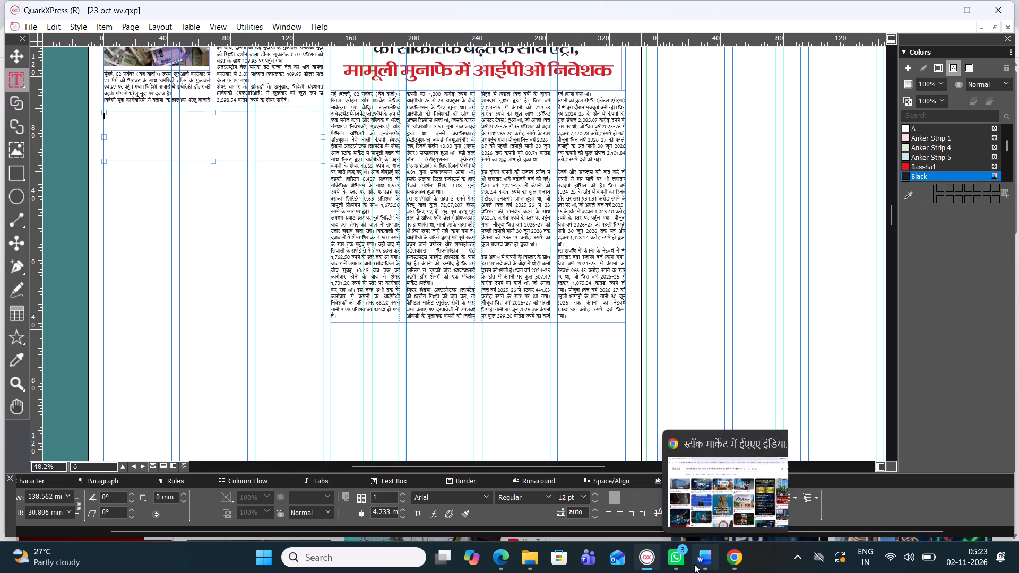
Copy the सर्राफा बाजार headline from the Word document 02 Nov Business-01 and paste it into the new text box in QuarkXPress.
{"action": "left_click", "coordinate": [709, 561]}
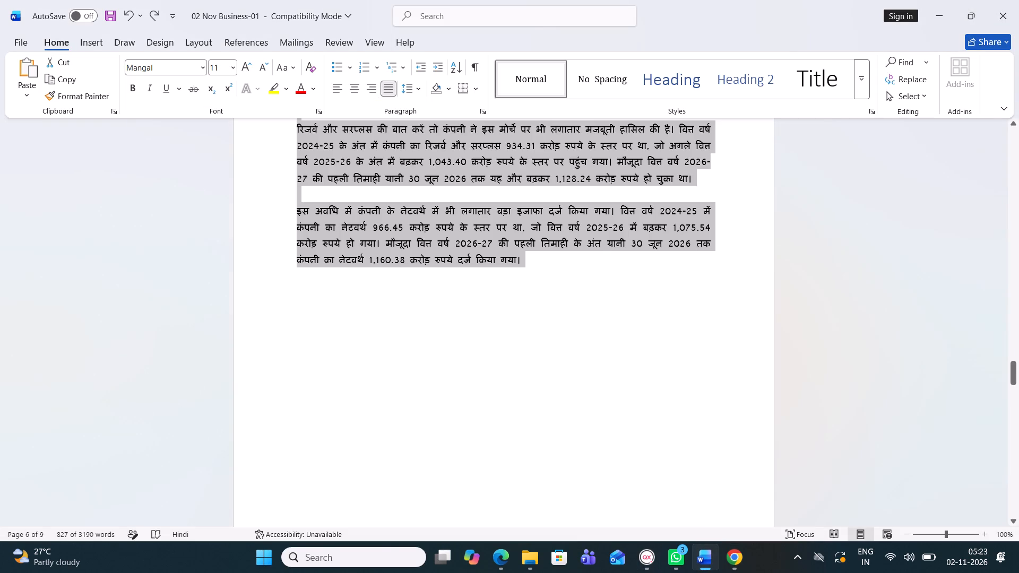
{"action": "scroll", "coordinate": [490, 360], "scroll_direction": "down", "scroll_amount": 2}
{"action": "scroll", "coordinate": [490, 360], "scroll_direction": "up", "scroll_amount": 1}
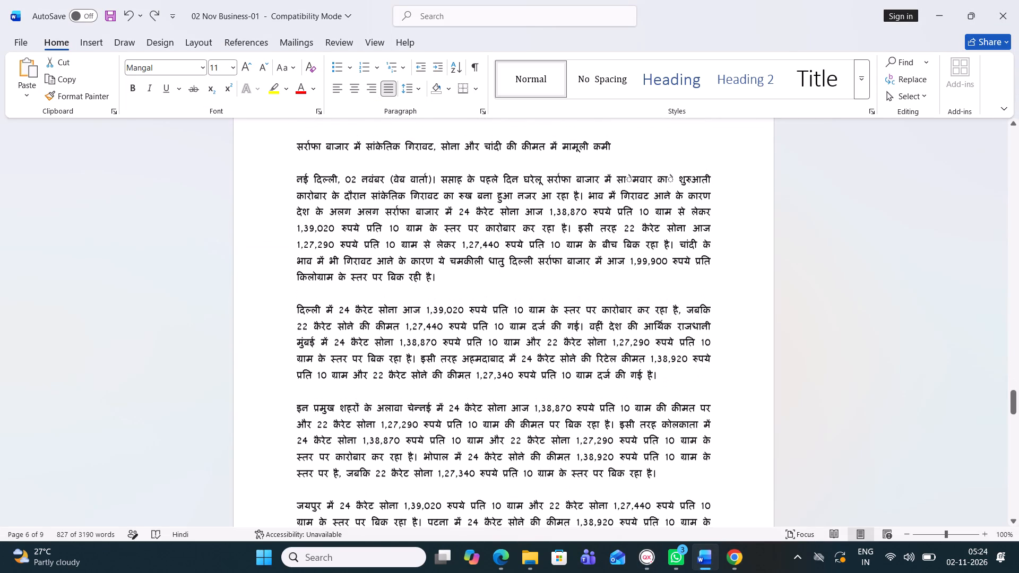
{"action": "left_click_drag", "start_coordinate": [293, 145], "coordinate": [299, 147]}
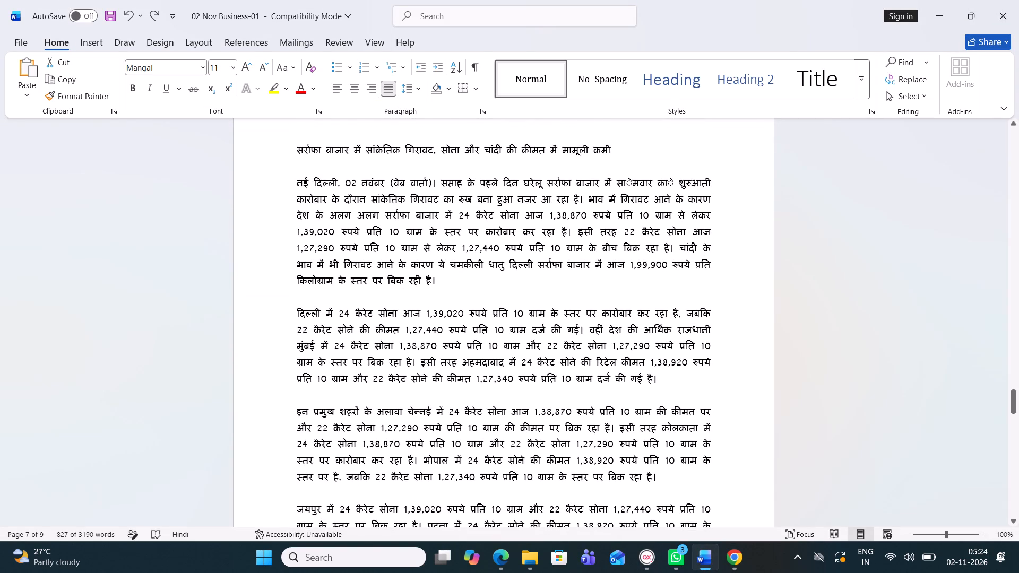
{"action": "left_click_drag", "start_coordinate": [299, 147], "coordinate": [614, 141]}
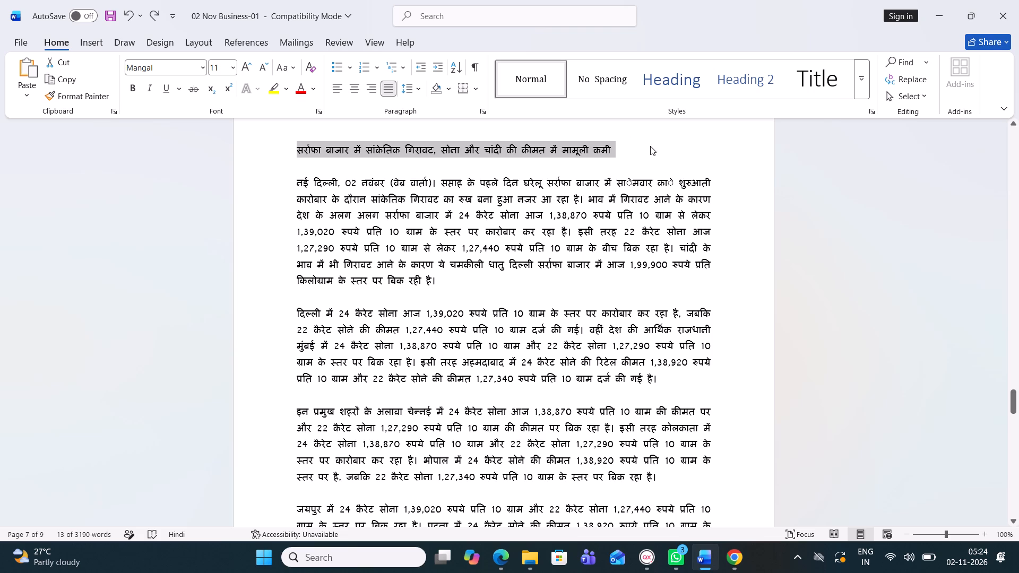
{"action": "key", "text": "ctrl+c"}
{"action": "left_click", "coordinate": [654, 562]}
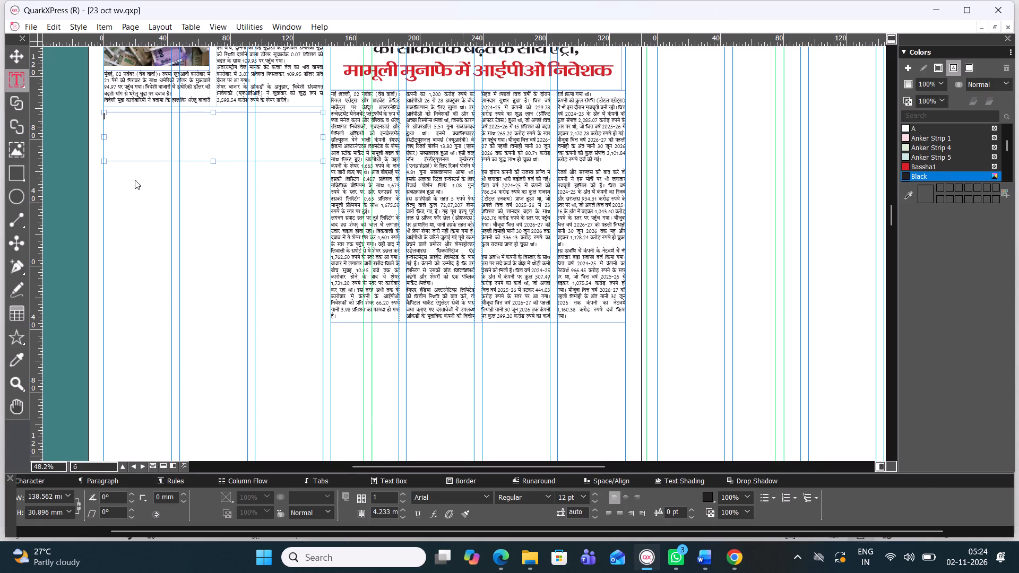
{"action": "key", "text": "ctrl+v"}
Set the whole सर्राफा बाजार headline in the Four C Gandhihead font.
{"action": "key", "text": "ctrl+a"}
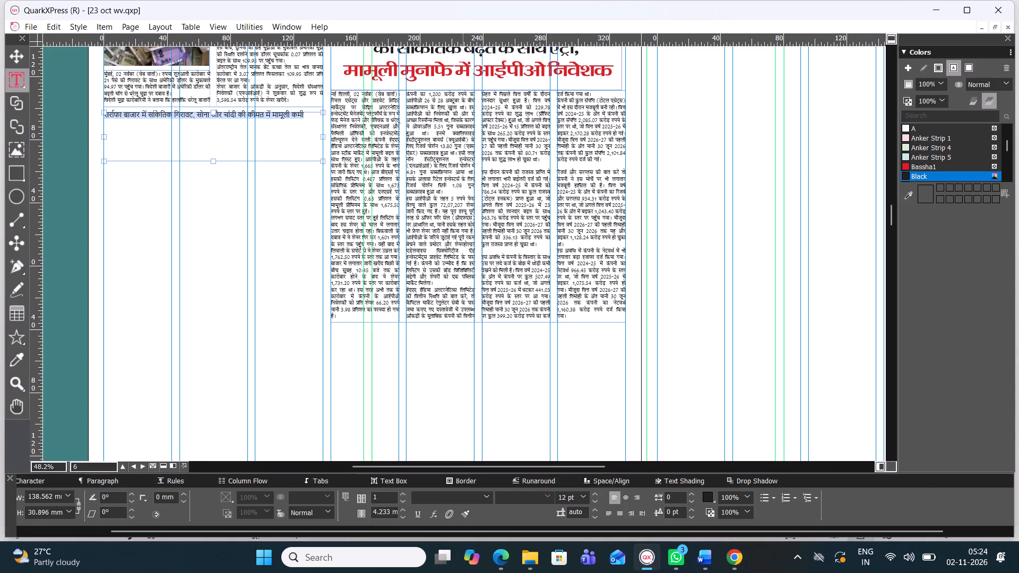
{"action": "left_click", "coordinate": [483, 501]}
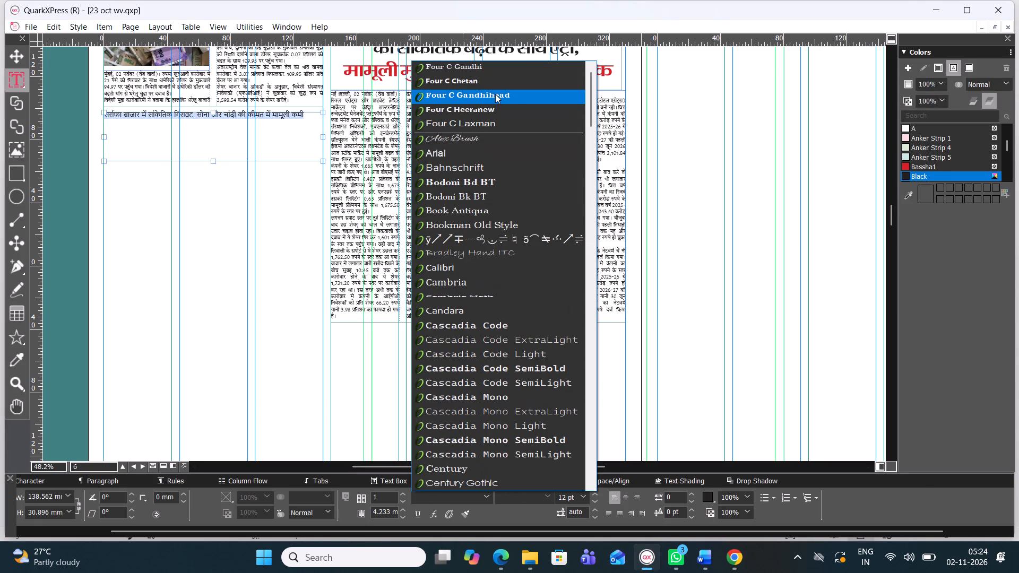
{"action": "left_click", "coordinate": [495, 94]}
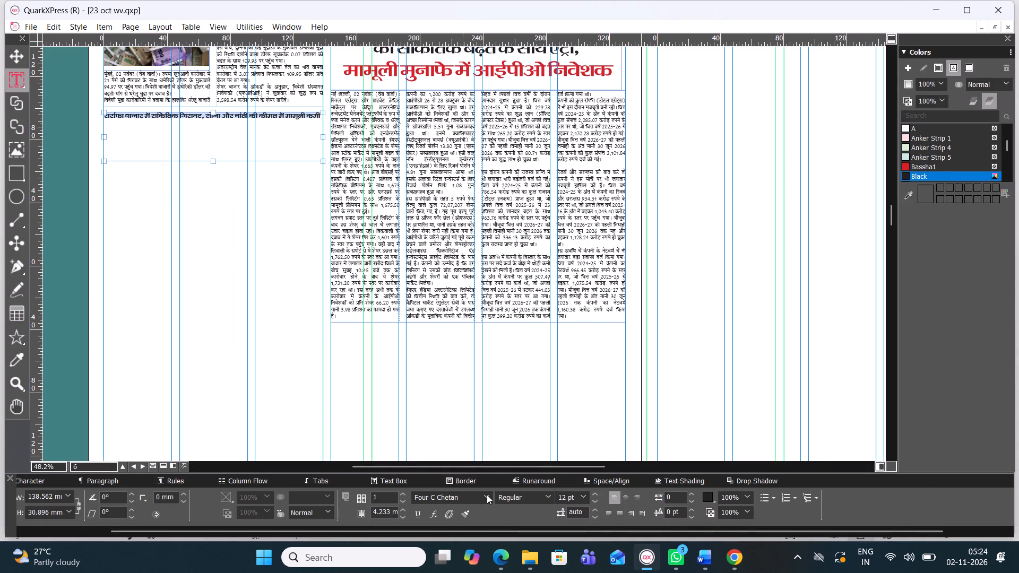
{"action": "left_click", "coordinate": [487, 494]}
{"action": "scroll", "coordinate": [485, 92], "scroll_direction": "down", "scroll_amount": 1}
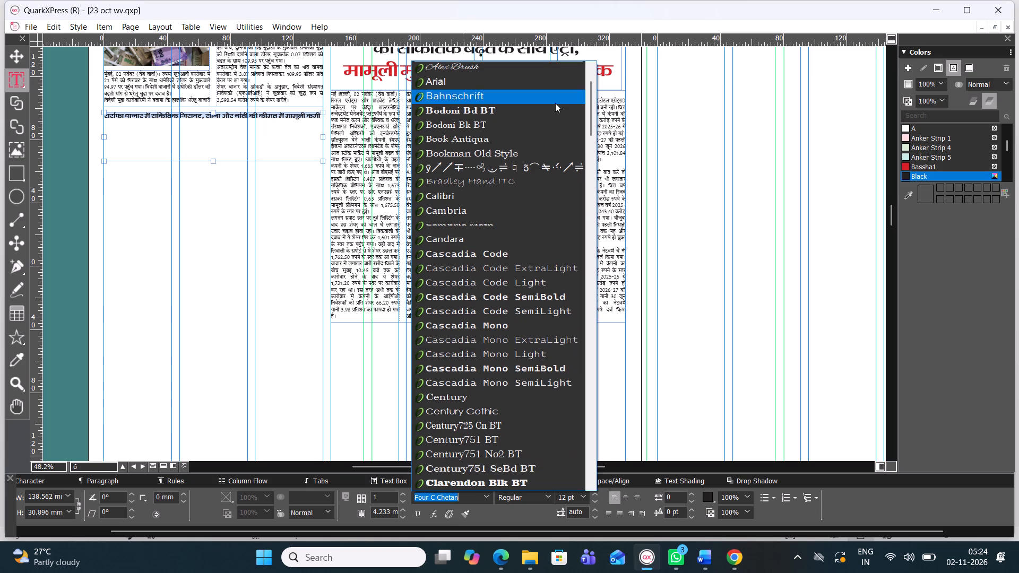
{"action": "left_click_drag", "start_coordinate": [589, 102], "coordinate": [590, 76]}
{"action": "left_click", "coordinate": [526, 70]}
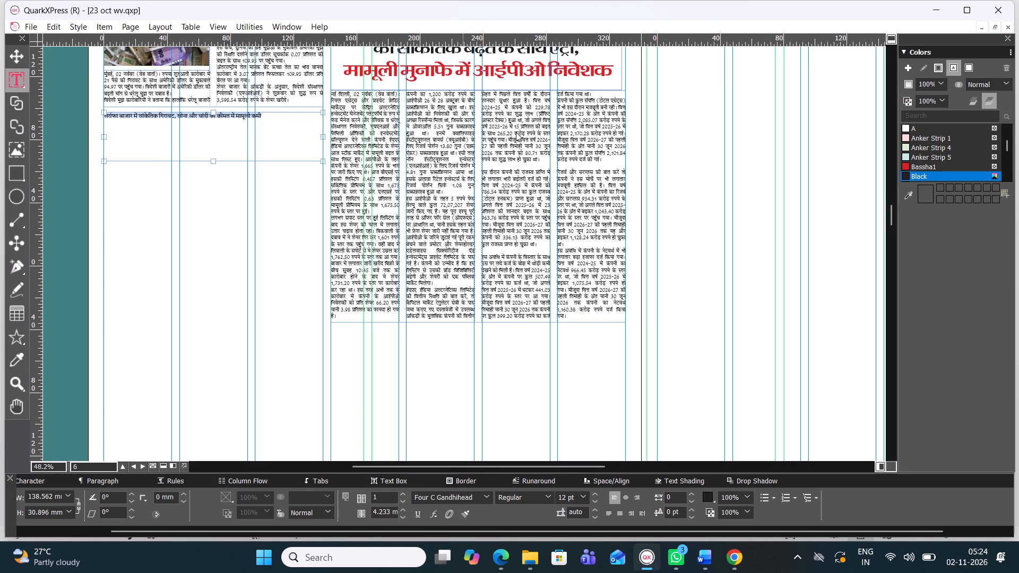
Enlarge the सर्राफा बाजार headline to 23 pt.
{"action": "key", "text": "ctrl+alt+shift+period"}
{"action": "key", "text": "ctrl+alt+shift+period"}
{"action": "key", "text": "ctrl+alt+shift+period"}
{"action": "key", "text": "ctrl+alt+shift+period"}
{"action": "key", "text": "ctrl+alt+shift+period"}
{"action": "key", "text": "ctrl+alt+shift+period"}
{"action": "key", "text": "ctrl+alt+shift+period"}
{"action": "key", "text": "ctrl+alt+shift+period"}
{"action": "key", "text": "ctrl+alt+shift+period"}
{"action": "key", "text": "ctrl+alt+shift+period"}
{"action": "key", "text": "ctrl+alt+shift+period"}
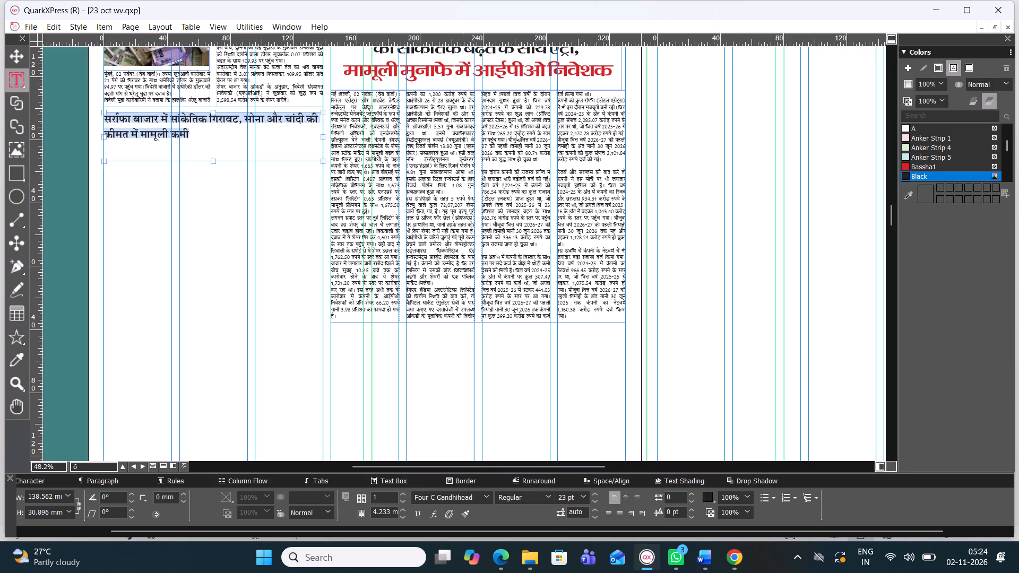
Enlarge the selected सर्राफा बाजार headline to 31 pt.
{"action": "key", "text": "ctrl+alt+shift+period"}
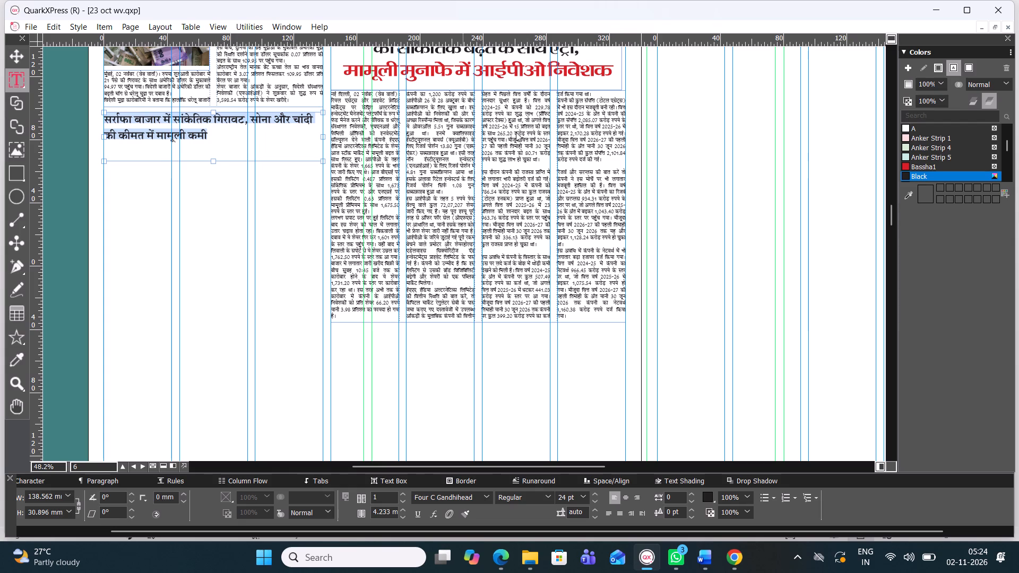
{"action": "key", "text": "ctrl+alt+shift+period"}
{"action": "key", "text": "ctrl+alt+shift+period"}
{"action": "key", "text": "ctrl+alt+shift+period"}
{"action": "key", "text": "ctrl+alt+shift+period"}
{"action": "key", "text": "ctrl+alt+shift+period"}
{"action": "key", "text": "ctrl+alt+shift+period"}
{"action": "key", "text": "ctrl+alt+shift+period"}
{"action": "key", "text": "ctrl+alt+shift+period"}
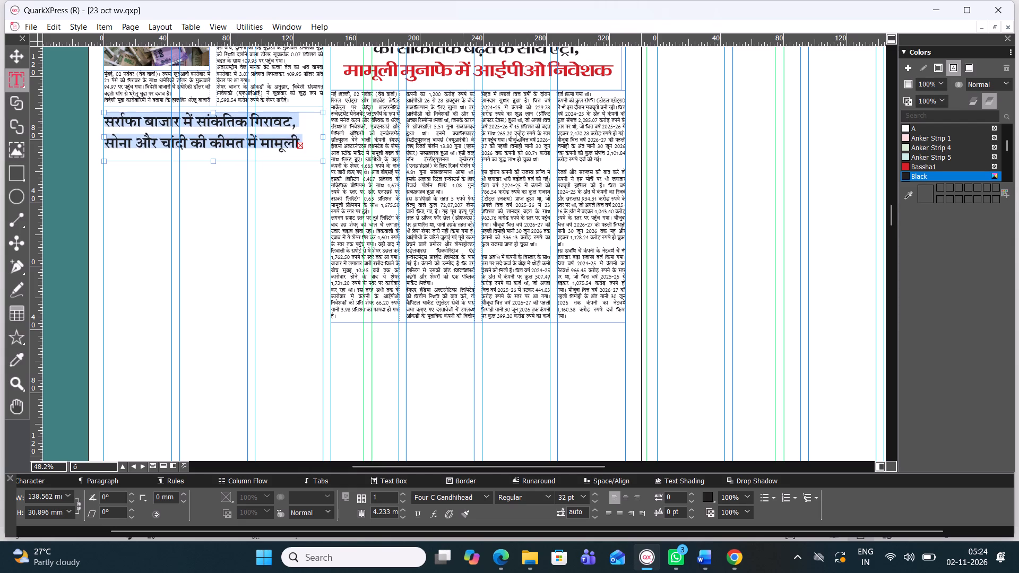
{"action": "key", "text": "ctrl+alt+shift+comma"}
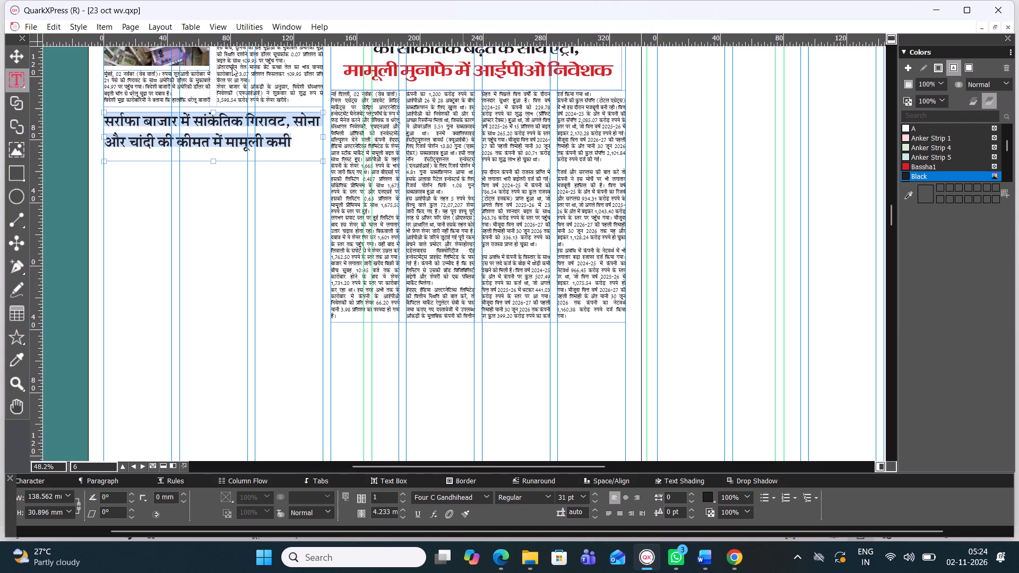
Extend the सर्राफा बाजार headline's text box downward to about 45.5 mm high and enlarge the headline to 34 pt.
{"action": "left_click_drag", "start_coordinate": [214, 162], "coordinate": [222, 187]}
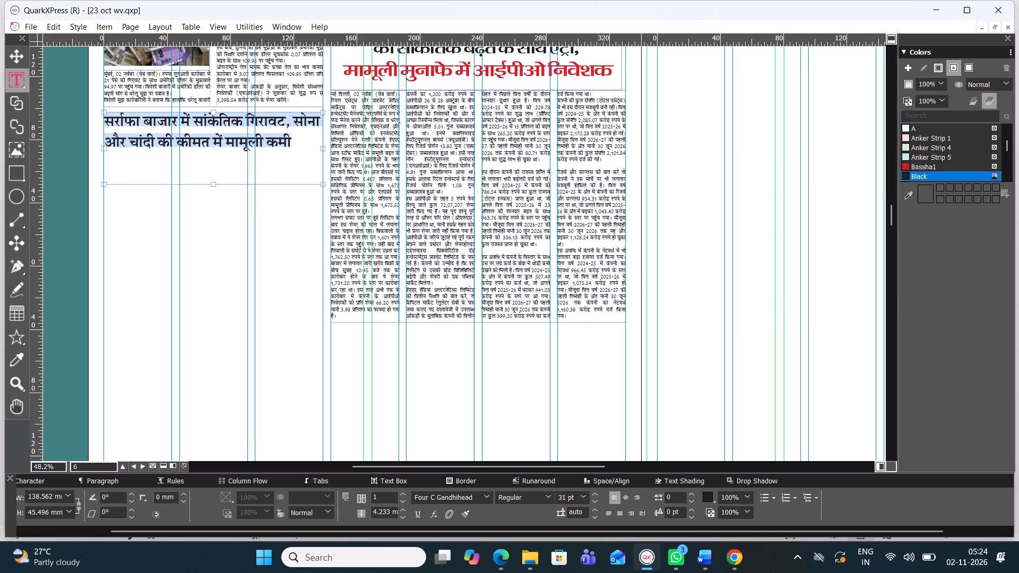
{"action": "key", "text": "ctrl+alt+shift+period"}
{"action": "key", "text": "ctrl+alt+shift+period"}
{"action": "key", "text": "ctrl+alt+shift+period"}
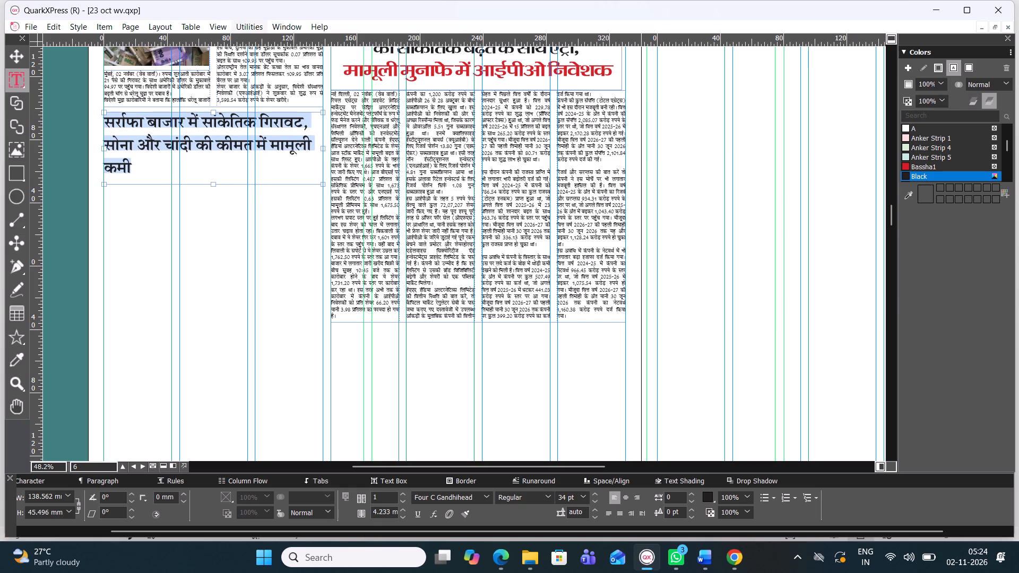
Centre the सर्राफा बाजार headline in its text box.
{"action": "left_click", "coordinate": [631, 498]}
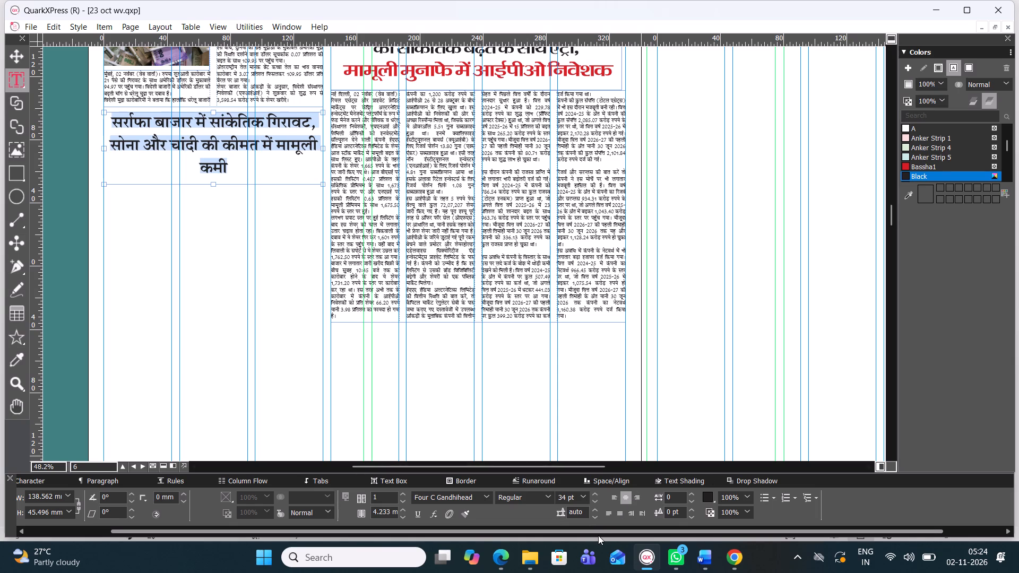
Enlarge the centred सर्राफा बाजार headline to 37 pt.
{"action": "key", "text": "ctrl+alt+shift+period"}
{"action": "key", "text": "ctrl+alt+shift+period"}
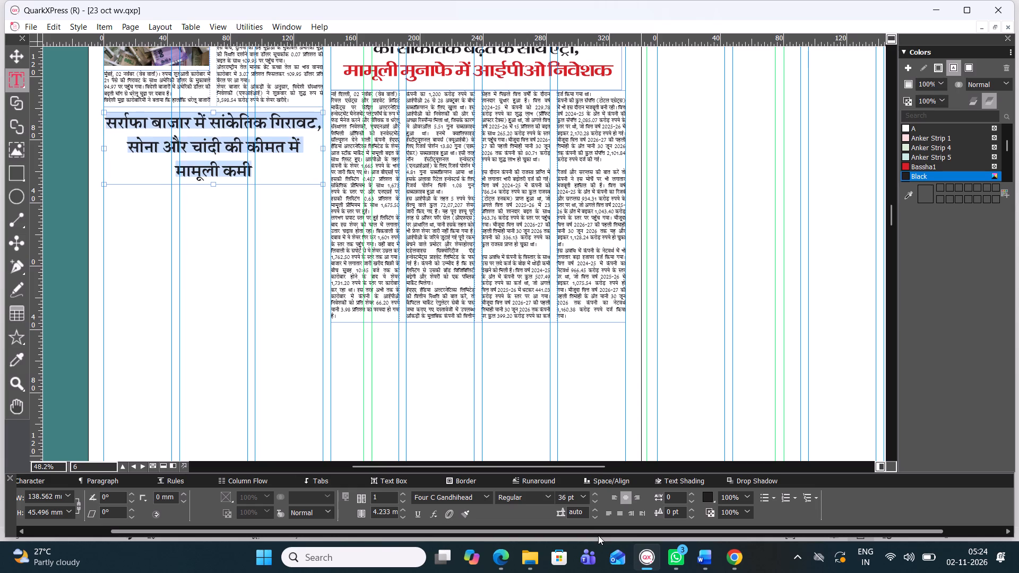
{"action": "key", "text": "ctrl+alt+shift+period"}
{"action": "key", "text": "ctrl+alt+shift+comma"}
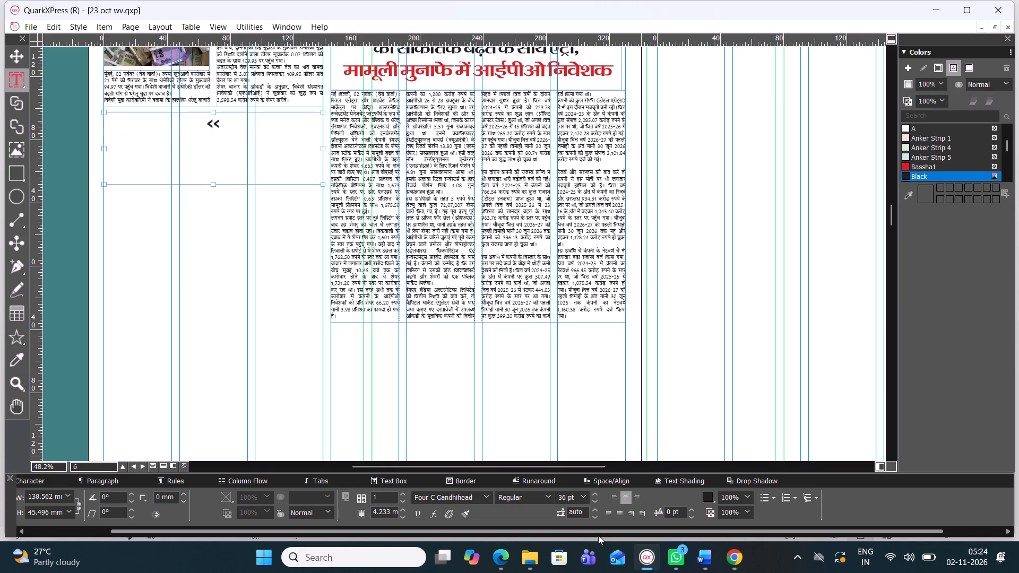
{"action": "key", "text": "ctrl+alt+shift+comma"}
{"action": "key", "text": "ctrl+z"}
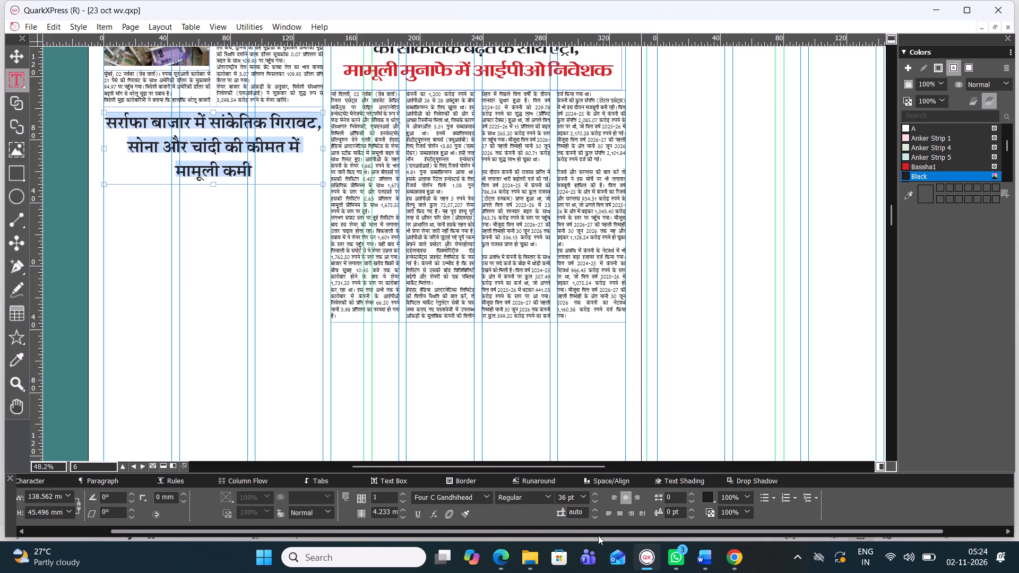
{"action": "key", "text": "ctrl+z"}
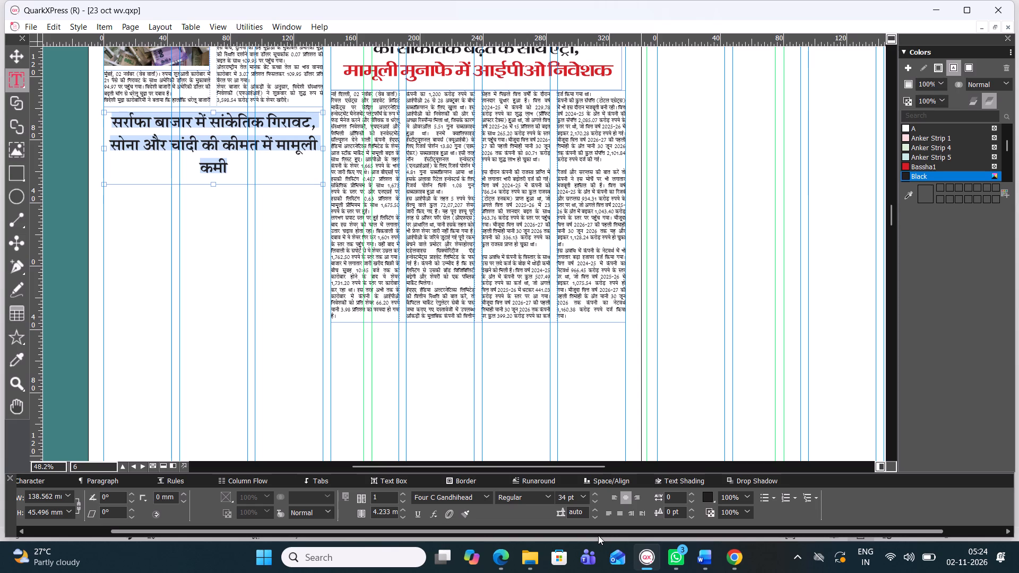
{"action": "key", "text": "ctrl+alt+shift+period"}
{"action": "key", "text": "ctrl+alt+shift+period"}
{"action": "key", "text": "ctrl+alt+shift+period"}
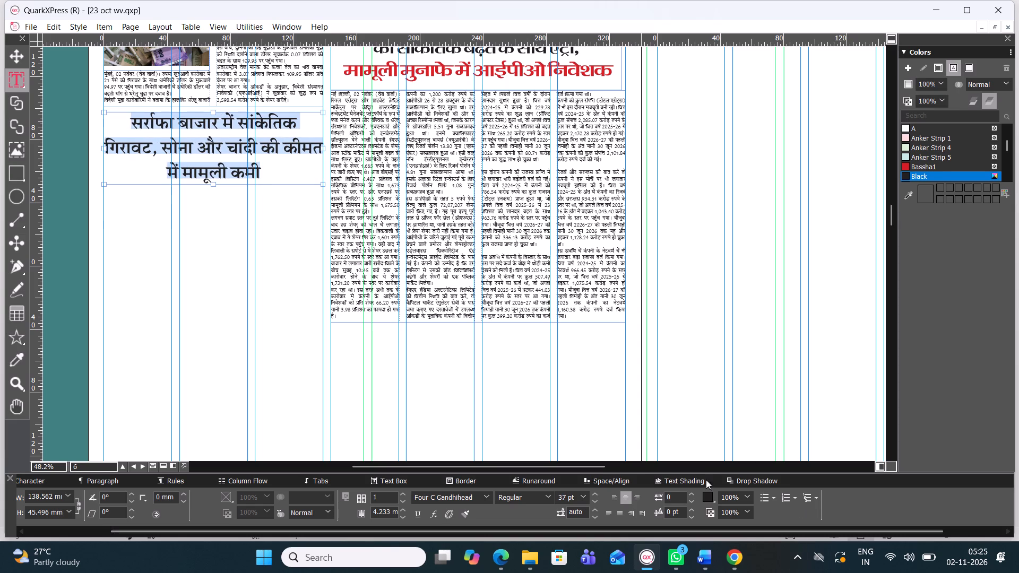
Tighten the सर्राफा बाजार headline's tracking to -6.
{"action": "double_click", "coordinate": [690, 502]}
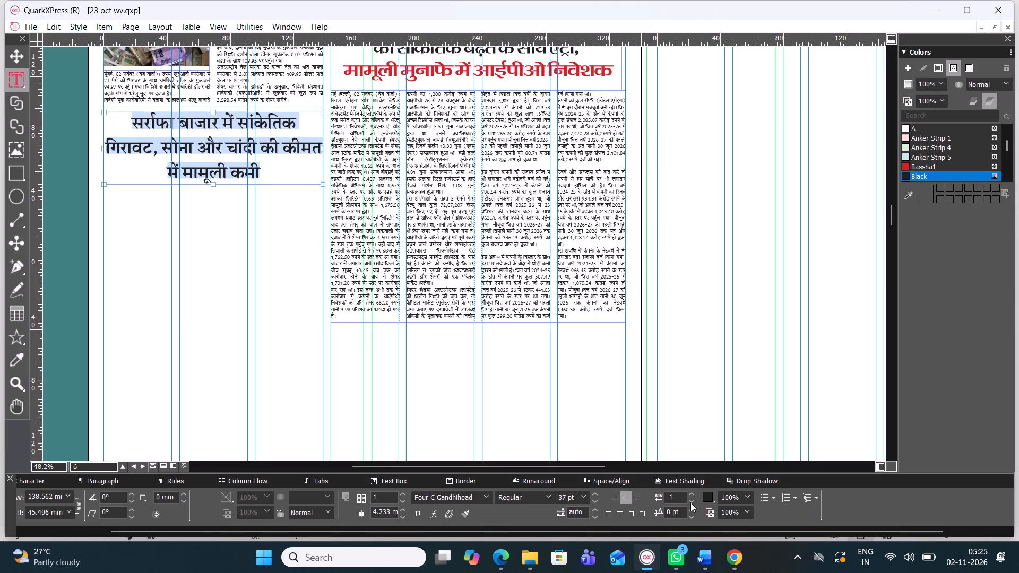
{"action": "double_click", "coordinate": [690, 502]}
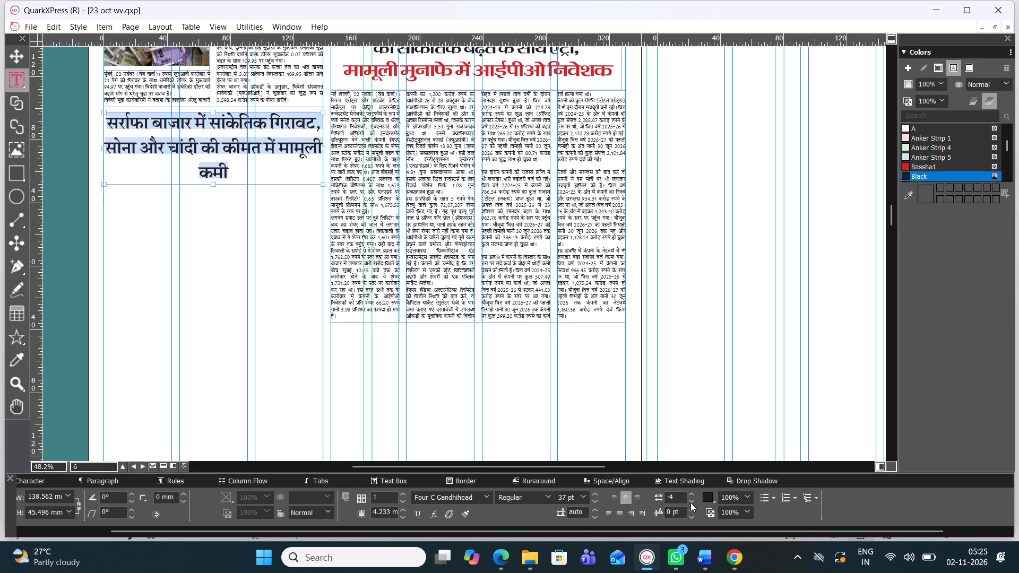
{"action": "left_click", "coordinate": [690, 502]}
{"action": "left_click", "coordinate": [690, 502]}
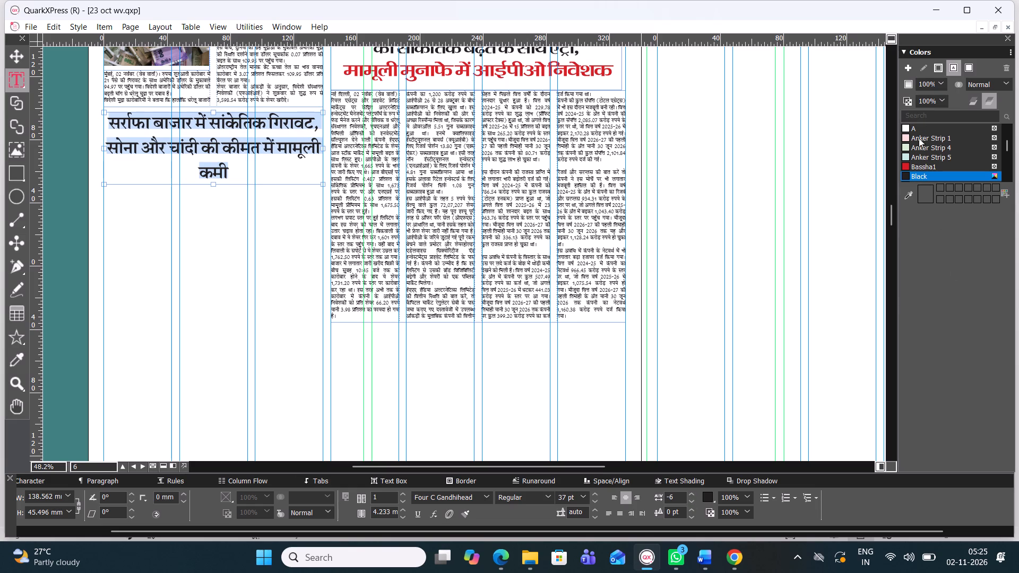
Colour the सर्राफा बाजार headline text Blue and deselect it.
{"action": "scroll", "coordinate": [917, 174], "scroll_direction": "down", "scroll_amount": 1}
{"action": "left_click", "coordinate": [917, 174]}
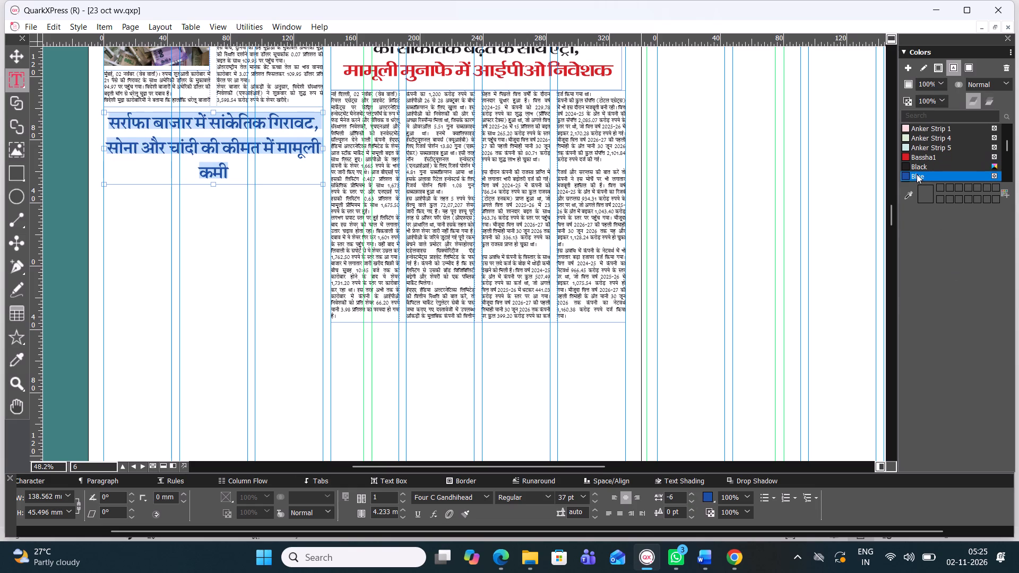
{"action": "left_click", "coordinate": [18, 51]}
{"action": "left_click", "coordinate": [176, 253]}
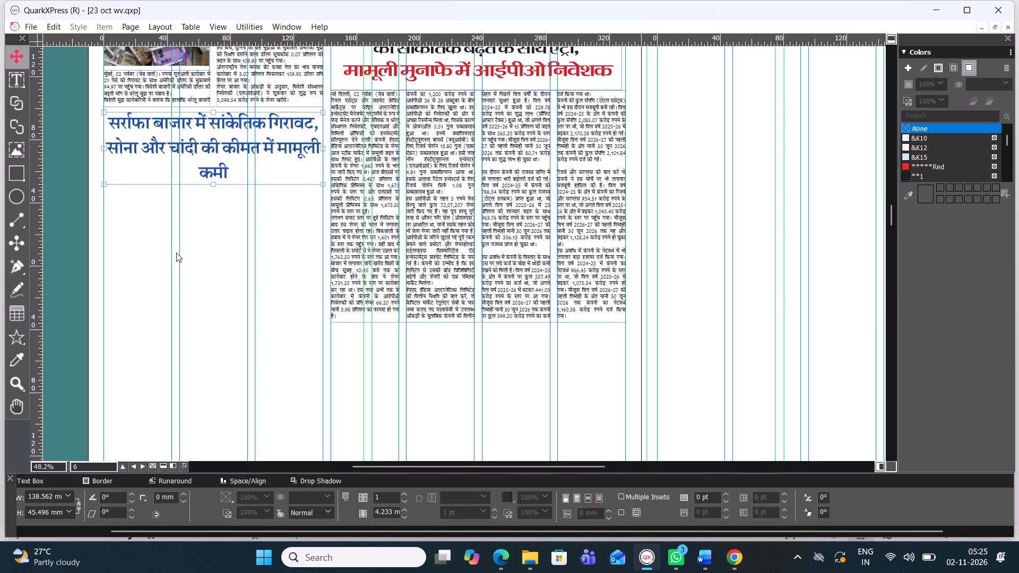
Draw a body text box about 138.6 mm wide and 216.6 mm high from below the सर्राफा बाजार headline to near the page foot.
{"action": "scroll", "coordinate": [176, 253], "scroll_direction": "down", "scroll_amount": 1}
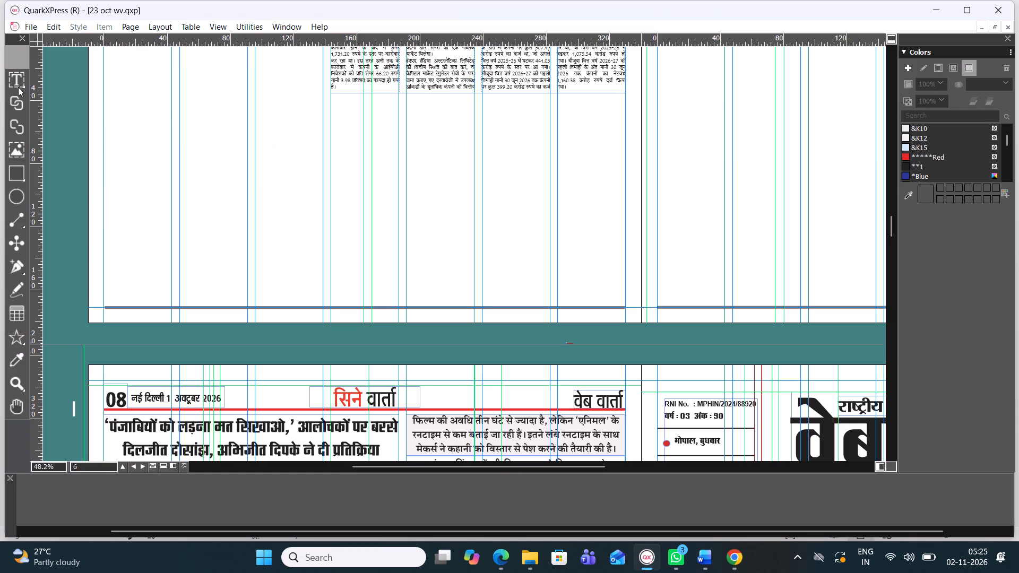
{"action": "left_click", "coordinate": [21, 85]}
{"action": "scroll", "coordinate": [189, 38], "scroll_direction": "up", "scroll_amount": 1}
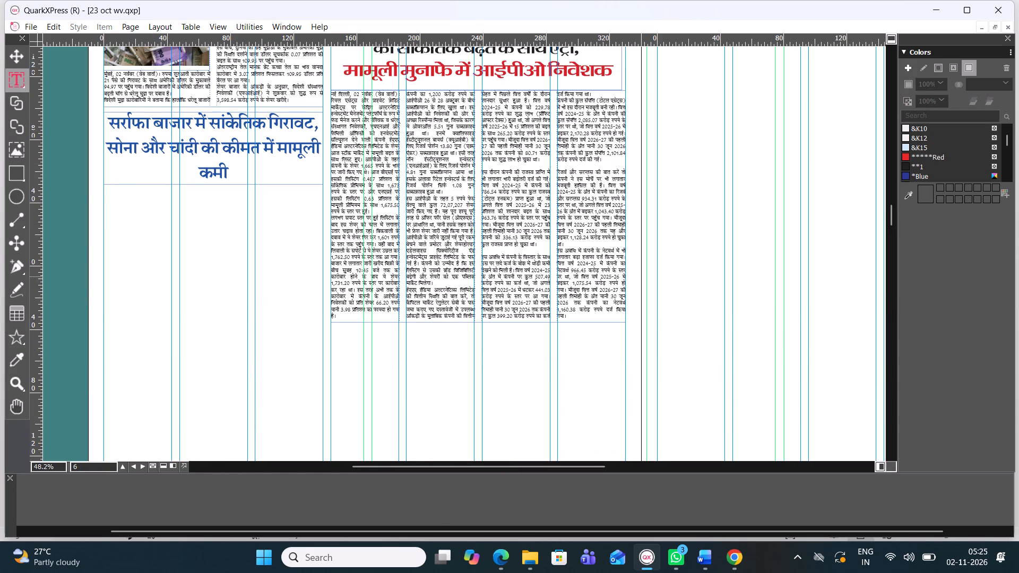
{"action": "left_click_drag", "start_coordinate": [102, 184], "coordinate": [312, 476]}
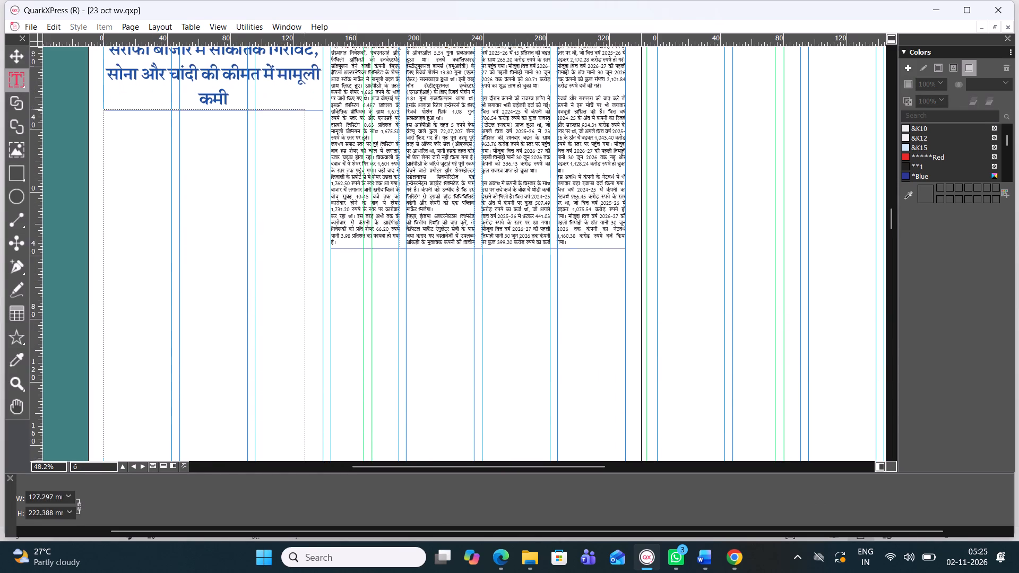
{"action": "left_click_drag", "start_coordinate": [312, 476], "coordinate": [320, 432]}
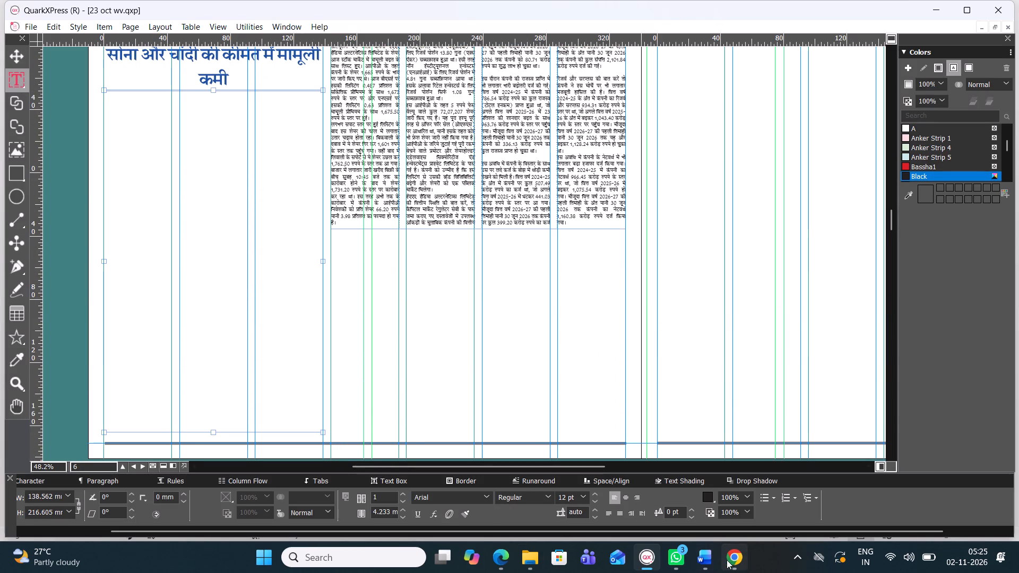
Copy the full body text of the सर्राफा बाजार story from the Word document 02 Nov Business-01.
{"action": "left_click", "coordinate": [712, 558]}
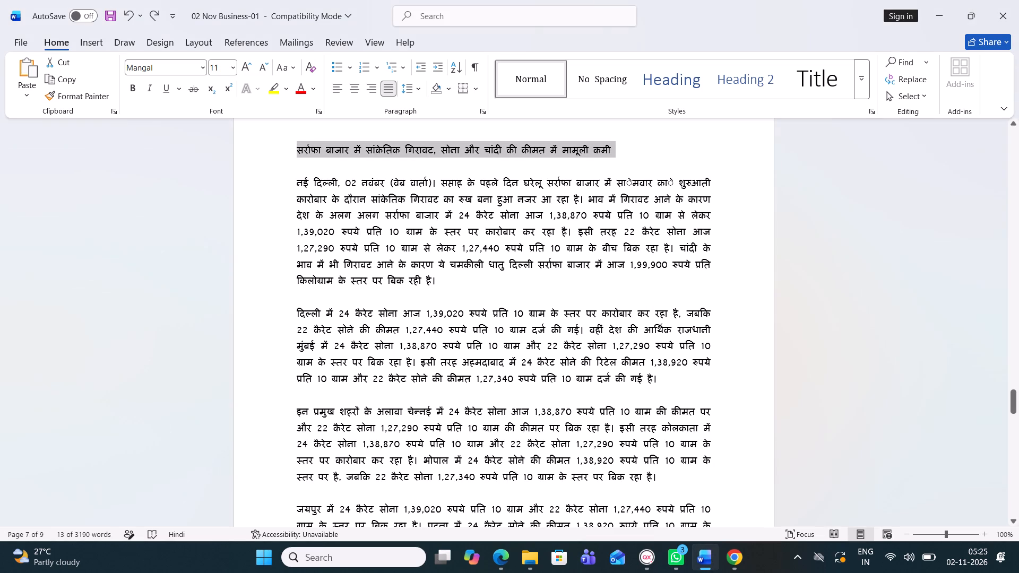
{"action": "left_click_drag", "start_coordinate": [294, 180], "coordinate": [808, 572]}
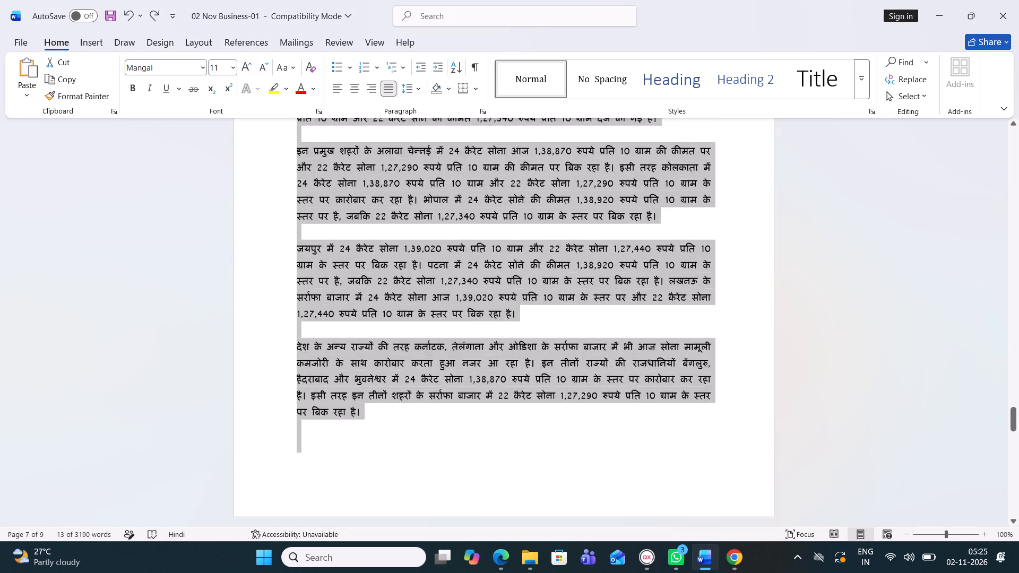
{"action": "left_click_drag", "start_coordinate": [808, 572], "coordinate": [672, 526]}
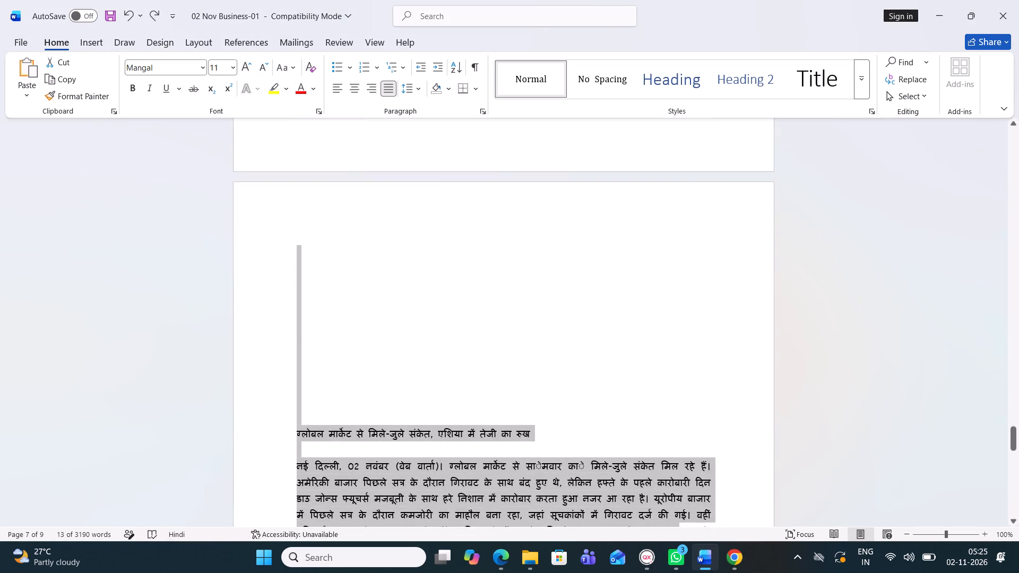
{"action": "left_click_drag", "start_coordinate": [672, 526], "coordinate": [379, 462]}
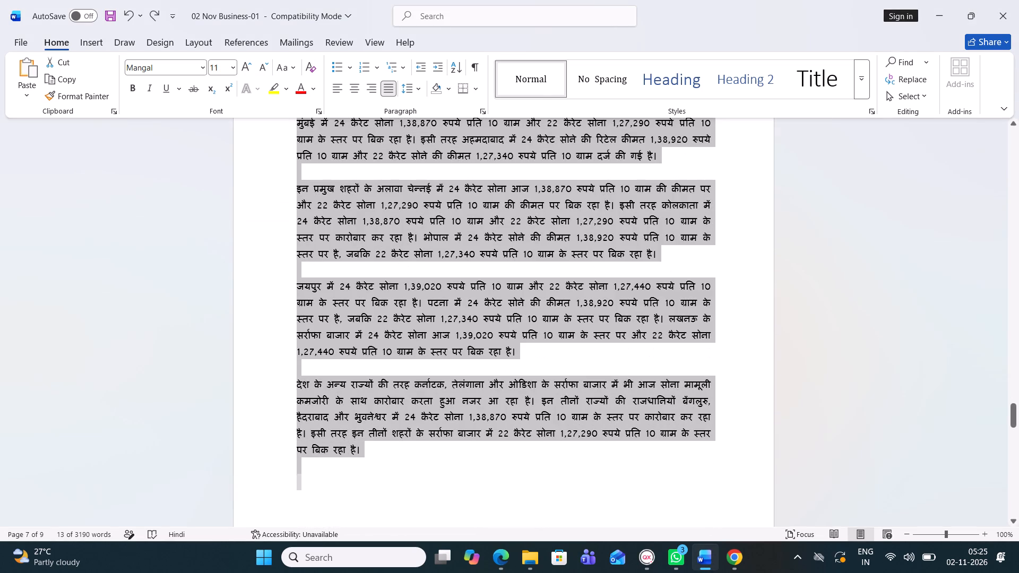
{"action": "left_click_drag", "start_coordinate": [379, 462], "coordinate": [368, 453]}
{"action": "key", "text": "ctrl+c"}
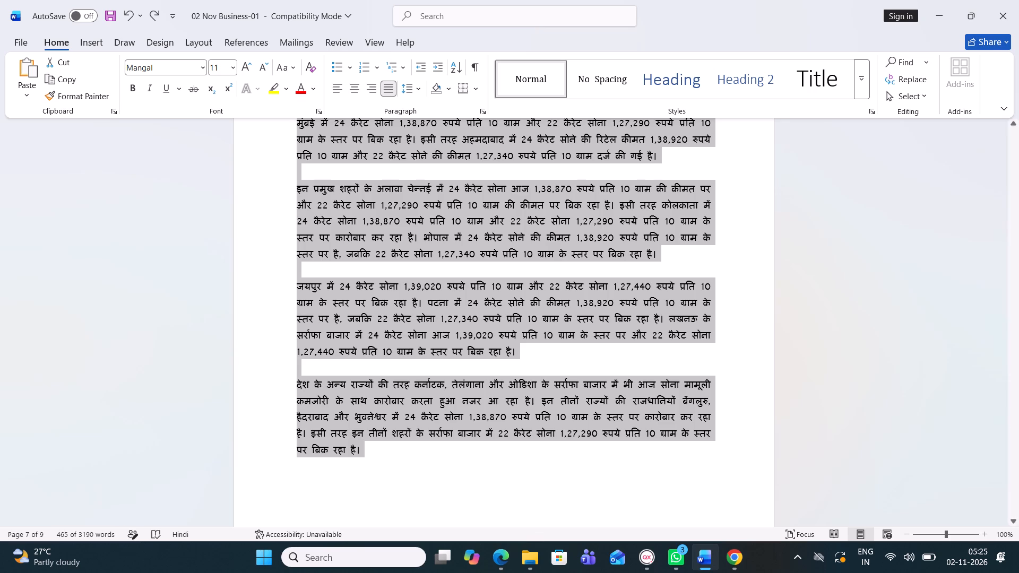
Back in QuarkXPress, set the empty body text box to 11.5 pt type with 11.7 pt leading.
{"action": "left_click", "coordinate": [640, 561]}
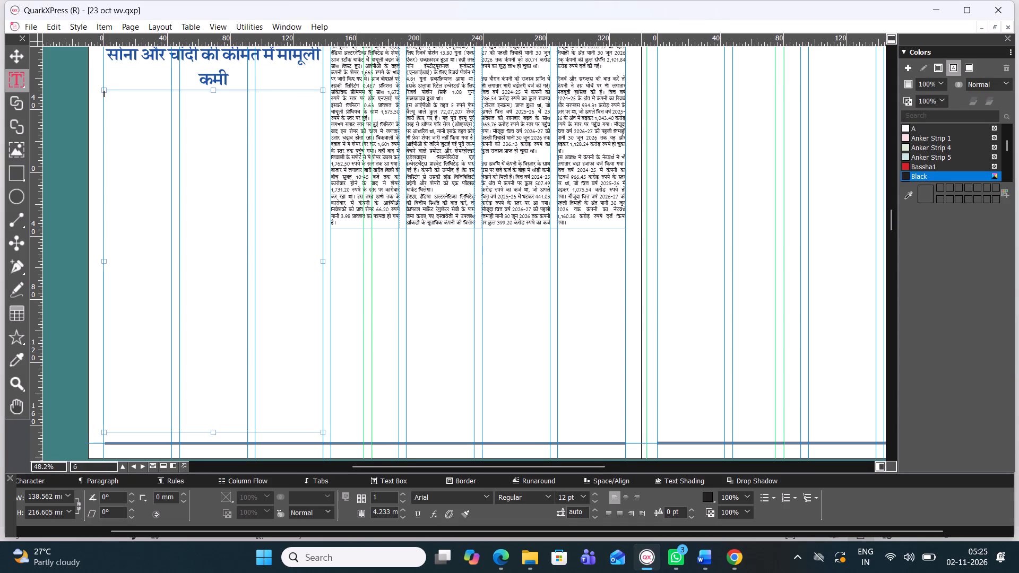
{"action": "left_click", "coordinate": [574, 498]}
{"action": "key", "text": "1"}
{"action": "key", "text": "1"}
{"action": "key", "text": "BackSpace"}
{"action": "key", "text": "BackSpace"}
{"action": "key", "text": "BackSpace"}
{"action": "key", "text": "BackSpace"}
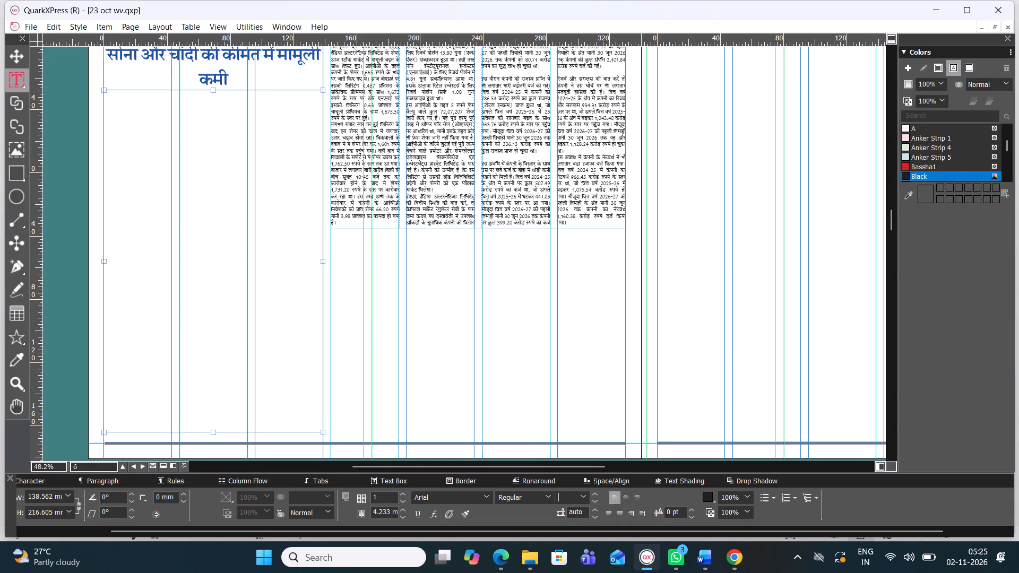
{"action": "type", "text": "11.5"}
{"action": "key", "text": "Return"}
{"action": "left_click_drag", "start_coordinate": [588, 513], "coordinate": [540, 512]}
{"action": "key", "text": "1"}
{"action": "type", "text": "1.7"}
{"action": "key", "text": "Return"}
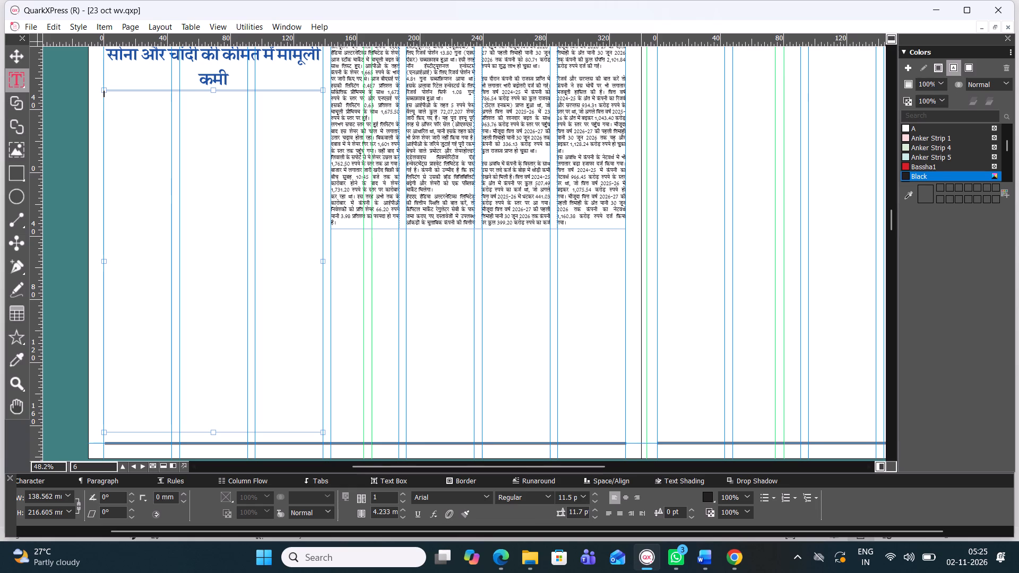
Paste the सर्राफा बाजार body text into the box in the Four C Gandhi font.
{"action": "left_click", "coordinate": [486, 501]}
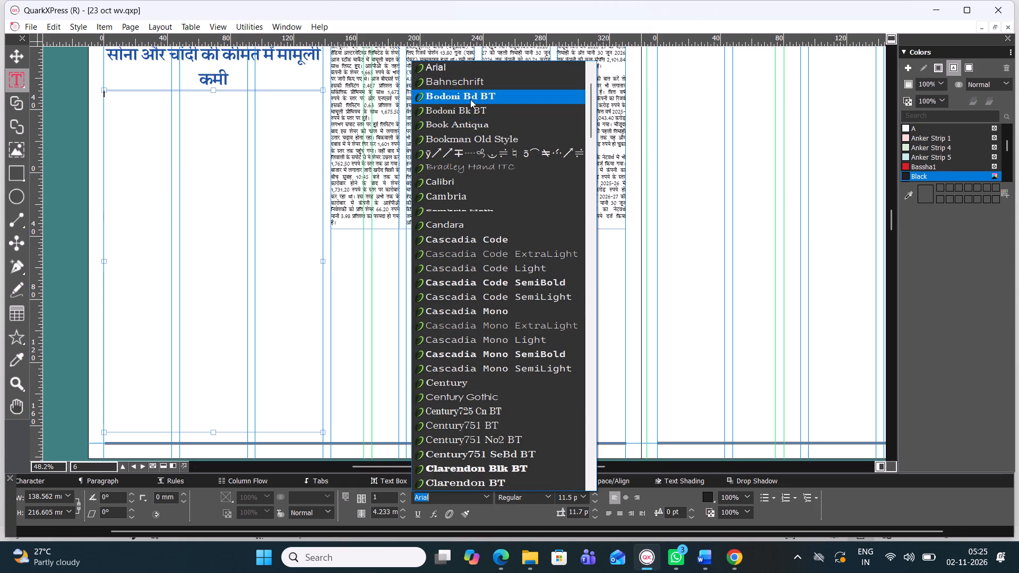
{"action": "scroll", "coordinate": [472, 97], "scroll_direction": "down", "scroll_amount": 1}
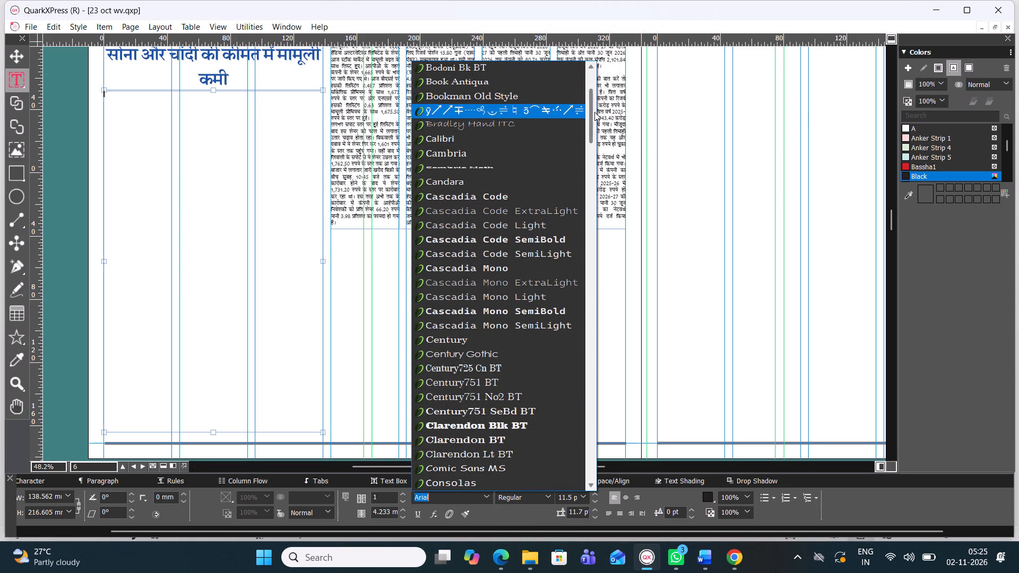
{"action": "left_click_drag", "start_coordinate": [592, 117], "coordinate": [590, 86]}
{"action": "left_click", "coordinate": [467, 81]}
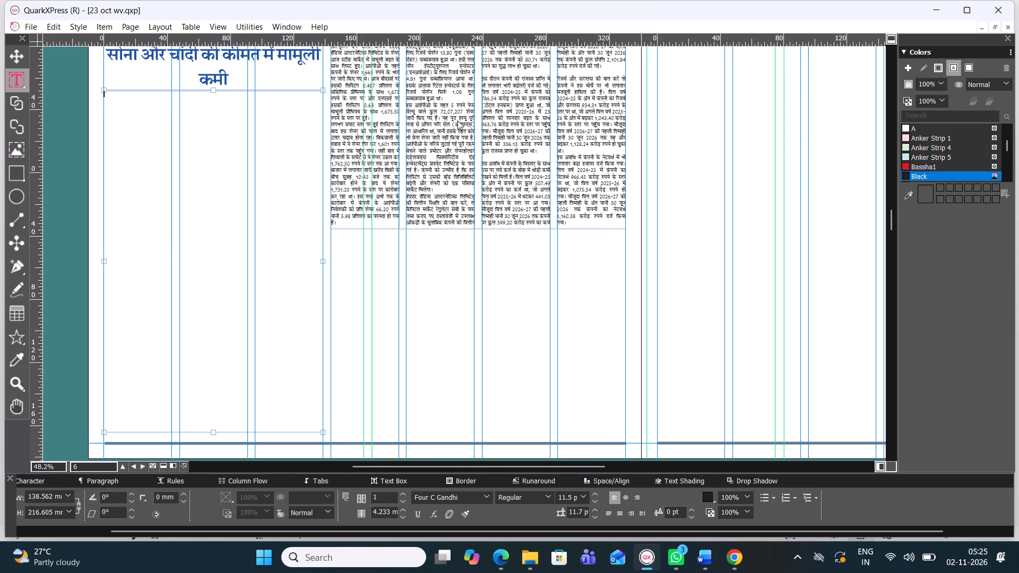
{"action": "key", "text": "ctrl+v"}
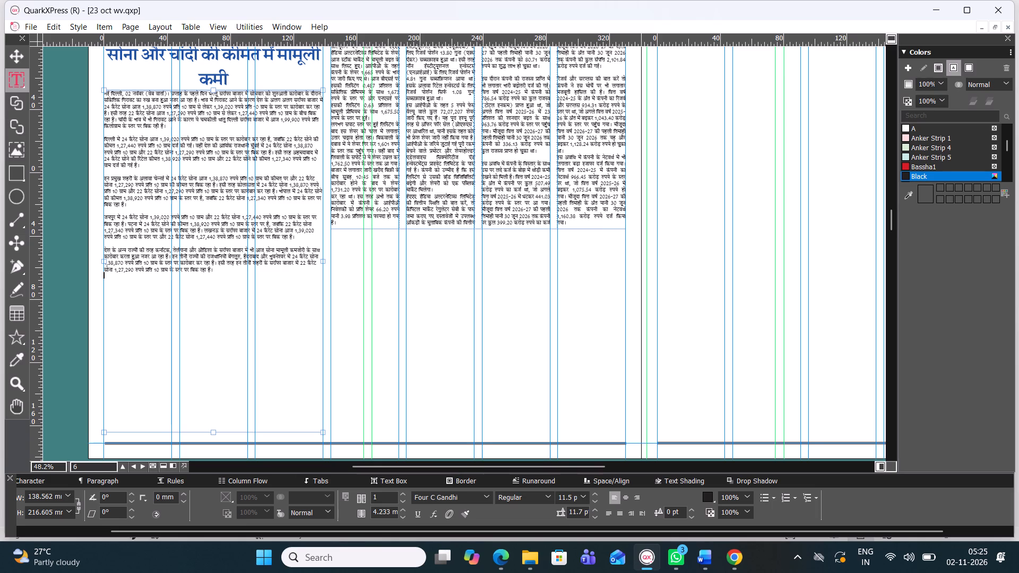
Lay out the सर्राफा बाजार body text in 3 columns with justified alignment.
{"action": "left_click_drag", "start_coordinate": [218, 272], "coordinate": [239, 191]}
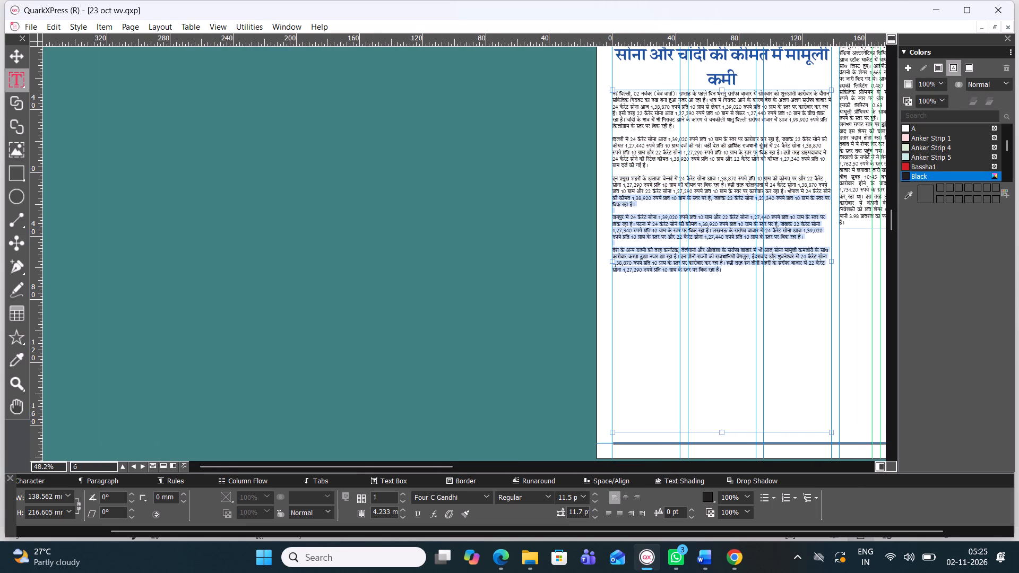
{"action": "left_click_drag", "start_coordinate": [239, 191], "coordinate": [291, 71]}
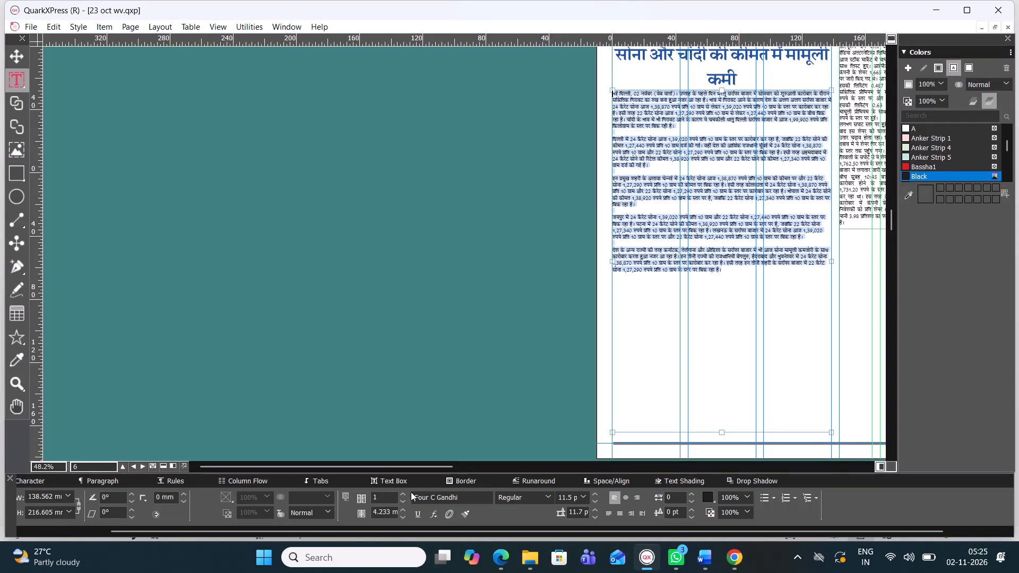
{"action": "left_click", "coordinate": [400, 492]}
{"action": "left_click", "coordinate": [400, 492]}
{"action": "left_click", "coordinate": [400, 492]}
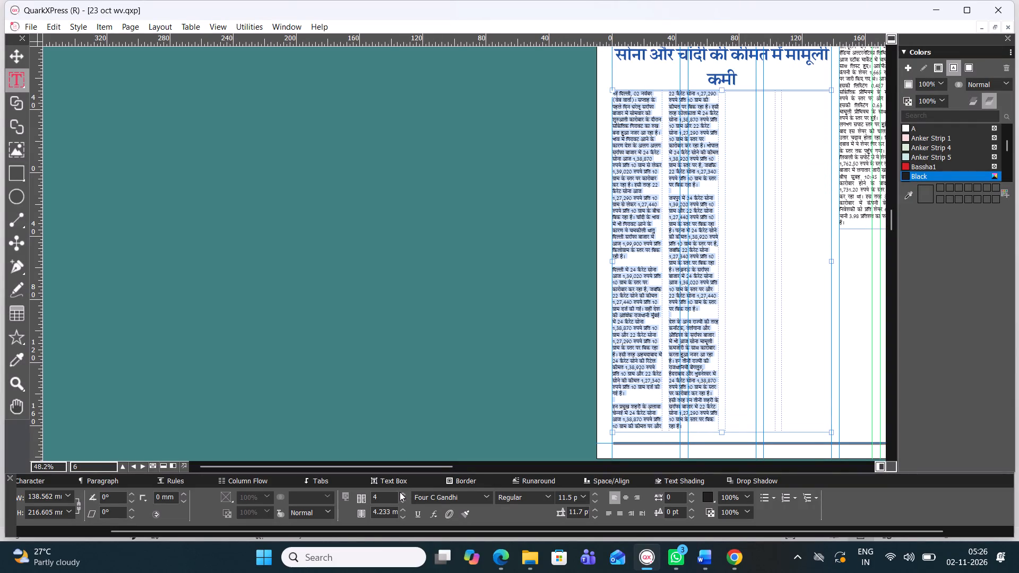
{"action": "left_click", "coordinate": [401, 502]}
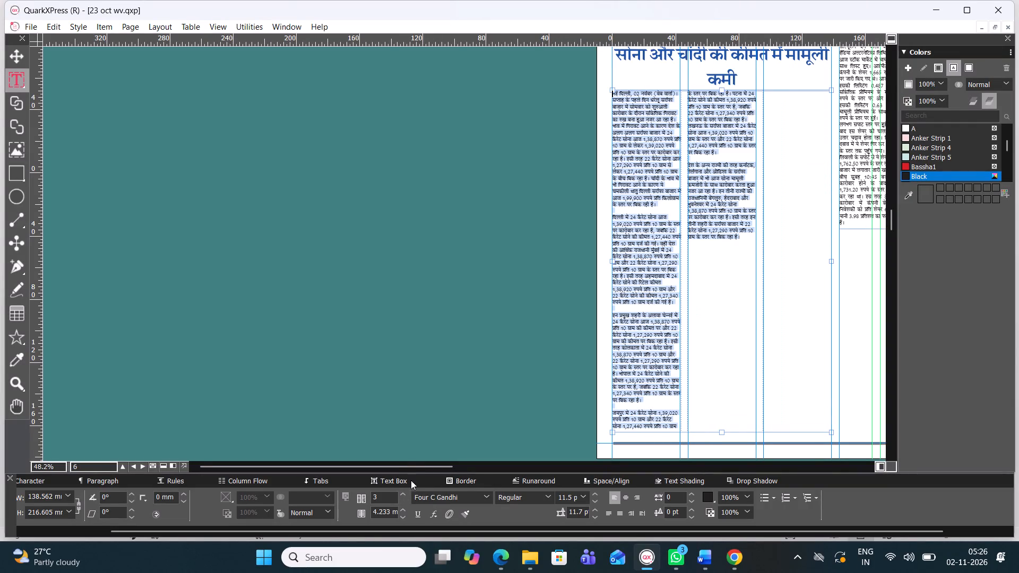
{"action": "left_click_drag", "start_coordinate": [404, 465], "coordinate": [485, 462]}
{"action": "left_click", "coordinate": [608, 512]}
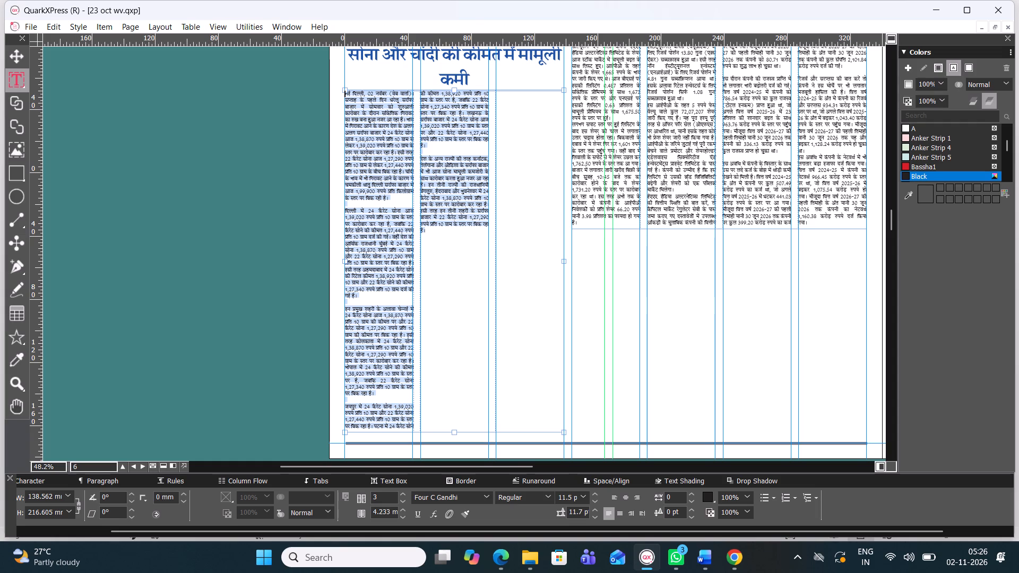
Shorten the सर्राफा बाजार body text box from its bottom edge to about 138.7 mm high.
{"action": "left_click_drag", "start_coordinate": [456, 433], "coordinate": [443, 325]}
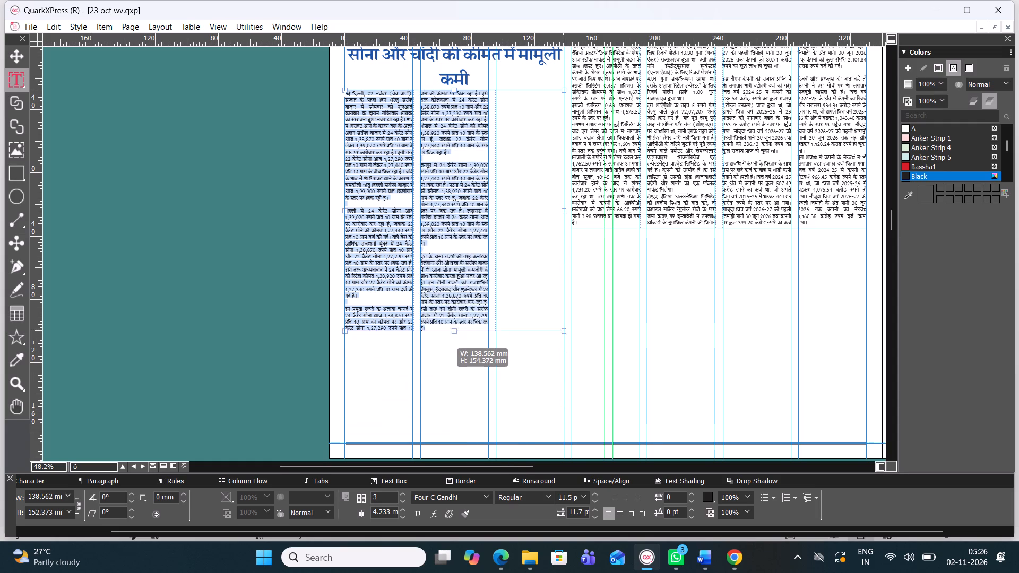
{"action": "left_click_drag", "start_coordinate": [443, 325], "coordinate": [431, 254]}
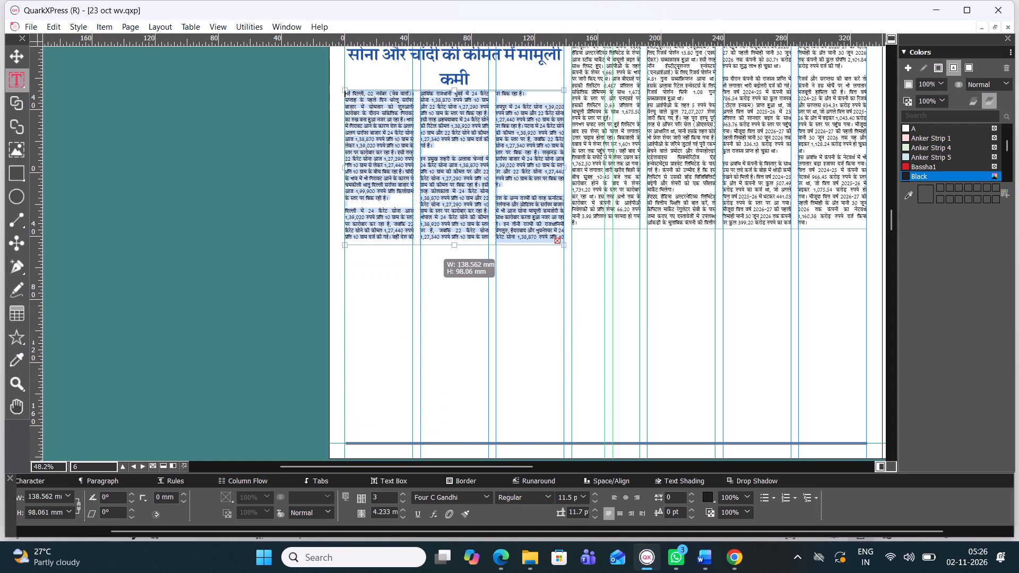
{"action": "left_click_drag", "start_coordinate": [431, 254], "coordinate": [439, 292]}
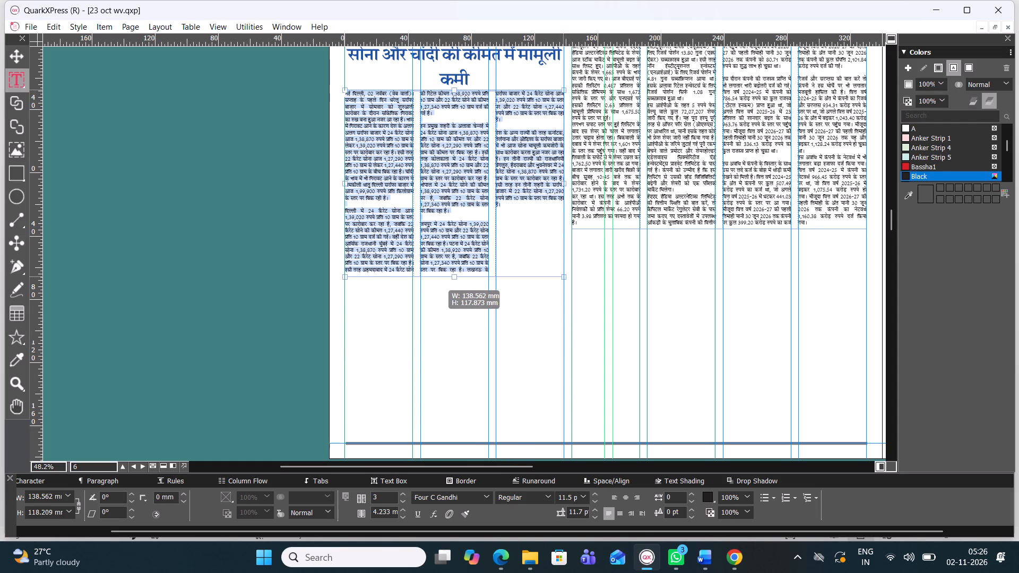
{"action": "left_click_drag", "start_coordinate": [439, 292], "coordinate": [447, 310]}
Remove the blank lines between the paragraphs of the सर्राफा बाजार body text.
{"action": "left_click", "coordinate": [353, 206]}
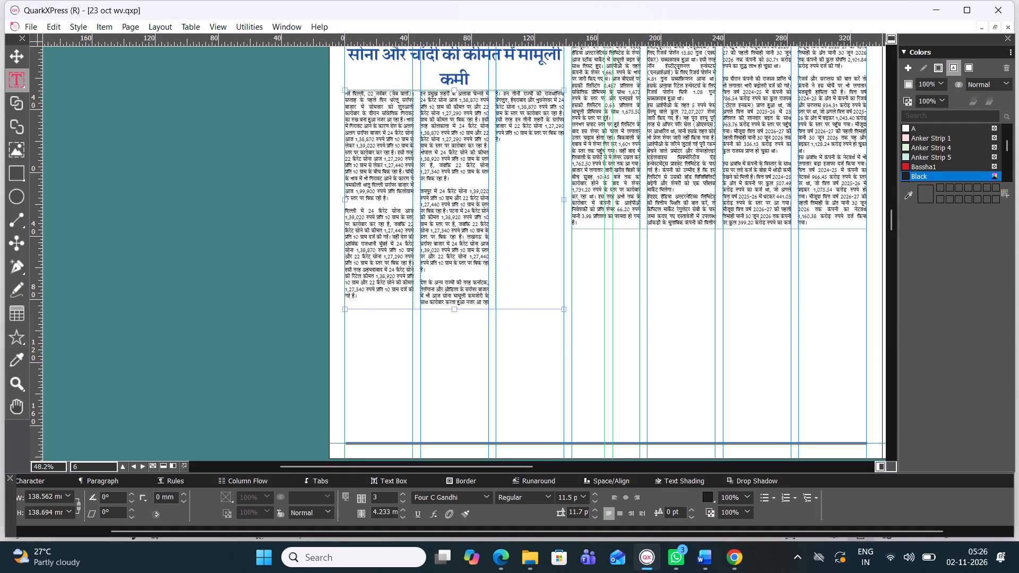
{"action": "key", "text": "BackSpace"}
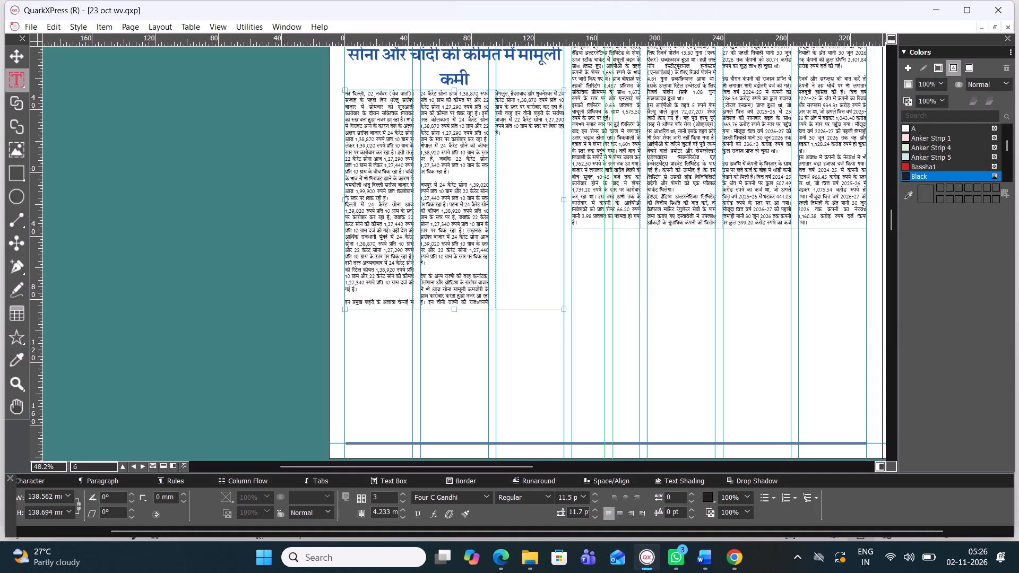
{"action": "left_click", "coordinate": [368, 291]}
{"action": "left_click", "coordinate": [367, 296]}
{"action": "key", "text": "BackSpace"}
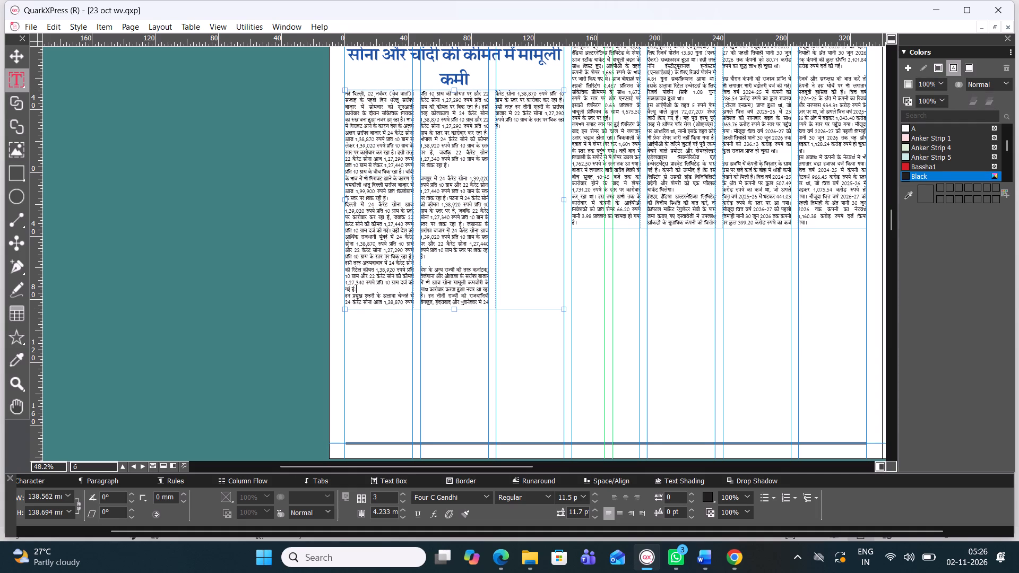
{"action": "left_click", "coordinate": [430, 171]}
{"action": "key", "text": "BackSpace"}
{"action": "left_click", "coordinate": [434, 257]}
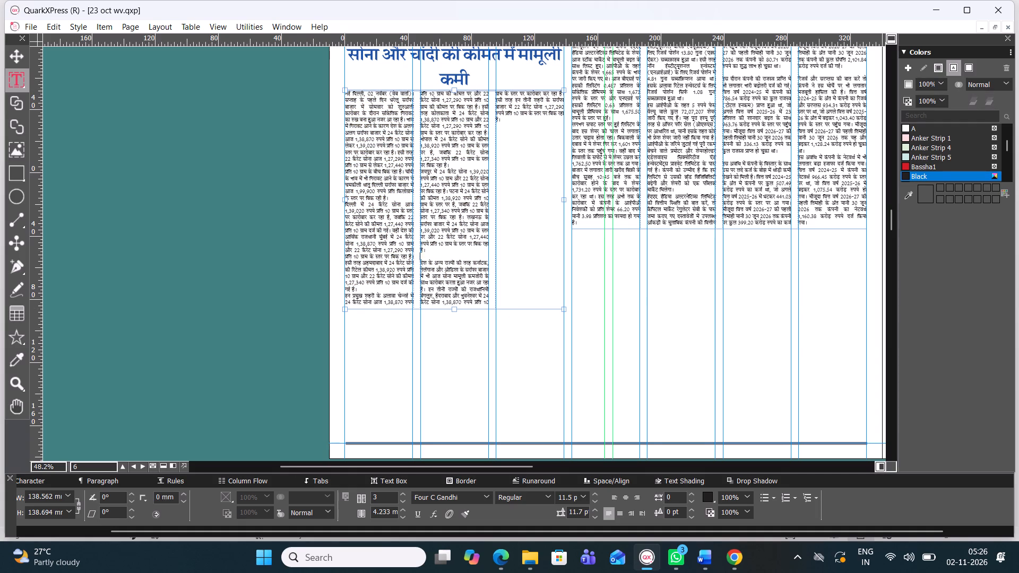
{"action": "key", "text": "BackSpace"}
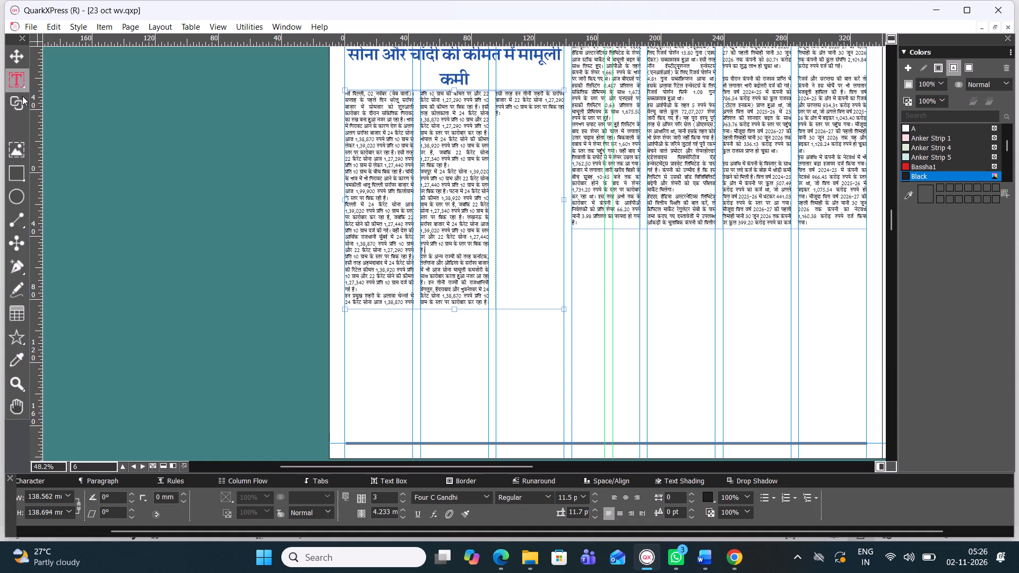
Draw a picture box about 90.7 mm wide and 59.8 mm high across the first two body columns, directly below the सर्राफा बाजार headline.
{"action": "left_click", "coordinate": [16, 64]}
{"action": "left_click", "coordinate": [21, 147]}
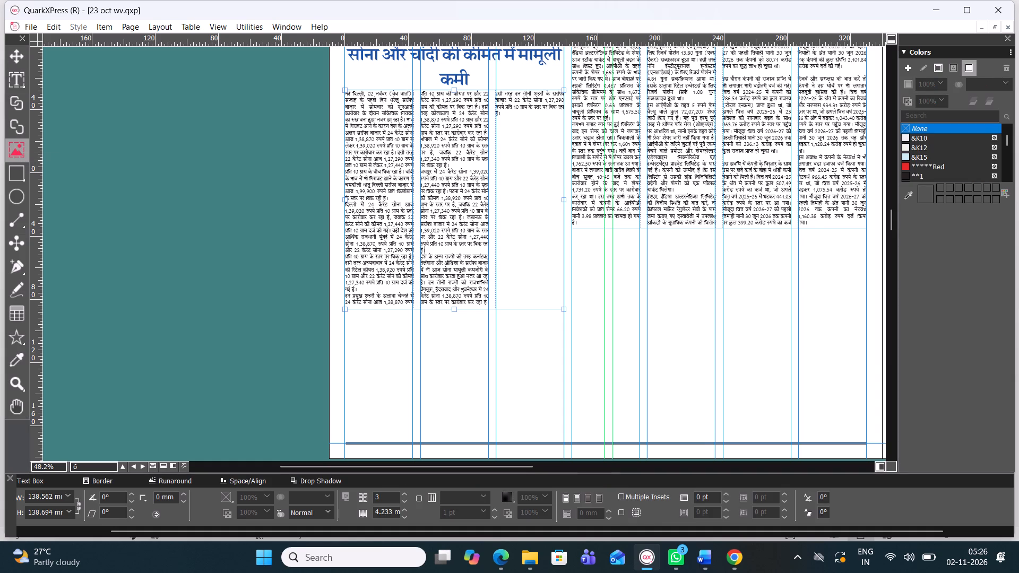
{"action": "left_click", "coordinate": [293, 119]}
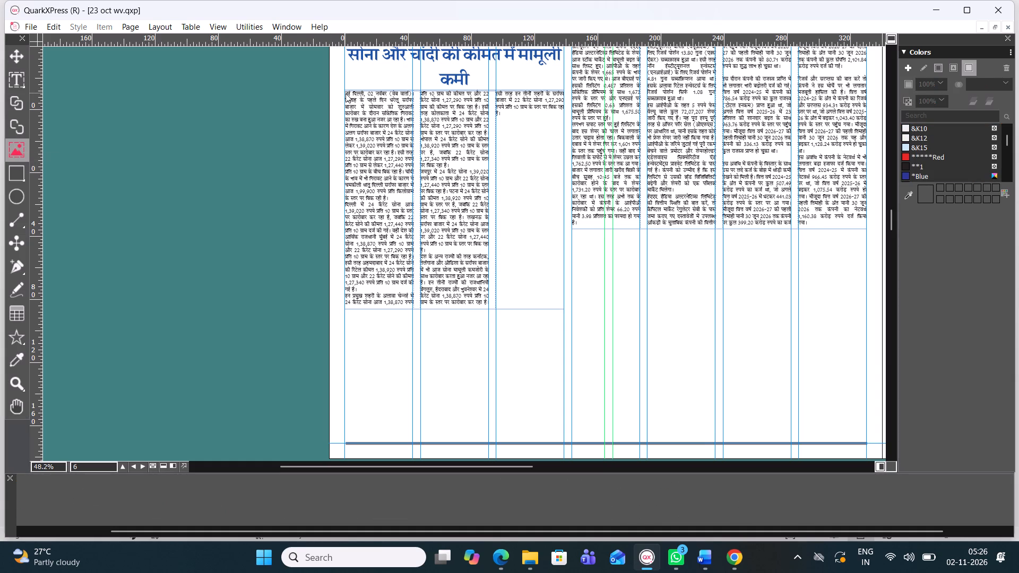
{"action": "left_click_drag", "start_coordinate": [343, 96], "coordinate": [441, 131]}
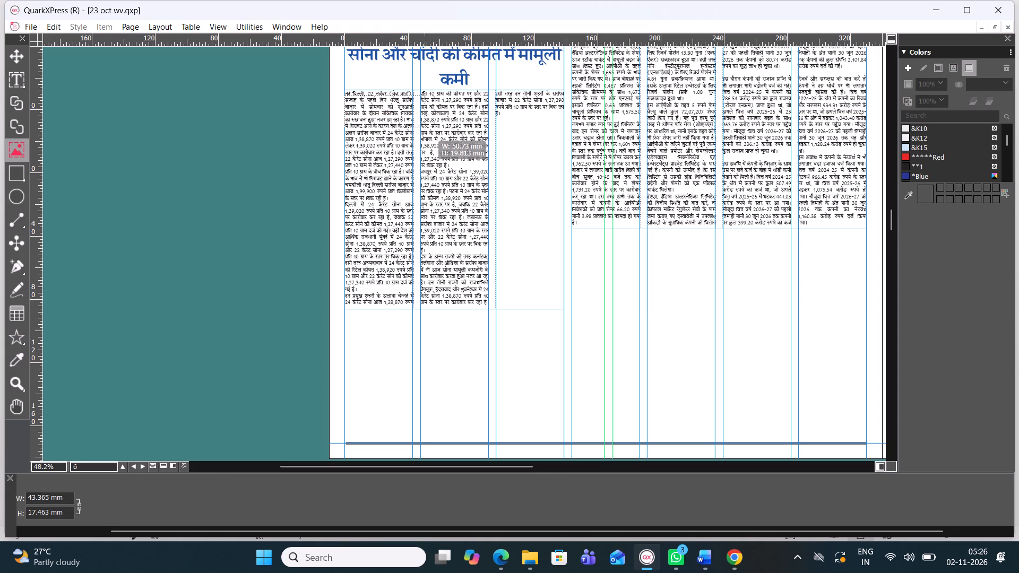
{"action": "left_click_drag", "start_coordinate": [441, 131], "coordinate": [487, 159]}
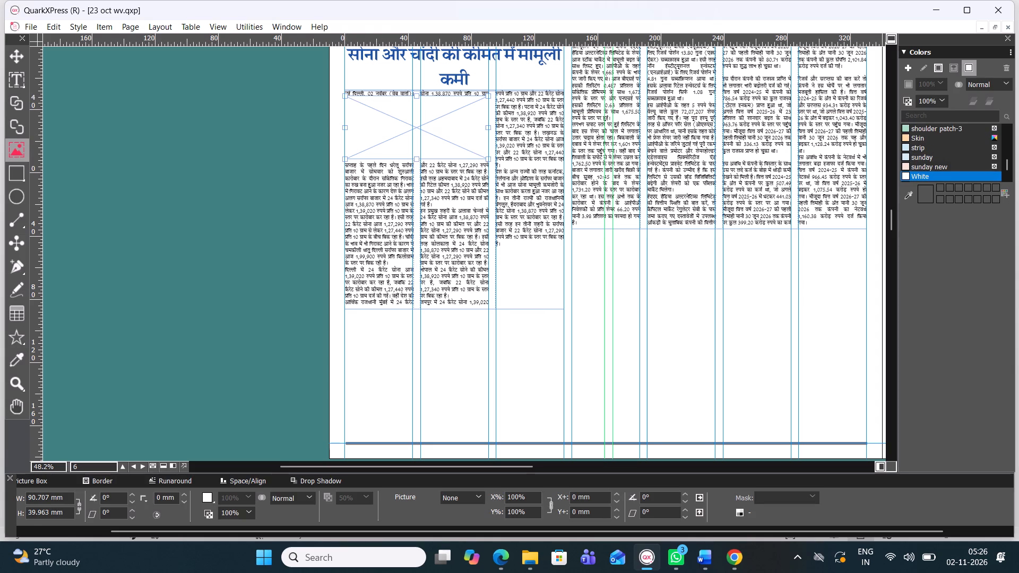
{"action": "left_click_drag", "start_coordinate": [418, 161], "coordinate": [419, 162]}
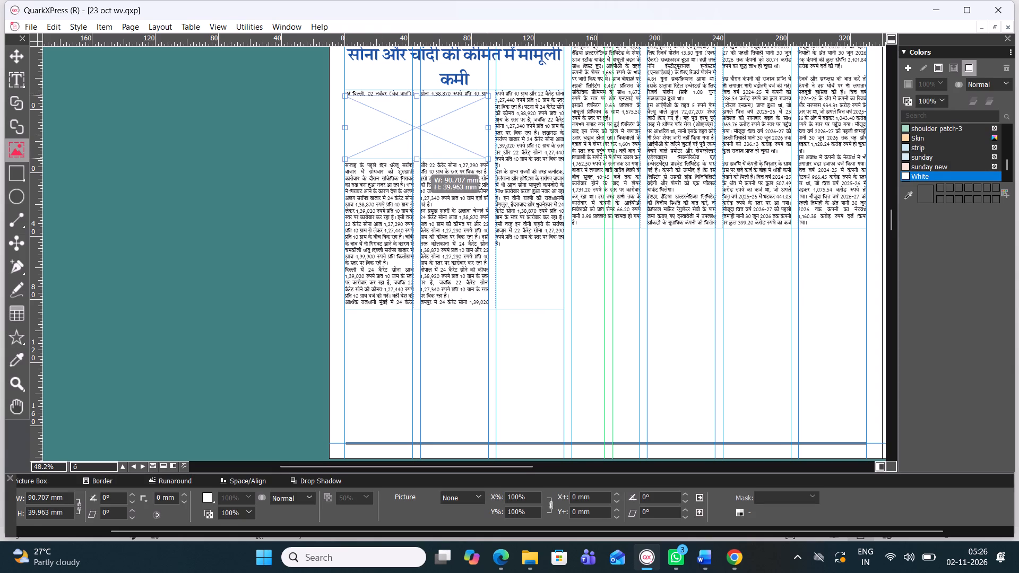
{"action": "left_click_drag", "start_coordinate": [419, 162], "coordinate": [420, 165]}
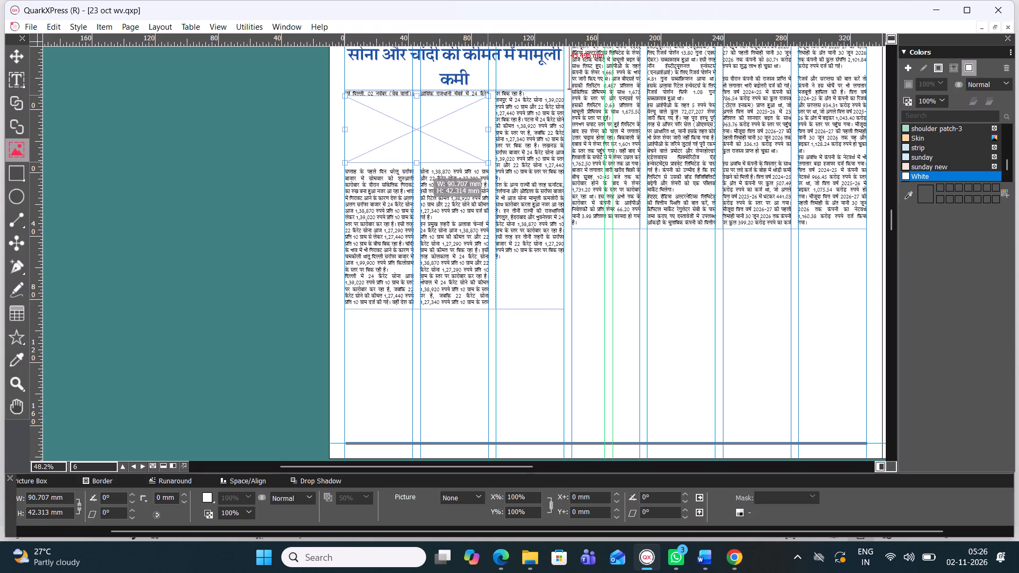
{"action": "left_click_drag", "start_coordinate": [420, 165], "coordinate": [424, 181]}
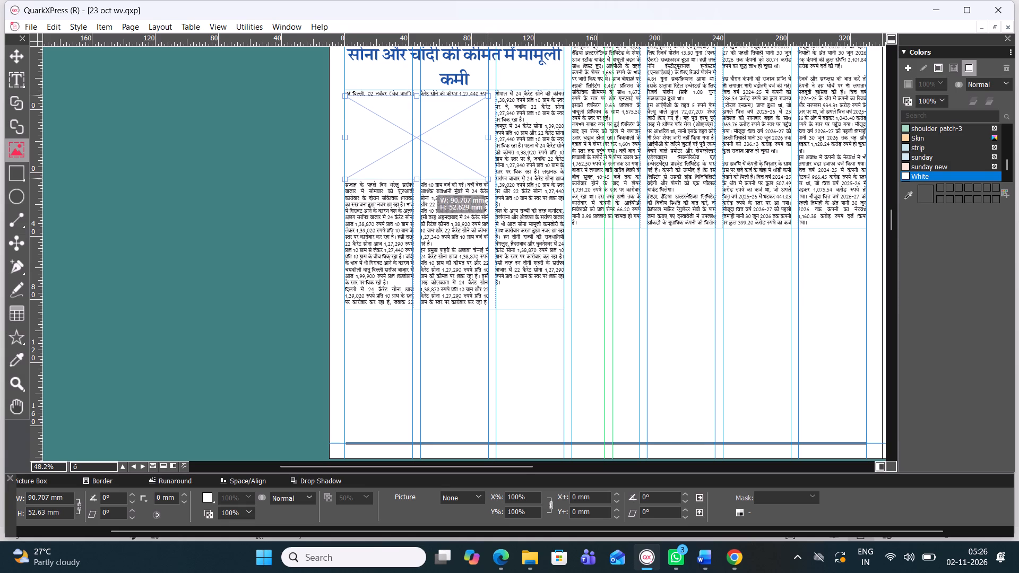
{"action": "left_click_drag", "start_coordinate": [424, 181], "coordinate": [426, 197]}
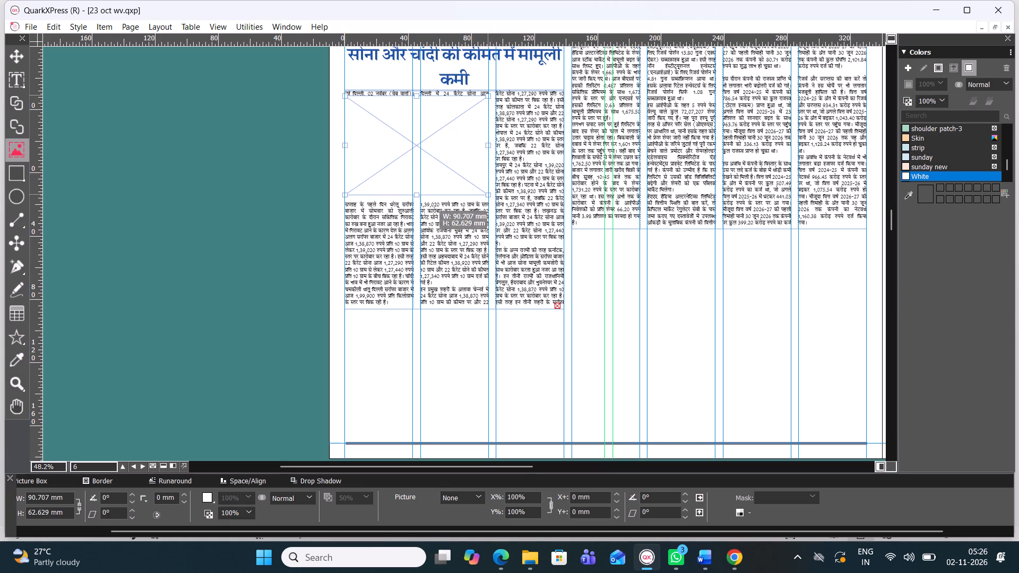
{"action": "left_click_drag", "start_coordinate": [426, 197], "coordinate": [425, 188]}
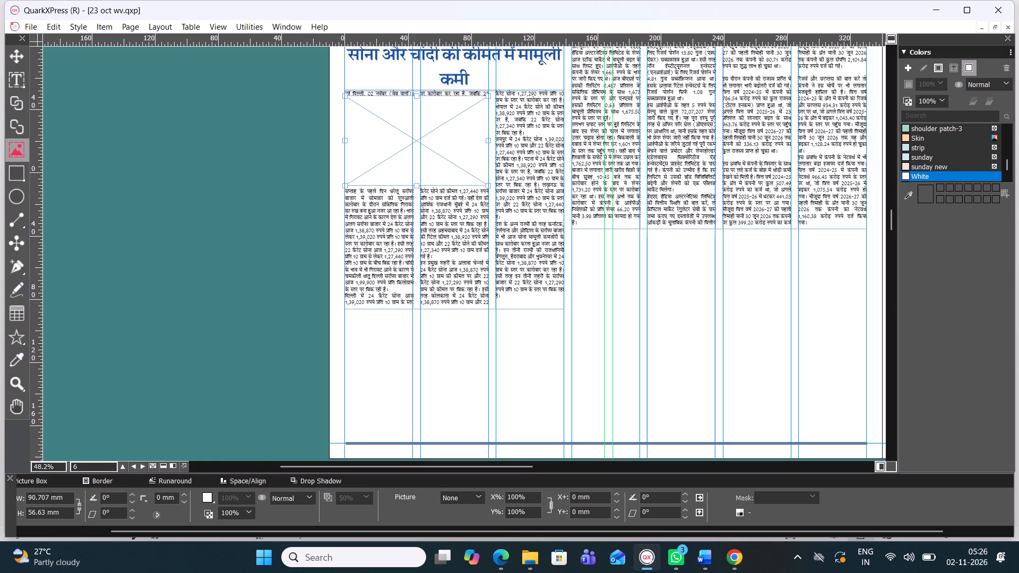
{"action": "left_click", "coordinate": [414, 96]}
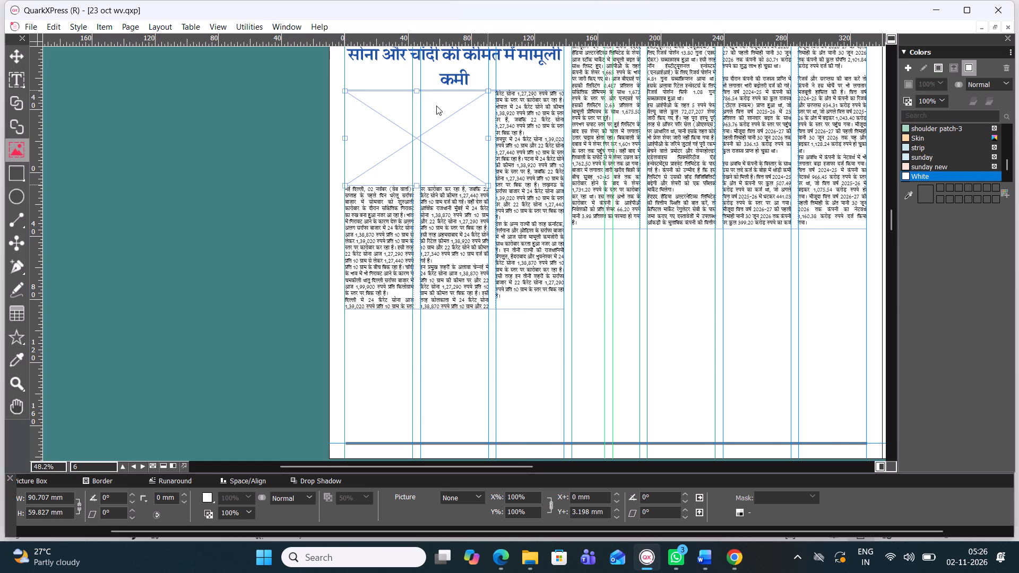
Copy the सर्राफा बाजार headline and search Google Images for it in Chrome.
{"action": "scroll", "coordinate": [436, 106], "scroll_direction": "up", "scroll_amount": 1}
{"action": "left_click", "coordinate": [418, 289]}
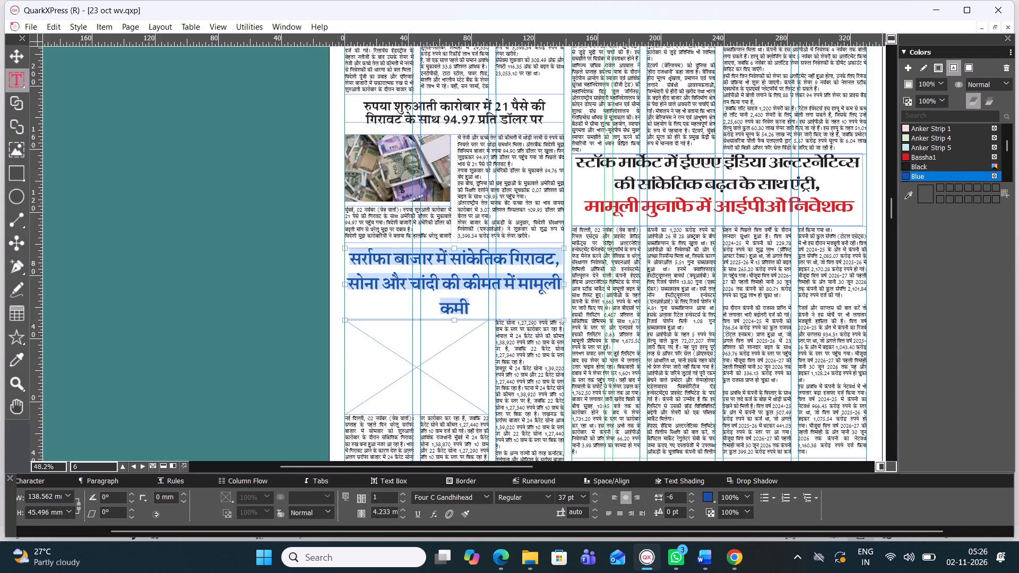
{"action": "key", "text": "ctrl+c"}
{"action": "left_click", "coordinate": [732, 562]}
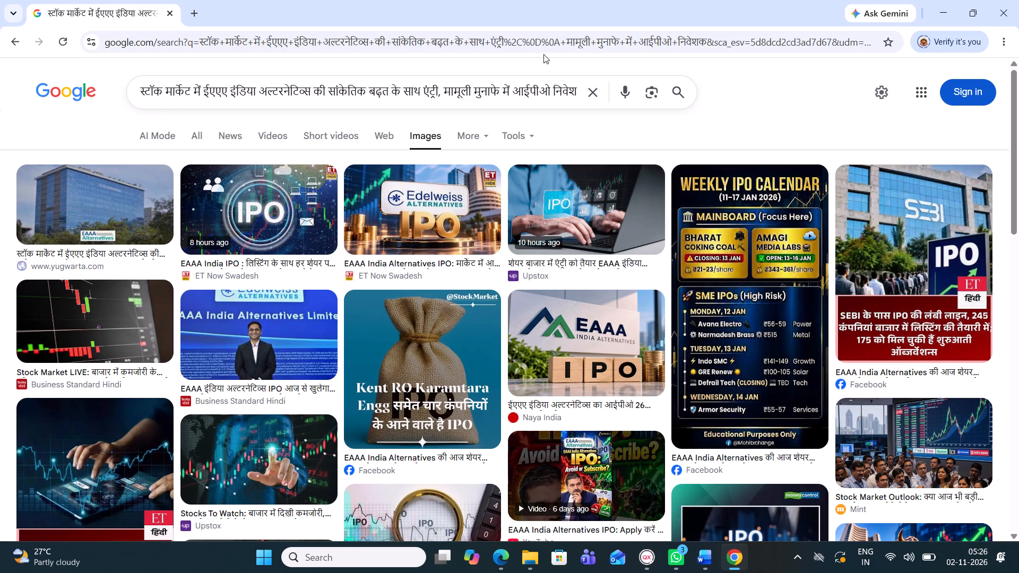
{"action": "left_click", "coordinate": [598, 92]}
{"action": "key", "text": "ctrl+v"}
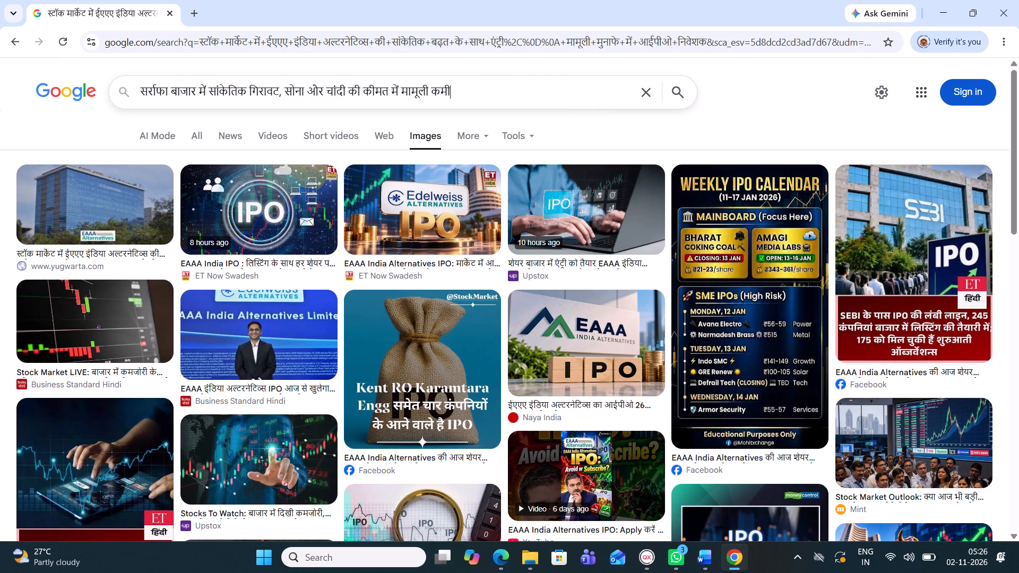
{"action": "key", "text": "Return"}
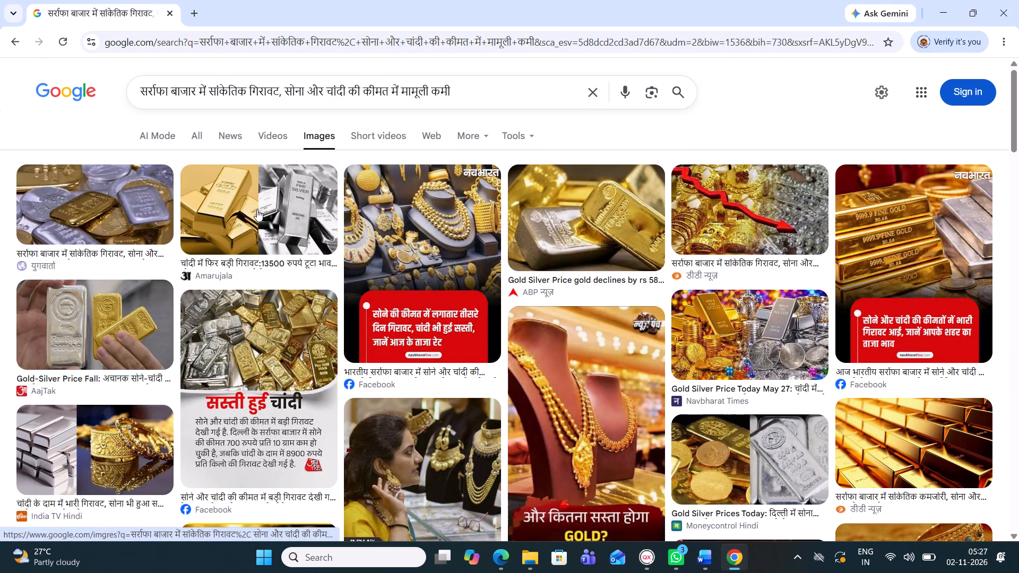
Copy the युगवार्ता photo of gold and silver bars from the image results.
{"action": "left_click", "coordinate": [98, 199]}
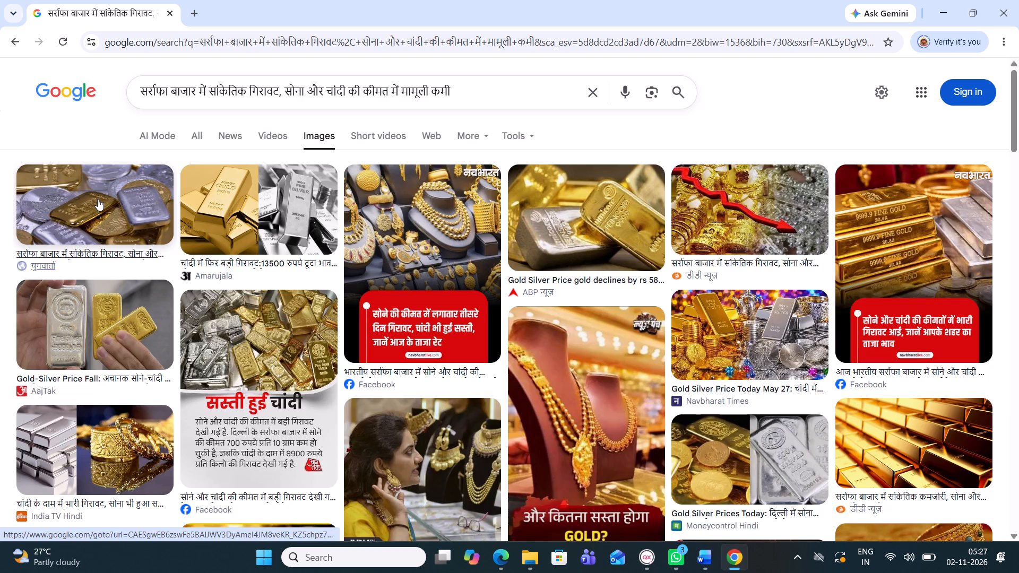
{"action": "right_click", "coordinate": [795, 255]}
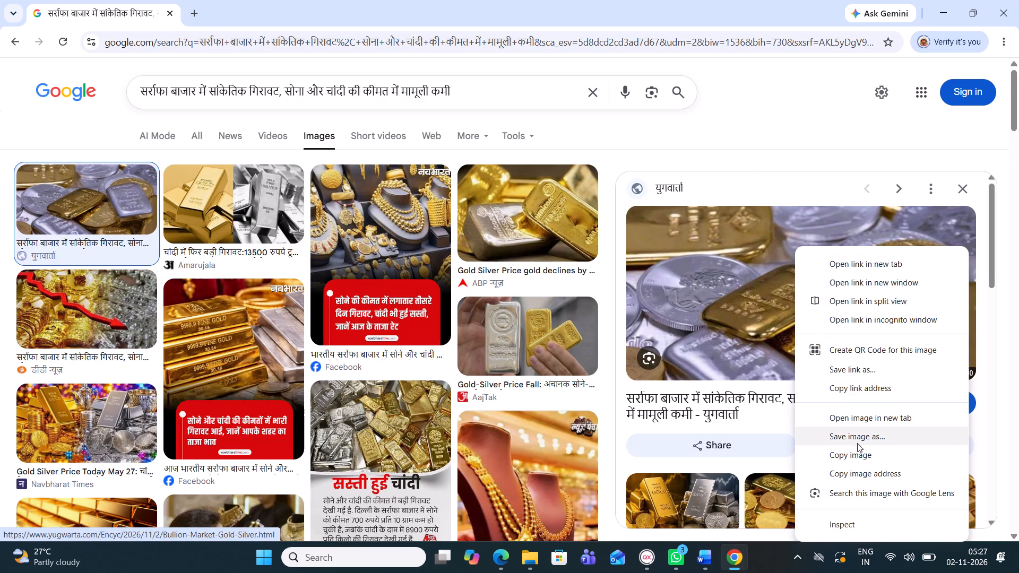
{"action": "left_click", "coordinate": [857, 451]}
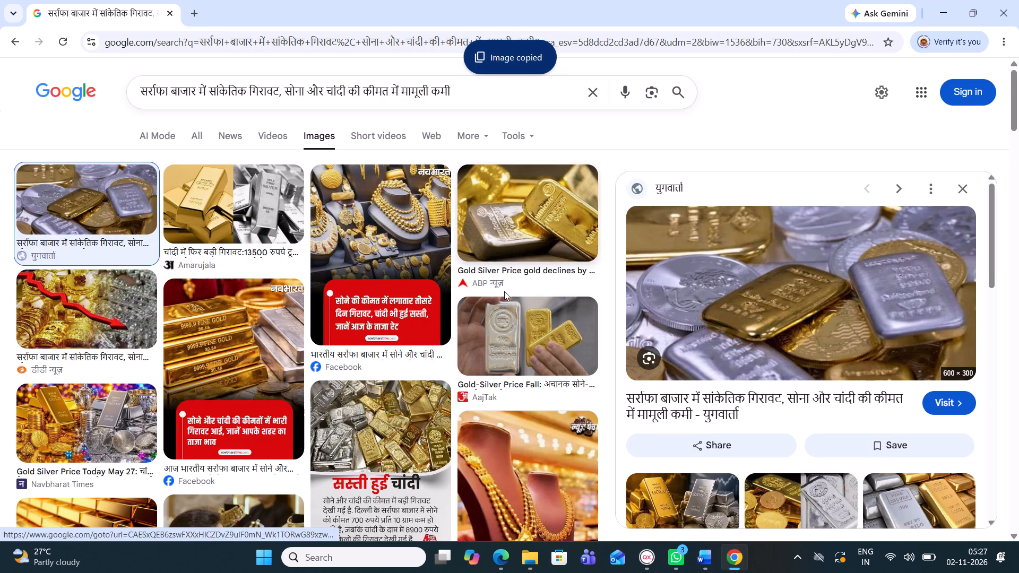
Back in QuarkXPress, paste the bullion photo into the empty picture box and scale it to fill the box.
{"action": "left_click", "coordinate": [641, 562]}
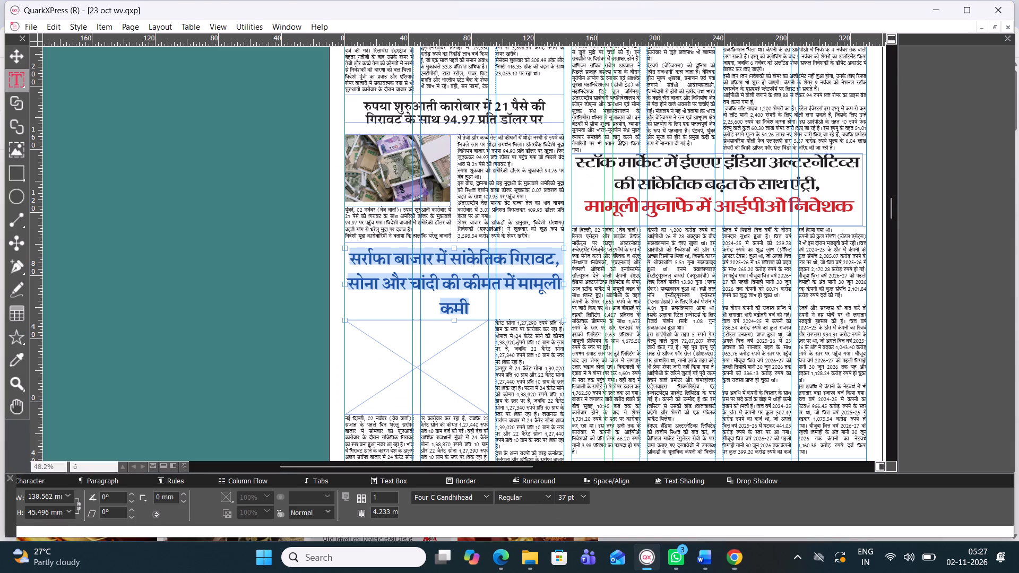
{"action": "right_click", "coordinate": [400, 355]}
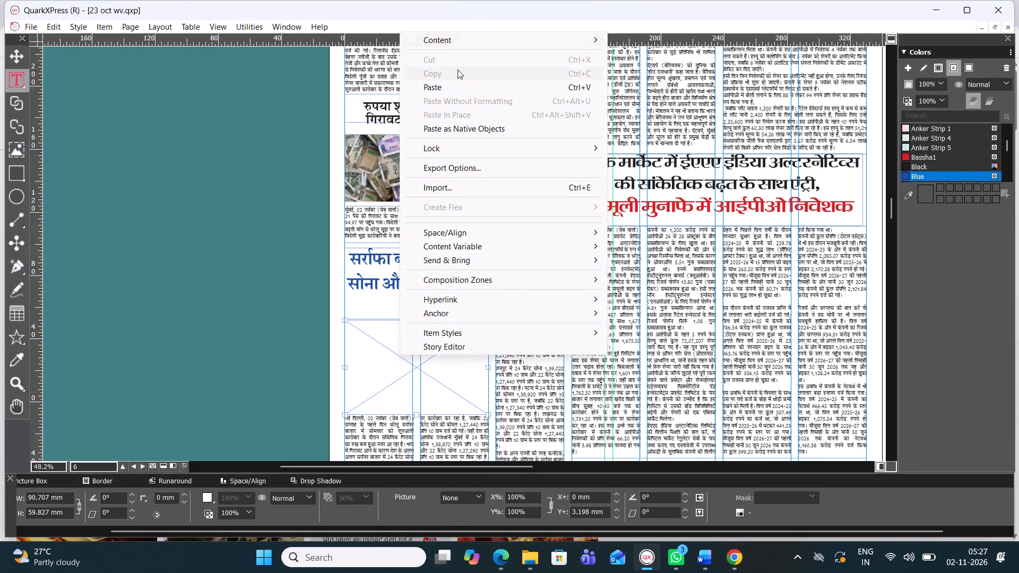
{"action": "left_click", "coordinate": [448, 81]}
{"action": "right_click", "coordinate": [462, 369]}
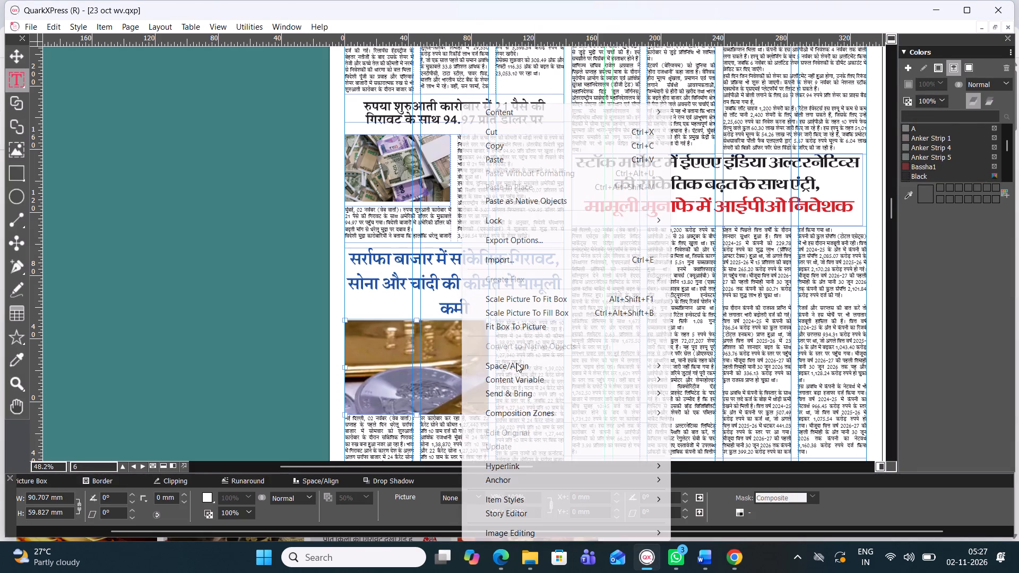
{"action": "left_click", "coordinate": [524, 314]}
{"action": "left_click", "coordinate": [220, 306]}
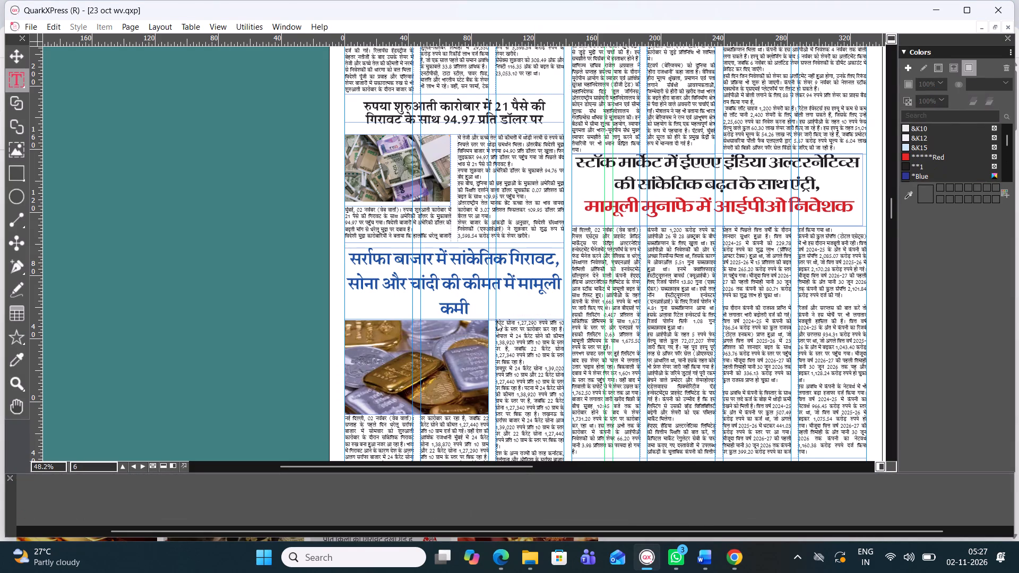
{"action": "scroll", "coordinate": [497, 322], "scroll_direction": "down", "scroll_amount": 1}
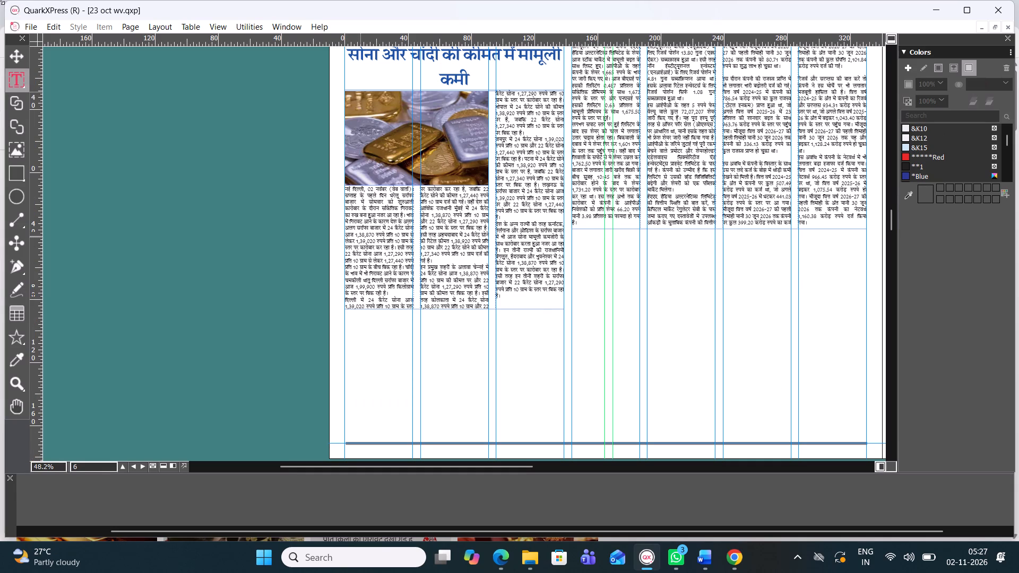
Draw a text box about 186.9 mm wide and 45.5 mm high across page 6's last four columns, directly below the story text.
{"action": "left_click", "coordinate": [9, 57]}
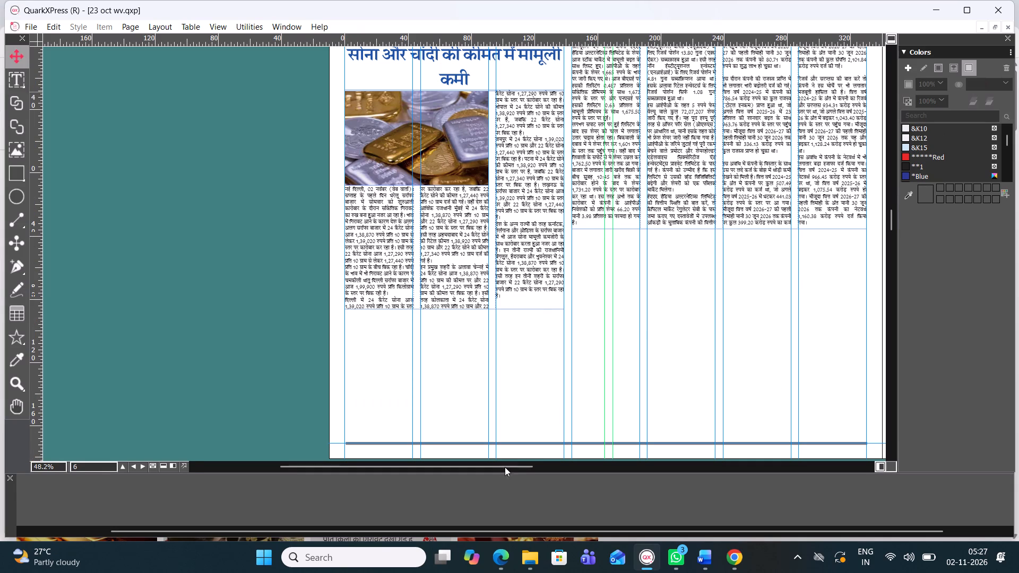
{"action": "left_click_drag", "start_coordinate": [500, 464], "coordinate": [548, 466]}
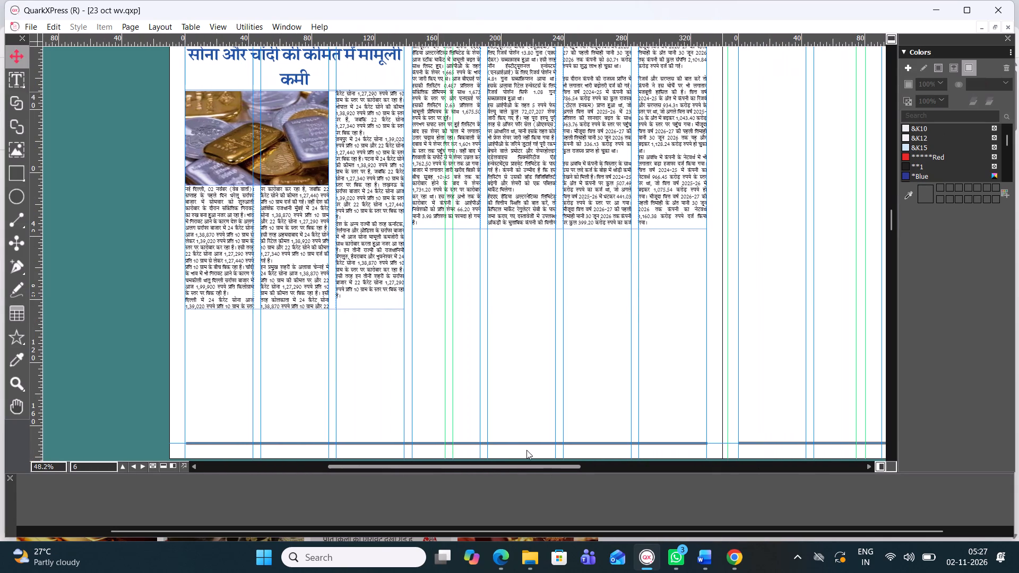
{"action": "left_click", "coordinate": [22, 84]}
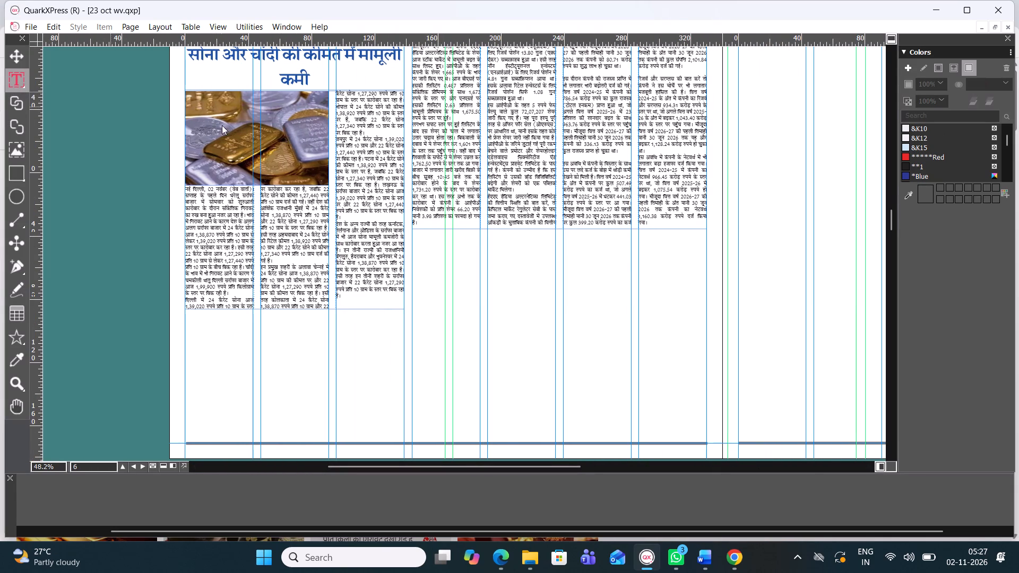
{"action": "left_click_drag", "start_coordinate": [413, 235], "coordinate": [689, 302]}
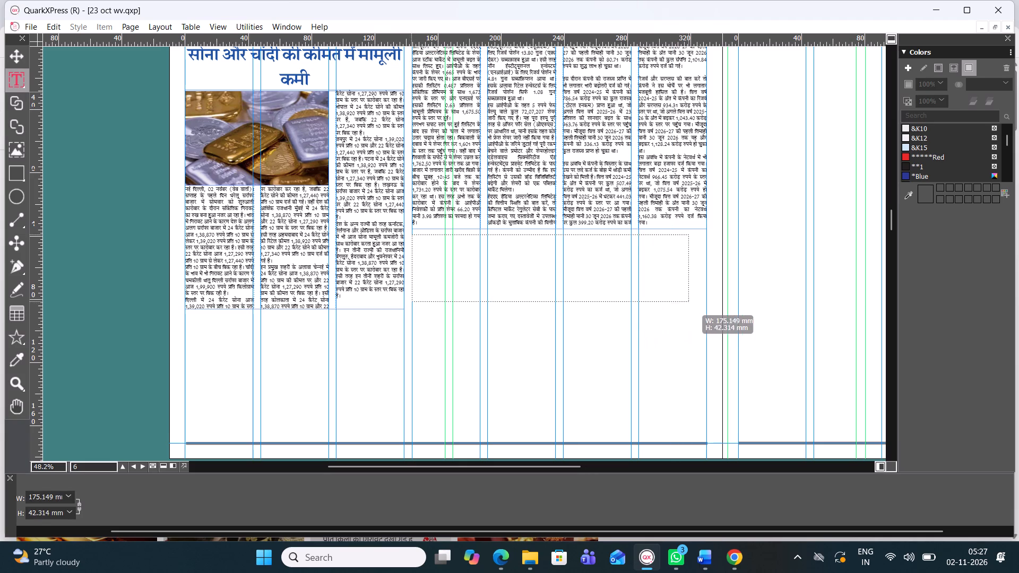
{"action": "left_click_drag", "start_coordinate": [689, 302], "coordinate": [709, 307]}
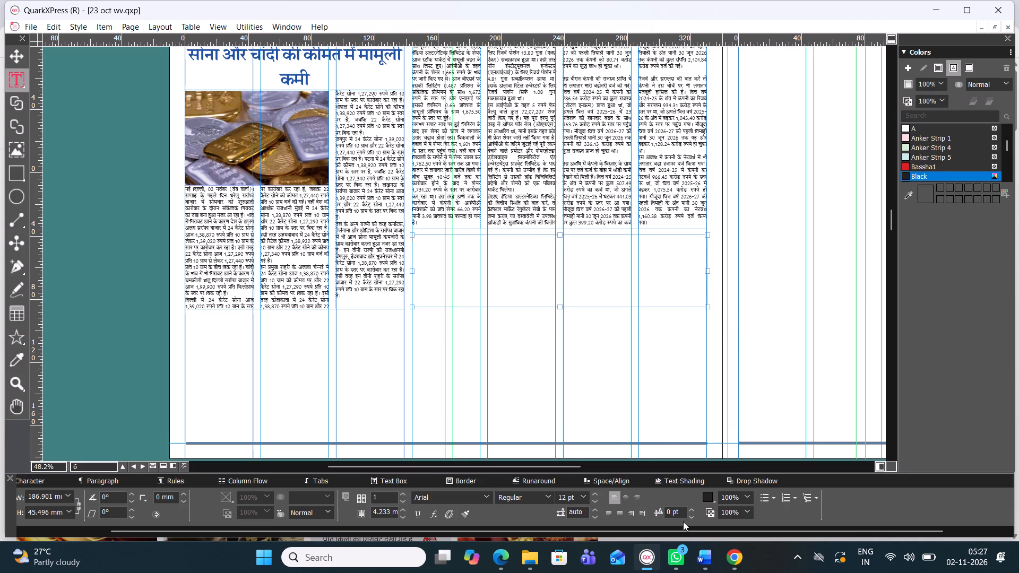
Copy the headline ग्लोबल मार्केट से मिले-जुले संकेत, एशिया में तेजी का रुख from Word's 02 Nov Business-01 into the new QuarkXPress text box.
{"action": "left_click", "coordinate": [705, 563]}
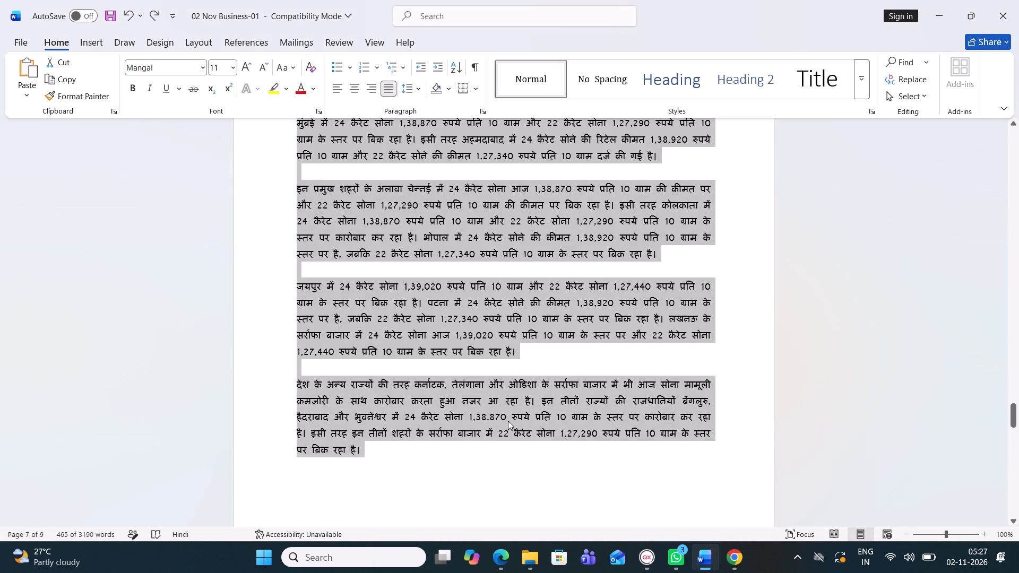
{"action": "scroll", "coordinate": [508, 421], "scroll_direction": "up", "scroll_amount": 1}
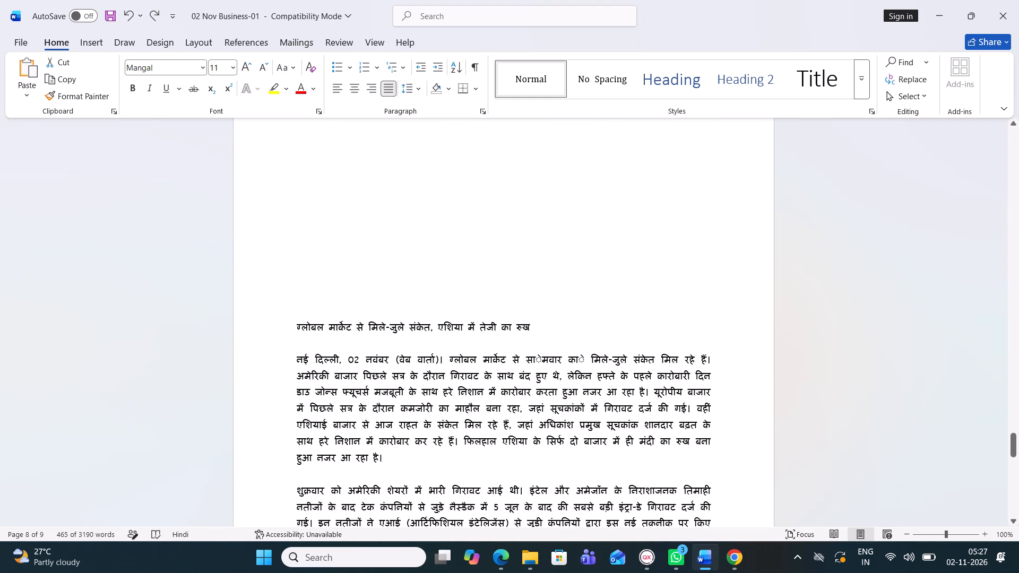
{"action": "left_click_drag", "start_coordinate": [295, 324], "coordinate": [545, 332]}
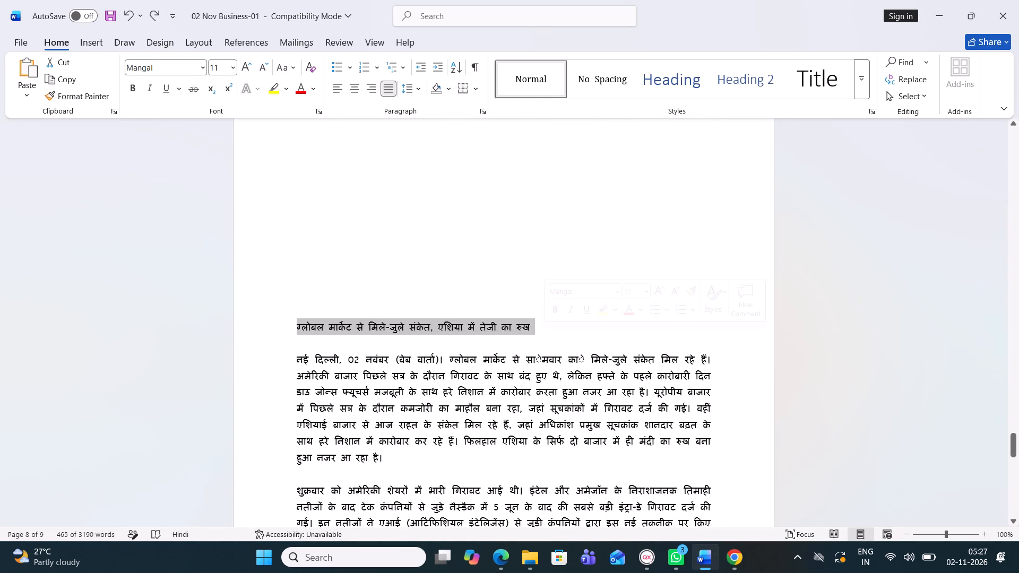
{"action": "key", "text": "ctrl+c"}
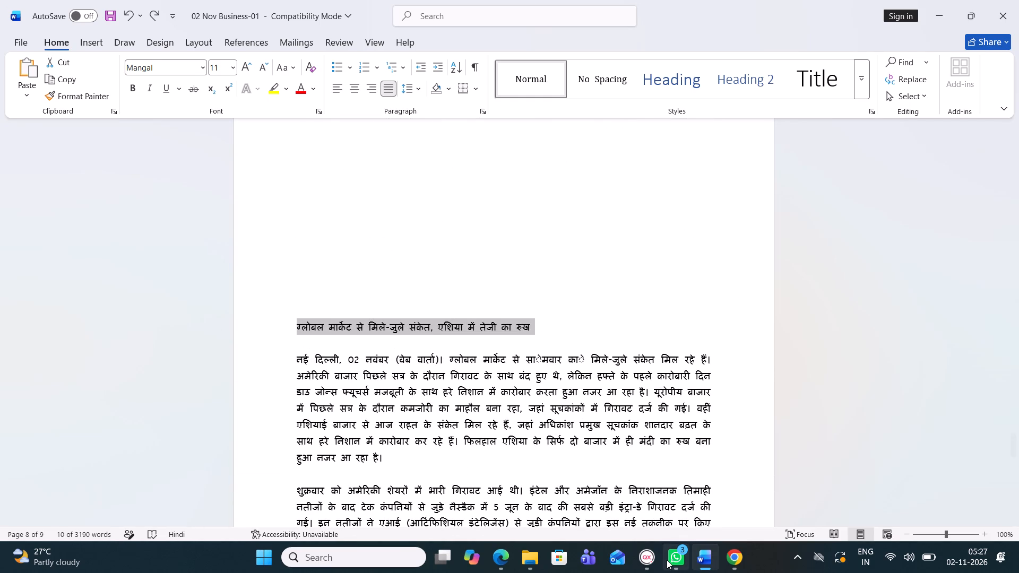
{"action": "left_click", "coordinate": [647, 561]}
{"action": "key", "text": "ctrl+v"}
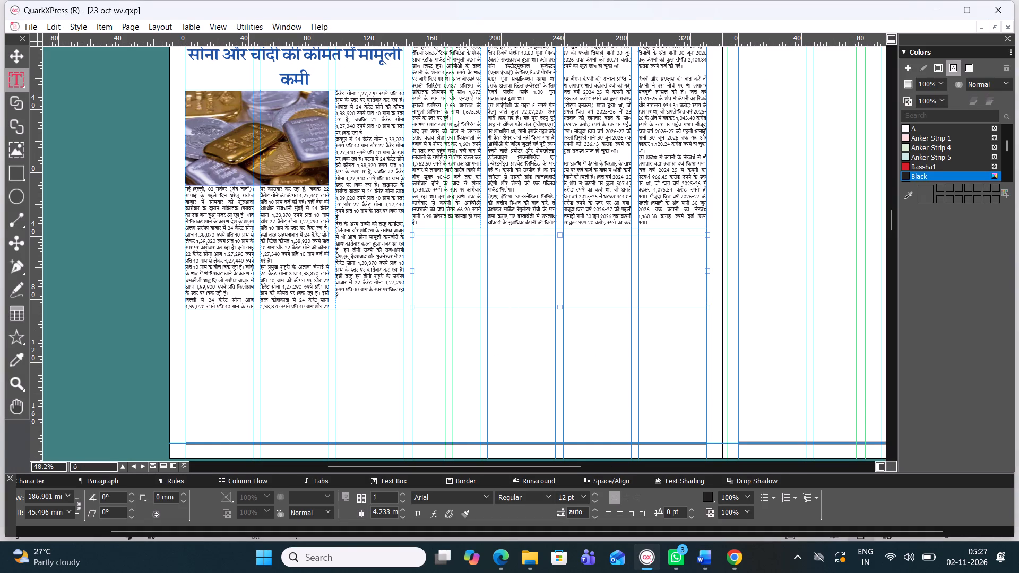
Set the whole pasted ग्लोबल मार्केट headline in the Four C Chetan font.
{"action": "key", "text": "ctrl+a"}
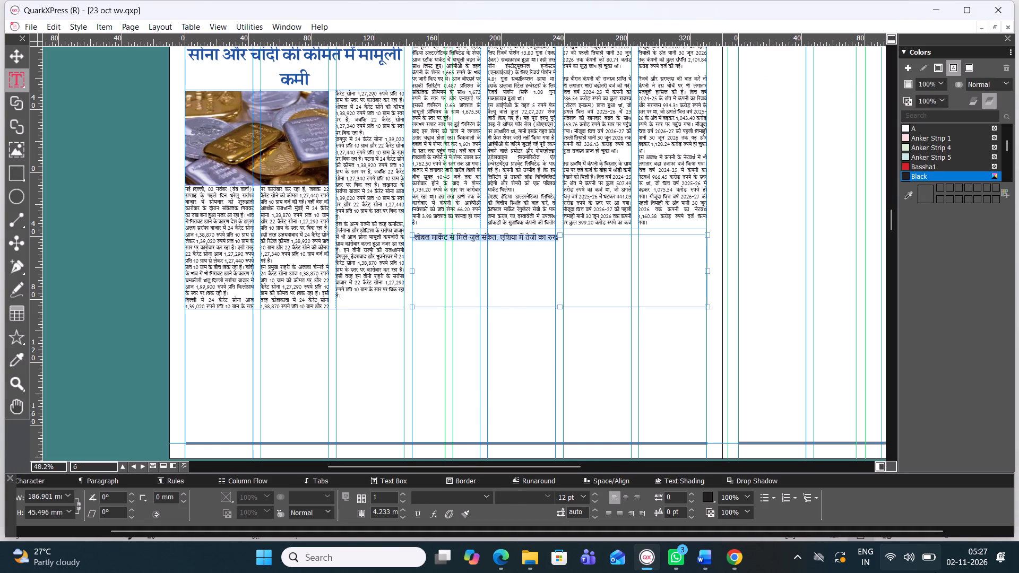
{"action": "left_click", "coordinate": [486, 498]}
{"action": "left_click", "coordinate": [462, 93]}
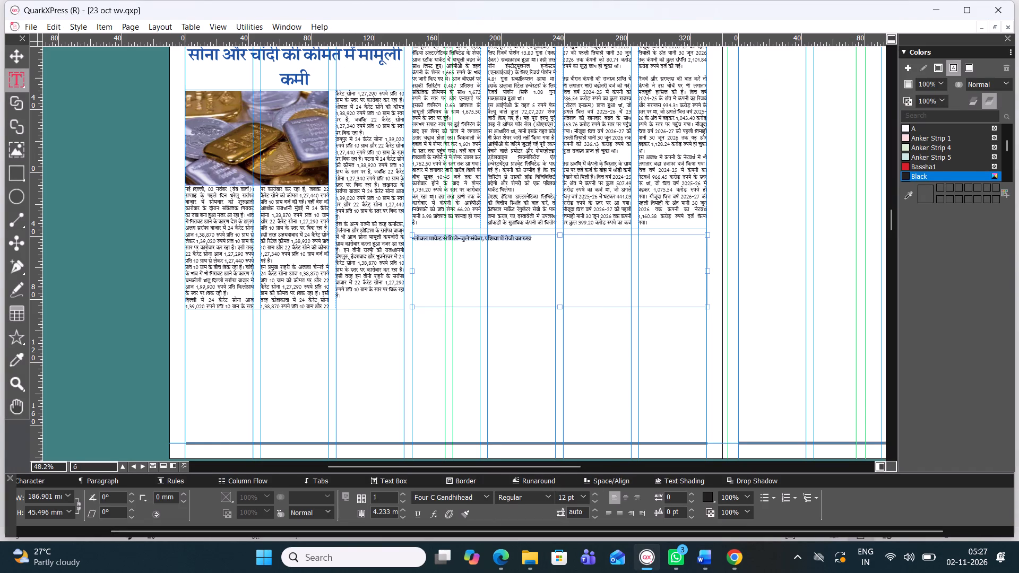
{"action": "left_click", "coordinate": [485, 496]}
{"action": "scroll", "coordinate": [502, 115], "scroll_direction": "down", "scroll_amount": 1}
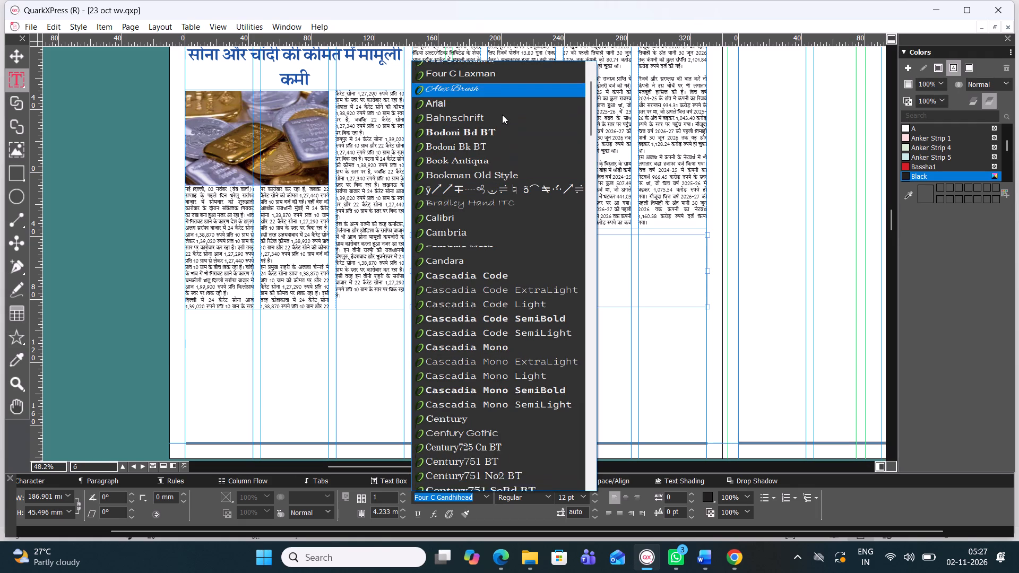
{"action": "left_click_drag", "start_coordinate": [591, 110], "coordinate": [594, 79]}
{"action": "left_click", "coordinate": [536, 72]}
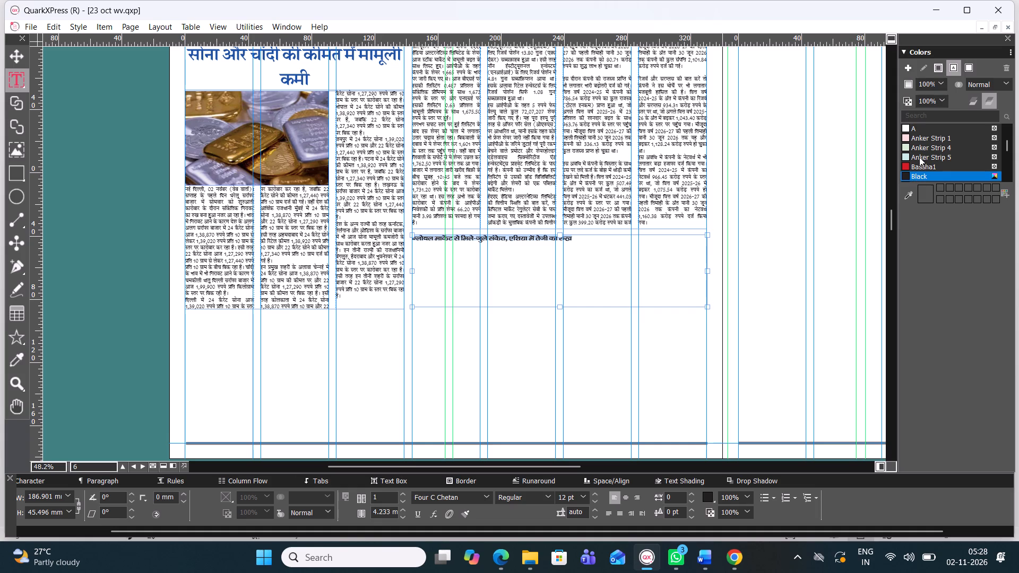
Colour the ग्लोबल मार्केट headline text blue dark.
{"action": "scroll", "coordinate": [947, 158], "scroll_direction": "up", "scroll_amount": 2}
{"action": "scroll", "coordinate": [942, 145], "scroll_direction": "down", "scroll_amount": 4}
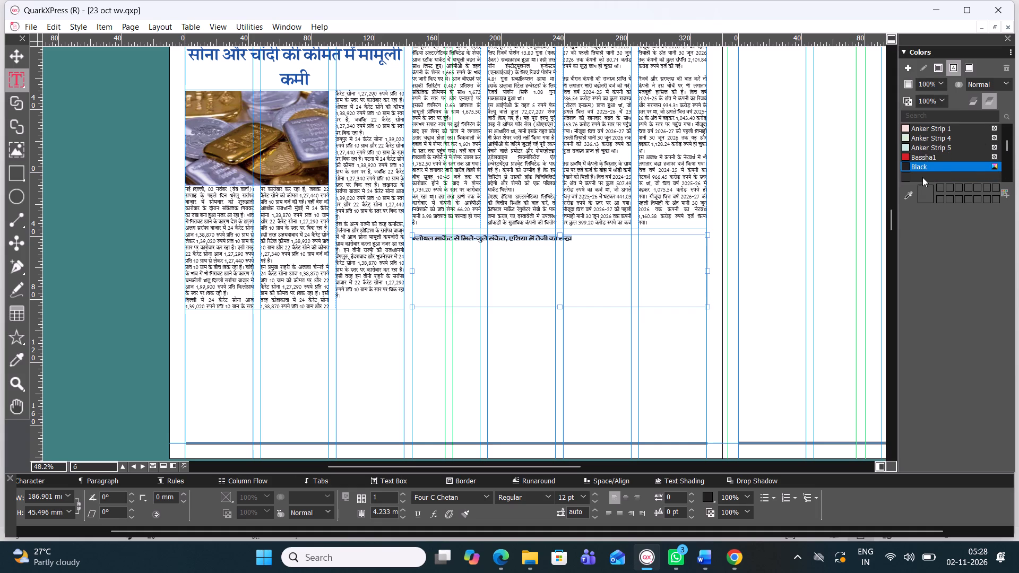
{"action": "left_click", "coordinate": [922, 177]}
Enlarge the ग्लोबल मार्केट headline to 42 pt so it fills two lines, and centre it in its box.
{"action": "key", "text": "ctrl+alt+shift+period"}
{"action": "key", "text": "ctrl+alt+shift+period"}
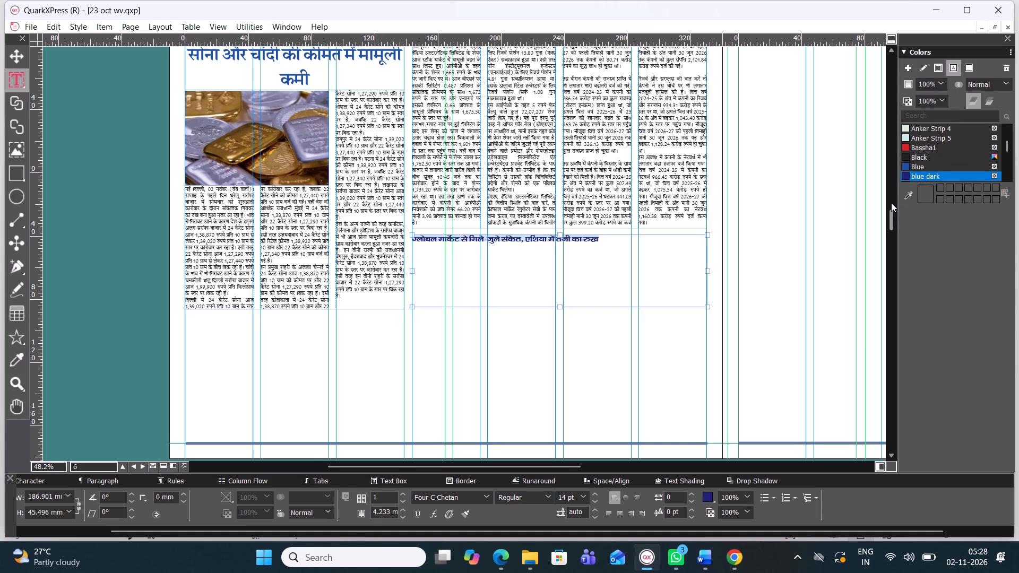
{"action": "key", "text": "ctrl+alt+shift+period"}
{"action": "key", "text": "ctrl+alt+shift+period"}
{"action": "key", "text": "ctrl+alt+shift+period"}
{"action": "key", "text": "ctrl+alt+shift+period"}
{"action": "key", "text": "ctrl+alt+shift+period"}
{"action": "key", "text": "ctrl+alt+shift+period"}
{"action": "key", "text": "ctrl+alt+shift+period"}
{"action": "key", "text": "ctrl+alt+shift+period"}
{"action": "key", "text": "ctrl+alt+shift+period"}
{"action": "key", "text": "ctrl+alt+shift+period"}
{"action": "key", "text": "ctrl+alt+shift+period"}
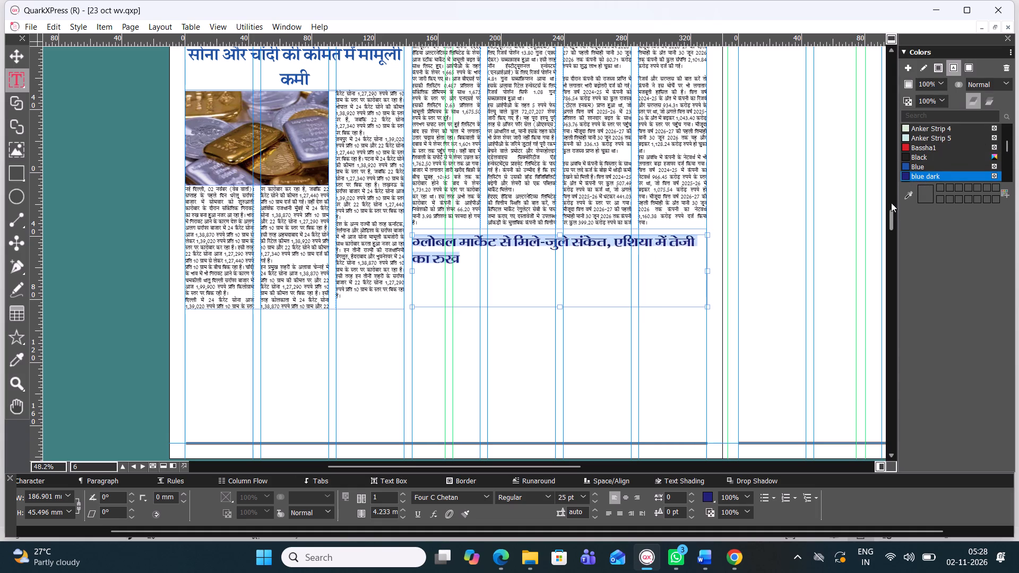
{"action": "key", "text": "ctrl+alt+shift+period"}
{"action": "key", "text": "ctrl+alt+shift+period"}
{"action": "key", "text": "ctrl+alt+shift+period"}
{"action": "key", "text": "ctrl+alt+shift+period"}
{"action": "key", "text": "ctrl+alt+shift+period"}
{"action": "key", "text": "ctrl+alt+shift+period"}
{"action": "key", "text": "ctrl+alt+shift+period"}
{"action": "key", "text": "ctrl+alt+shift+period"}
{"action": "key", "text": "ctrl+alt+shift+period"}
{"action": "key", "text": "ctrl+alt+shift+period"}
{"action": "key", "text": "ctrl+alt+shift+period"}
{"action": "key", "text": "ctrl+alt+shift+period"}
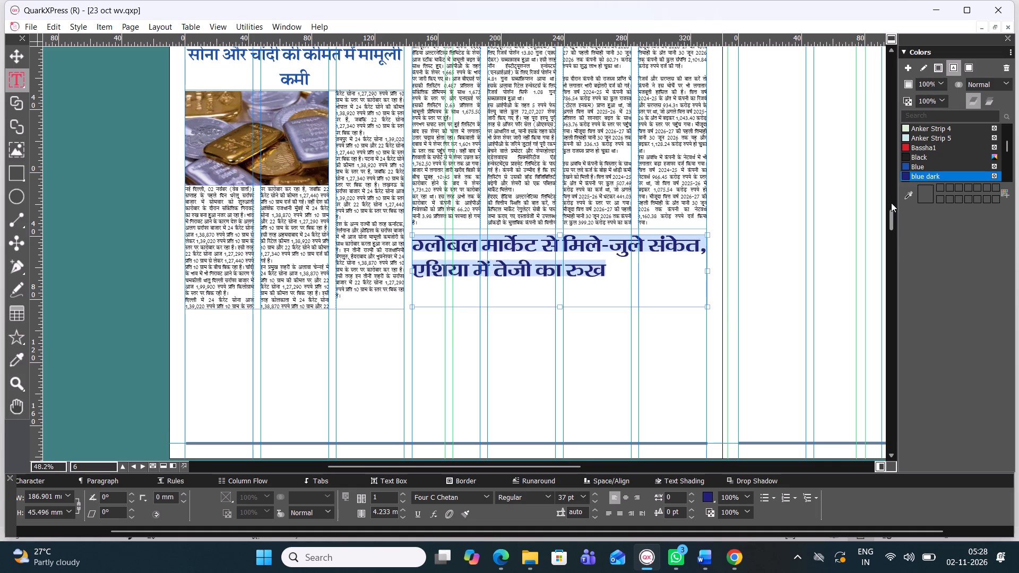
{"action": "key", "text": "ctrl+alt+shift+period"}
{"action": "key", "text": "ctrl+alt+shift+period"}
{"action": "key", "text": "ctrl+alt+shift+period"}
{"action": "key", "text": "ctrl+alt+shift+period"}
{"action": "key", "text": "ctrl+alt+shift+period"}
{"action": "key", "text": "ctrl+alt+shift+period"}
{"action": "key", "text": "ctrl+alt+shift+period"}
{"action": "key", "text": "ctrl+alt+shift+period"}
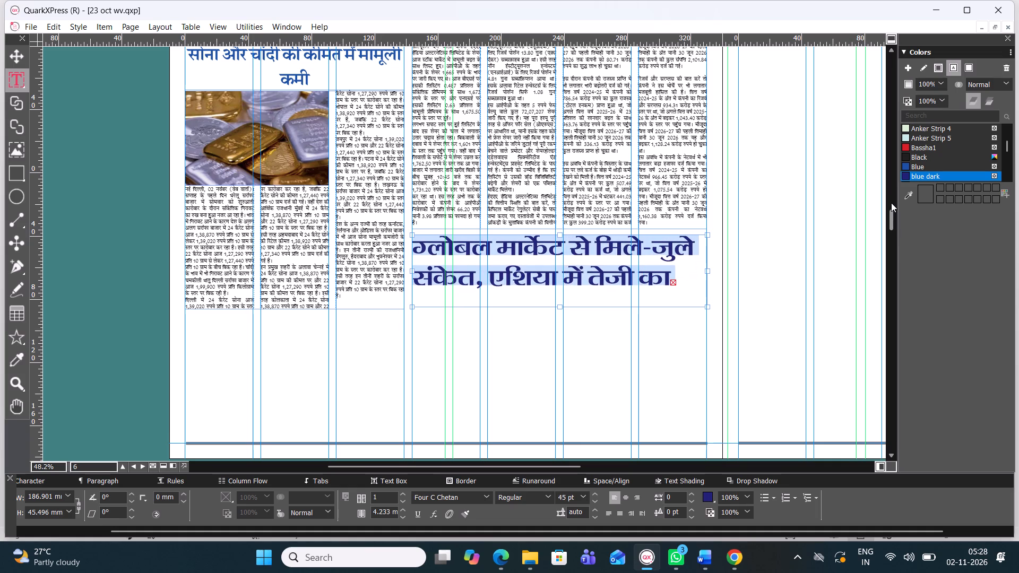
{"action": "key", "text": "ctrl+alt+shift+comma"}
{"action": "key", "text": "ctrl+alt+shift+comma"}
{"action": "key", "text": "ctrl+alt+shift+comma"}
{"action": "key", "text": "ctrl+z"}
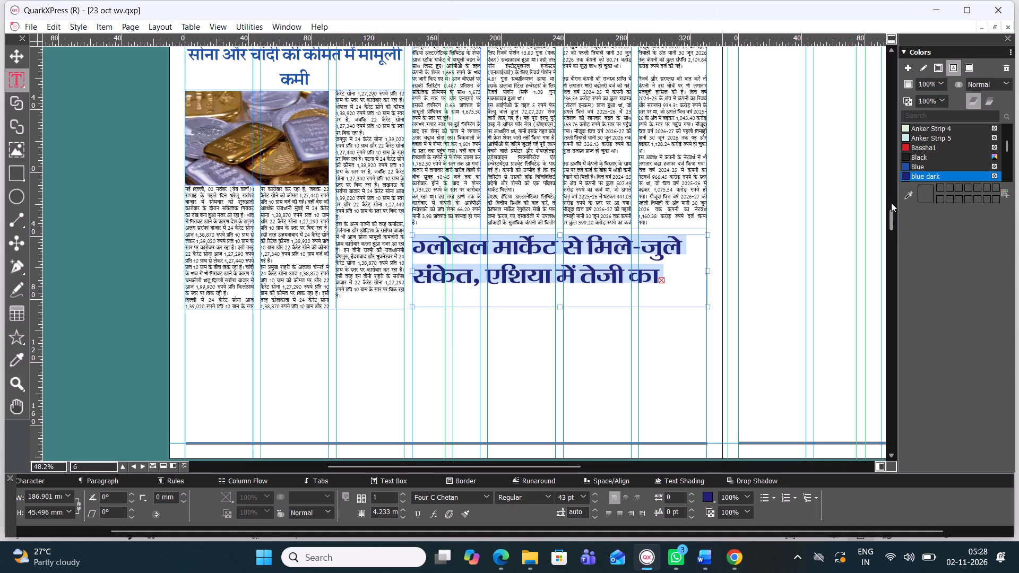
{"action": "key", "text": "ctrl+alt+shift+comma"}
{"action": "key", "text": "ctrl+z"}
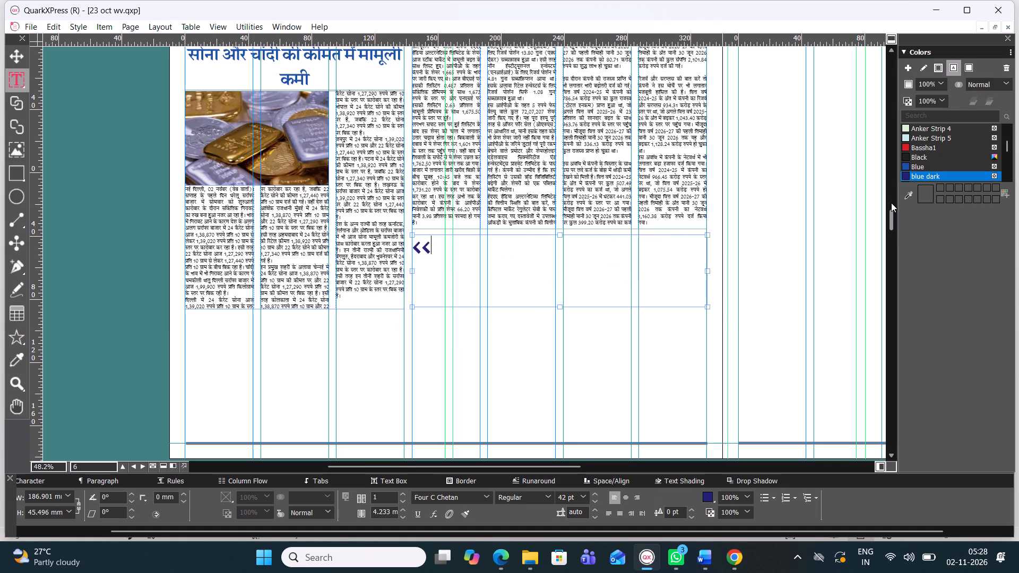
{"action": "key", "text": "ctrl+alt+shift+comma"}
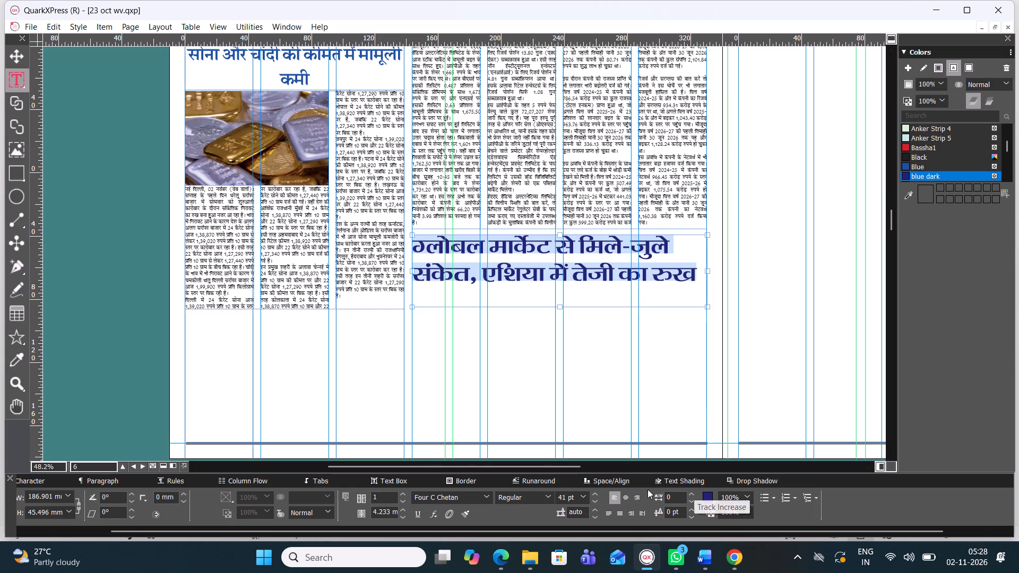
{"action": "left_click", "coordinate": [592, 500]}
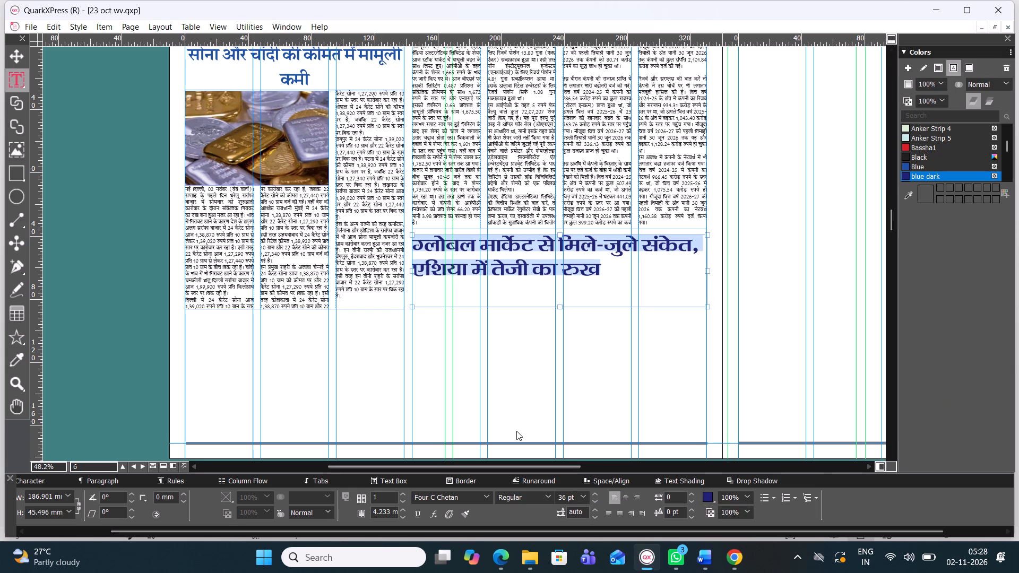
{"action": "key", "text": "ctrl+alt+shift+period"}
{"action": "key", "text": "ctrl+alt+shift+period"}
{"action": "key", "text": "ctrl+alt+shift+period"}
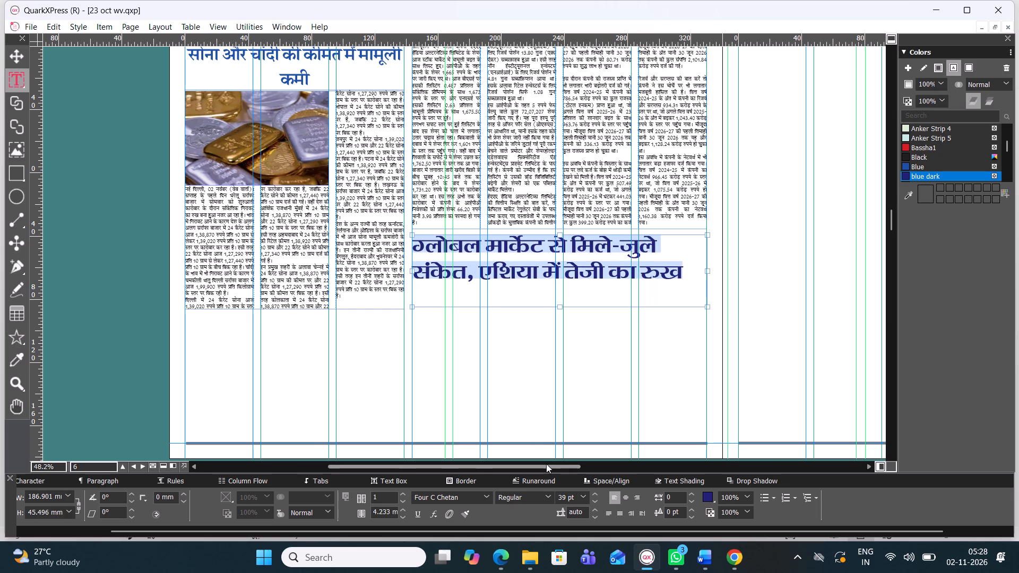
{"action": "key", "text": "ctrl+alt+shift+period"}
{"action": "key", "text": "ctrl+alt+shift+period"}
{"action": "key", "text": "ctrl+alt+shift+period"}
{"action": "key", "text": "ctrl+alt+shift+period"}
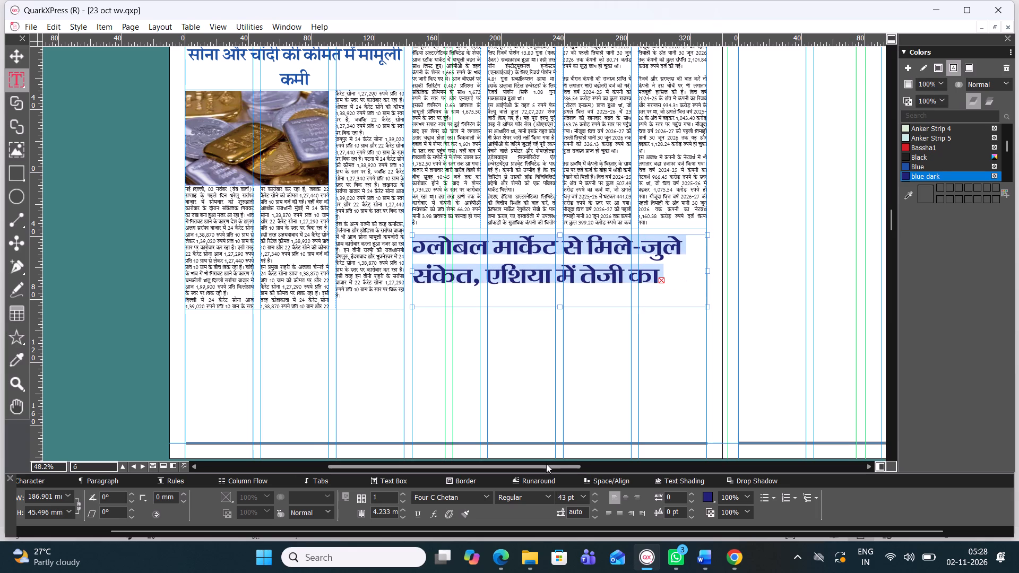
{"action": "key", "text": "ctrl+alt+shift+comma"}
{"action": "key", "text": "ctrl+z"}
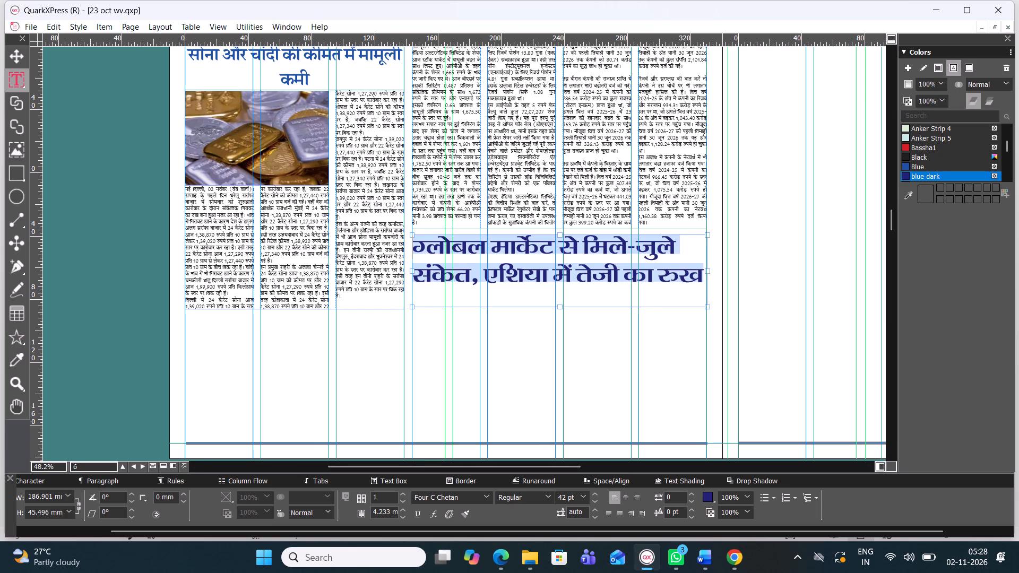
{"action": "left_click", "coordinate": [627, 497]}
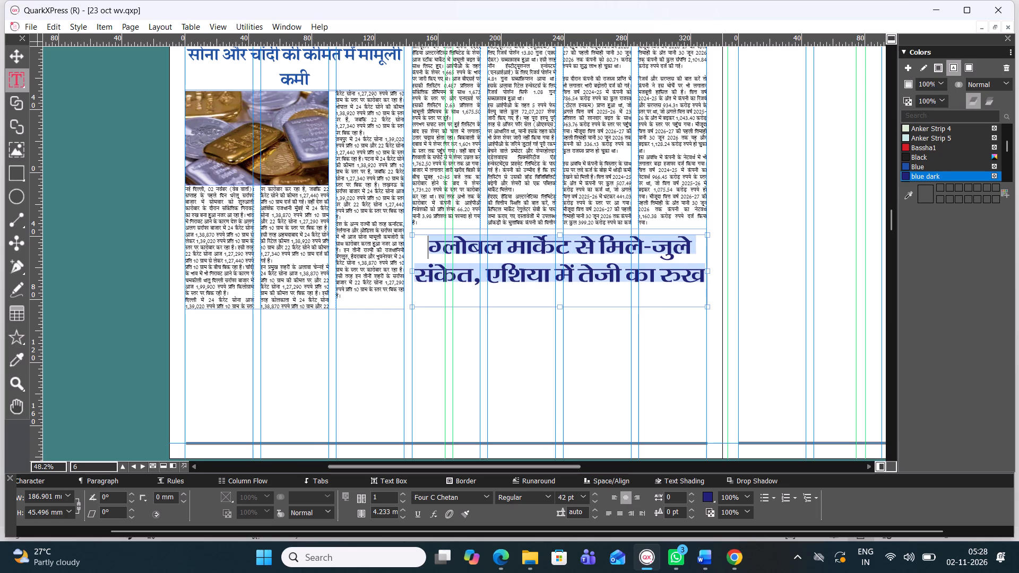
Draw a full-width text box about 330 mm wide and 78.9 mm high between the सर्राफा बाजार story and the page's bottom rule.
{"action": "left_click", "coordinate": [18, 60]}
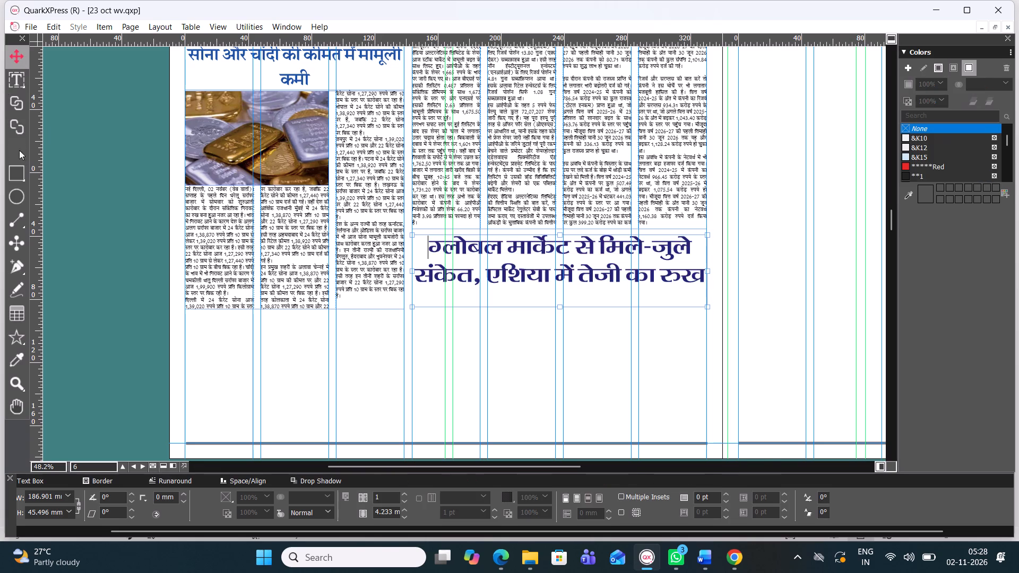
{"action": "left_click", "coordinate": [13, 81]}
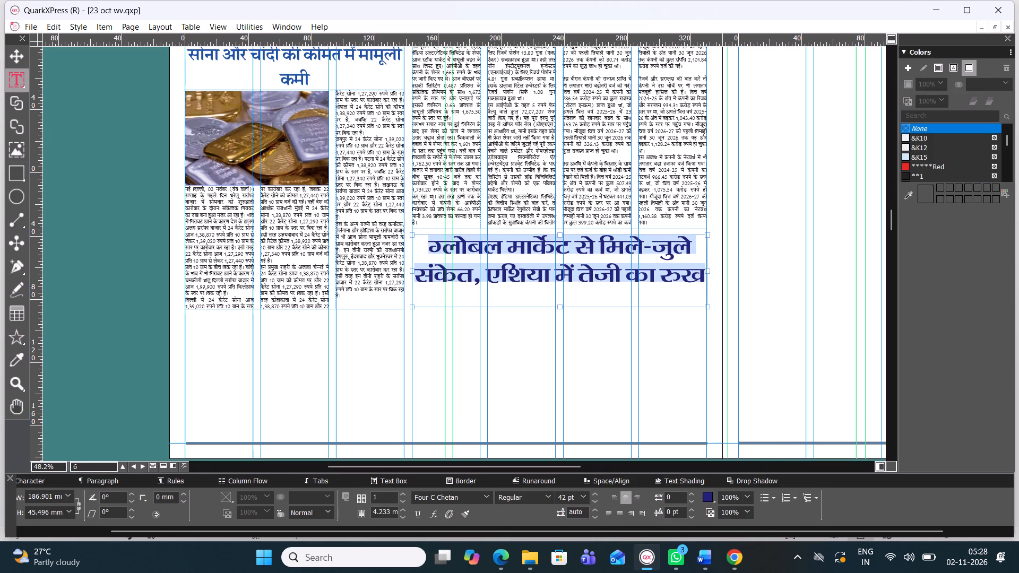
{"action": "left_click_drag", "start_coordinate": [185, 312], "coordinate": [379, 405]}
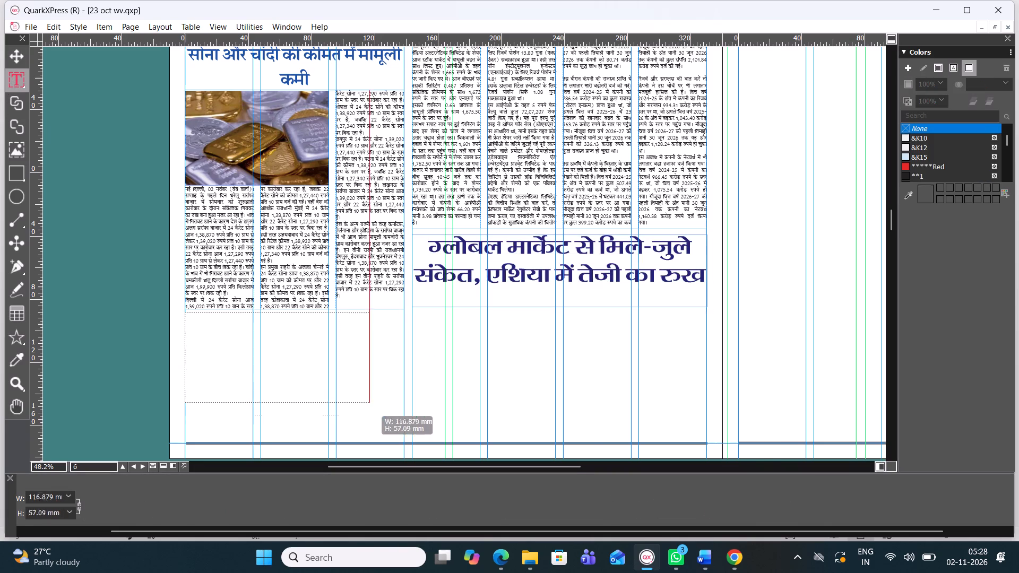
{"action": "left_click_drag", "start_coordinate": [379, 405], "coordinate": [711, 436]}
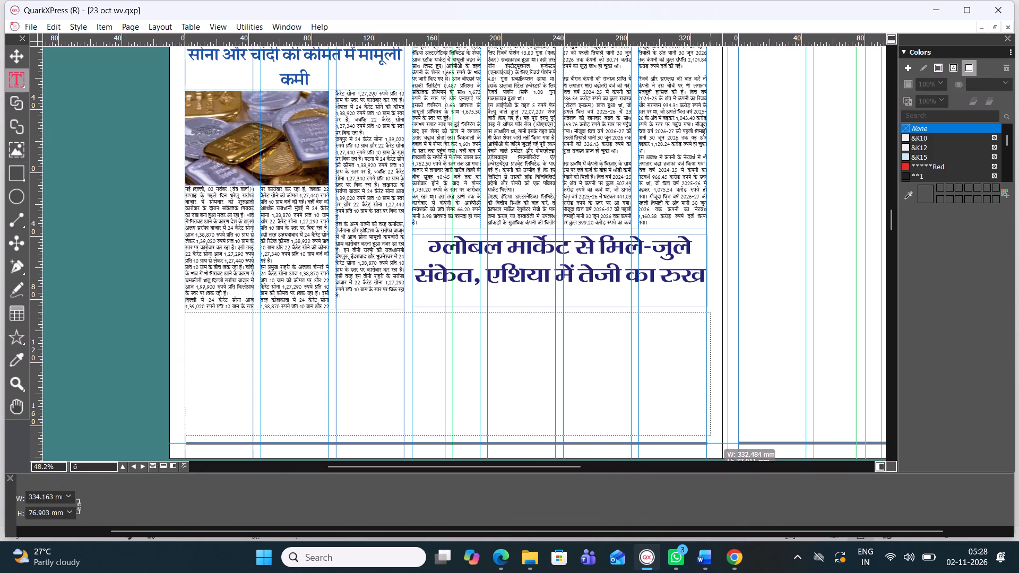
{"action": "left_click_drag", "start_coordinate": [711, 436], "coordinate": [706, 437]}
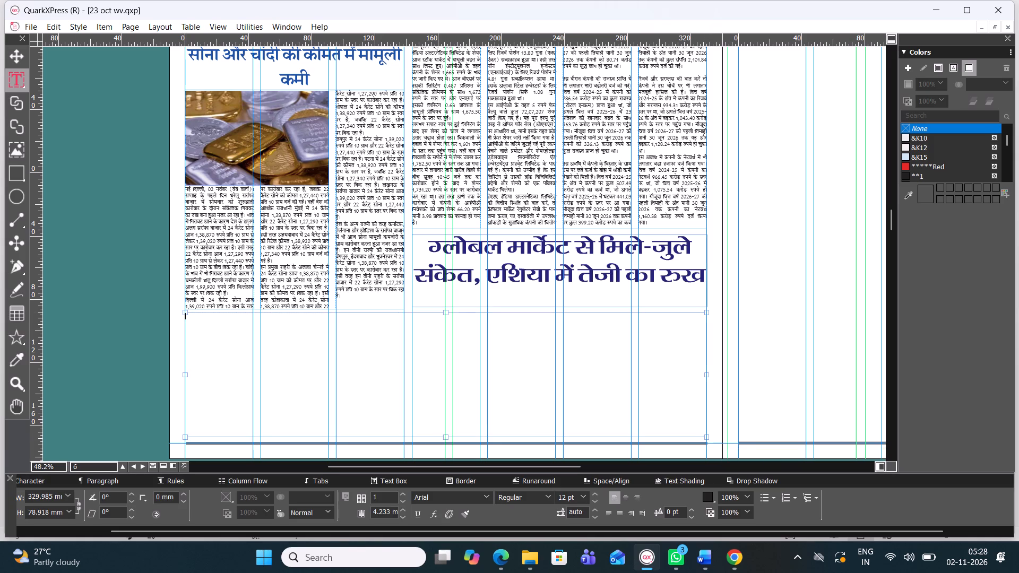
In the Word document, copy the ग्लोबल मार्केट story's opening paragraphs, from नई दिल्ली through the फ्रांस के सीएसी इंडेक्स paragraph.
{"action": "left_click", "coordinate": [704, 560]}
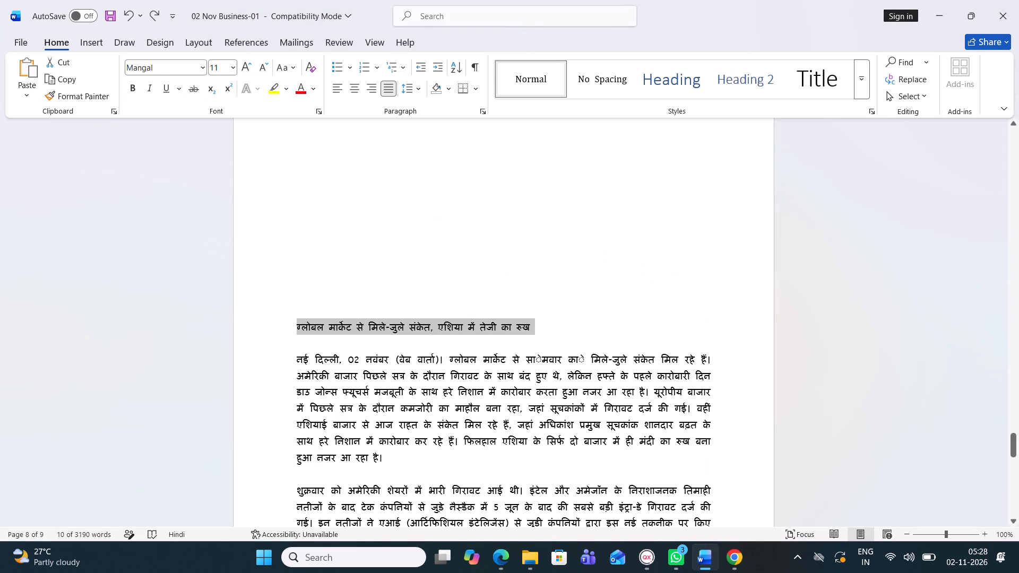
{"action": "left_click_drag", "start_coordinate": [297, 364], "coordinate": [462, 127]}
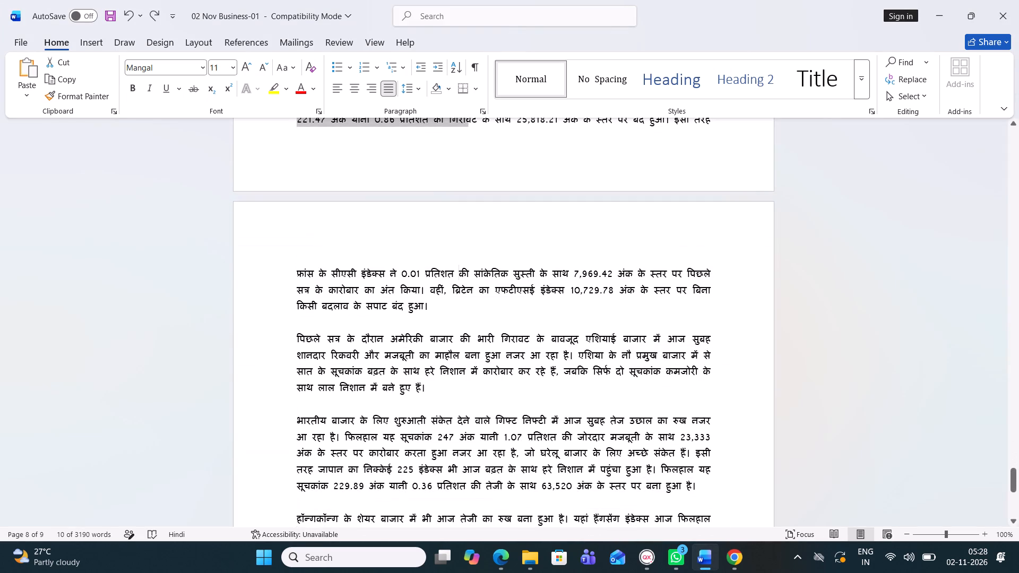
{"action": "left_click_drag", "start_coordinate": [462, 127], "coordinate": [455, 321]}
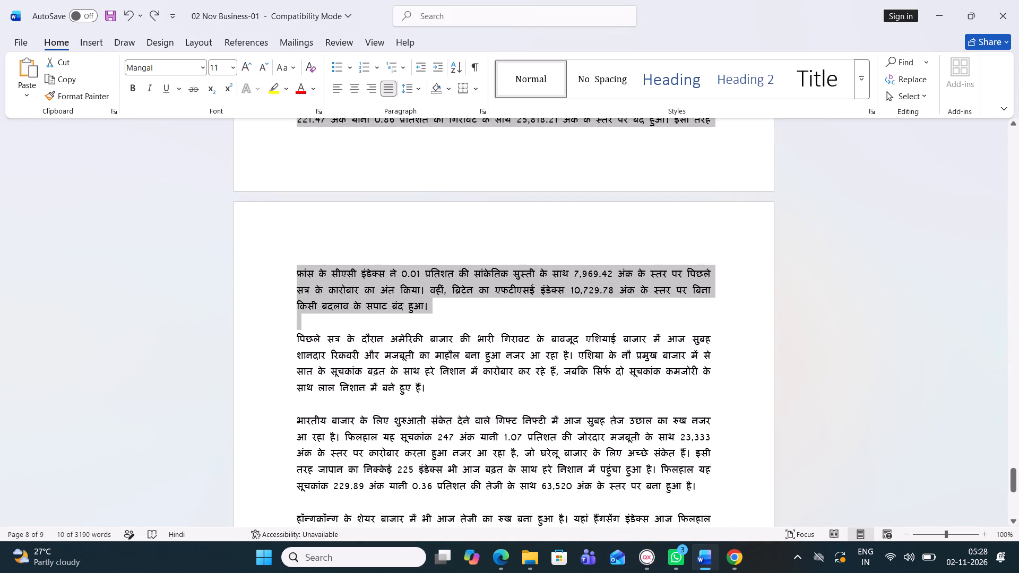
{"action": "left_click_drag", "start_coordinate": [455, 321], "coordinate": [430, 306]}
{"action": "key", "text": "ctrl+c"}
Back in QuarkXPress, format the empty bottom text box as Four C Gandhi 11.5 pt with 11.7 pt leading, justified.
{"action": "left_click", "coordinate": [647, 558]}
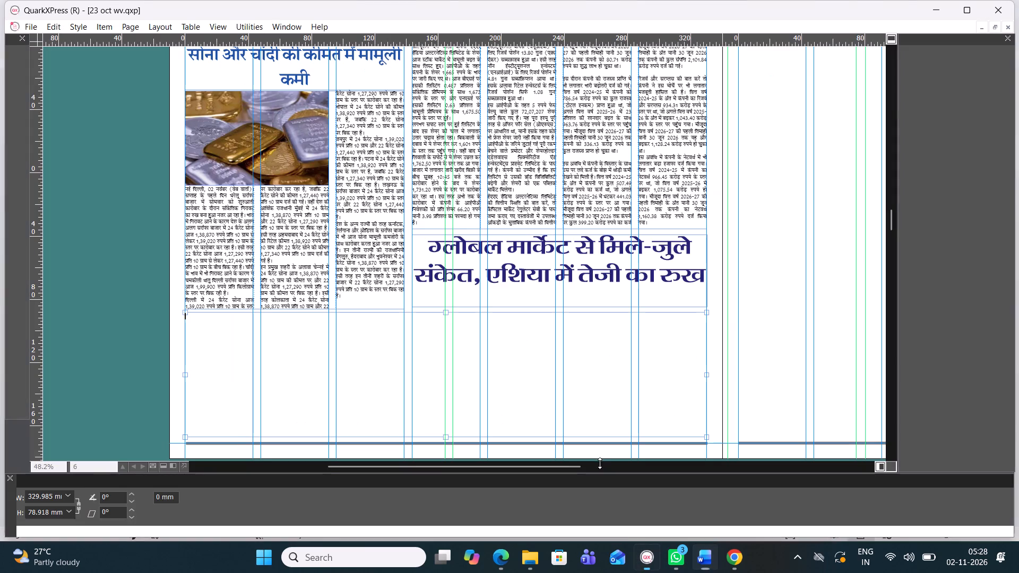
{"action": "left_click", "coordinate": [573, 496]}
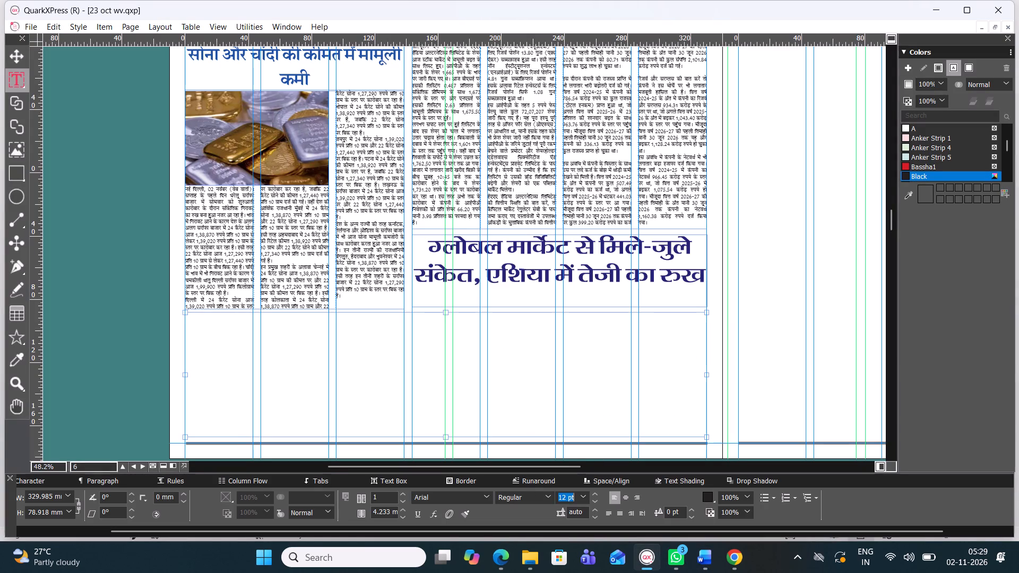
{"action": "key", "text": "1"}
{"action": "type", "text": "1.5"}
{"action": "key", "text": "Return"}
{"action": "left_click_drag", "start_coordinate": [585, 517], "coordinate": [496, 518]}
{"action": "type", "text": "11.7"}
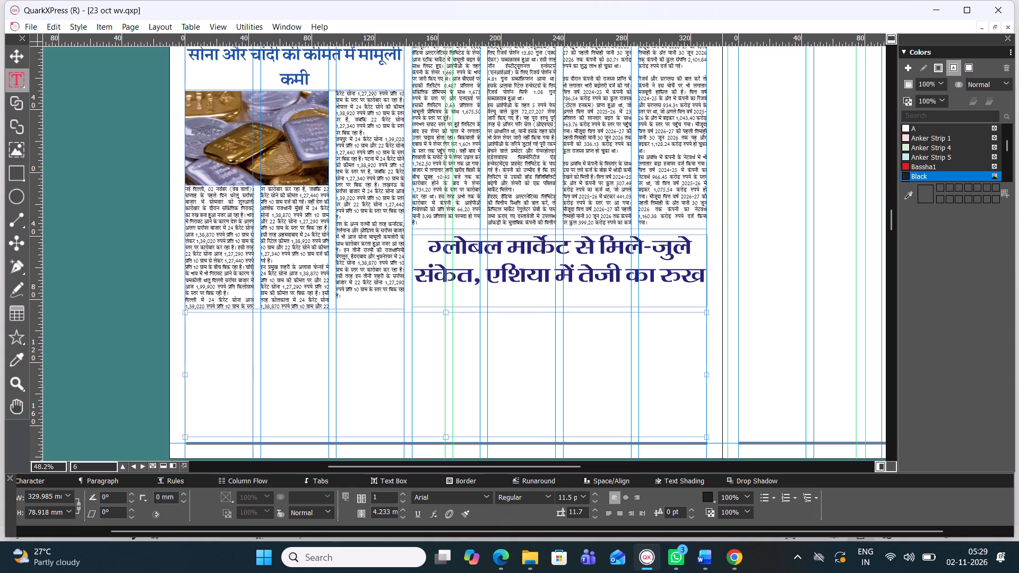
{"action": "key", "text": "Return"}
{"action": "left_click", "coordinate": [608, 516]}
{"action": "left_click", "coordinate": [489, 493]}
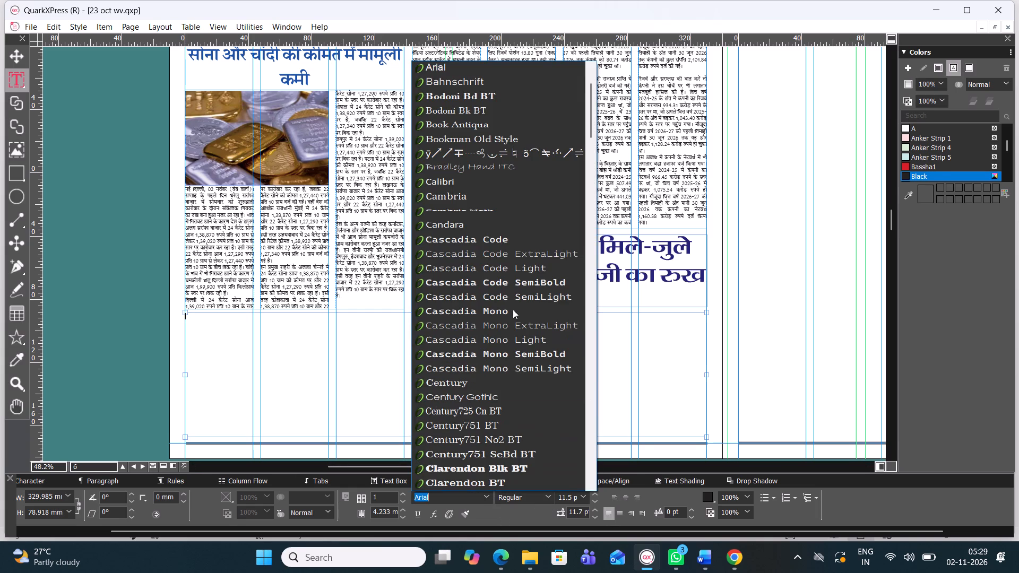
{"action": "left_click_drag", "start_coordinate": [589, 100], "coordinate": [595, 81]}
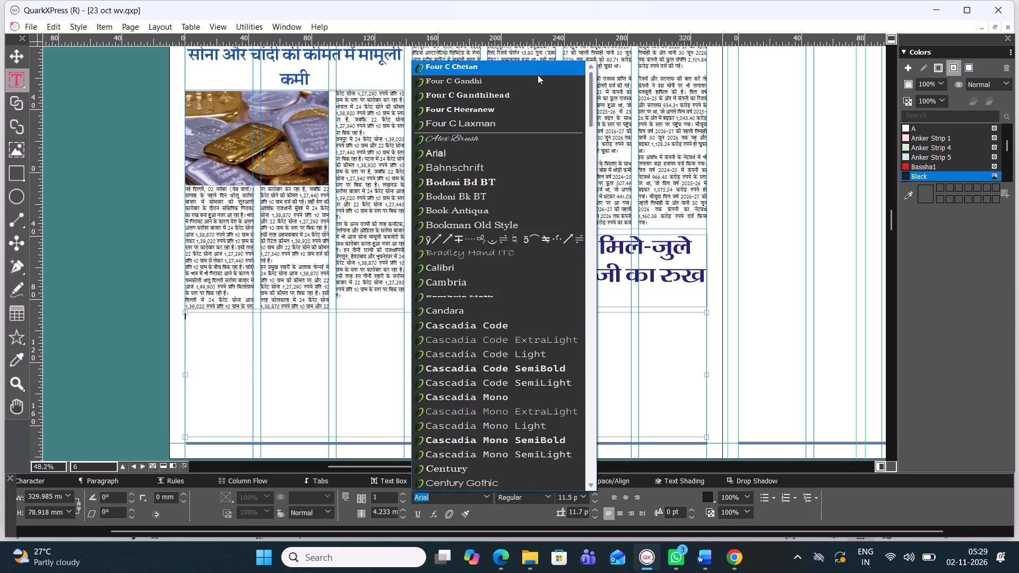
{"action": "left_click", "coordinate": [530, 82]}
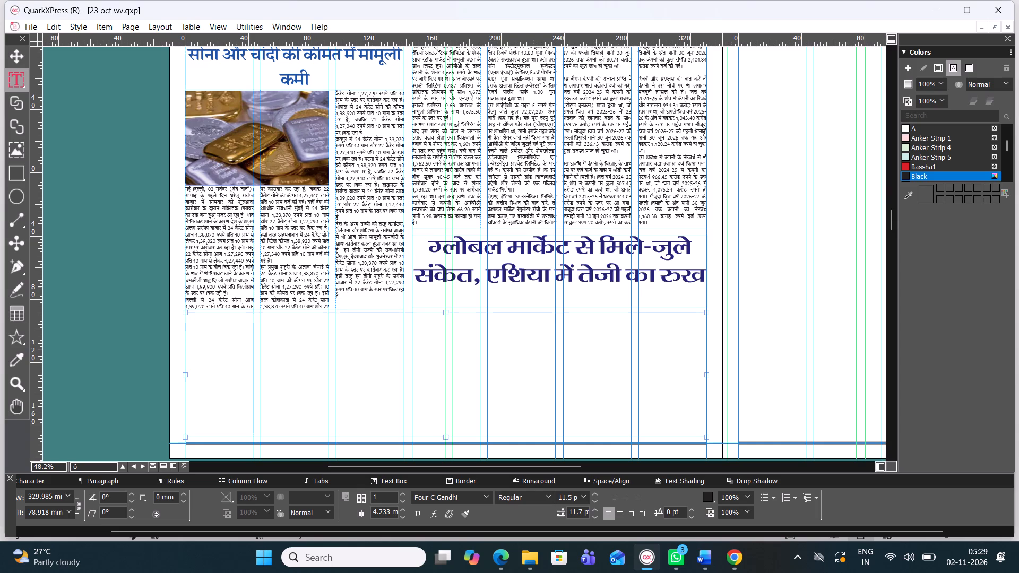
Paste the copied opening paragraphs into the bottom text box and add a space after the final sentence.
{"action": "key", "text": "ctrl+v"}
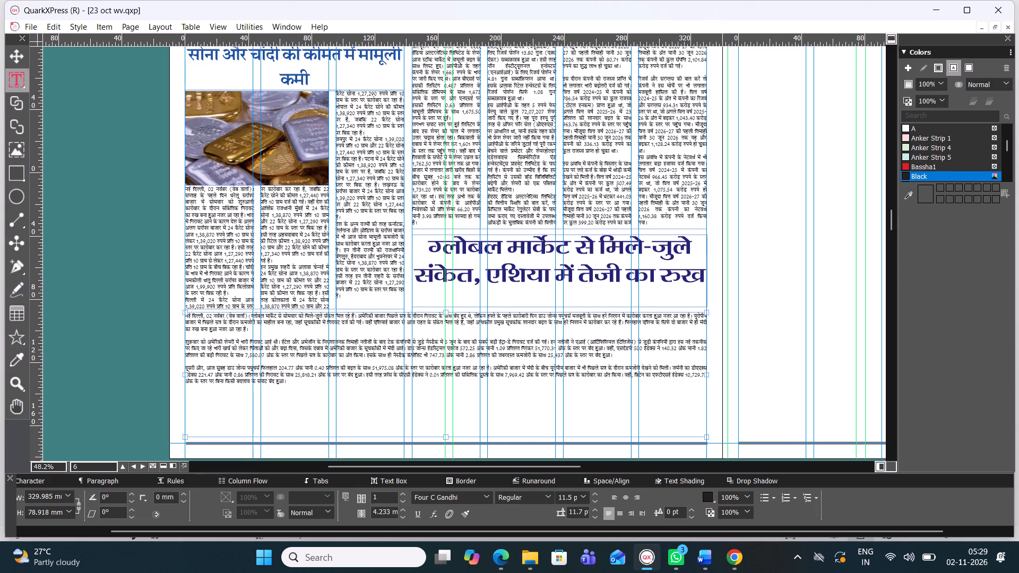
{"action": "left_click", "coordinate": [293, 380]}
{"action": "key", "text": "space"}
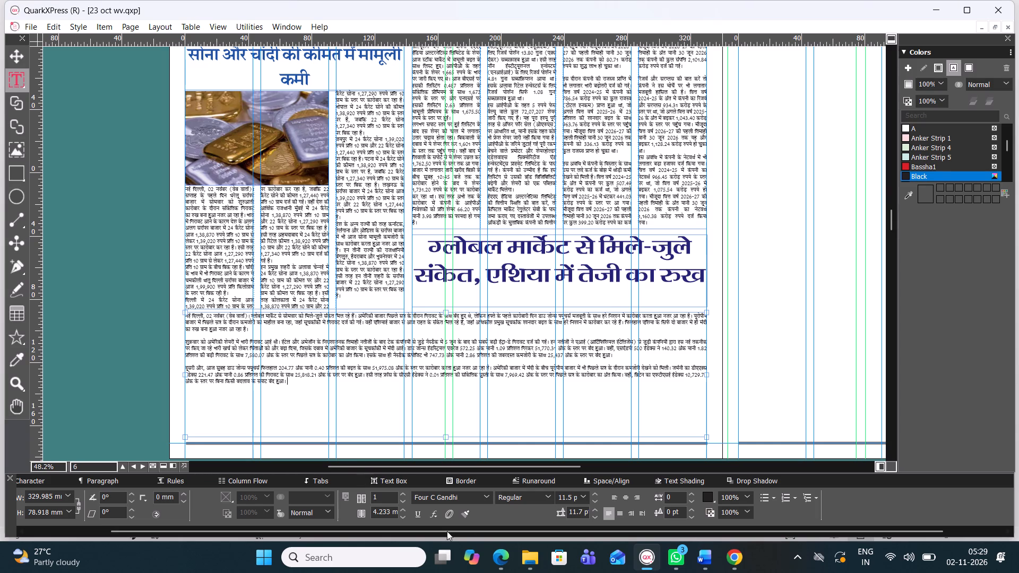
Append Word's पिछले सत्र and भारतीय बाजार paragraphs to the box, removing the trailing line breaks and ending with a space.
{"action": "left_click", "coordinate": [700, 559]}
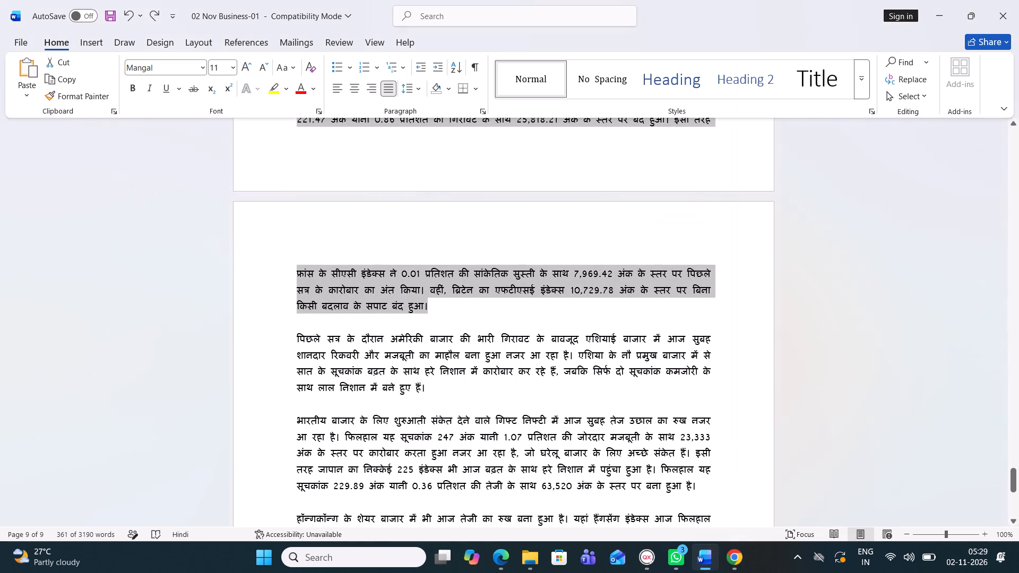
{"action": "left_click_drag", "start_coordinate": [295, 338], "coordinate": [634, 503]}
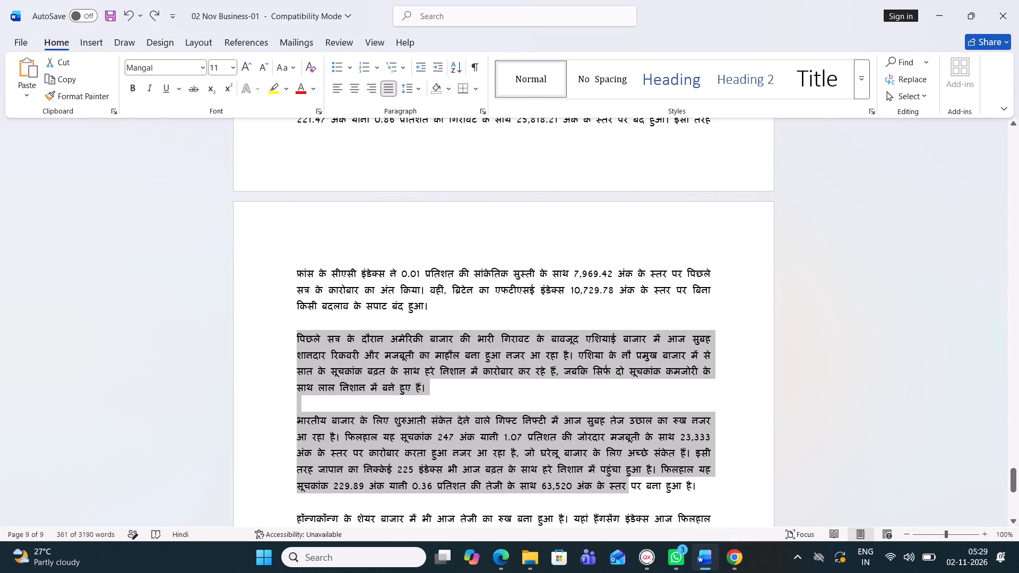
{"action": "left_click_drag", "start_coordinate": [634, 503], "coordinate": [669, 496]}
{"action": "key", "text": "ctrl+c"}
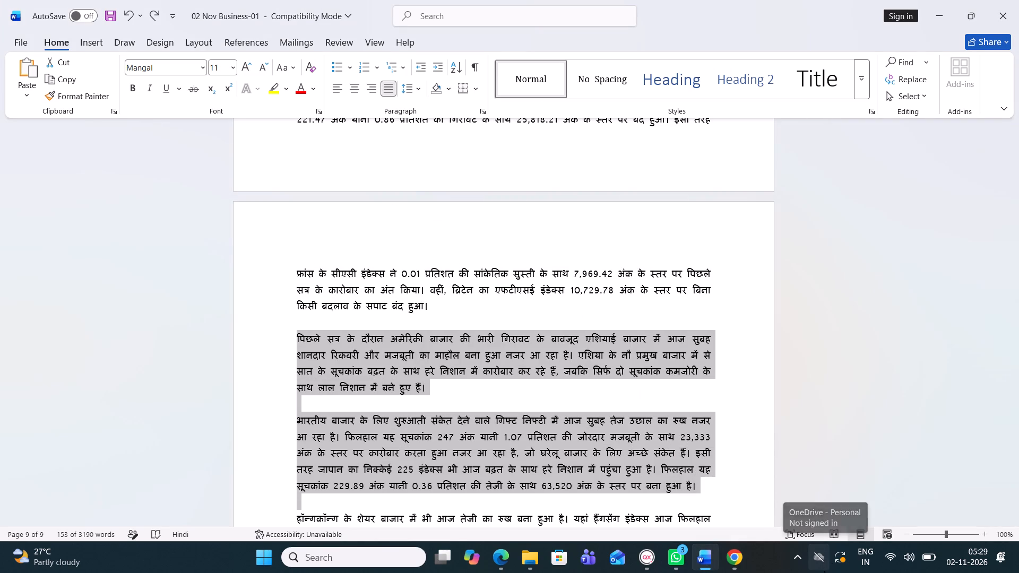
{"action": "left_click", "coordinate": [646, 562]}
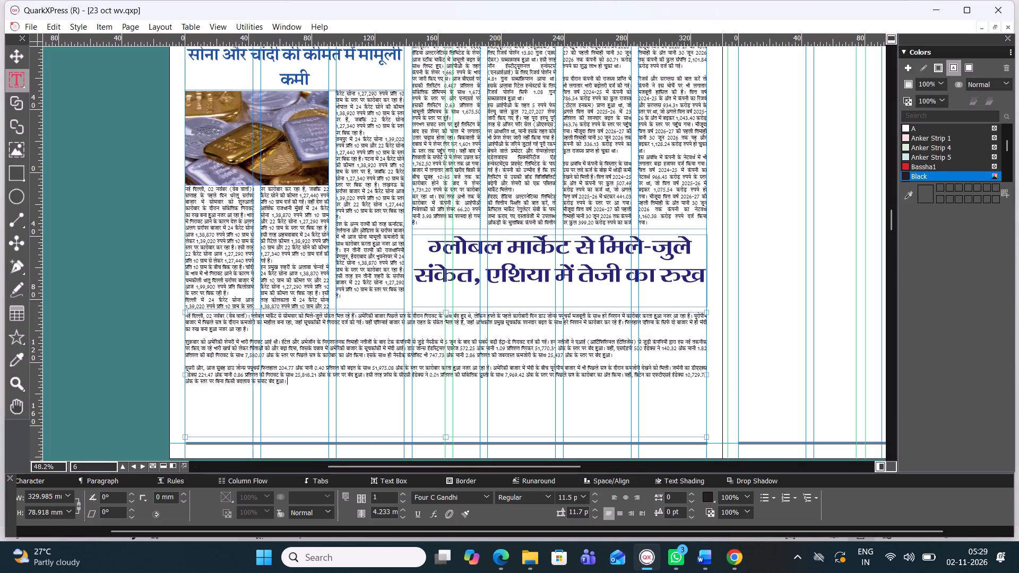
{"action": "key", "text": "ctrl+v"}
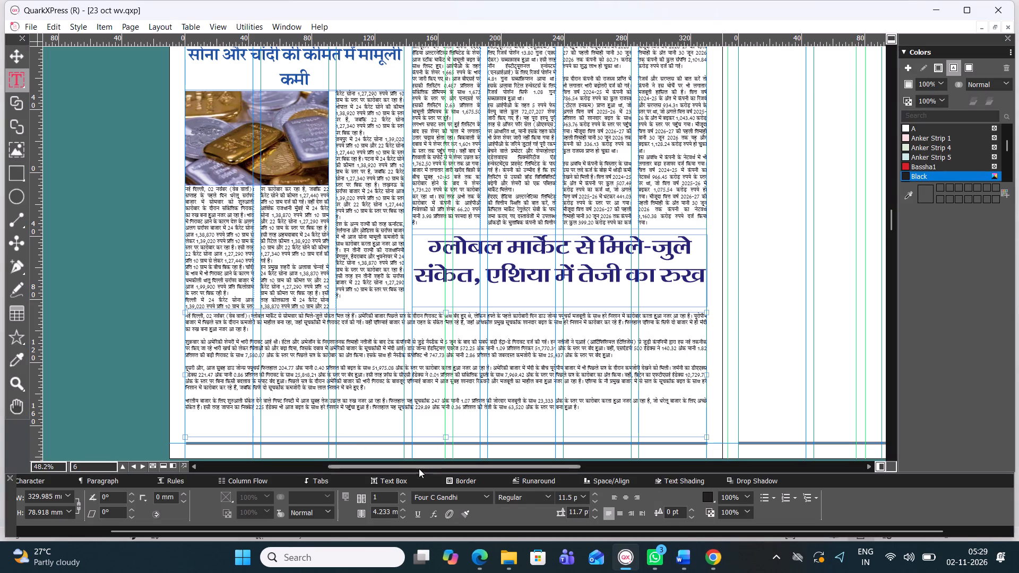
{"action": "key", "text": "BackSpace"}
{"action": "key", "text": "BackSpace"}
{"action": "key", "text": "space"}
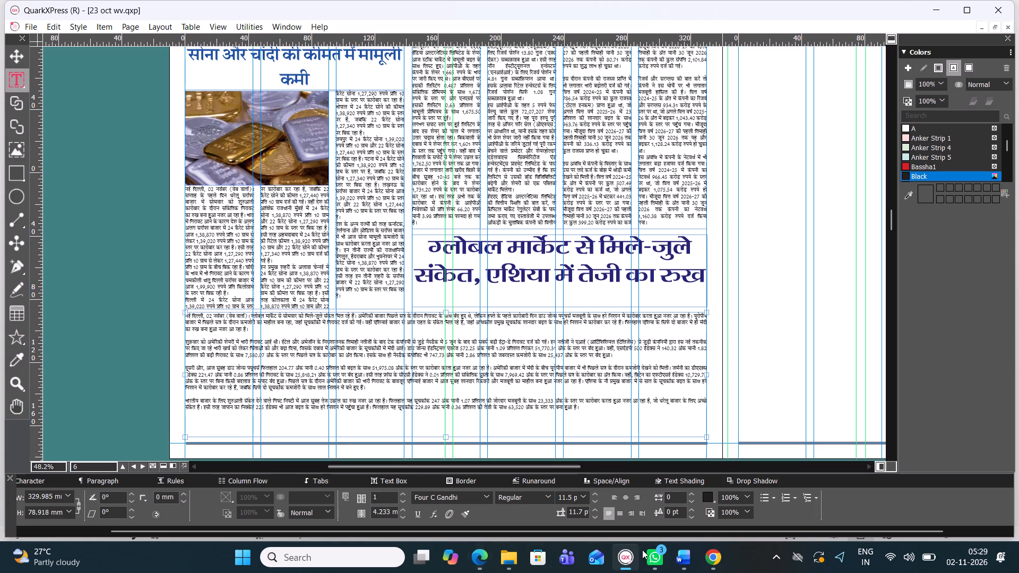
Copy the हॉन्गकॉन्ग stock market paragraph from Word and append it to the end of the bottom story text.
{"action": "left_click", "coordinate": [687, 555]}
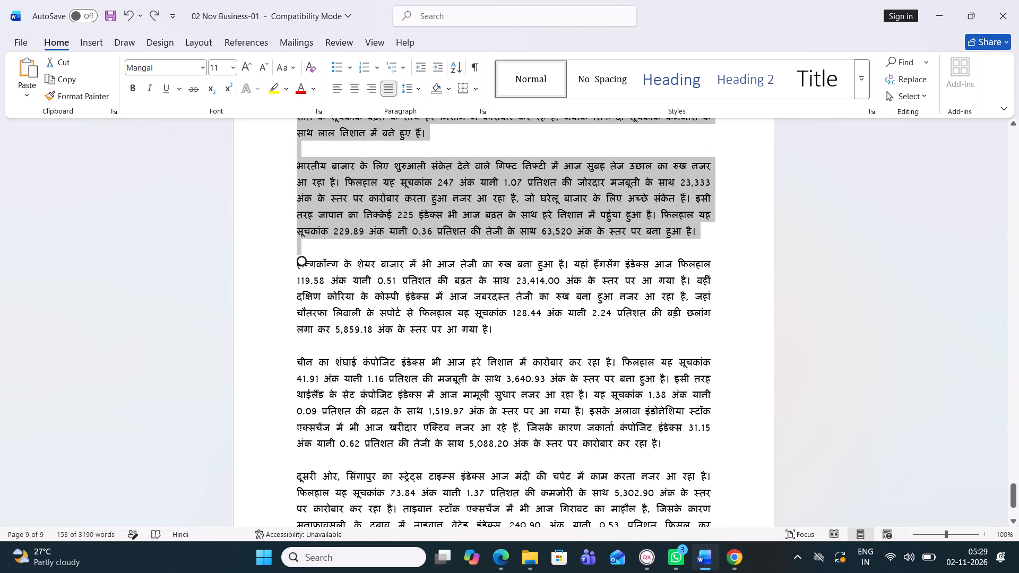
{"action": "left_click_drag", "start_coordinate": [294, 262], "coordinate": [493, 340]}
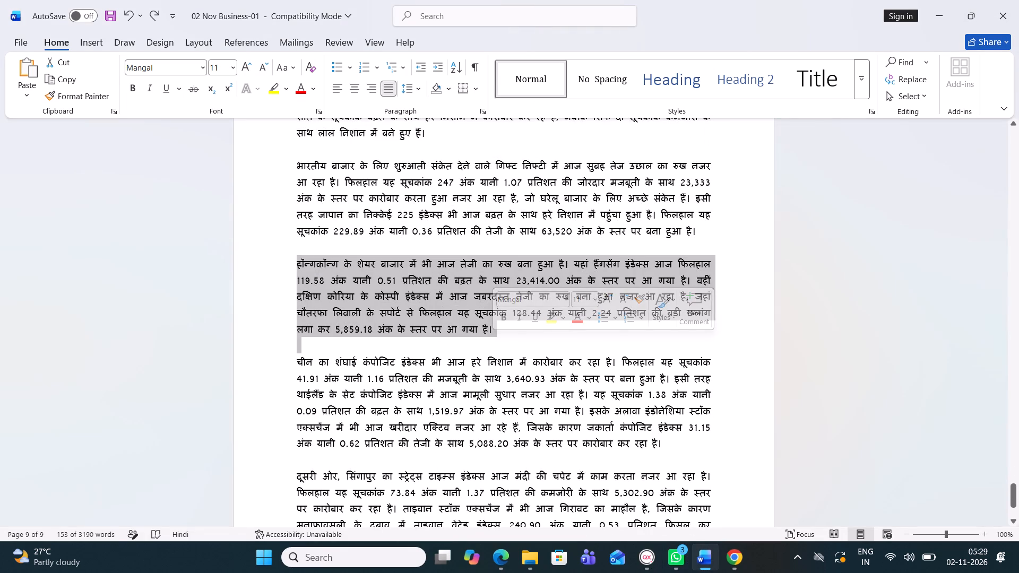
{"action": "key", "text": "ctrl+c"}
{"action": "left_click", "coordinate": [636, 561]}
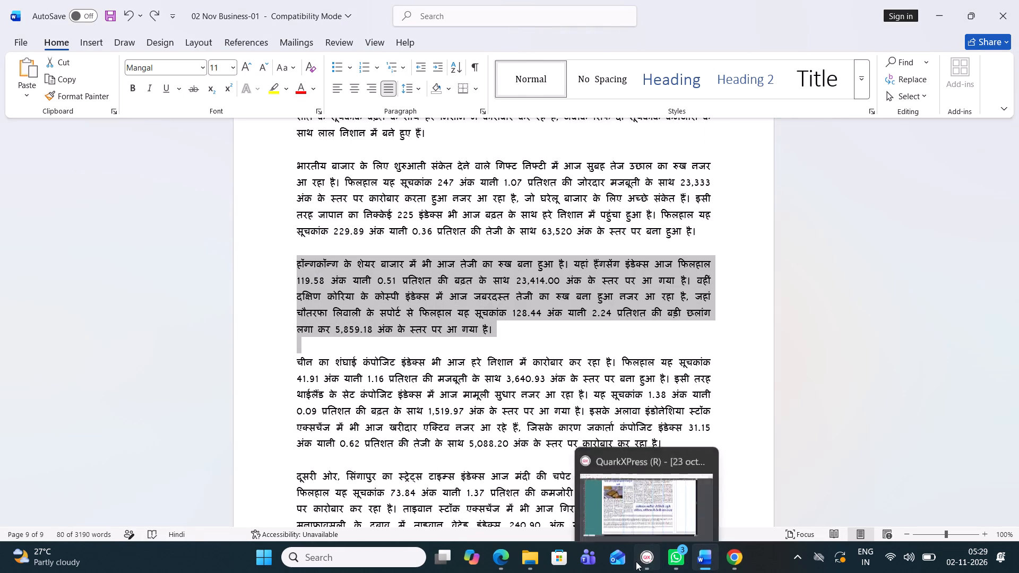
{"action": "key", "text": "ctrl+v"}
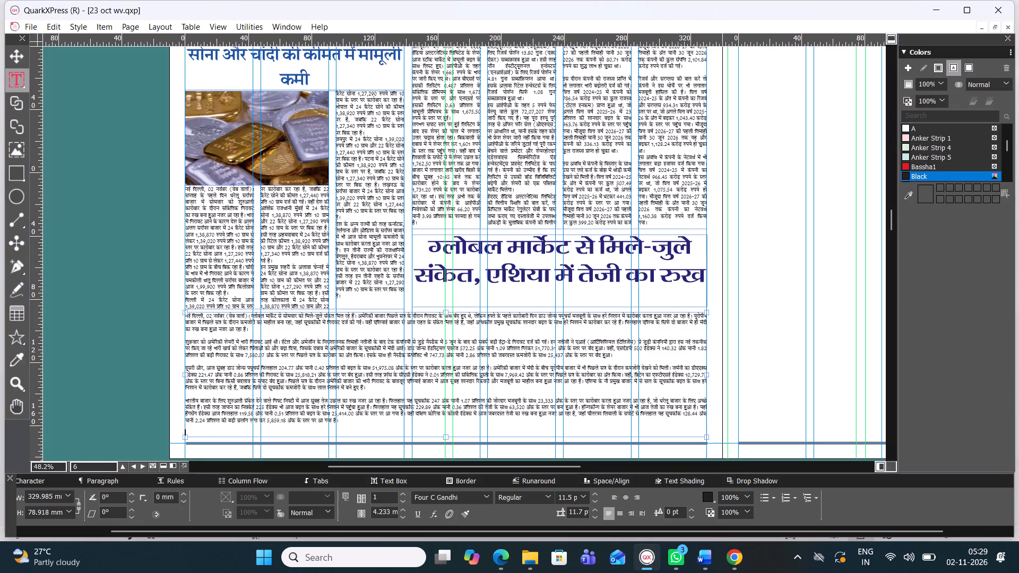
{"action": "left_click", "coordinate": [344, 420]}
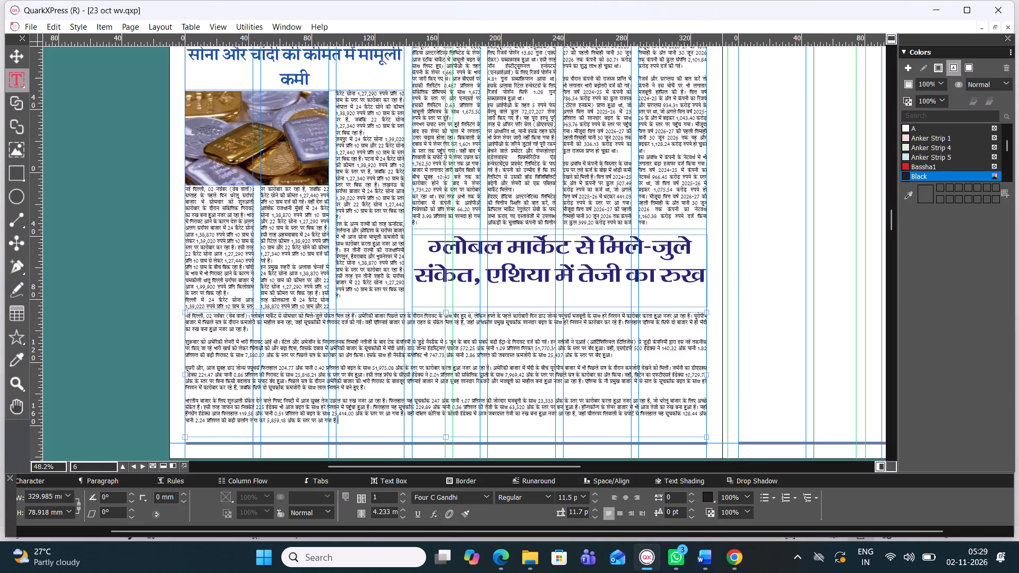
Split the bottom story's text box into 3 columns.
{"action": "double_click", "coordinate": [403, 493]}
{"action": "left_click", "coordinate": [403, 493]}
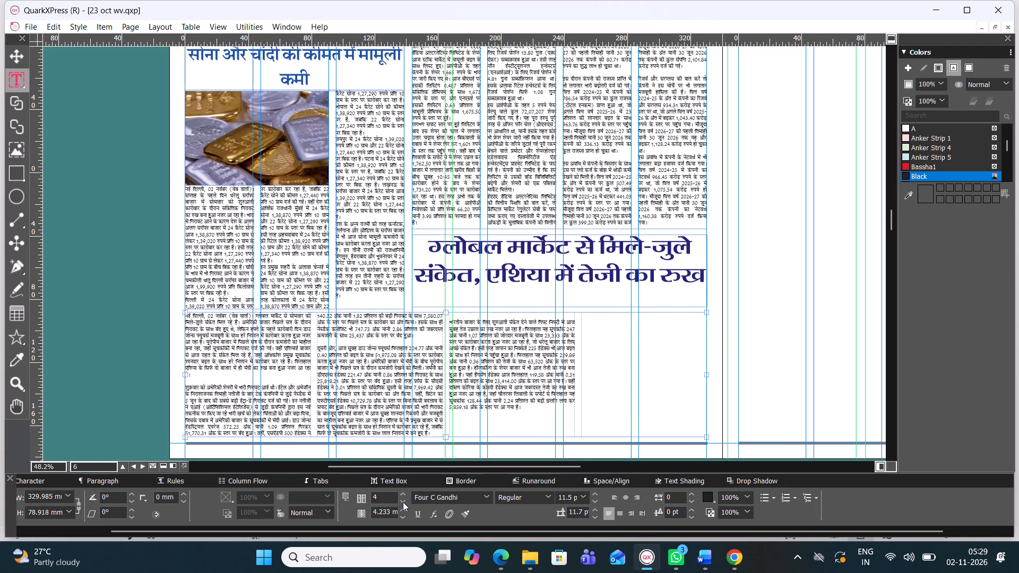
{"action": "triple_click", "coordinate": [403, 502]}
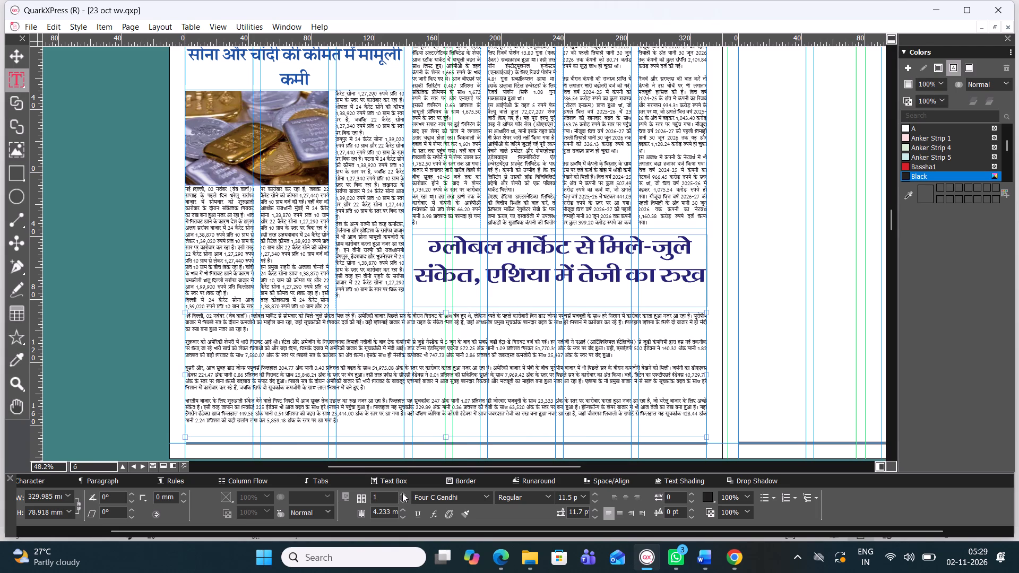
{"action": "left_click", "coordinate": [402, 493]}
{"action": "left_click", "coordinate": [402, 493]}
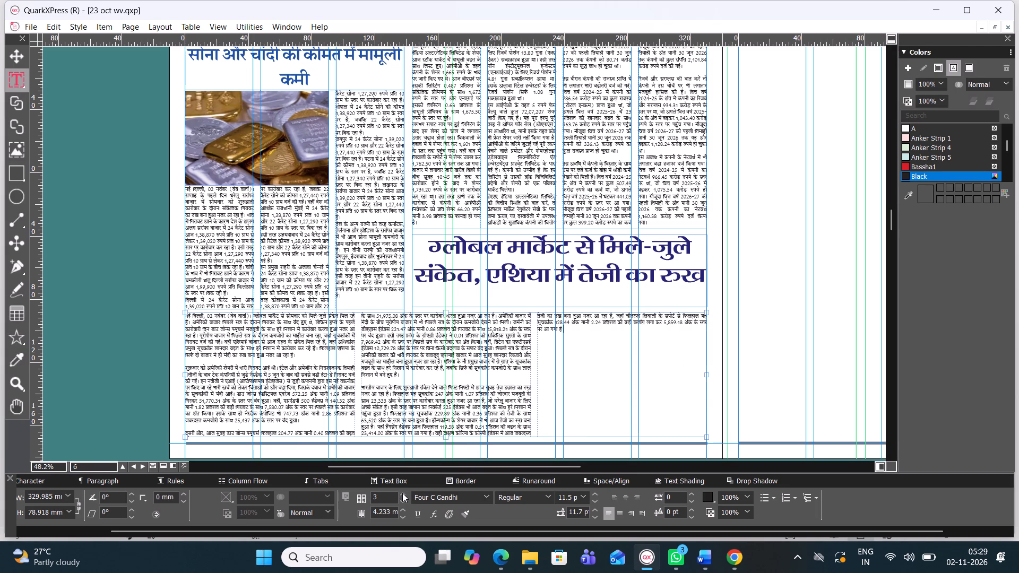
Delete the three blank lines between the paragraphs of the ग्लोबल मार्केट story text.
{"action": "left_click", "coordinate": [262, 361]}
{"action": "key", "text": "BackSpace"}
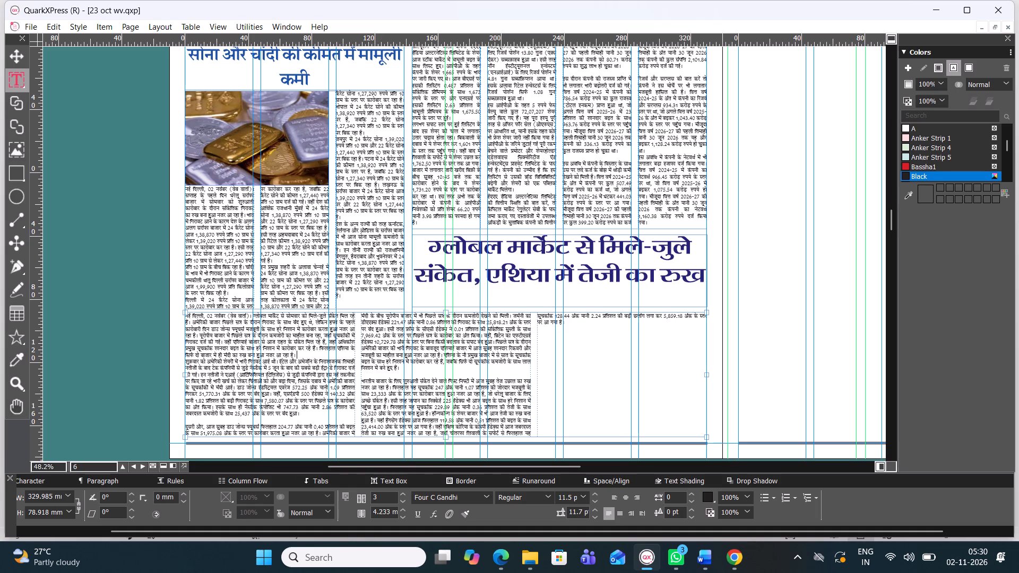
{"action": "left_click", "coordinate": [250, 420]}
{"action": "key", "text": "BackSpace"}
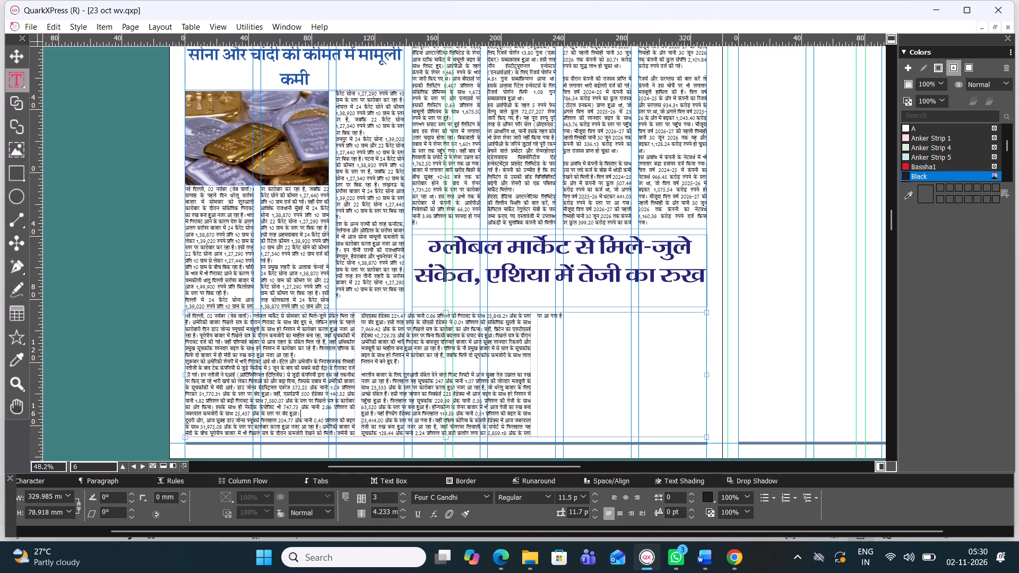
{"action": "left_click", "coordinate": [378, 368]}
{"action": "key", "text": "BackSpace"}
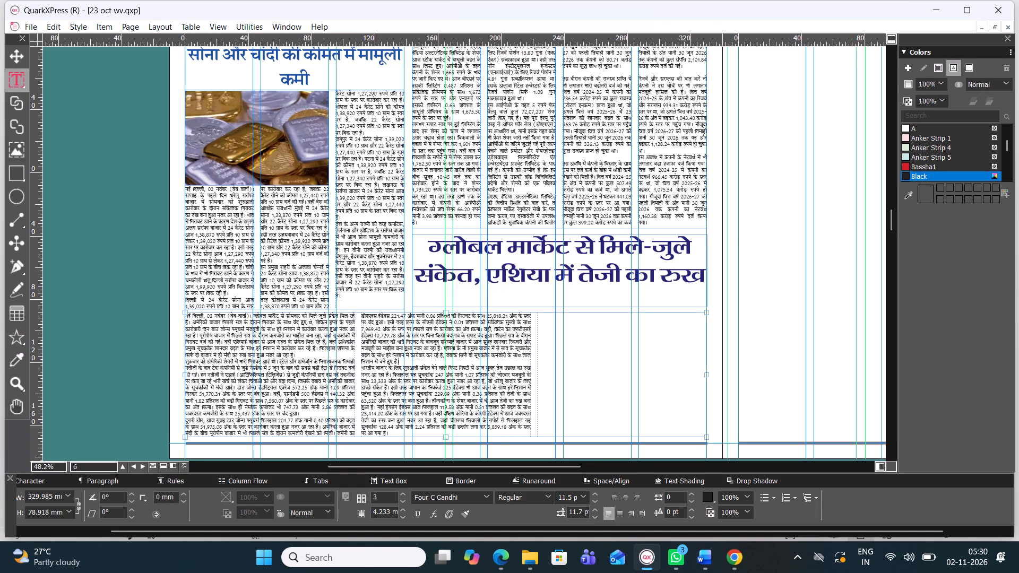
Draw a picture box about 106 mm wide and 78 mm high over the empty third column of the ग्लोबल मार्केट story.
{"action": "left_click", "coordinate": [10, 63]}
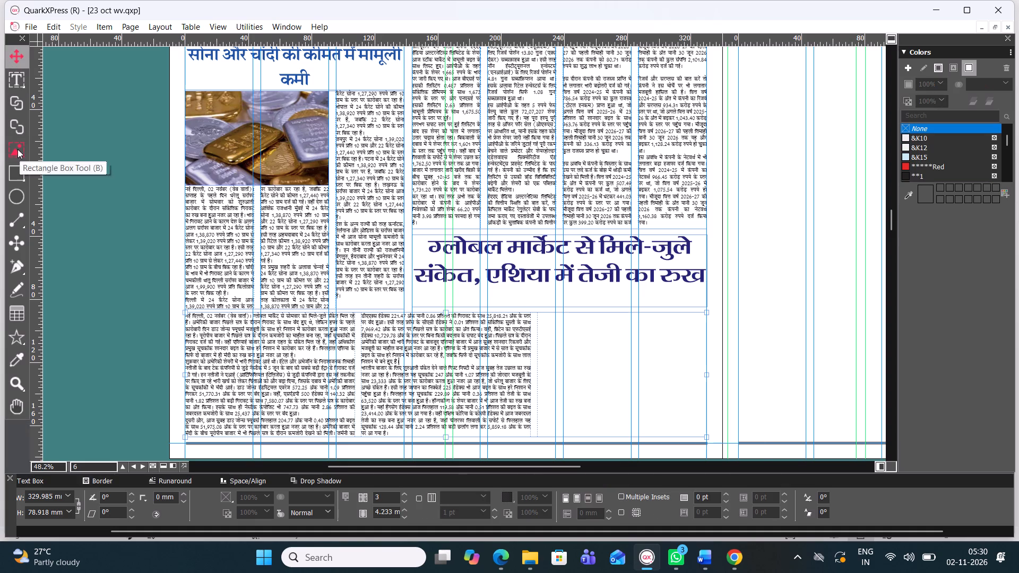
{"action": "left_click", "coordinate": [18, 149]}
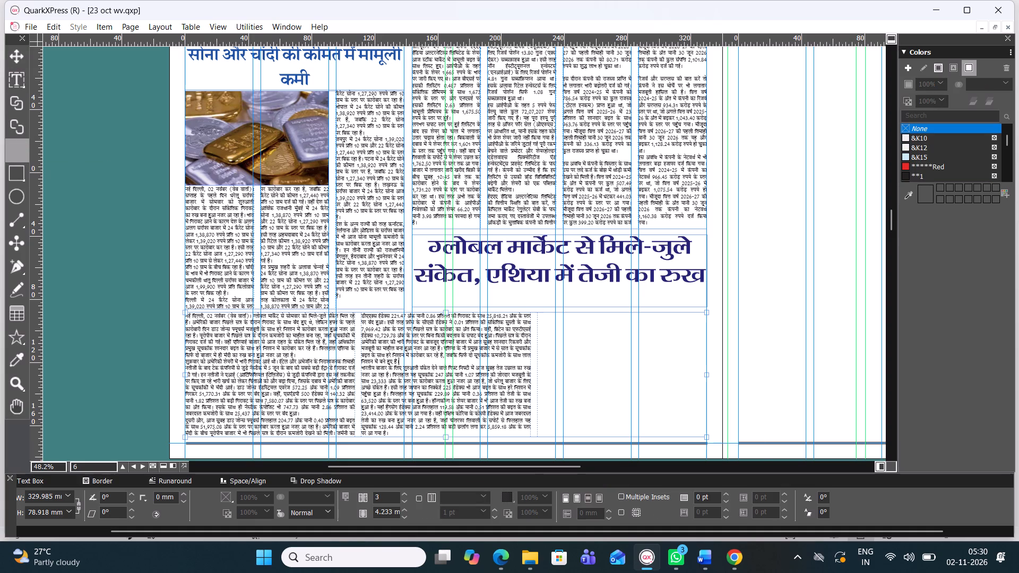
{"action": "left_click_drag", "start_coordinate": [539, 314], "coordinate": [632, 410]}
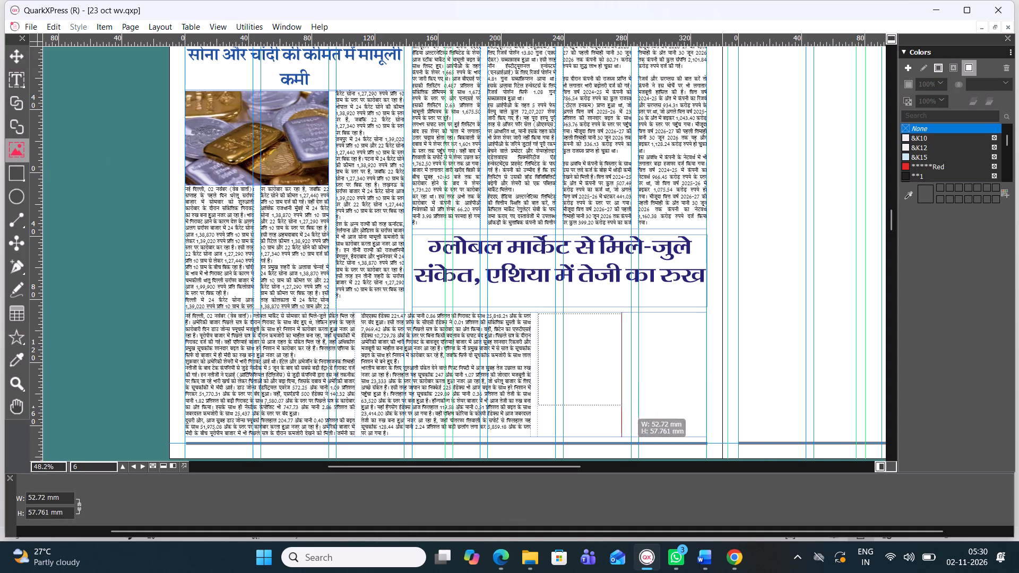
{"action": "left_click_drag", "start_coordinate": [632, 410], "coordinate": [705, 440]}
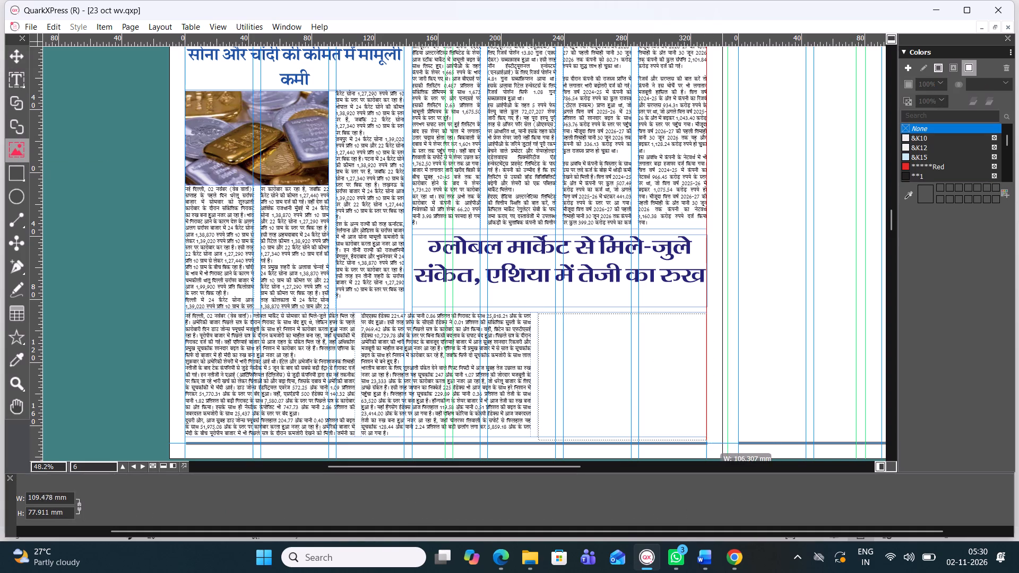
{"action": "left_click_drag", "start_coordinate": [705, 440], "coordinate": [705, 438]}
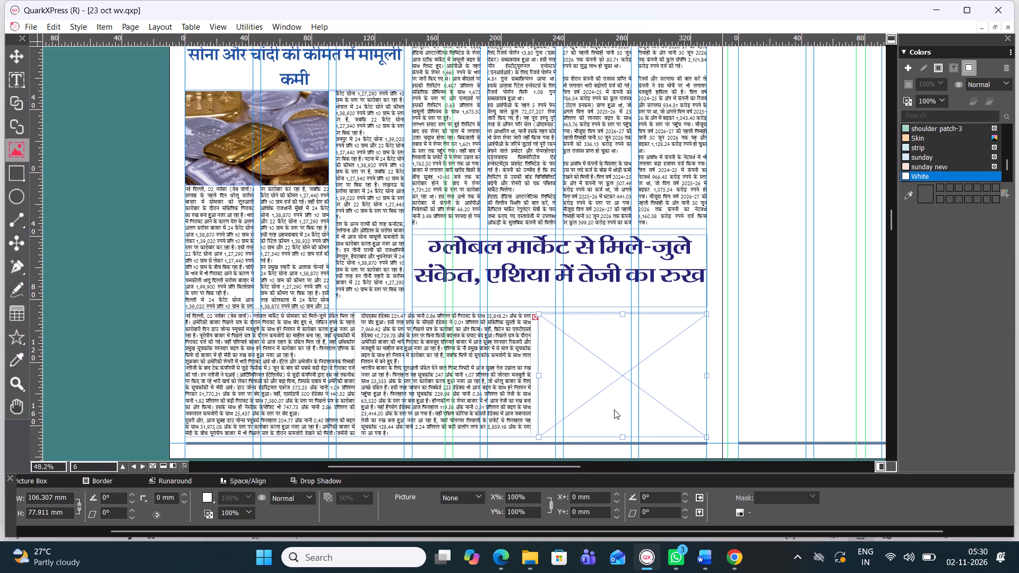
Copy the ग्लोबल मार्केट story's headline and search Google Images in Chrome for it.
{"action": "left_click", "coordinate": [543, 279]}
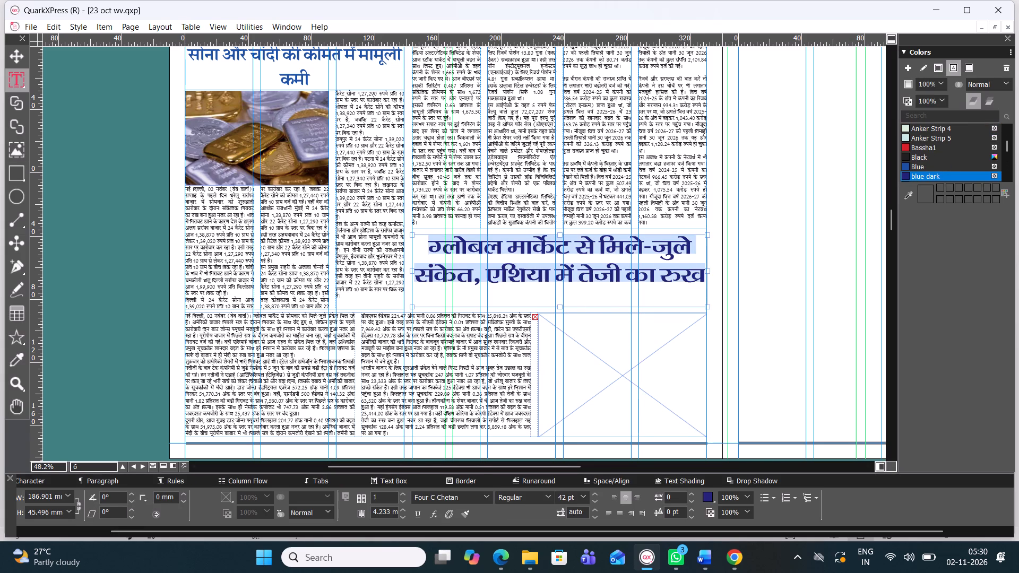
{"action": "key", "text": "ctrl+c"}
{"action": "left_click", "coordinate": [744, 561]}
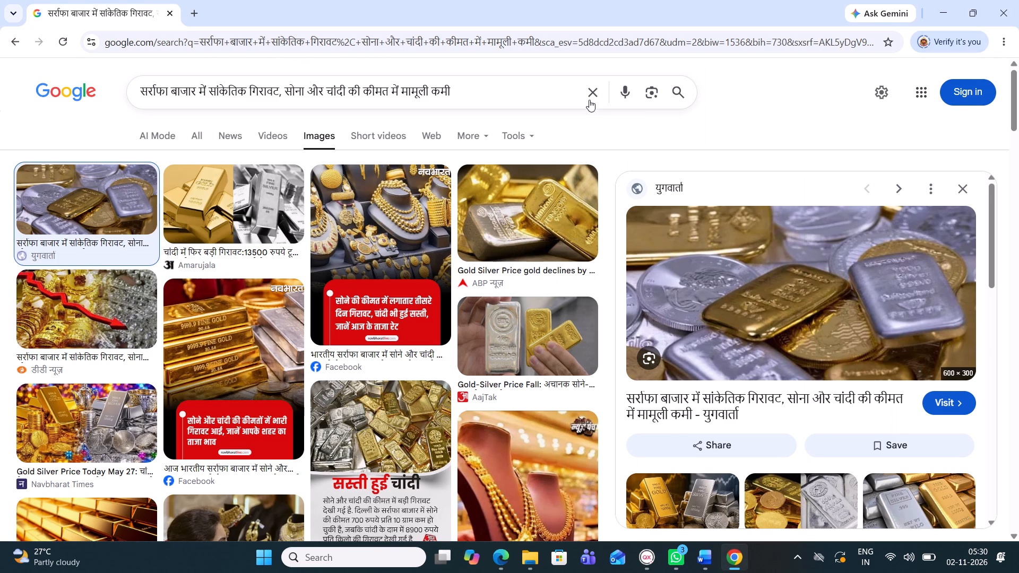
{"action": "left_click", "coordinate": [590, 95]}
{"action": "key", "text": "ctrl+v"}
{"action": "key", "text": "Return"}
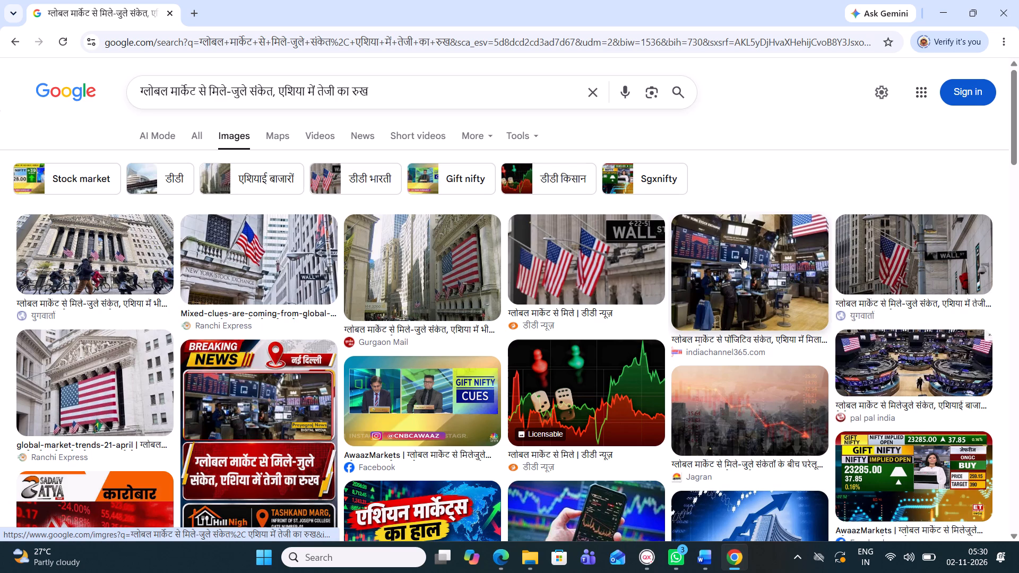
Copy the first युगवार्ता stock exchange image from the results and paste it into the new QuarkXPress picture box.
{"action": "left_click", "coordinate": [30, 249]}
{"action": "right_click", "coordinate": [780, 292]}
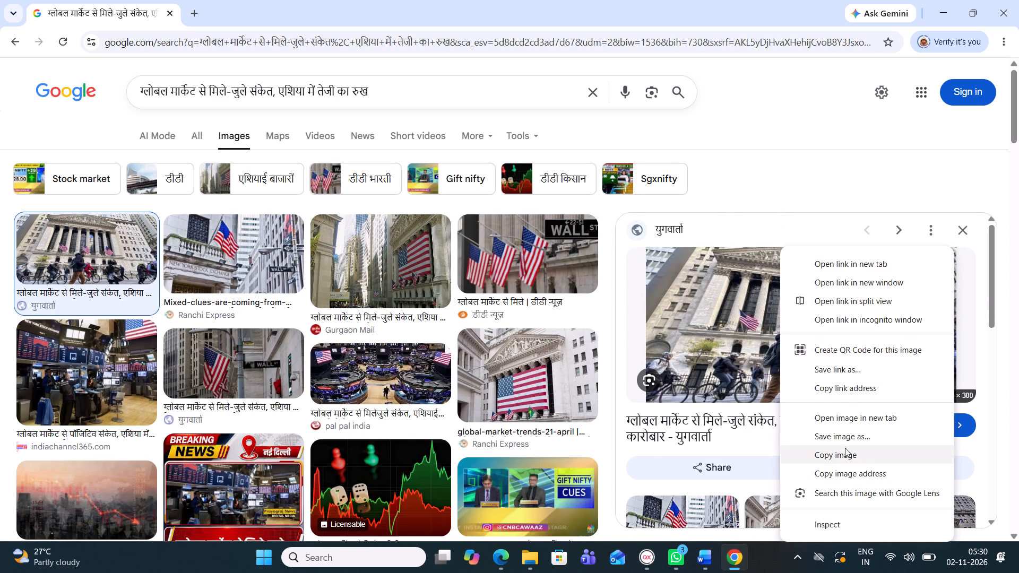
{"action": "left_click", "coordinate": [844, 458]}
{"action": "left_click", "coordinate": [650, 565]}
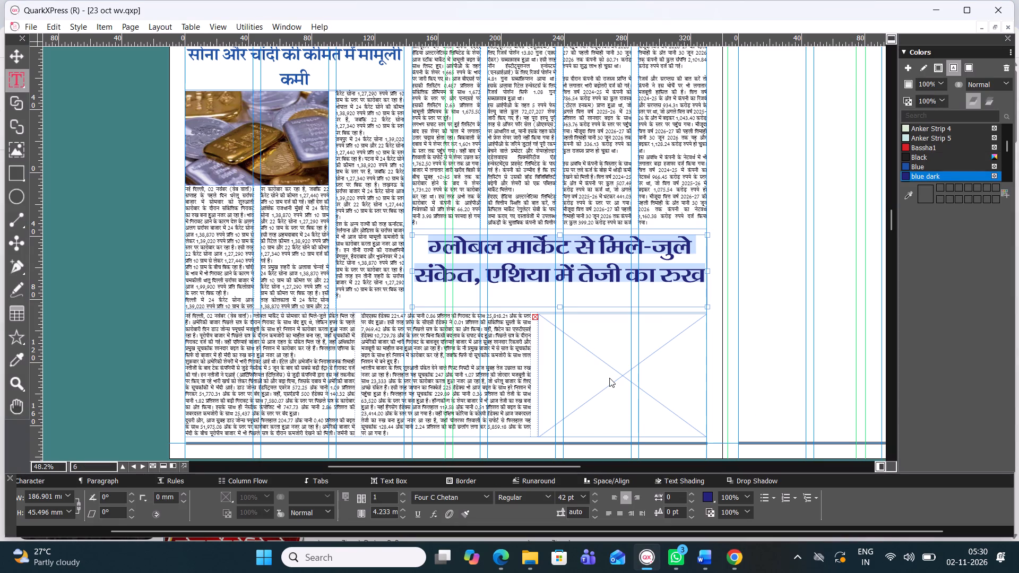
{"action": "right_click", "coordinate": [609, 378]}
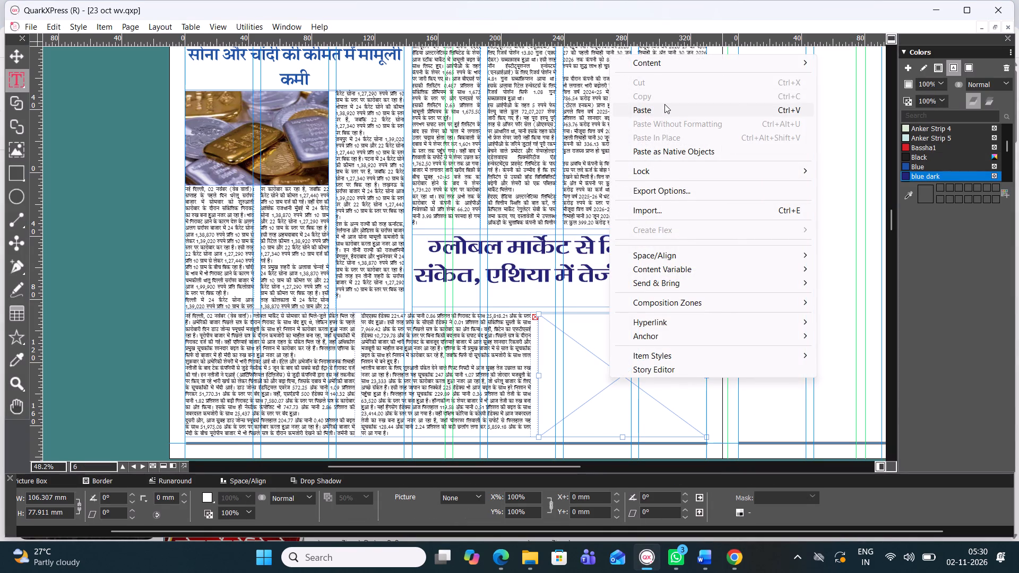
{"action": "left_click", "coordinate": [664, 104]}
Scale the pasted stock exchange picture to fill its box.
{"action": "right_click", "coordinate": [636, 333]}
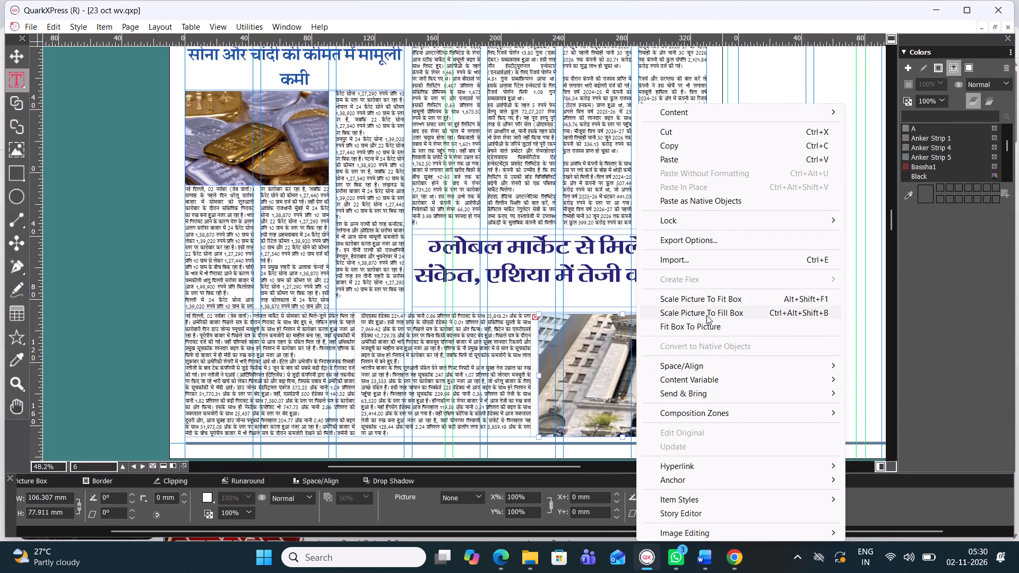
{"action": "left_click", "coordinate": [706, 312]}
{"action": "left_click", "coordinate": [748, 342]}
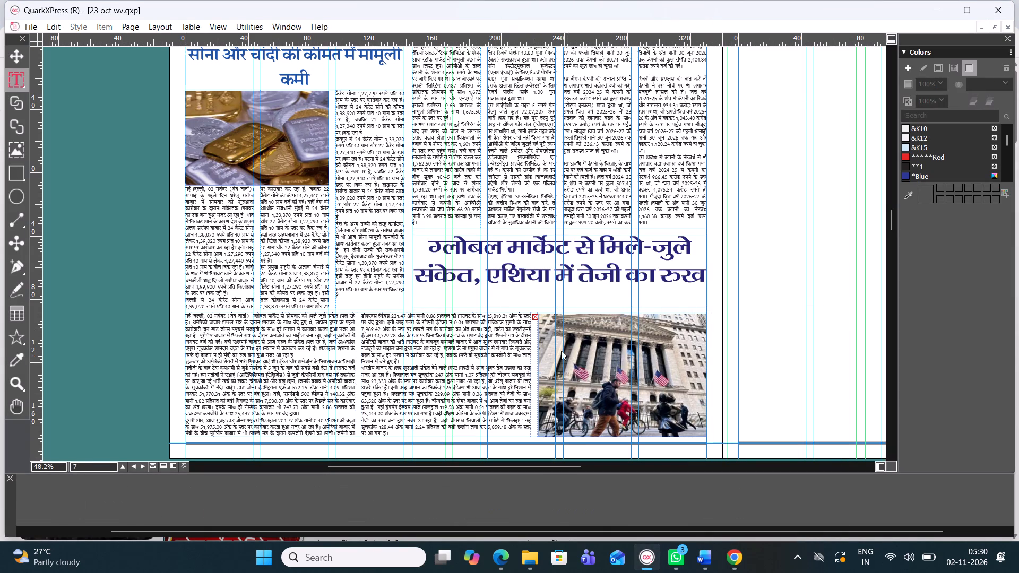
Narrow the stock exchange picture box to about 91 mm by moving its left edge inward, away from the text.
{"action": "left_click", "coordinate": [501, 361]}
{"action": "left_click", "coordinate": [541, 384]}
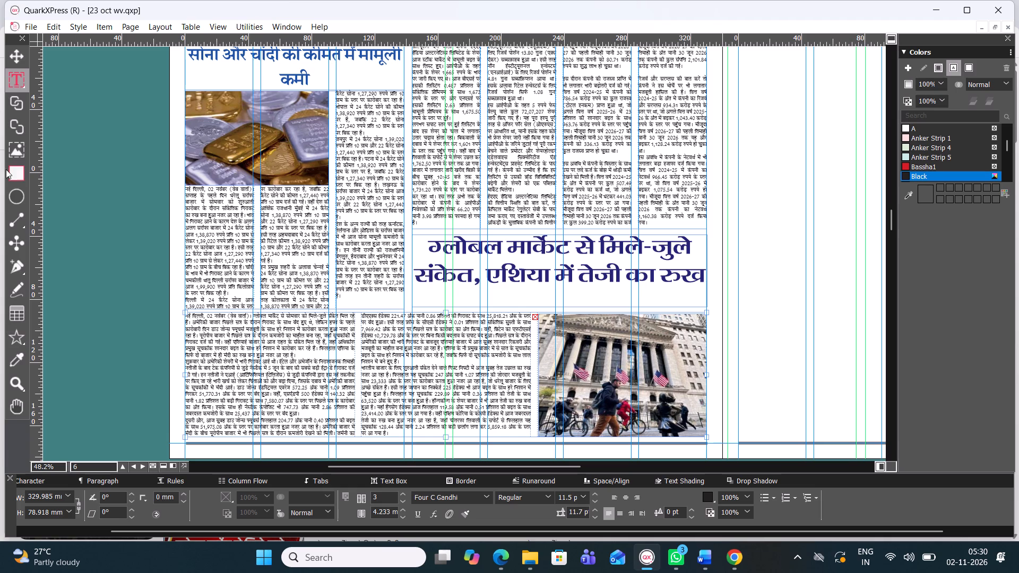
{"action": "left_click", "coordinate": [12, 57]}
{"action": "left_click", "coordinate": [566, 330]}
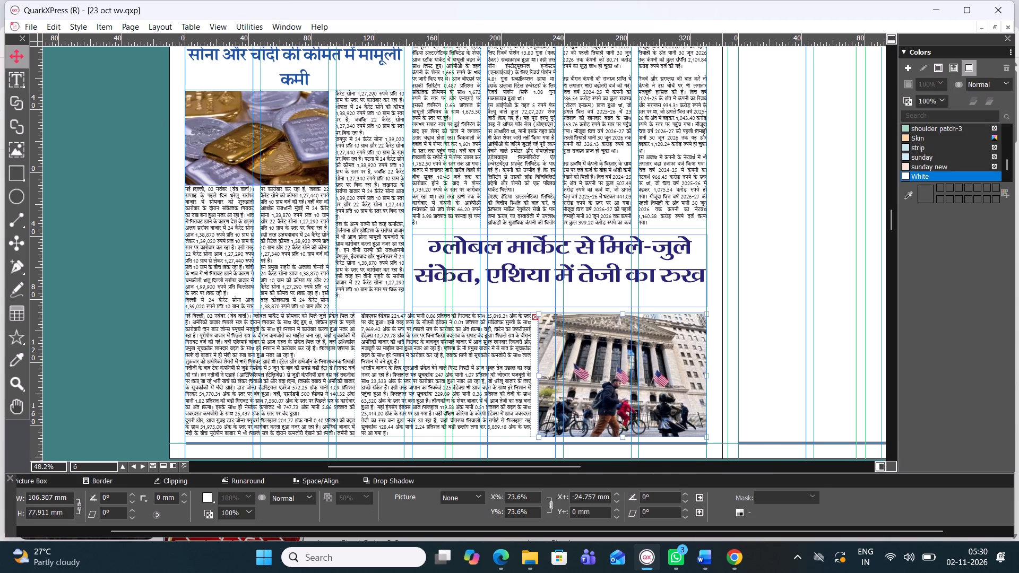
{"action": "left_click", "coordinate": [539, 375]}
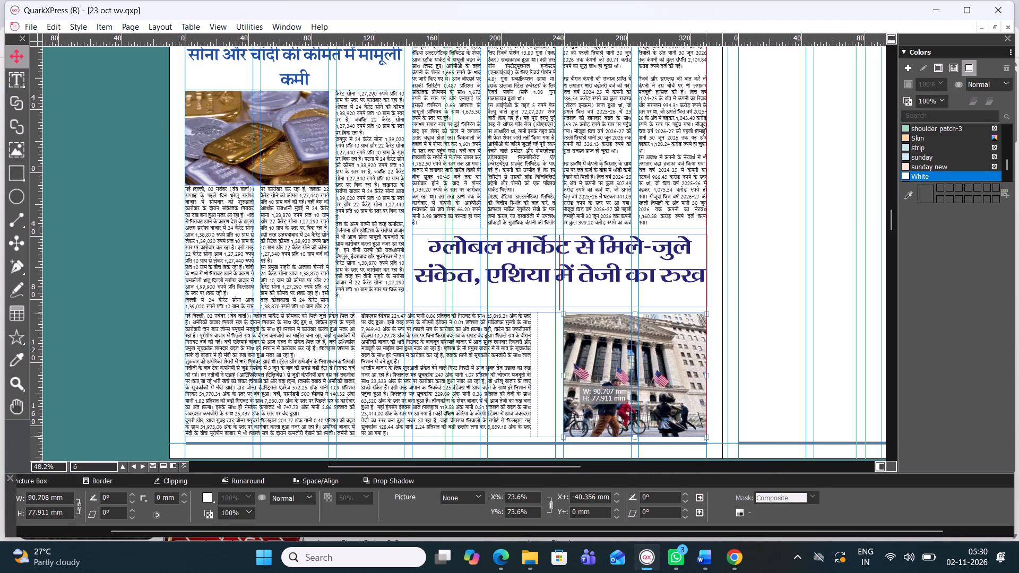
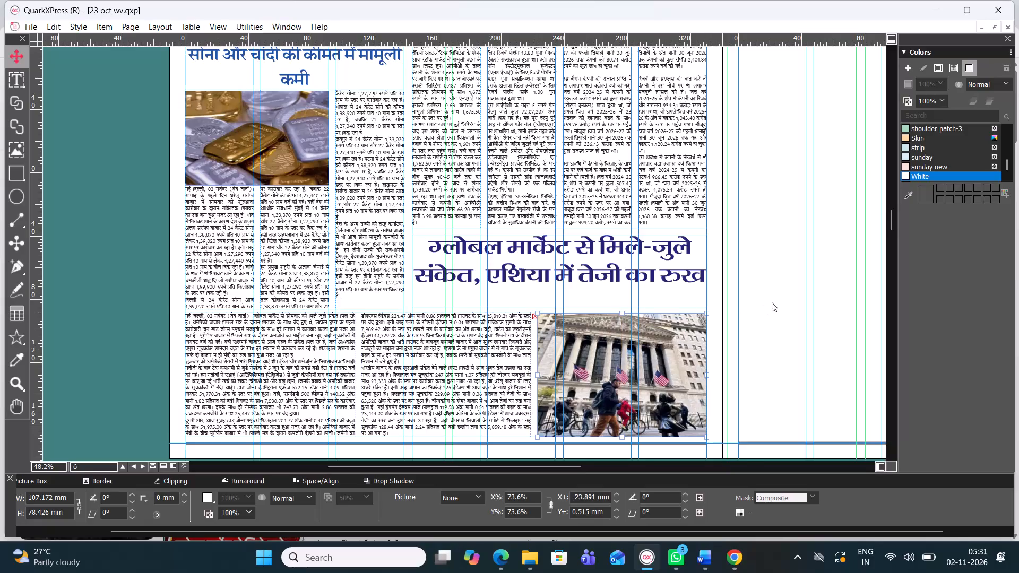
Save the 23 oct wv newspaper document with its current page 6 layout.
{"action": "left_click", "coordinate": [772, 302]}
{"action": "scroll", "coordinate": [301, 292], "scroll_direction": "up", "scroll_amount": 1, "text": "ctrl"}
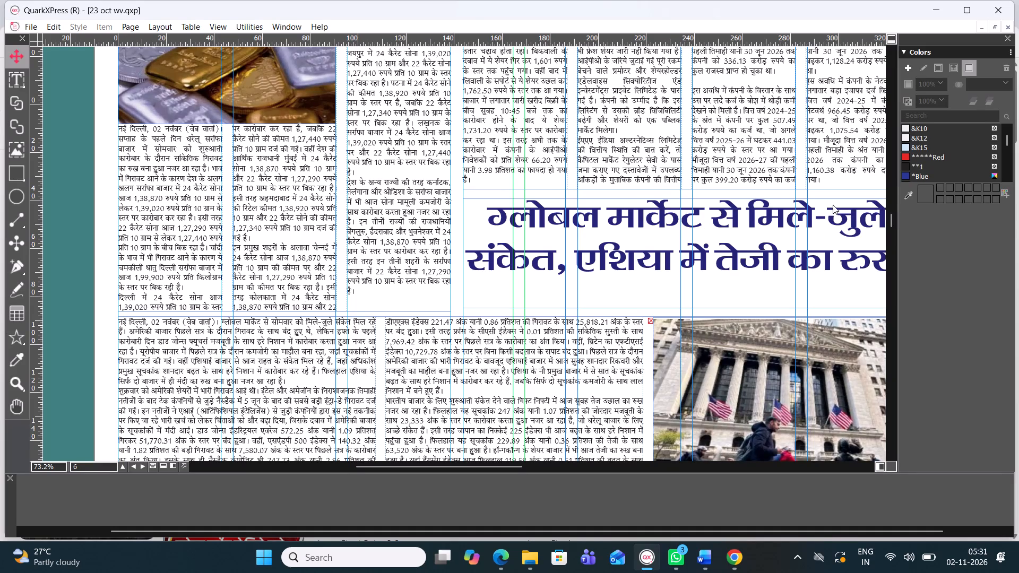
{"action": "scroll", "coordinate": [507, 216], "scroll_direction": "down", "scroll_amount": 1, "text": "ctrl"}
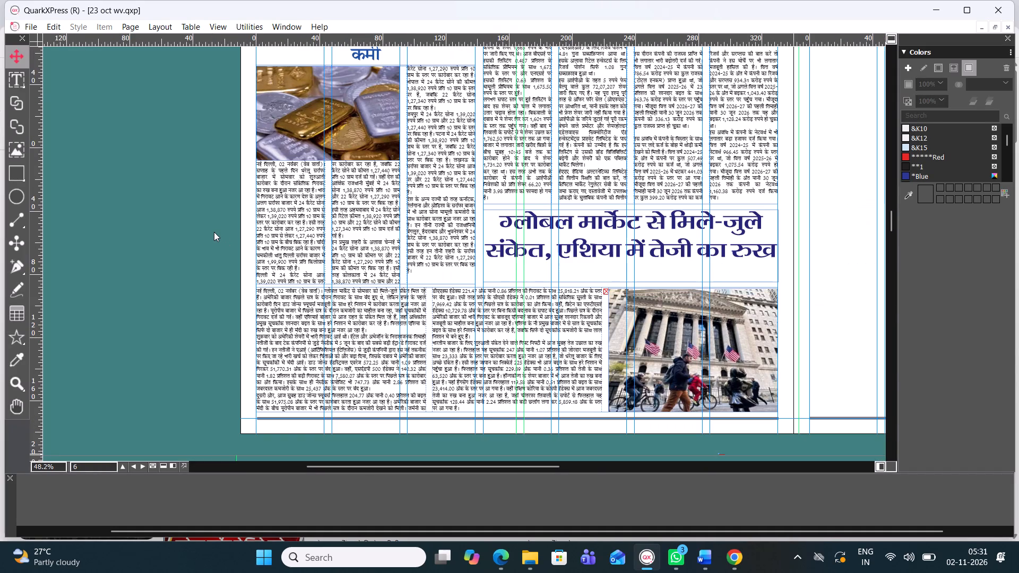
{"action": "right_click", "coordinate": [214, 232]}
{"action": "left_click", "coordinate": [185, 201]}
{"action": "key", "text": "ctrl+s"}
{"action": "key", "text": "ctrl+s"}
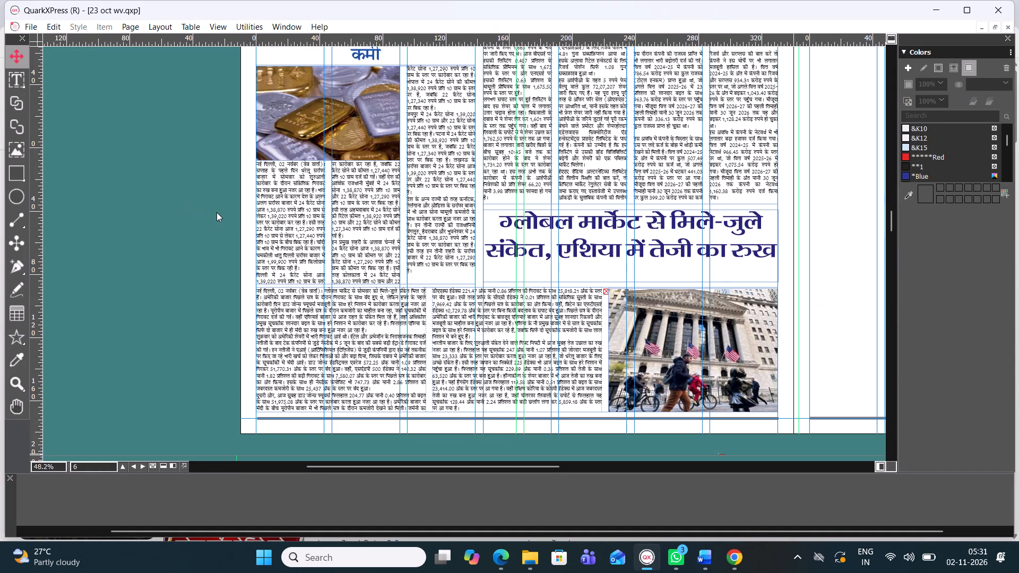
{"action": "key", "text": "ctrl+s"}
{"action": "key", "text": "ctrl+s"}
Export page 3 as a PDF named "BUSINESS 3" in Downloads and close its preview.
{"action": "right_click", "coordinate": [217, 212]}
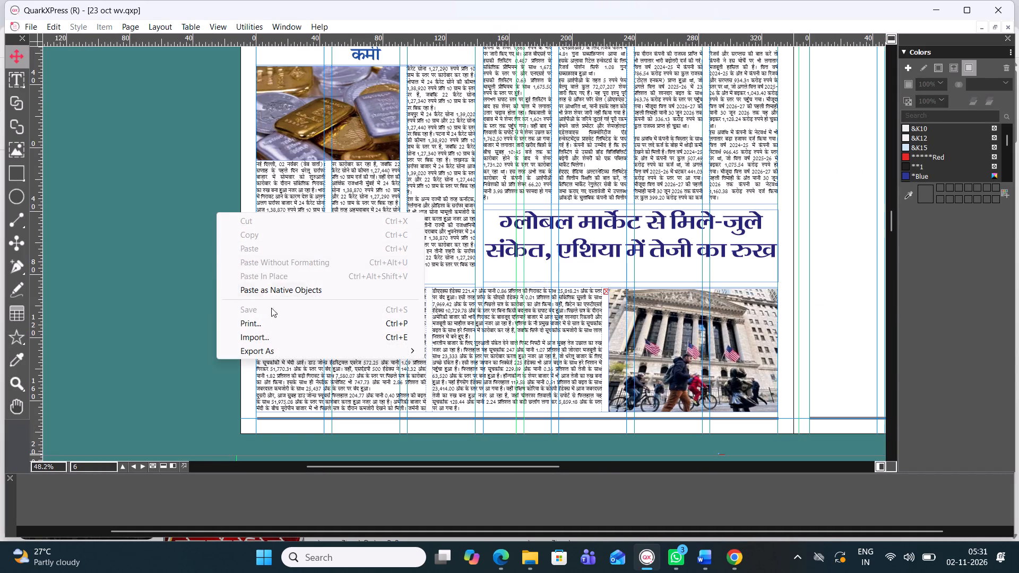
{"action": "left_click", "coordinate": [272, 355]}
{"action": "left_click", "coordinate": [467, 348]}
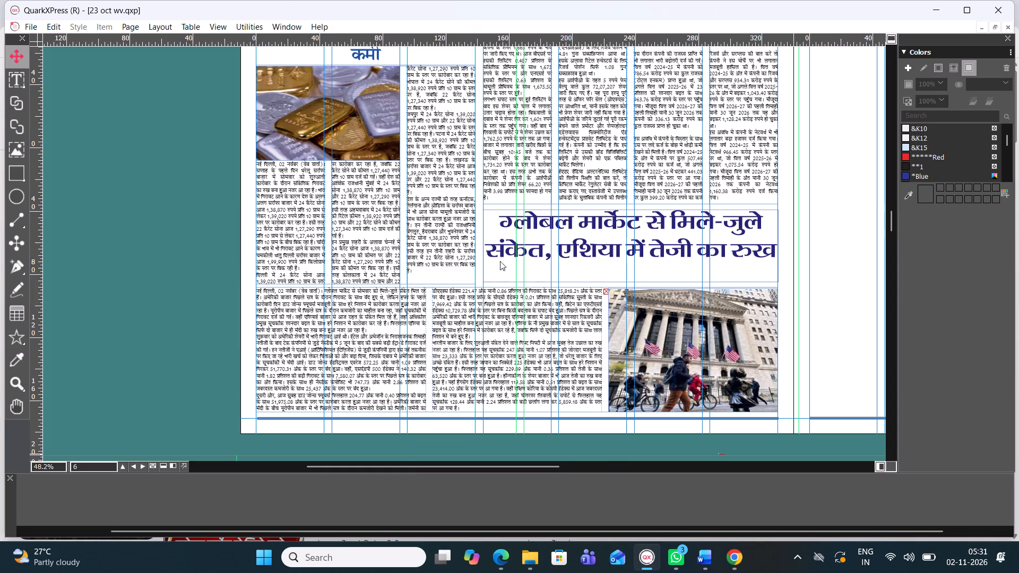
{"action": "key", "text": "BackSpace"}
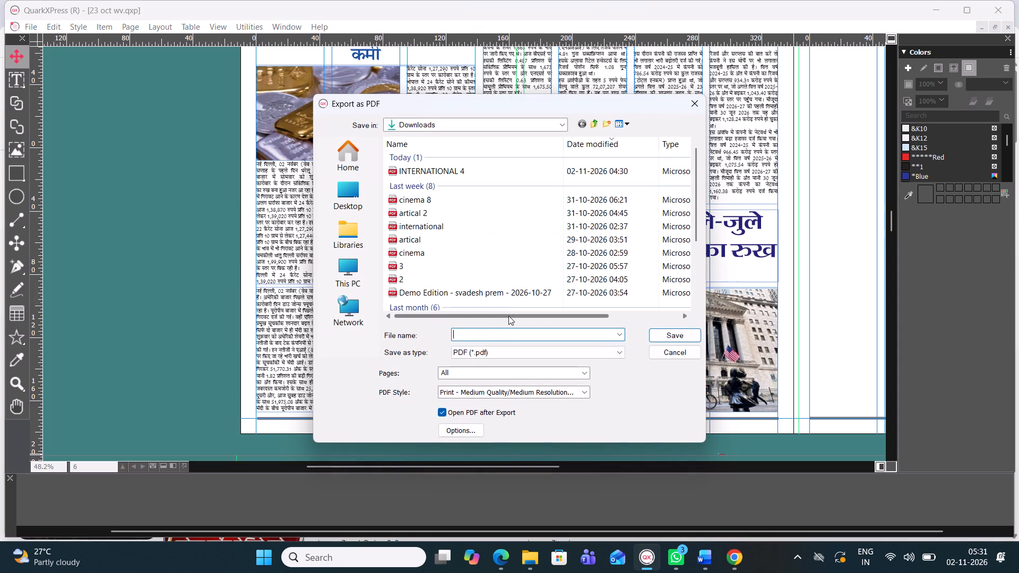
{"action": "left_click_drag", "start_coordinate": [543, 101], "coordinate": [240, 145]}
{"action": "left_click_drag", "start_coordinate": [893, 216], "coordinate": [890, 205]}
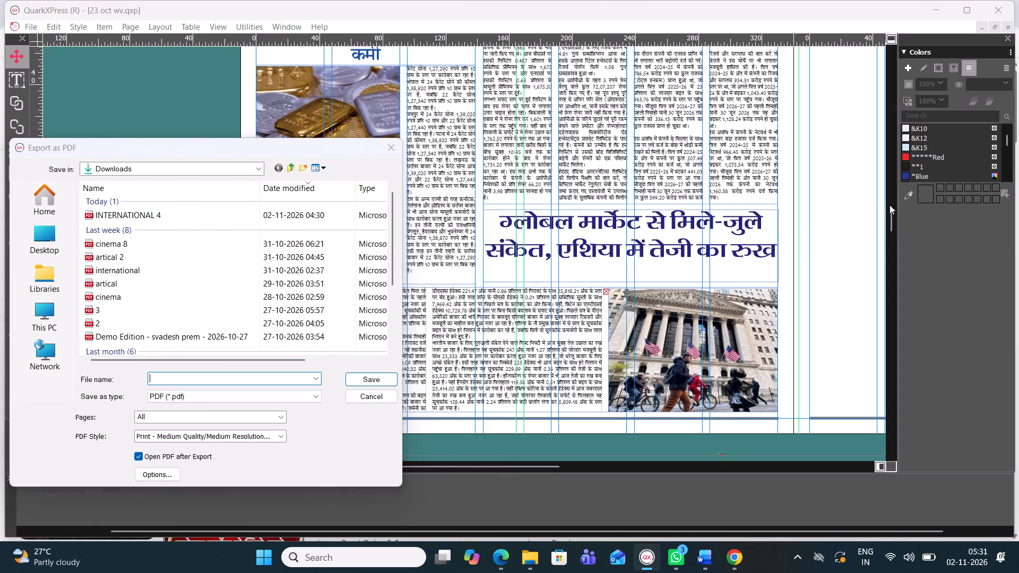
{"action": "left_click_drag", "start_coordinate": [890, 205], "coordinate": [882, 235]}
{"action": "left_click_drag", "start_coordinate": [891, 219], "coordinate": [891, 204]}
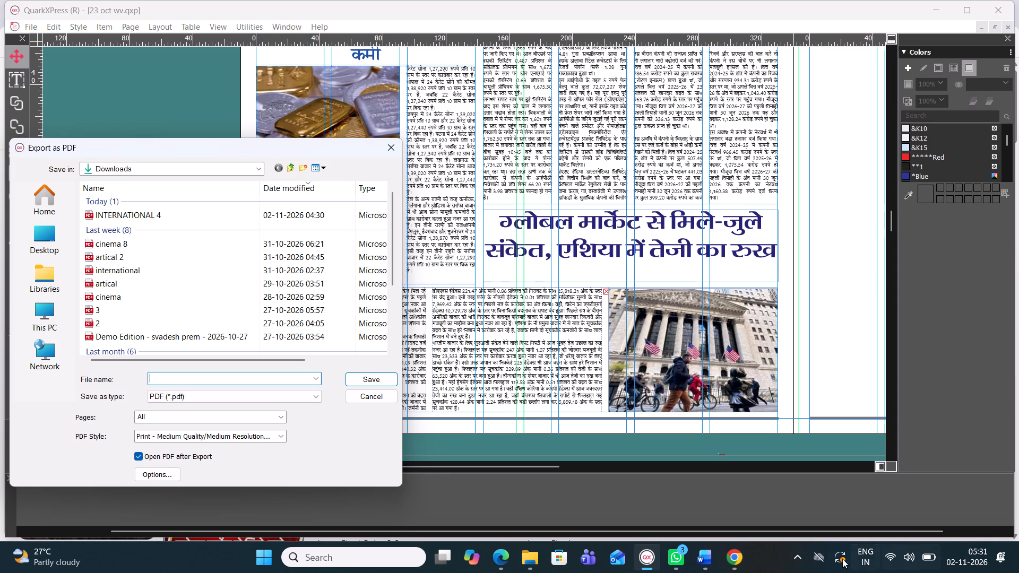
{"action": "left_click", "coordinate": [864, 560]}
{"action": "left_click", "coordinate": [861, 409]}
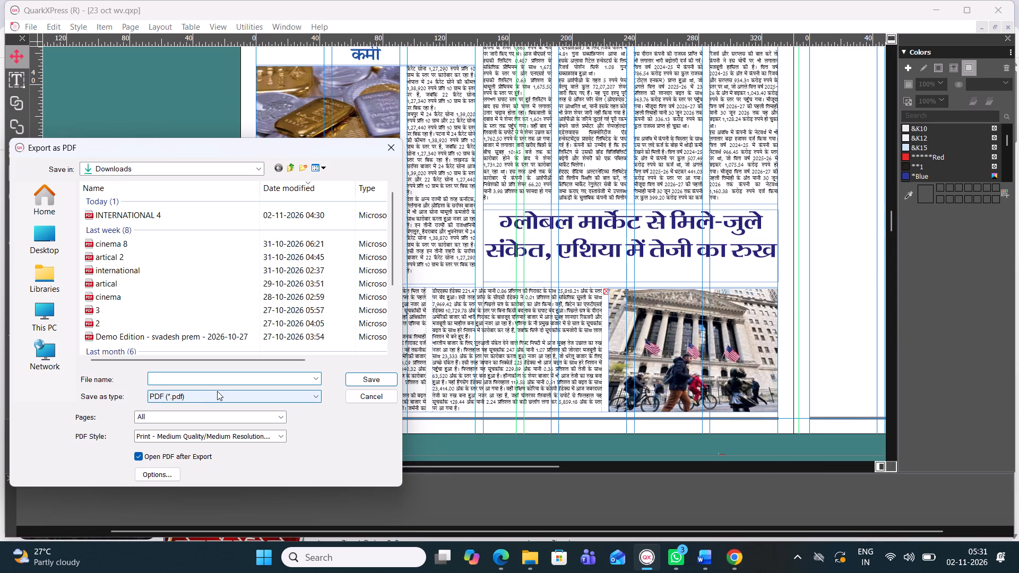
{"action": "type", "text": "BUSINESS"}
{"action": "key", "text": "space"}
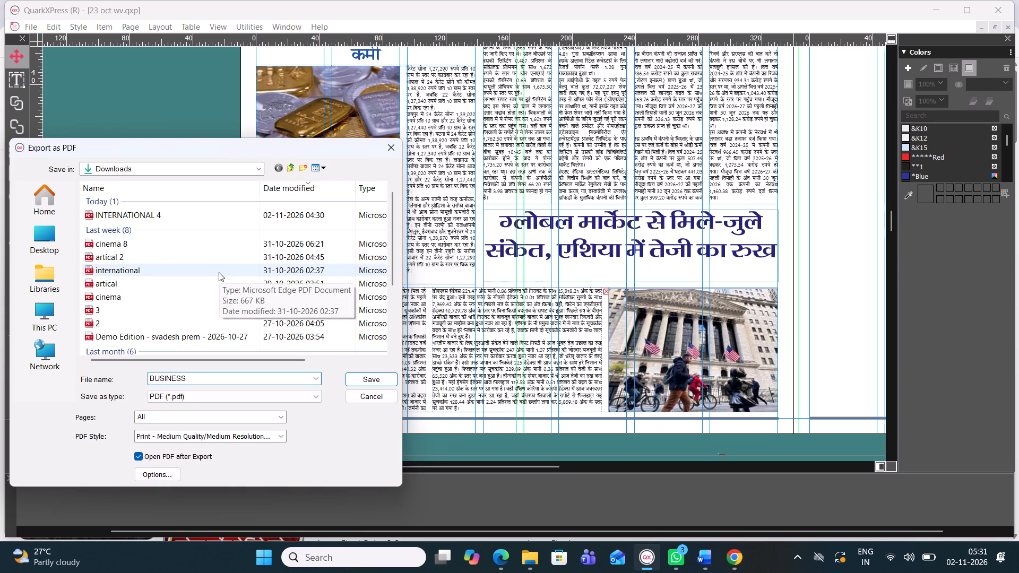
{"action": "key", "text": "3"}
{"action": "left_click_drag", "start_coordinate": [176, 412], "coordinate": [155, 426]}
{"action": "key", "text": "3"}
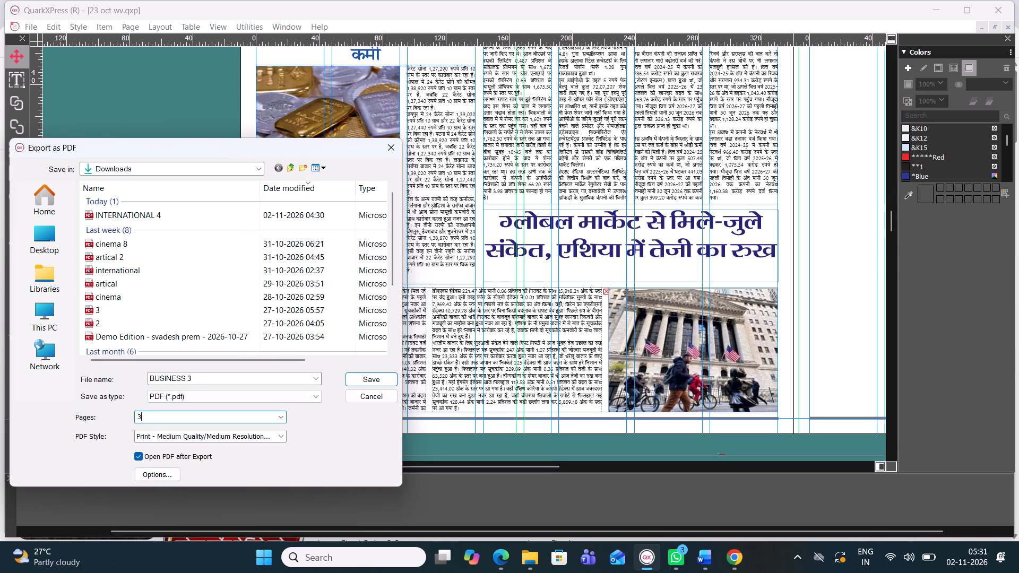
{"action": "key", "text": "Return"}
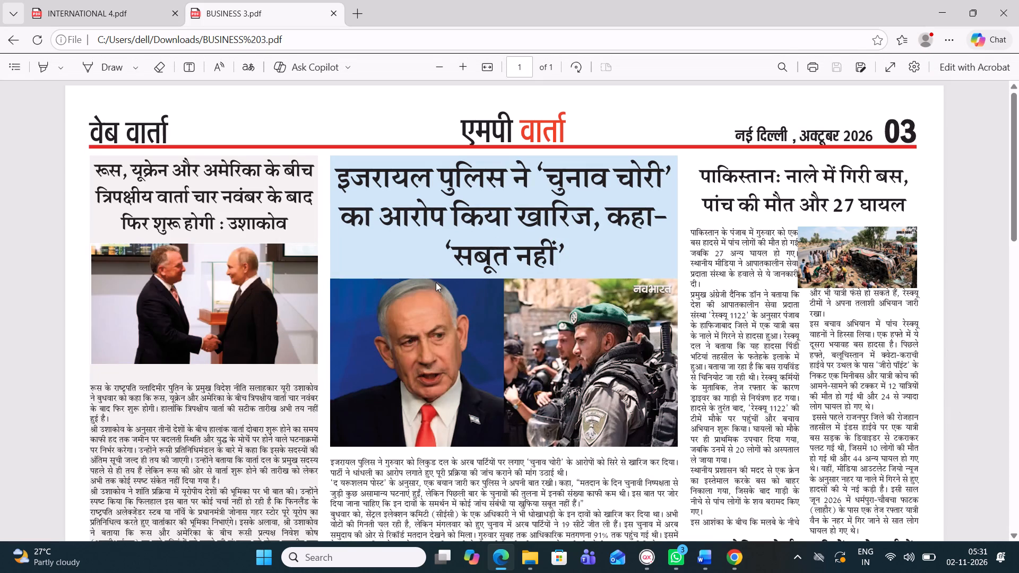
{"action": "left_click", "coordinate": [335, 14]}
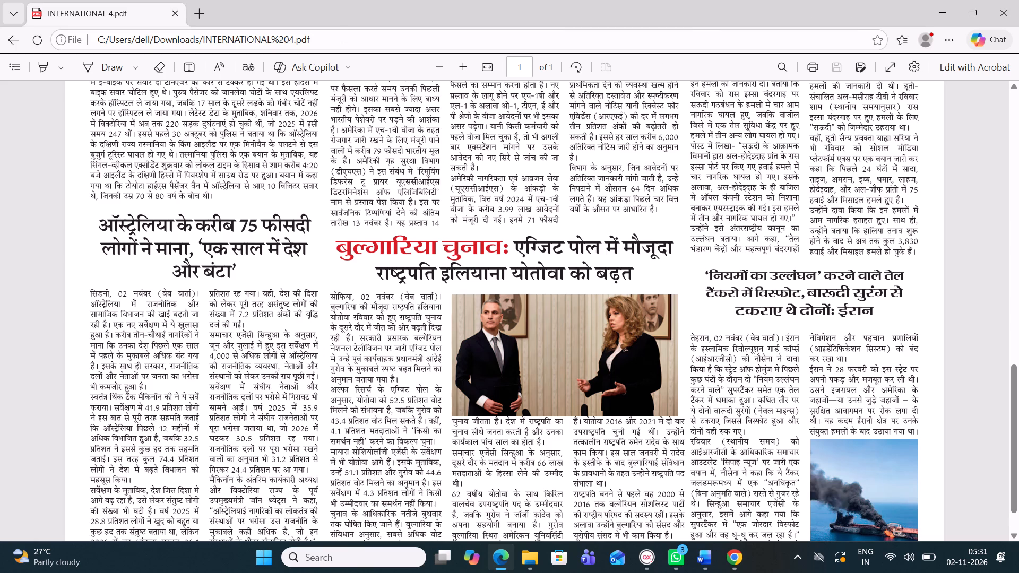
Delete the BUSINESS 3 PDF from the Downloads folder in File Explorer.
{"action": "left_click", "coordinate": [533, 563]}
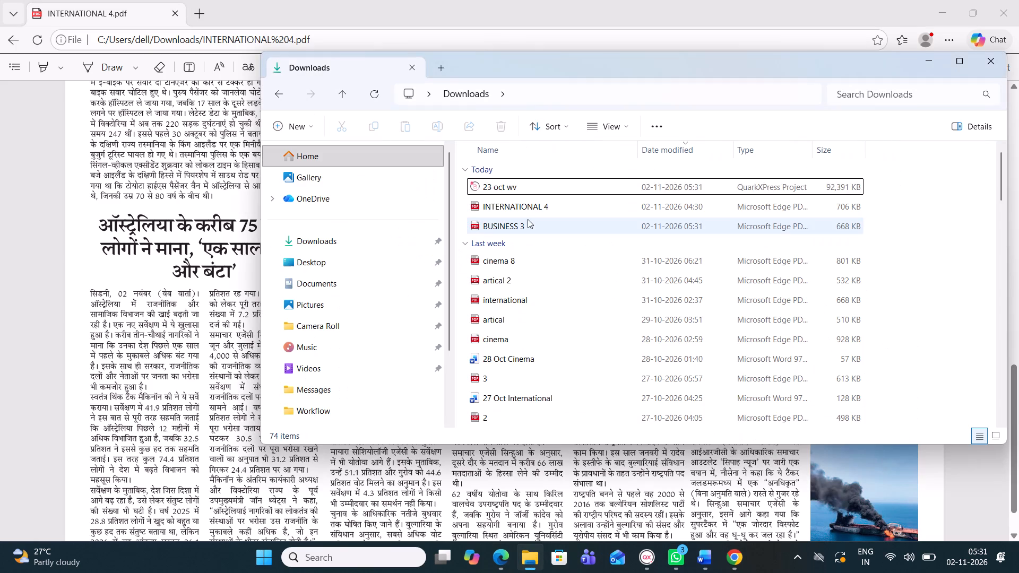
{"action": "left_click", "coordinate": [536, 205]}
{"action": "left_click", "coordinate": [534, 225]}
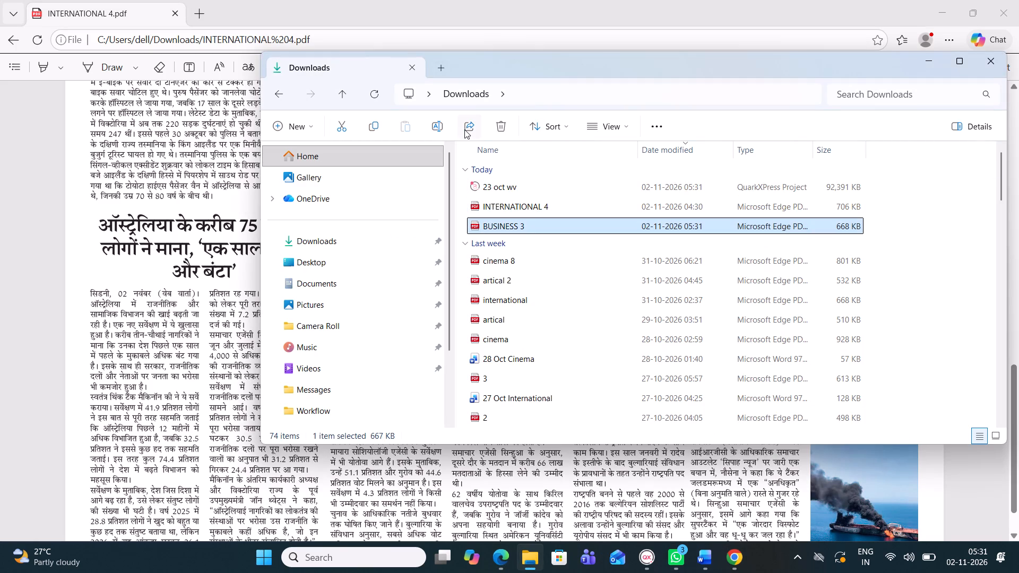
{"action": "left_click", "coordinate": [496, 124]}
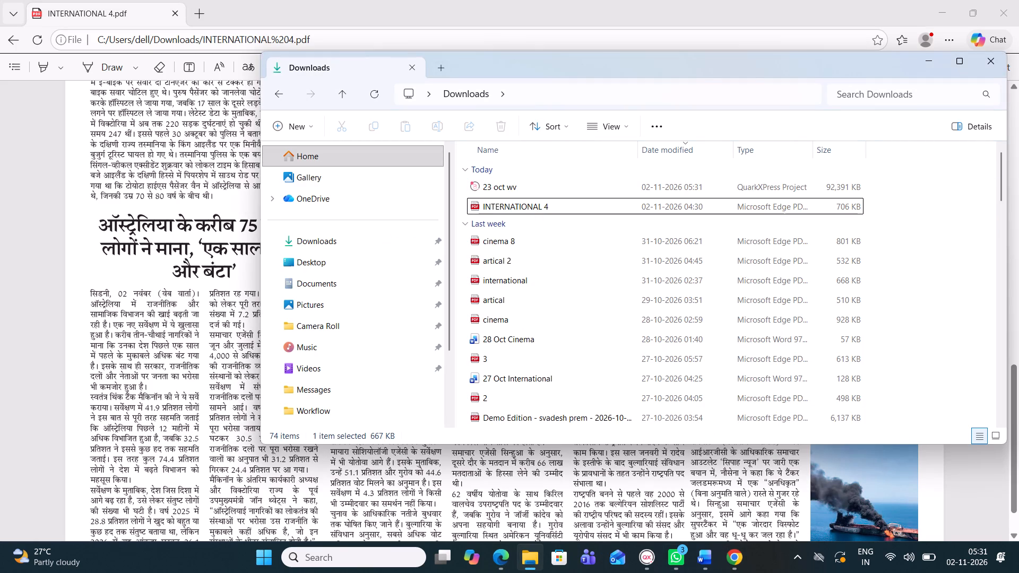
Return to QuarkXPress and export page 6 as a PDF named "BUSINEES 6" in Downloads.
{"action": "left_click", "coordinate": [647, 567]}
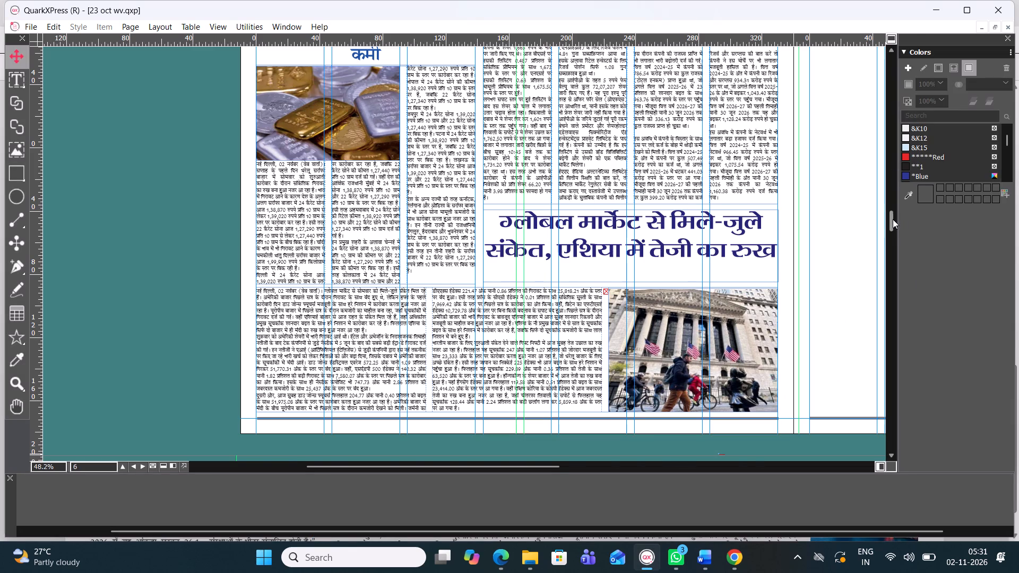
{"action": "left_click_drag", "start_coordinate": [893, 220], "coordinate": [816, 213]}
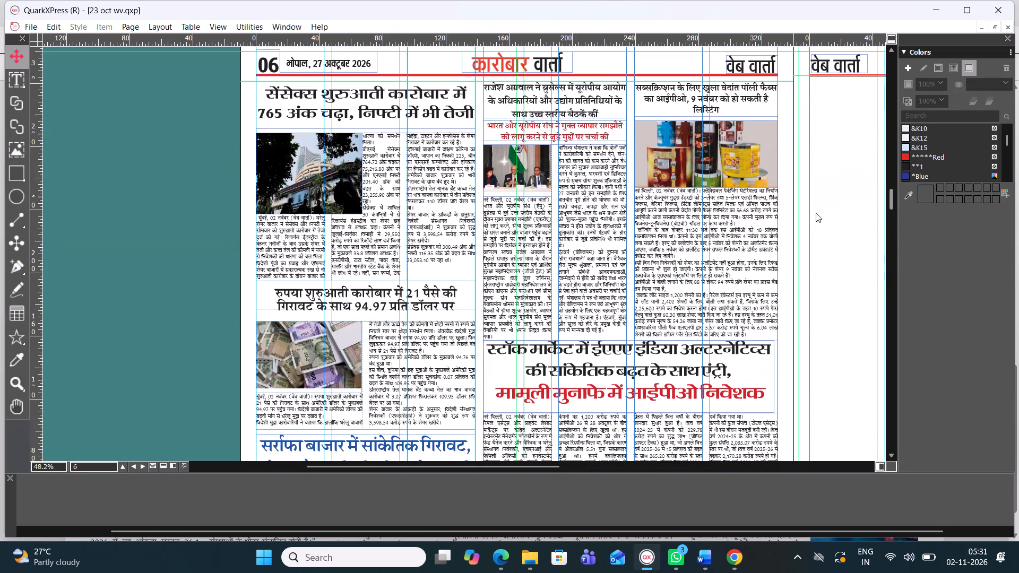
{"action": "left_click_drag", "start_coordinate": [816, 213], "coordinate": [893, 198]}
{"action": "right_click", "coordinate": [208, 211]}
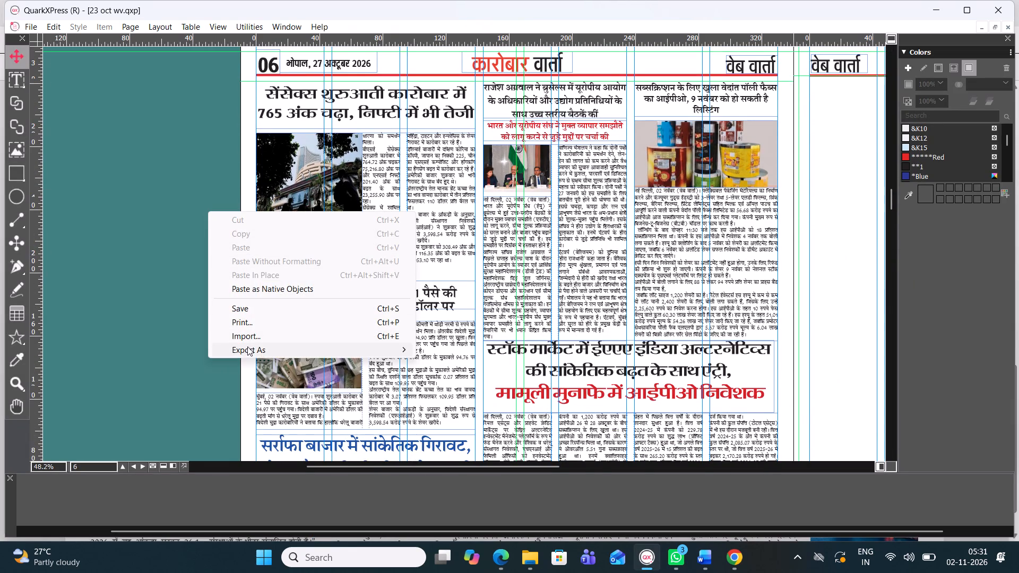
{"action": "left_click", "coordinate": [250, 348]}
{"action": "left_click", "coordinate": [478, 351]}
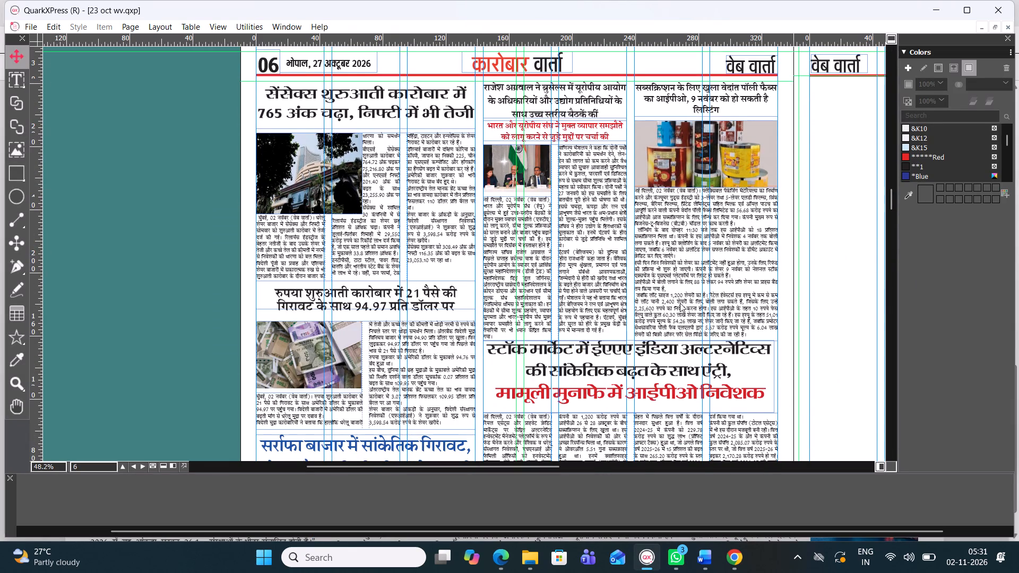
{"action": "key", "text": "BackSpace"}
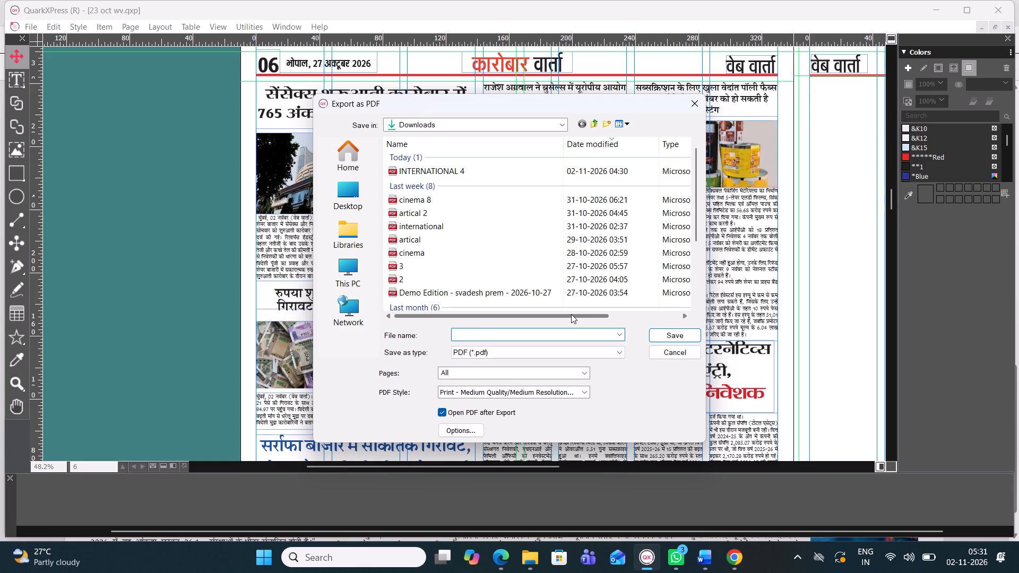
{"action": "type", "text": "BUSINEES"}
{"action": "key", "text": "space"}
{"action": "key", "text": "6"}
{"action": "left_click", "coordinate": [457, 375]}
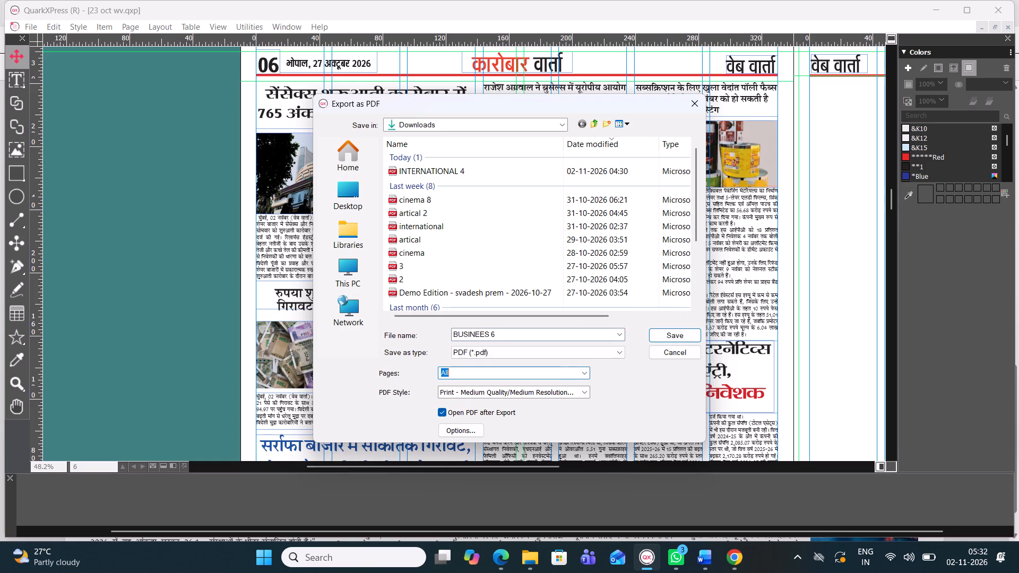
{"action": "key", "text": "6"}
{"action": "key", "text": "Return"}
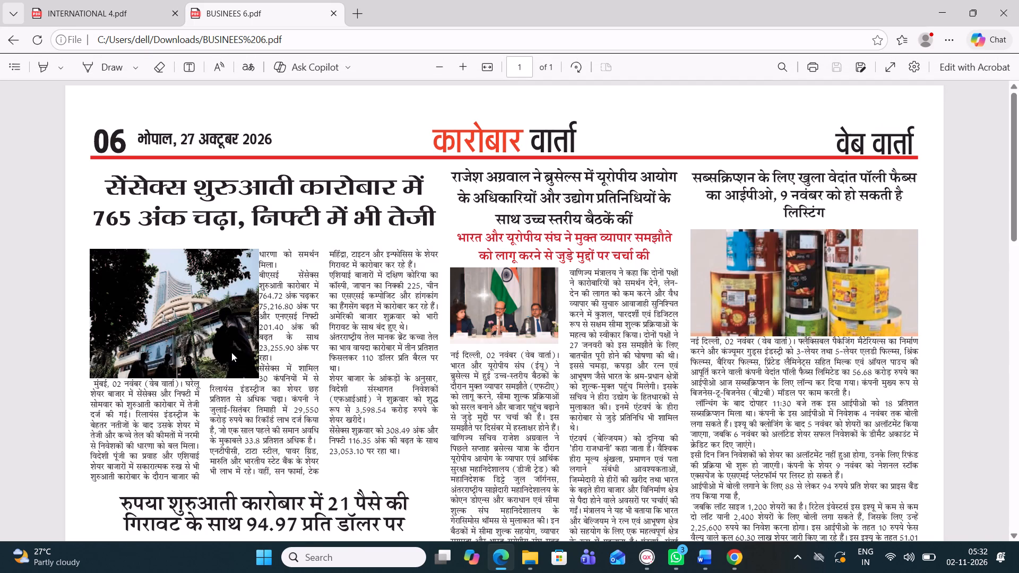
Examine the exported page 6 PDF from top to bottom, checking its headlines, text columns and pictures.
{"action": "scroll", "coordinate": [680, 393], "scroll_direction": "down", "scroll_amount": 2}
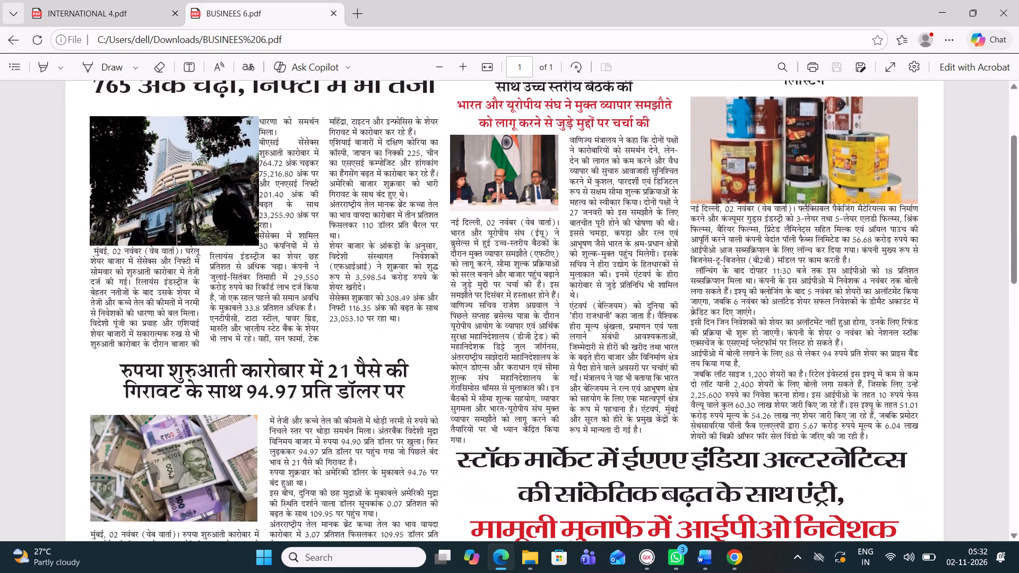
{"action": "scroll", "coordinate": [643, 349], "scroll_direction": "down", "scroll_amount": 1}
{"action": "scroll", "coordinate": [643, 349], "scroll_direction": "up", "scroll_amount": 1}
{"action": "scroll", "coordinate": [643, 349], "scroll_direction": "down", "scroll_amount": 3}
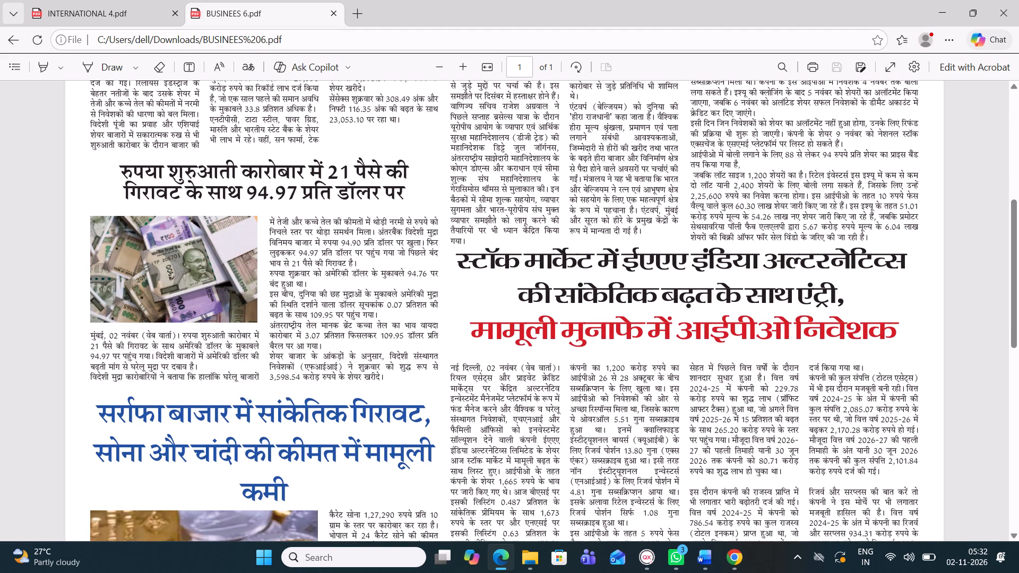
{"action": "scroll", "coordinate": [497, 101], "scroll_direction": "down", "scroll_amount": 1}
{"action": "scroll", "coordinate": [539, 80], "scroll_direction": "down", "scroll_amount": 4}
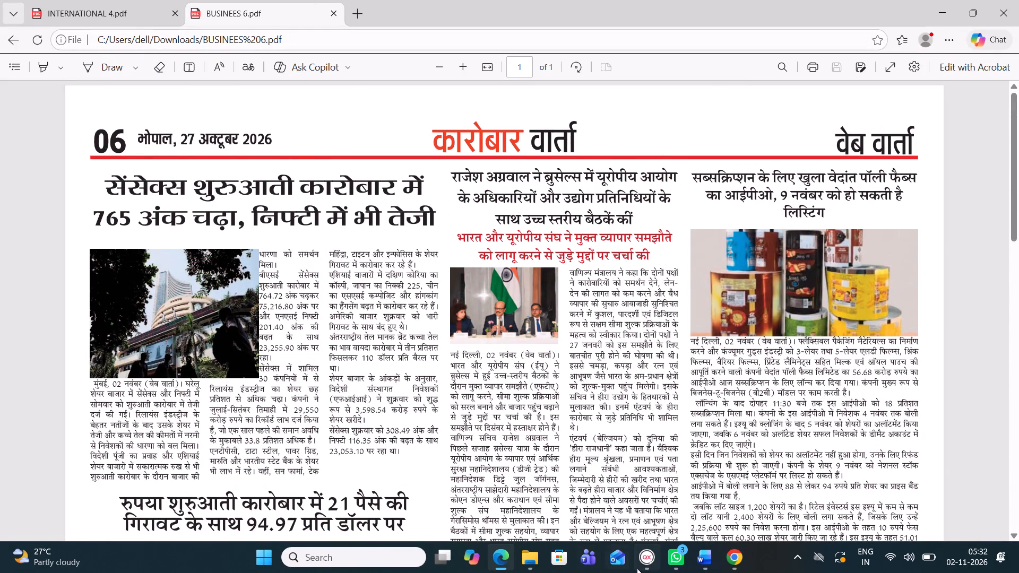
Back in QuarkXPress, scale down the building photo inside its box below the Sensex headline on page 6.
{"action": "left_click", "coordinate": [654, 563]}
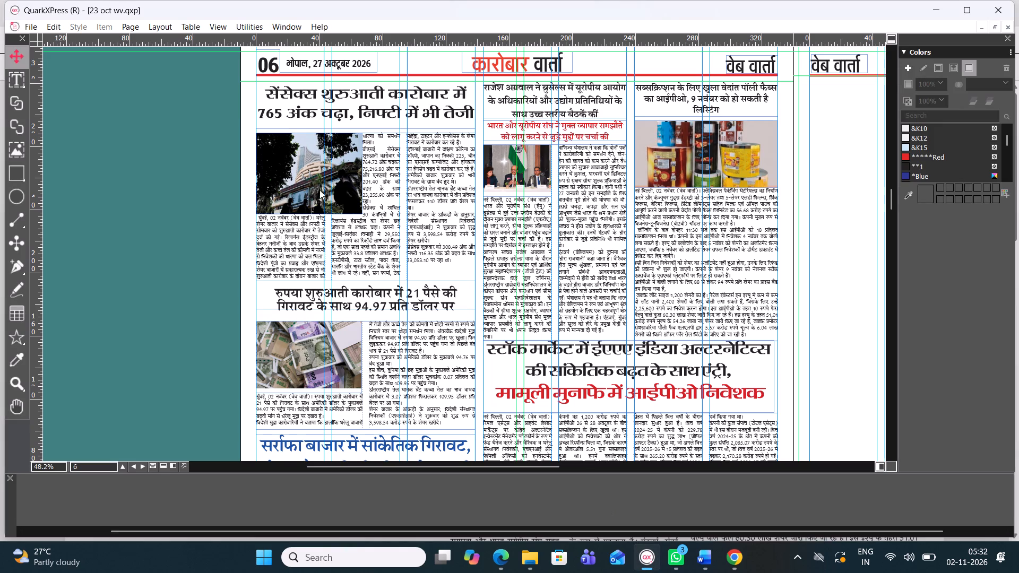
{"action": "left_click", "coordinate": [319, 190]}
{"action": "double_click", "coordinate": [345, 182]}
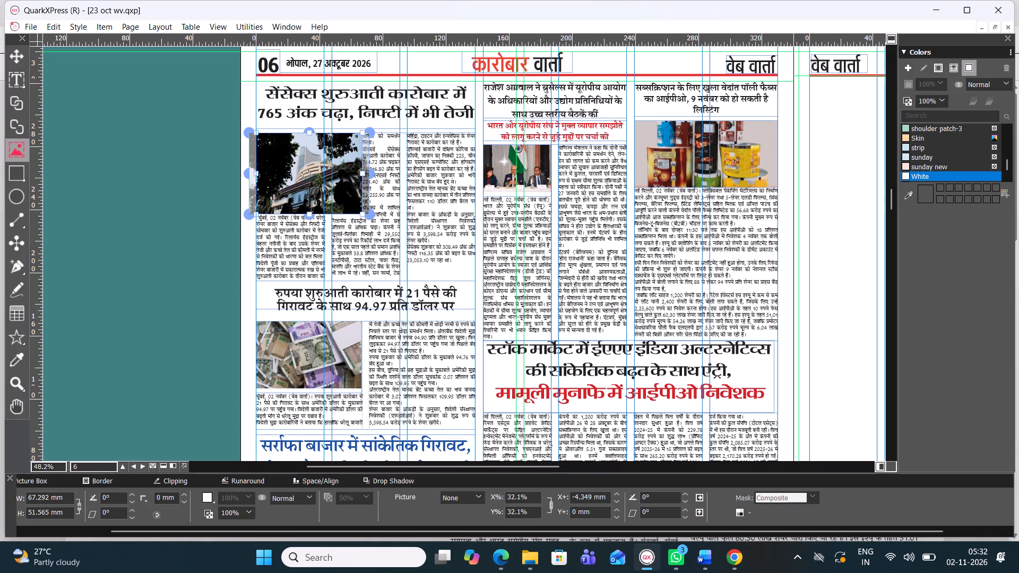
{"action": "left_click_drag", "start_coordinate": [369, 172], "coordinate": [357, 167]}
{"action": "left_click", "coordinate": [192, 151]}
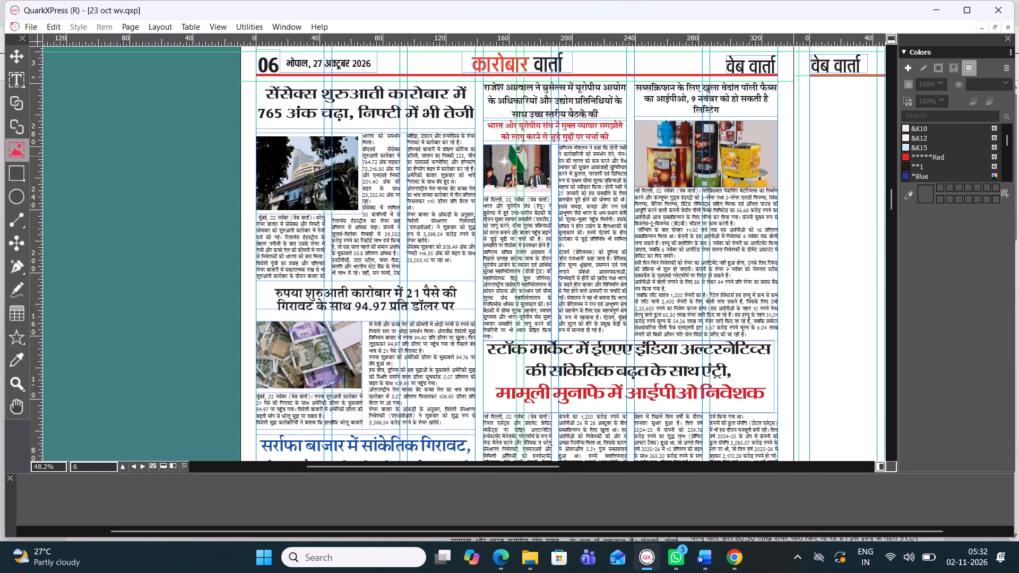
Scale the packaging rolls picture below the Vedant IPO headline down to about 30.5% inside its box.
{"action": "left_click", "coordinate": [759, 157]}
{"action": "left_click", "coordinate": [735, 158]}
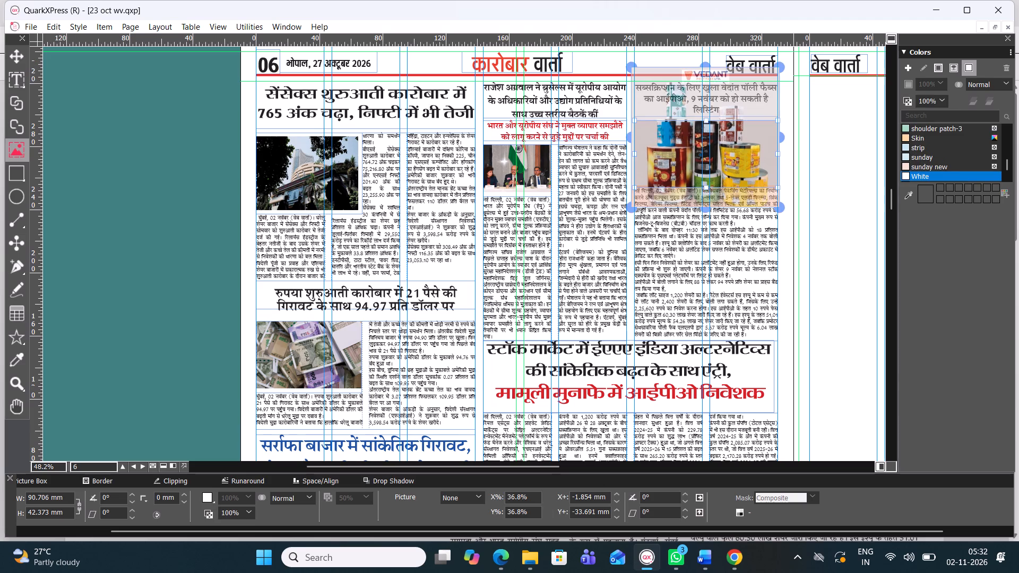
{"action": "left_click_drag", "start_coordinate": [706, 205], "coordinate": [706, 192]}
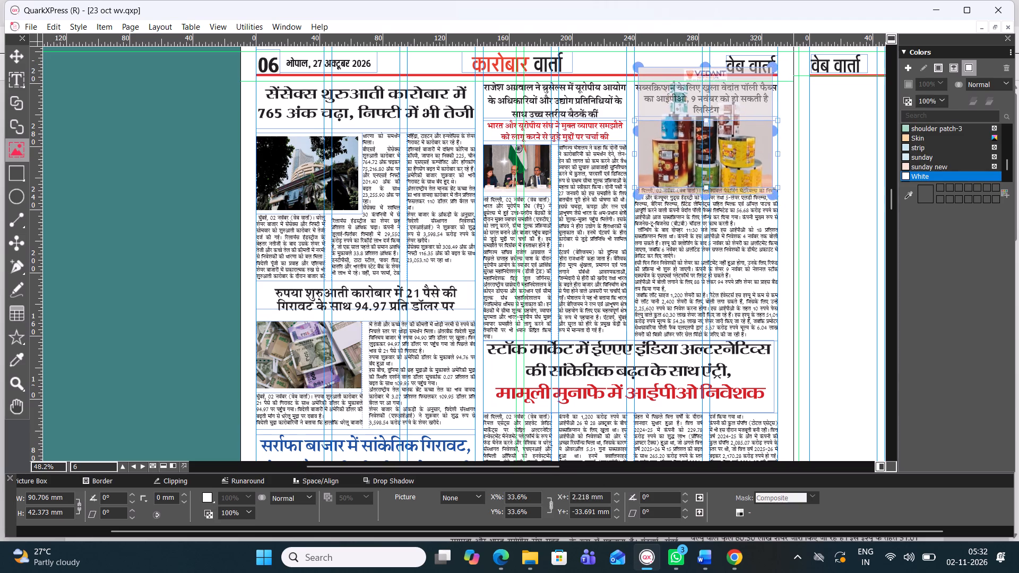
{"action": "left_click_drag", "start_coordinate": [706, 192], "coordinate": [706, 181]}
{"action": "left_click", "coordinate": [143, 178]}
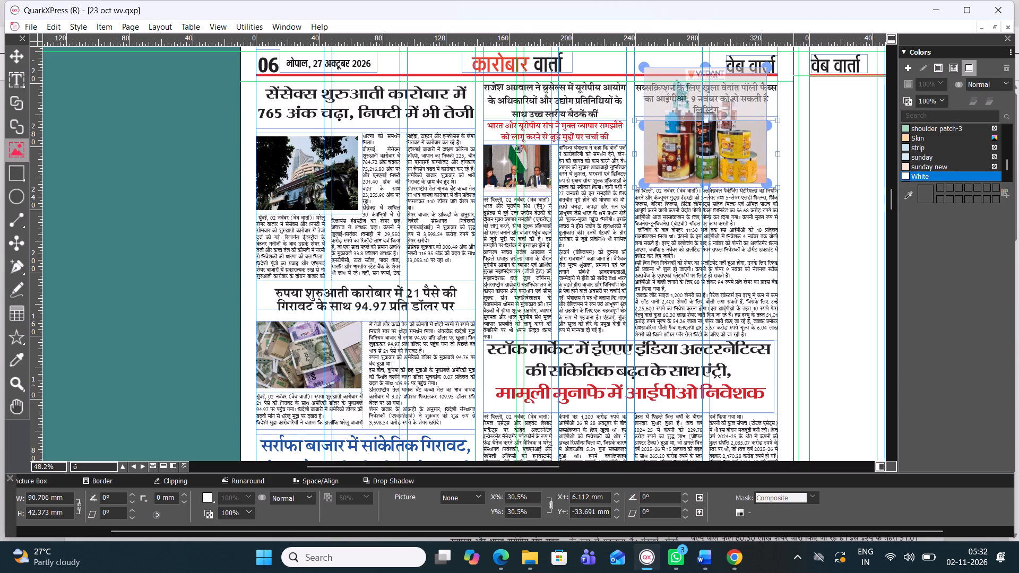
Enlarge the packaging rolls picture to about 36.9% and shift it up in its box to a vertical offset of about -45.8 mm.
{"action": "left_click", "coordinate": [663, 159]}
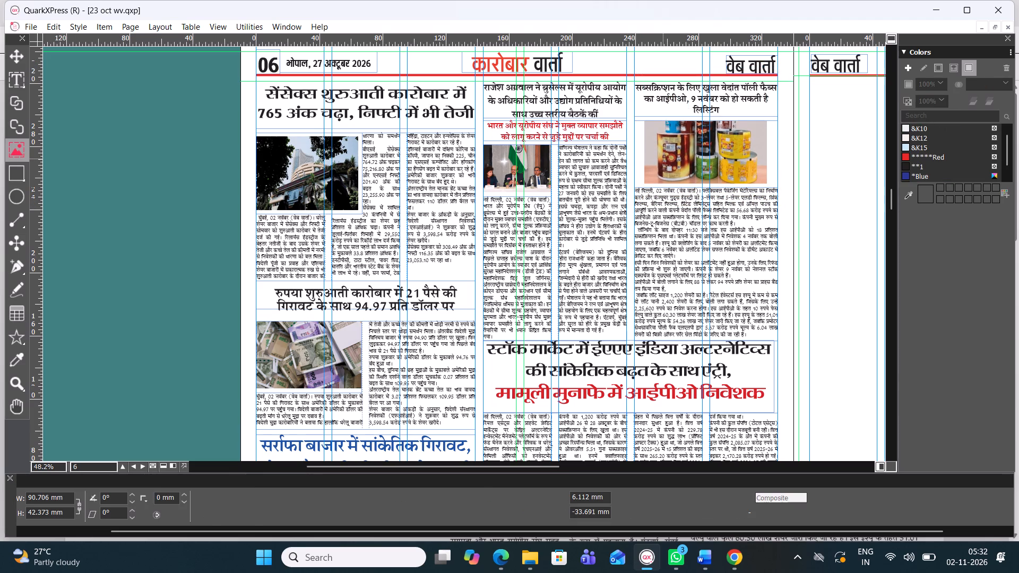
{"action": "left_click_drag", "start_coordinate": [640, 137], "coordinate": [629, 133]}
{"action": "left_click_drag", "start_coordinate": [763, 125], "coordinate": [788, 124]}
{"action": "key", "text": "Up"}
{"action": "key", "text": "Up"}
{"action": "key", "text": "Up"}
{"action": "key", "text": "Up"}
{"action": "key", "text": "Up"}
{"action": "key", "text": "Up"}
{"action": "key", "text": "Up"}
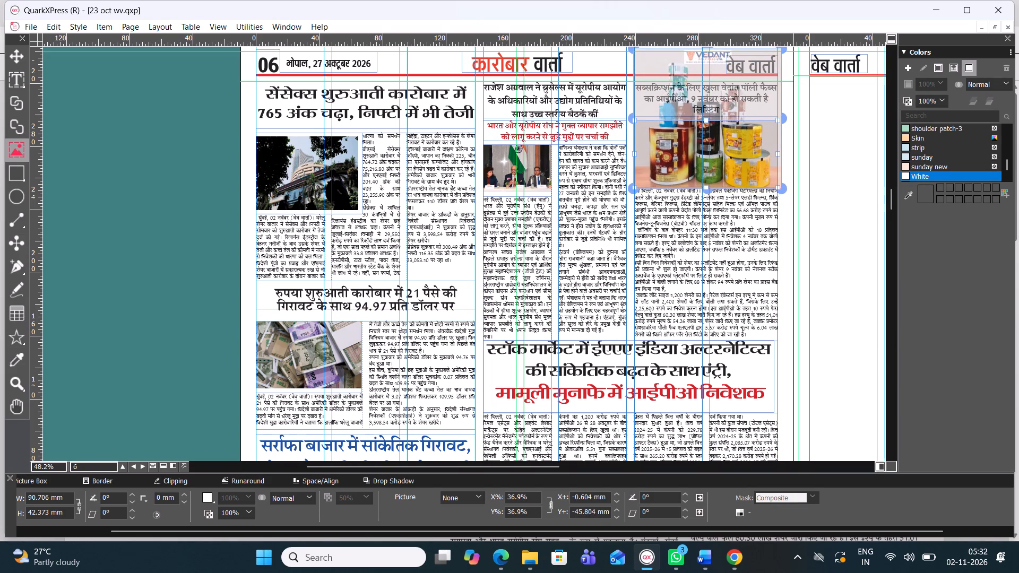
Nudge the packaging rolls picture further up in its box to a vertical offset of about -48.6 mm.
{"action": "key", "text": "Up"}
{"action": "key", "text": "Up"}
{"action": "key", "text": "Up"}
{"action": "key", "text": "Up"}
{"action": "key", "text": "Up"}
{"action": "key", "text": "Up"}
{"action": "key", "text": "Up"}
{"action": "key", "text": "Up"}
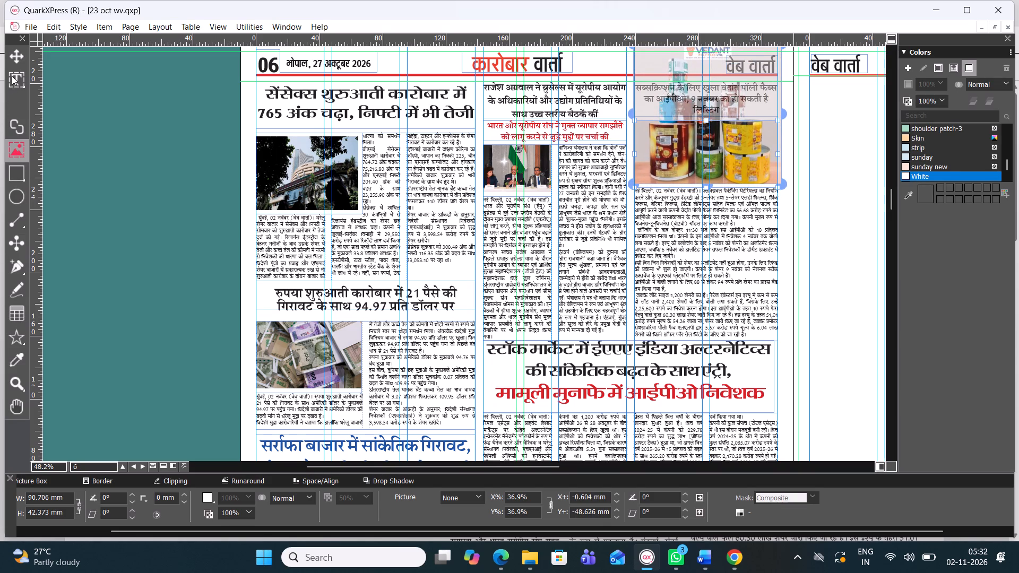
{"action": "left_click", "coordinate": [24, 61]}
{"action": "left_click", "coordinate": [87, 143]}
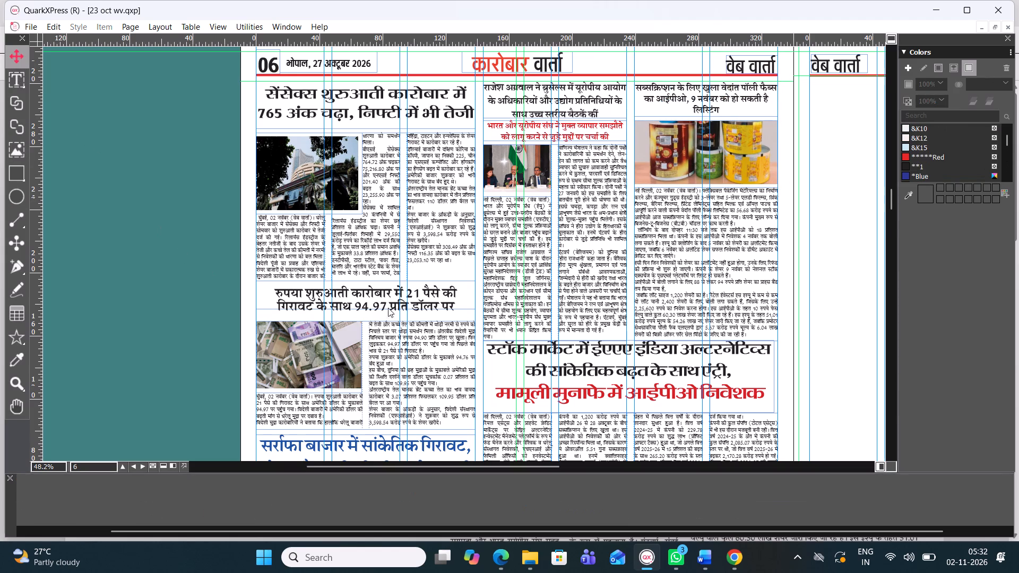
Shorten the three-column text box of the bullion market story from its bottom edge to a height of about 87.7 mm.
{"action": "scroll", "coordinate": [444, 303], "scroll_direction": "down", "scroll_amount": 2}
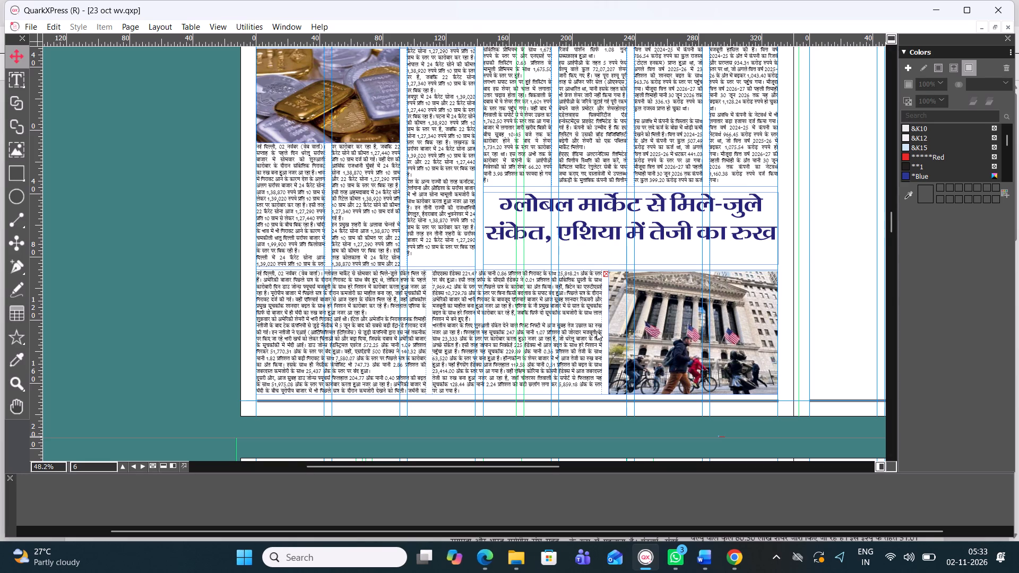
{"action": "left_click", "coordinate": [462, 245]}
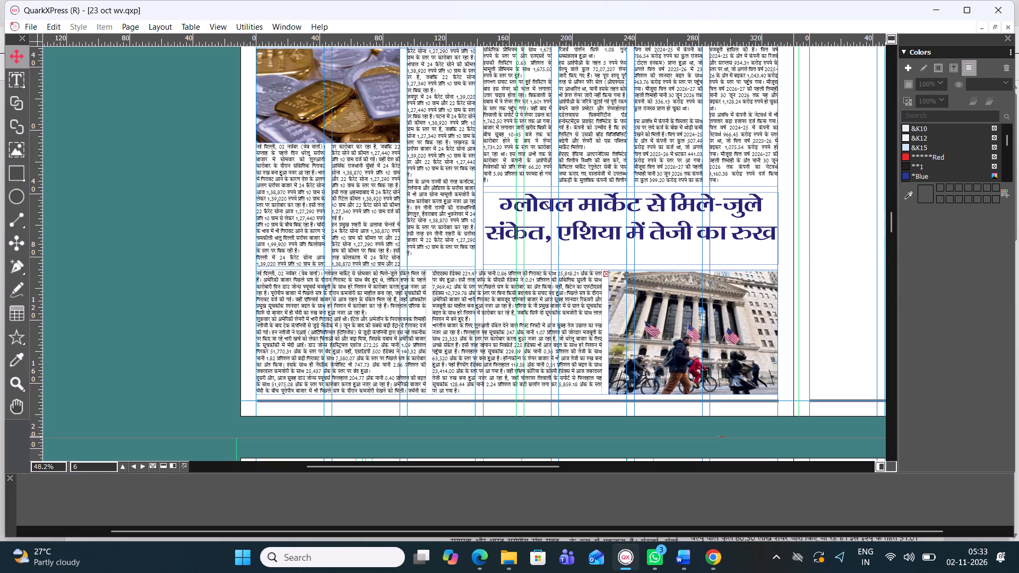
{"action": "left_click_drag", "start_coordinate": [365, 269], "coordinate": [353, 232]}
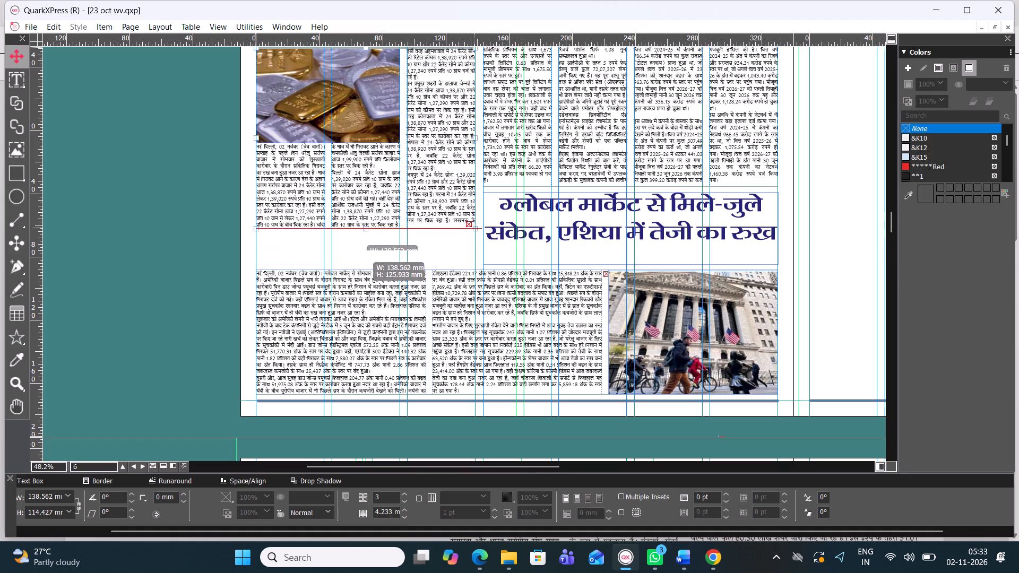
{"action": "left_click_drag", "start_coordinate": [353, 232], "coordinate": [358, 194]}
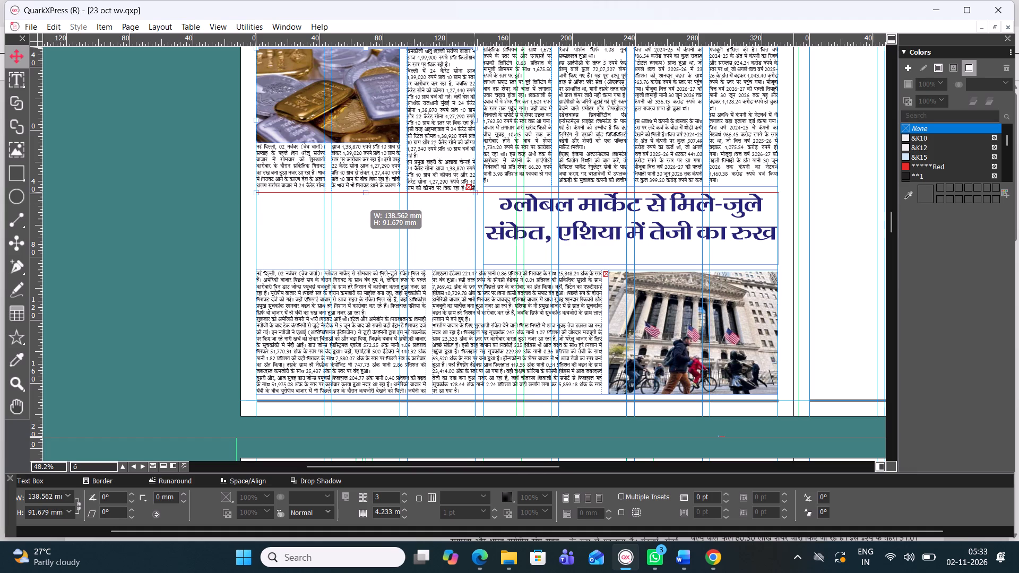
{"action": "left_click_drag", "start_coordinate": [358, 194], "coordinate": [360, 192]}
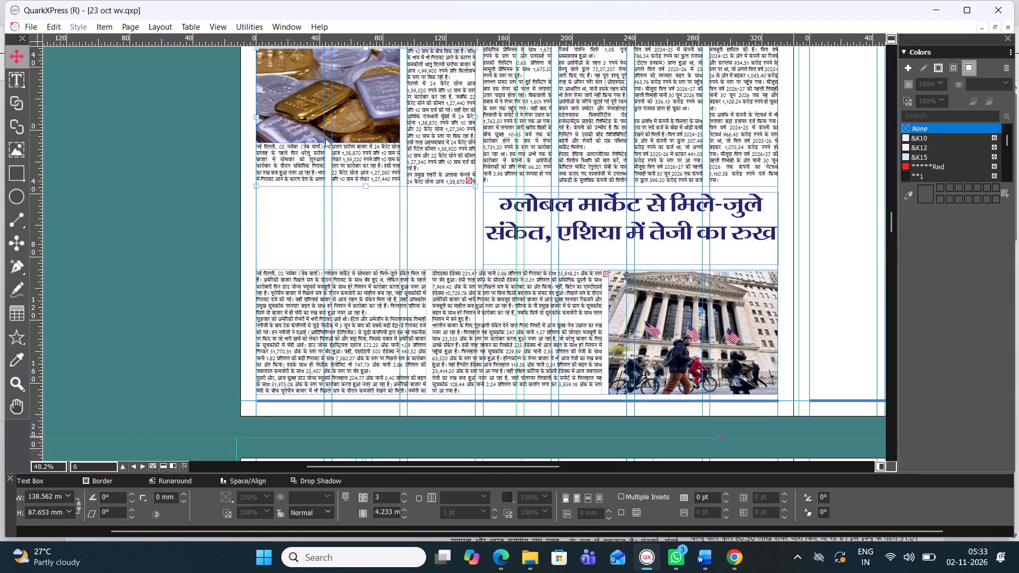
Scale the gold and silver bars picture below the bullion headline down to about 37.3%, aligned with the top of its box.
{"action": "left_click", "coordinate": [325, 121]}
{"action": "scroll", "coordinate": [343, 118], "scroll_direction": "up", "scroll_amount": 1}
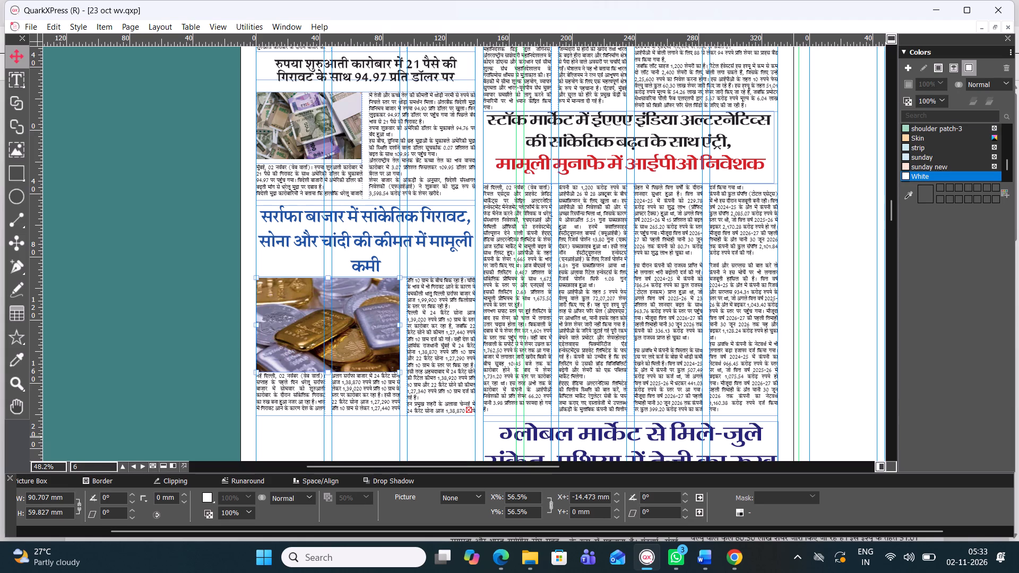
{"action": "double_click", "coordinate": [349, 303]}
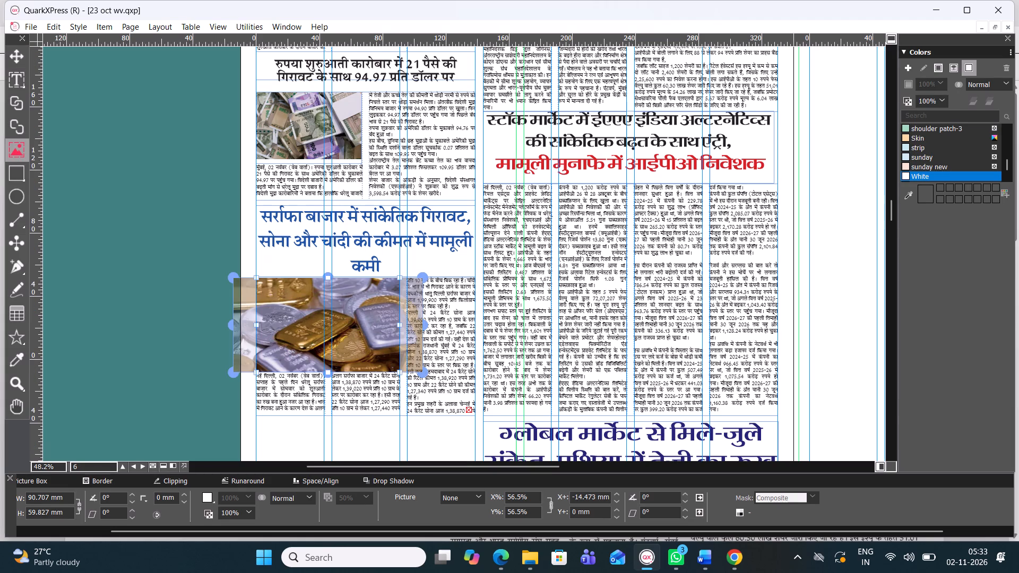
{"action": "left_click_drag", "start_coordinate": [326, 369], "coordinate": [321, 347]}
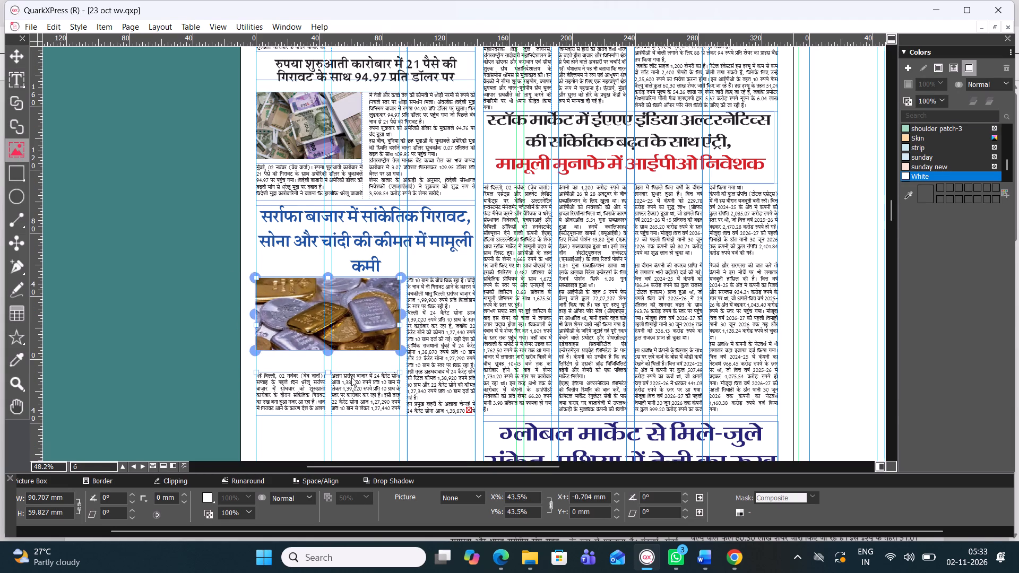
{"action": "left_click_drag", "start_coordinate": [404, 353], "coordinate": [372, 355]}
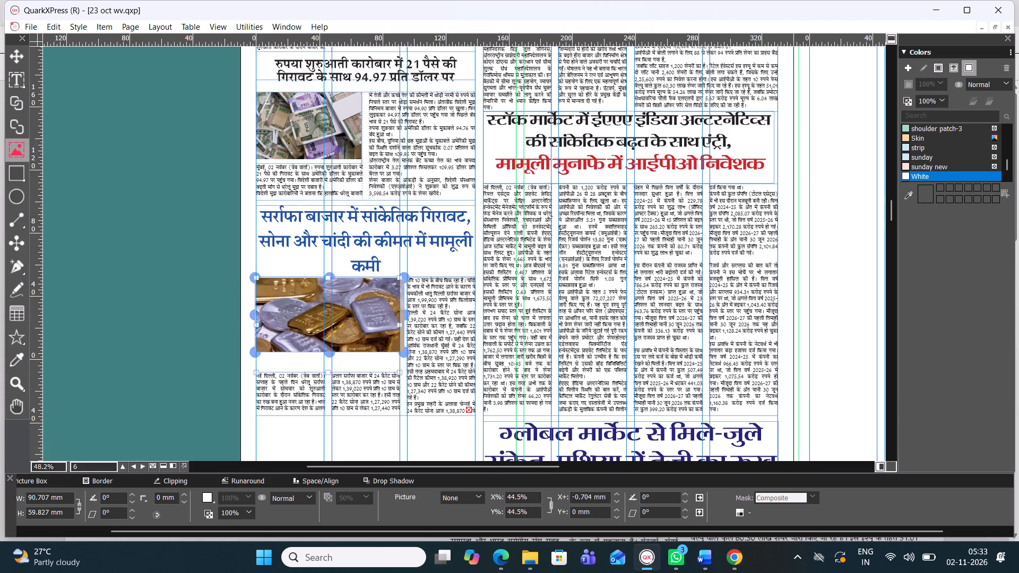
{"action": "left_click_drag", "start_coordinate": [403, 317], "coordinate": [355, 318]}
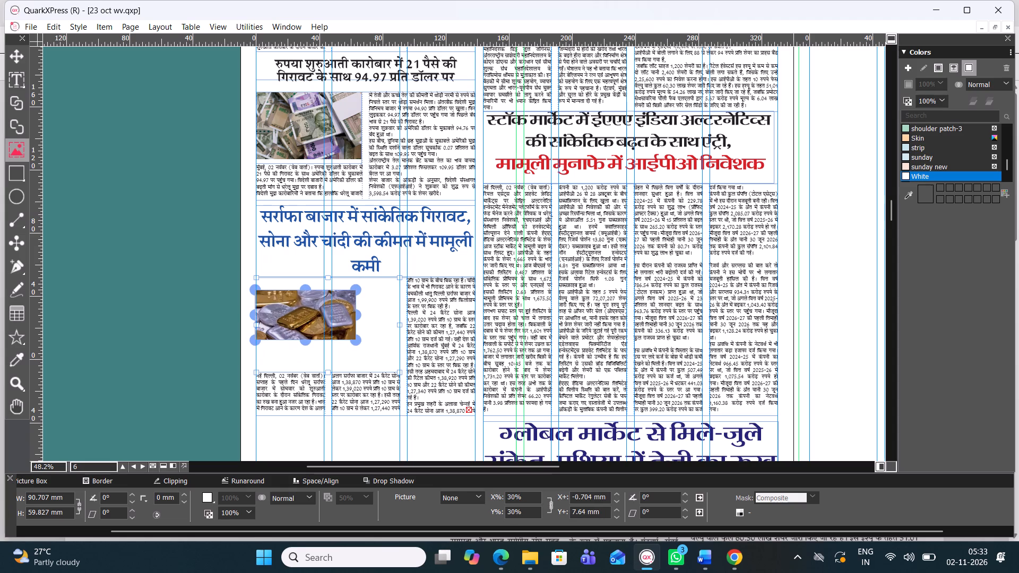
{"action": "left_click_drag", "start_coordinate": [304, 291], "coordinate": [299, 277]}
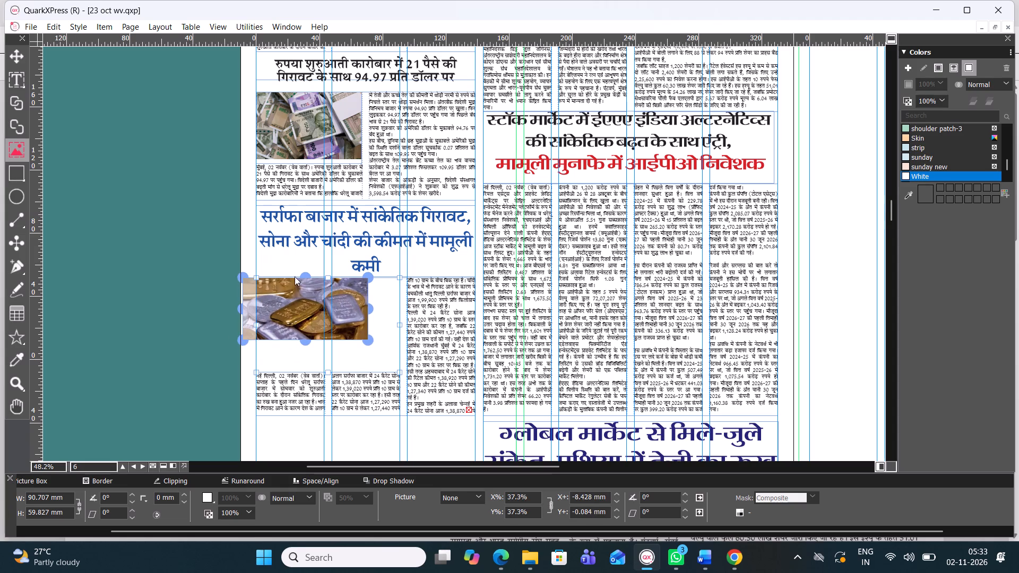
{"action": "left_click", "coordinate": [200, 293]}
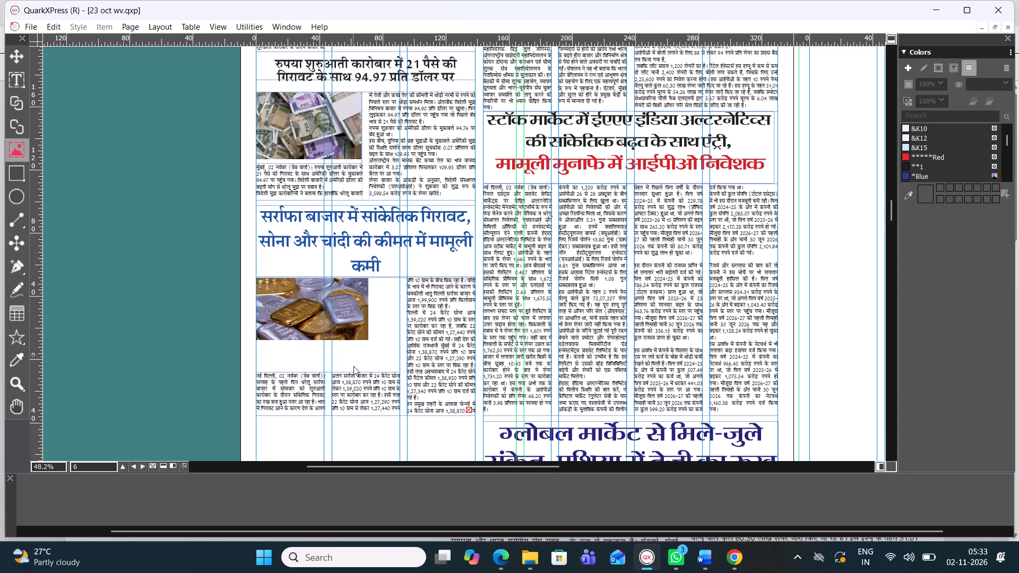
Shorten the gold and silver picture box from its bottom edge to a height of about 39.4 mm.
{"action": "left_click", "coordinate": [353, 366]}
{"action": "left_click_drag", "start_coordinate": [327, 372], "coordinate": [321, 343]}
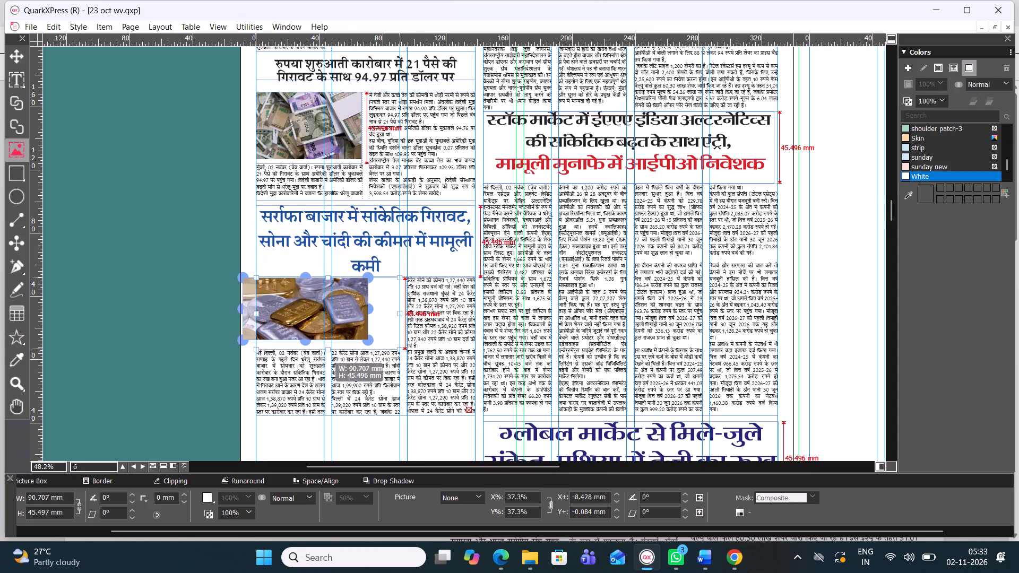
{"action": "left_click_drag", "start_coordinate": [321, 343], "coordinate": [323, 343]}
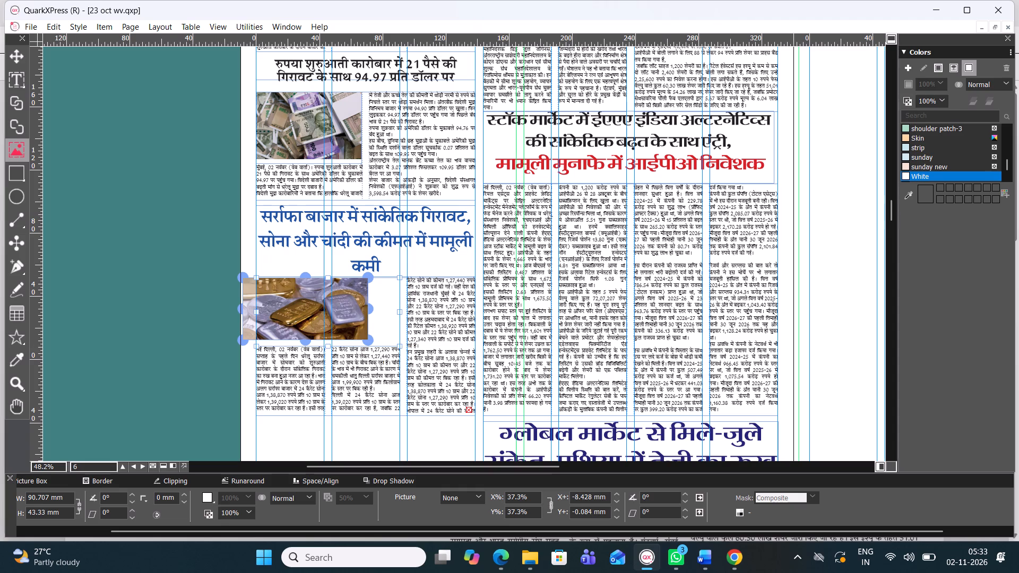
{"action": "scroll", "coordinate": [326, 335], "scroll_direction": "up", "scroll_amount": 2, "text": "ctrl"}
{"action": "scroll", "coordinate": [326, 335], "scroll_direction": "down", "scroll_amount": 2, "text": "ctrl"}
{"action": "scroll", "coordinate": [326, 335], "scroll_direction": "up", "scroll_amount": 1, "text": "ctrl"}
{"action": "scroll", "coordinate": [326, 335], "scroll_direction": "down", "scroll_amount": 1, "text": "ctrl"}
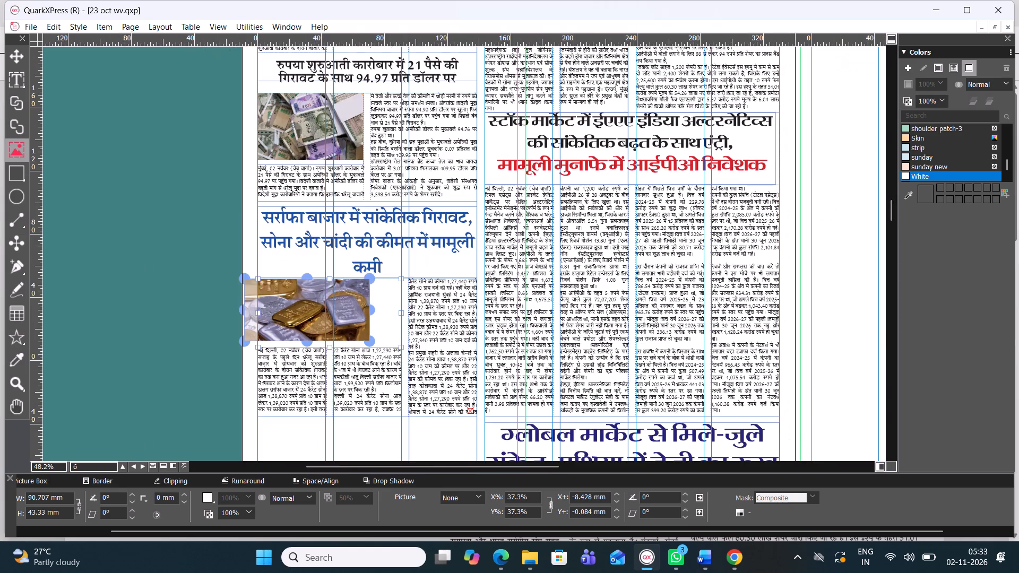
{"action": "scroll", "coordinate": [326, 335], "scroll_direction": "up", "scroll_amount": 3, "text": "ctrl"}
{"action": "scroll", "coordinate": [324, 331], "scroll_direction": "up", "scroll_amount": 1}
{"action": "left_click", "coordinate": [324, 331]}
{"action": "scroll", "coordinate": [332, 336], "scroll_direction": "down", "scroll_amount": 1}
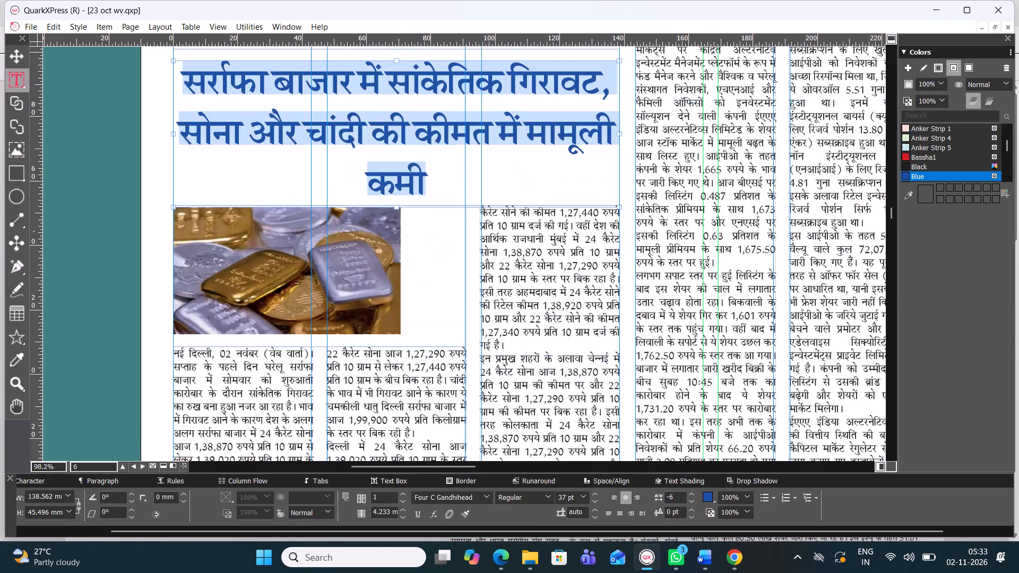
{"action": "left_click", "coordinate": [331, 322]}
{"action": "left_click", "coordinate": [335, 340]}
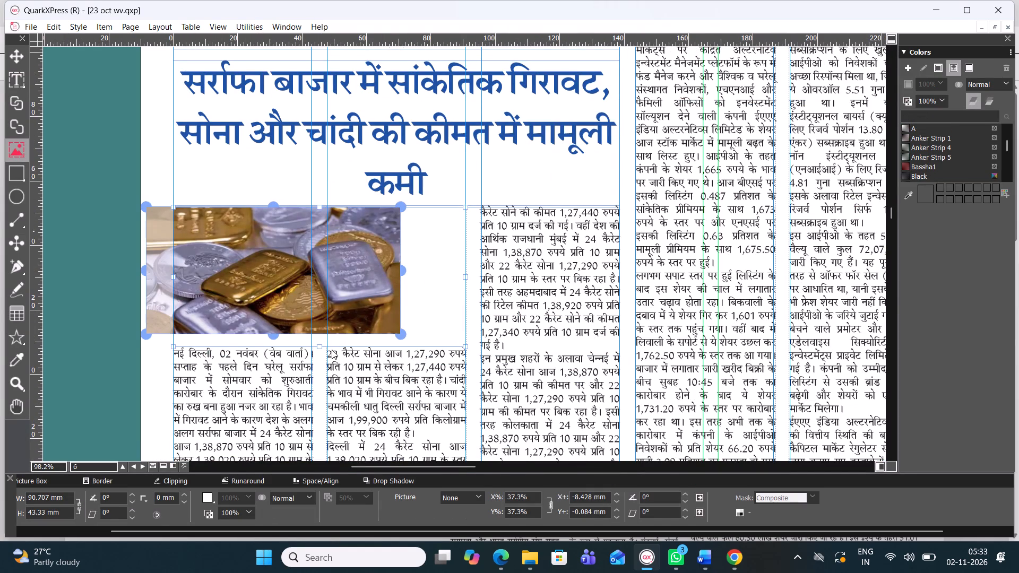
{"action": "left_click_drag", "start_coordinate": [318, 348], "coordinate": [317, 337]}
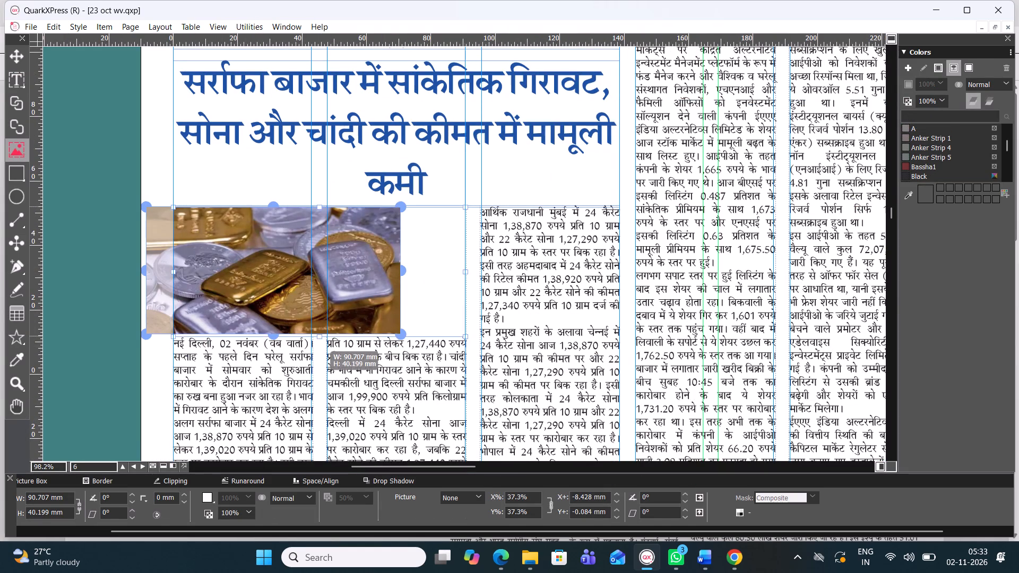
{"action": "left_click_drag", "start_coordinate": [317, 337], "coordinate": [317, 335]}
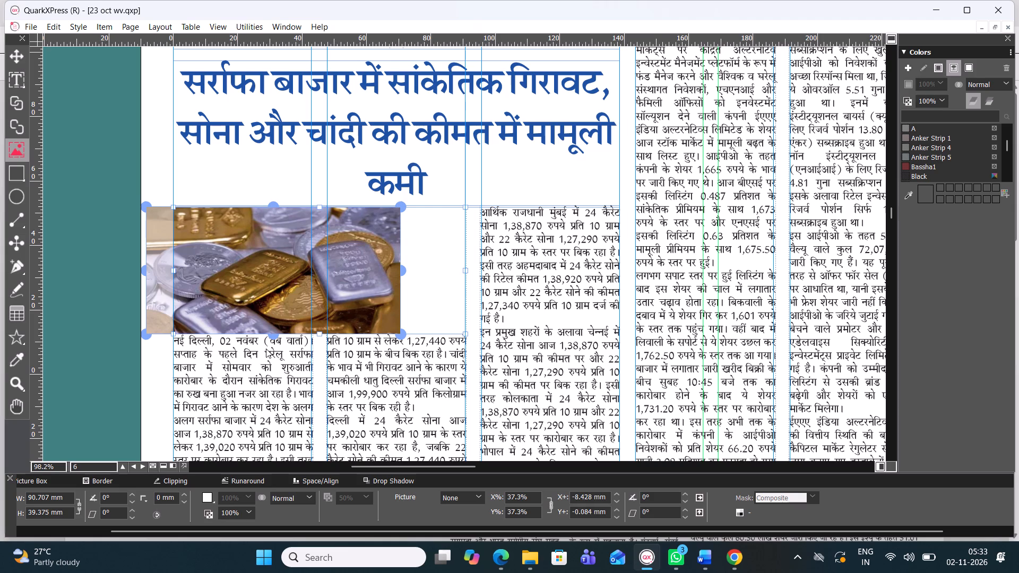
Delete the date "02 नवंबर" from the dateline of the bullion market story.
{"action": "left_click", "coordinate": [260, 342]}
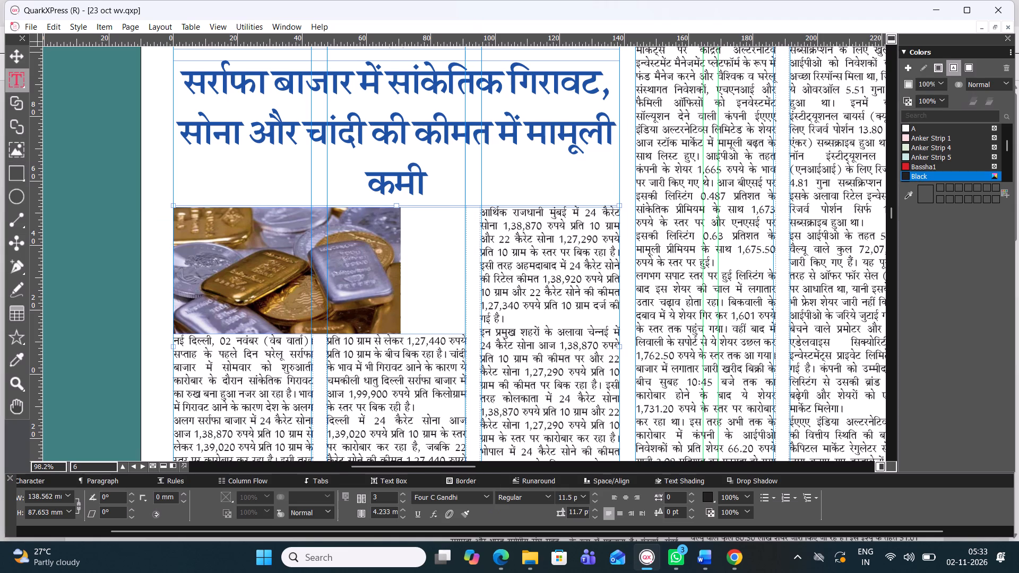
{"action": "scroll", "coordinate": [315, 403], "scroll_direction": "down", "scroll_amount": 1}
{"action": "scroll", "coordinate": [315, 403], "scroll_direction": "up", "scroll_amount": 1}
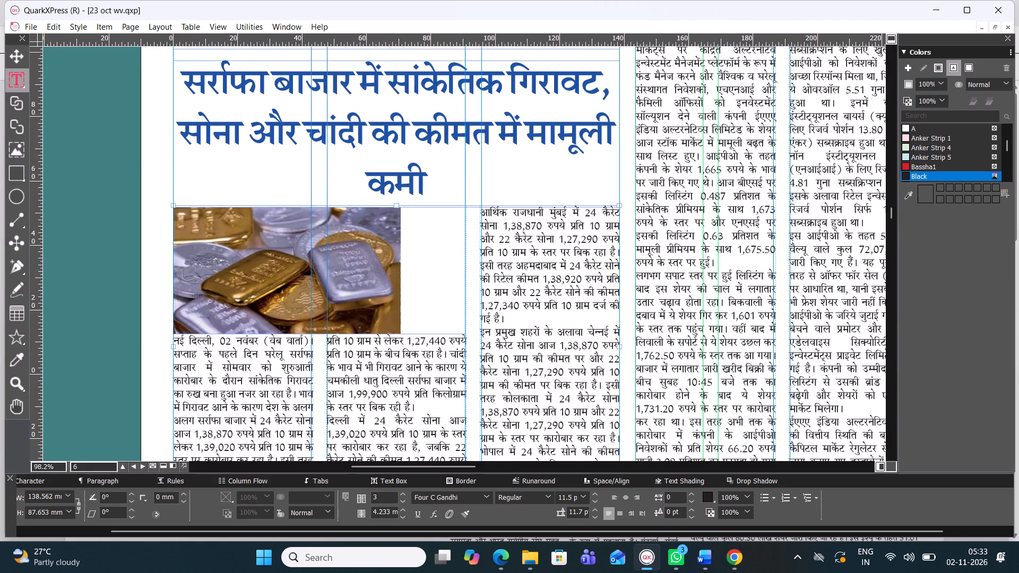
{"action": "scroll", "coordinate": [315, 404], "scroll_direction": "up", "scroll_amount": 2}
{"action": "scroll", "coordinate": [283, 370], "scroll_direction": "down", "scroll_amount": 1}
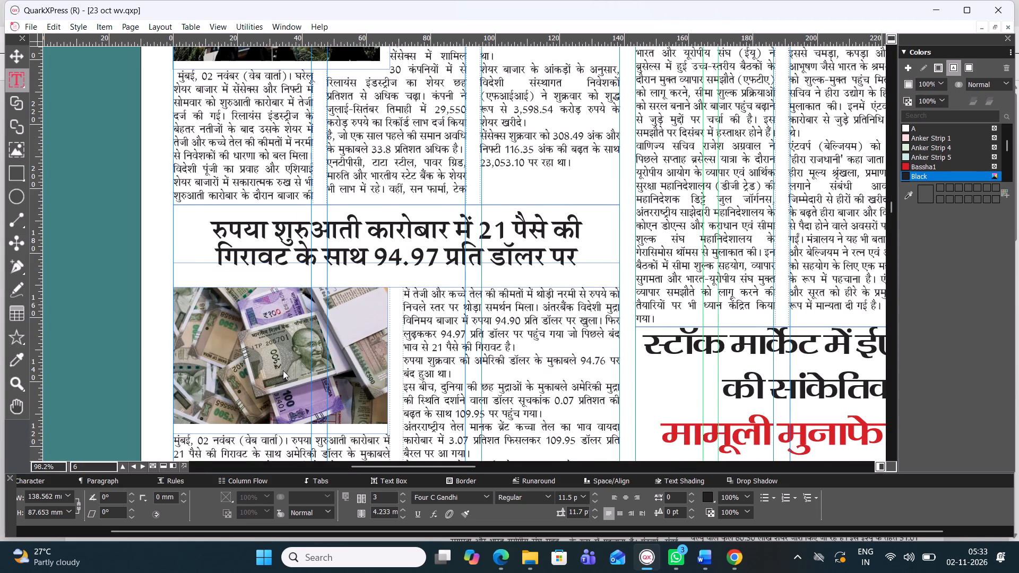
{"action": "scroll", "coordinate": [283, 370], "scroll_direction": "down", "scroll_amount": 1}
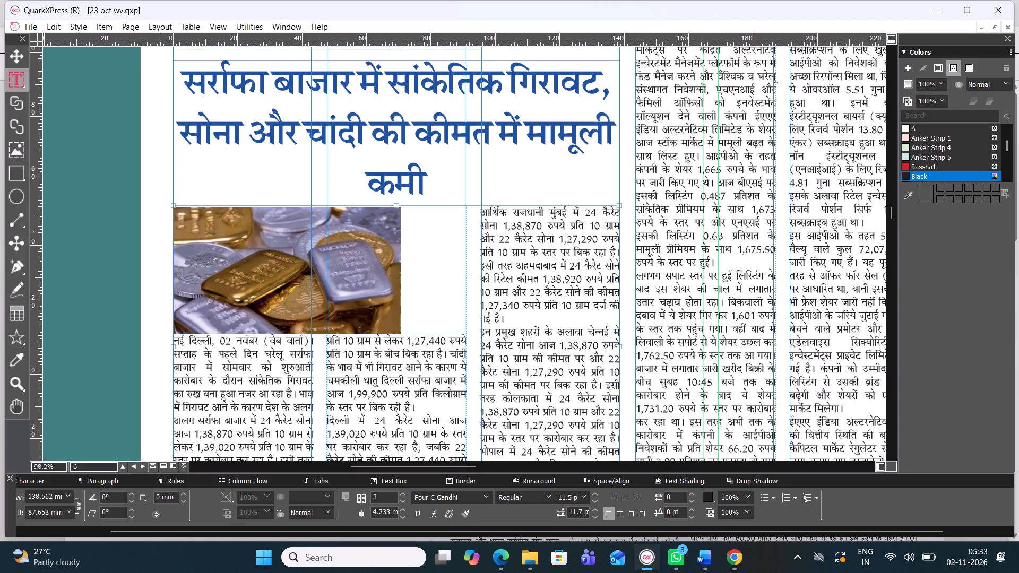
{"action": "left_click_drag", "start_coordinate": [262, 342], "coordinate": [219, 340]}
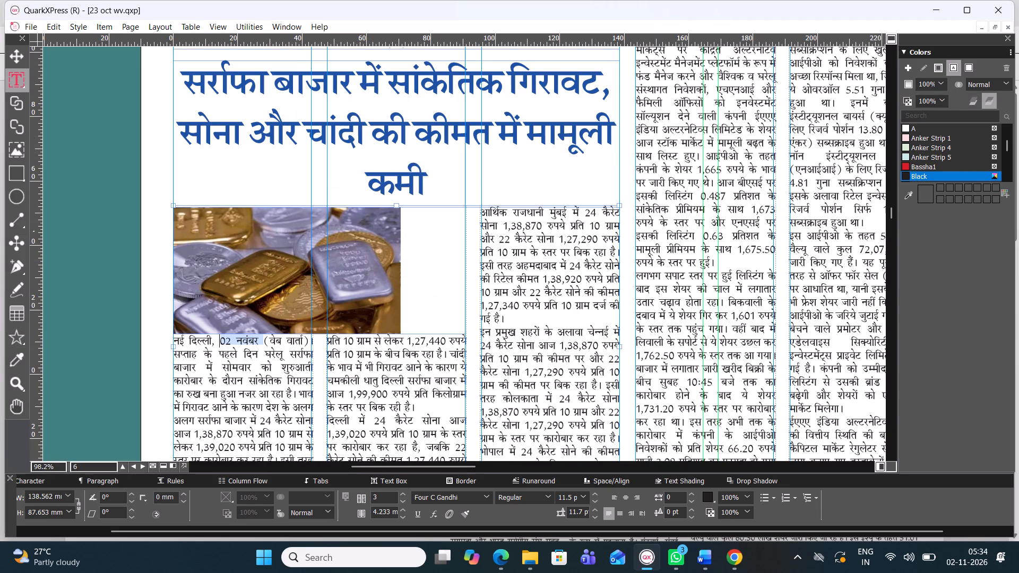
{"action": "key", "text": "Delete"}
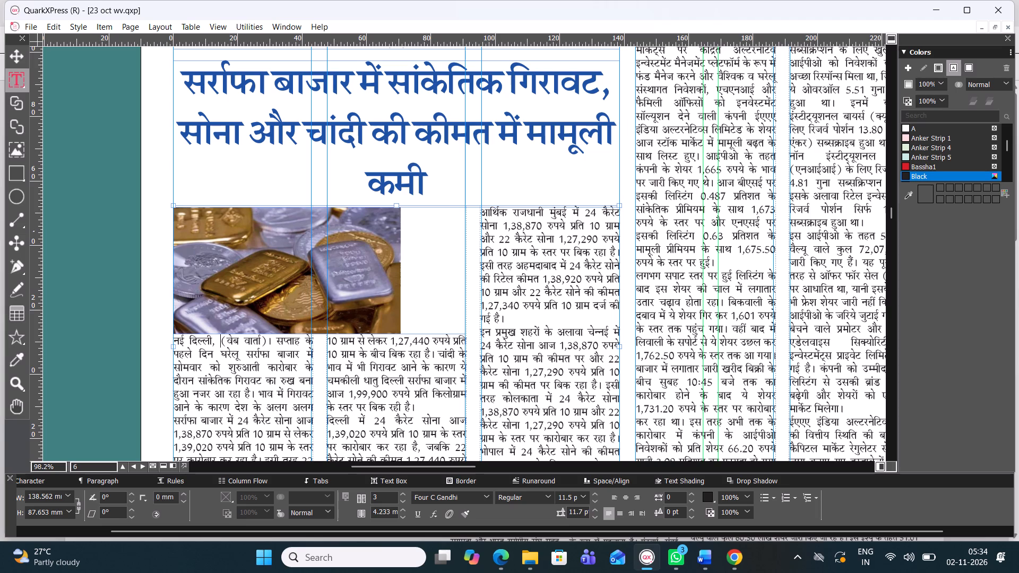
Insert two paragraph breaks after the "(वेब वार्ता)।" dateline, before the bullion story's opening sentence.
{"action": "left_click", "coordinate": [269, 342]}
{"action": "scroll", "coordinate": [291, 338], "scroll_direction": "right", "scroll_amount": 4}
{"action": "key", "text": "Return"}
{"action": "key", "text": "Return"}
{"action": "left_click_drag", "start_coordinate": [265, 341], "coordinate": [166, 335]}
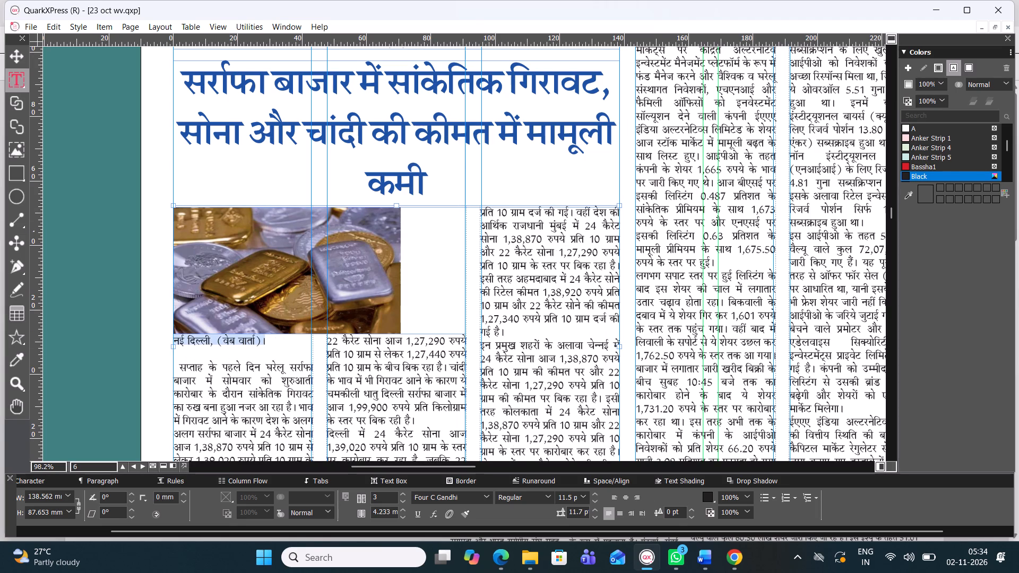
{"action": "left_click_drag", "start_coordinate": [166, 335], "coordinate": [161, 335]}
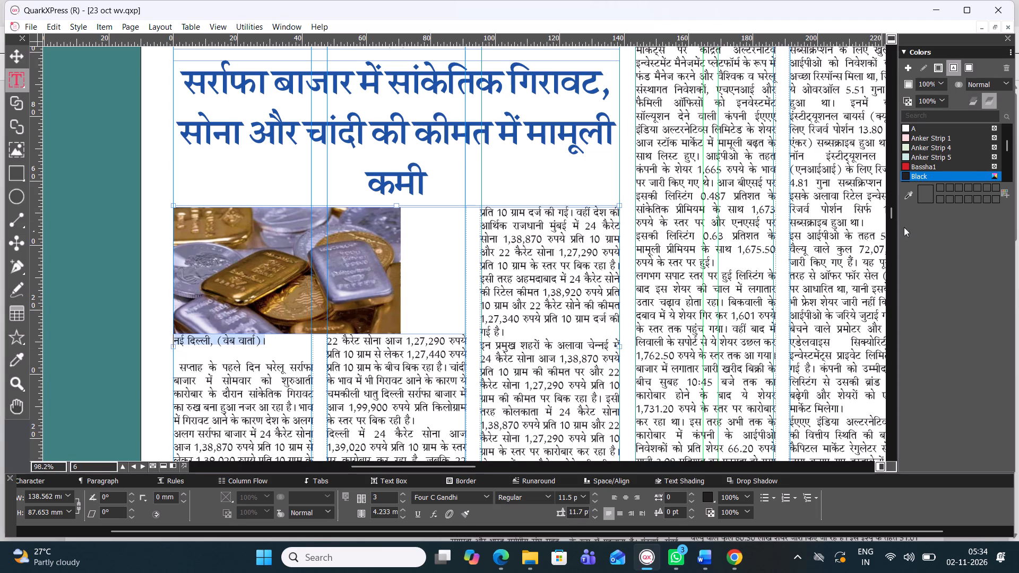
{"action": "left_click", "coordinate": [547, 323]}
Crop the gold and silver picture box to the bullion story's first column, about 42.9 mm wide and 22.2 mm high.
{"action": "left_click", "coordinate": [360, 298]}
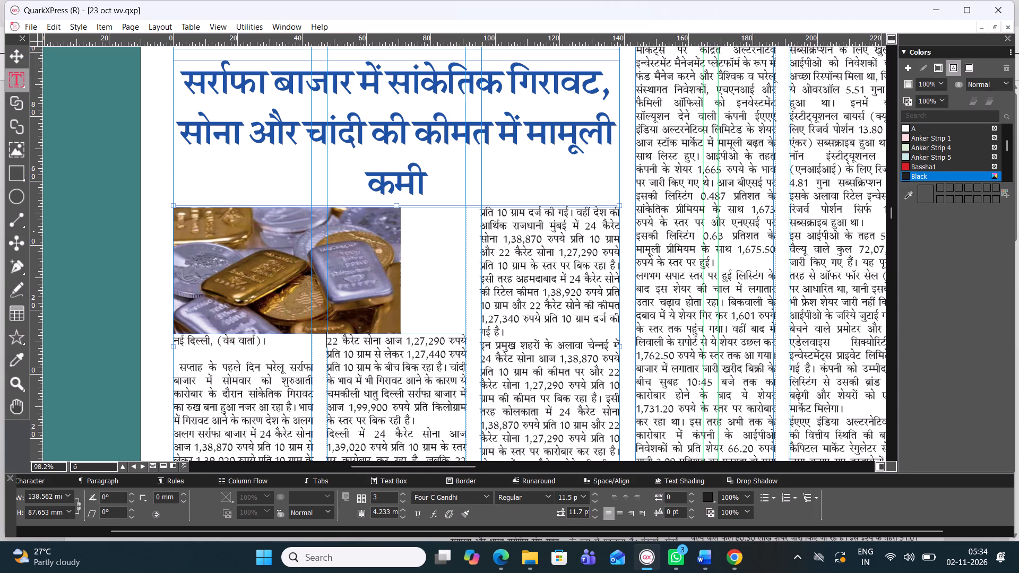
{"action": "left_click", "coordinate": [356, 292]}
{"action": "left_click", "coordinate": [11, 65]}
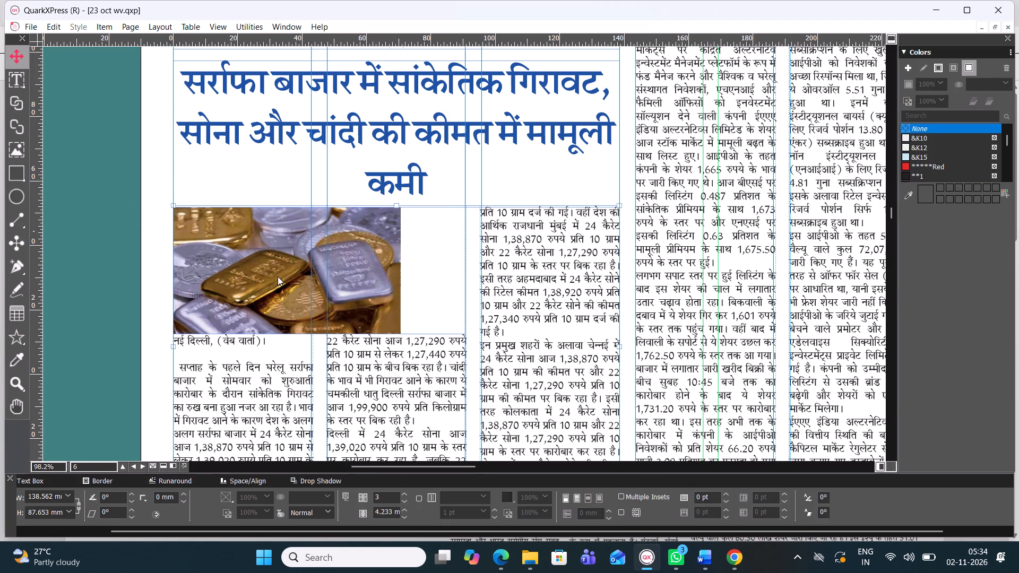
{"action": "left_click", "coordinate": [278, 276]}
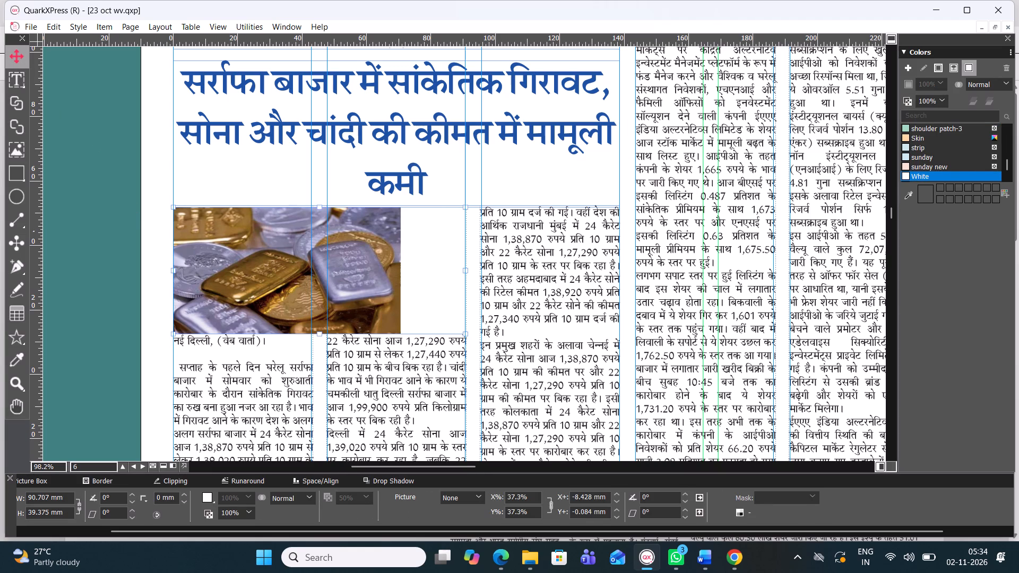
{"action": "left_click_drag", "start_coordinate": [464, 272], "coordinate": [286, 260]}
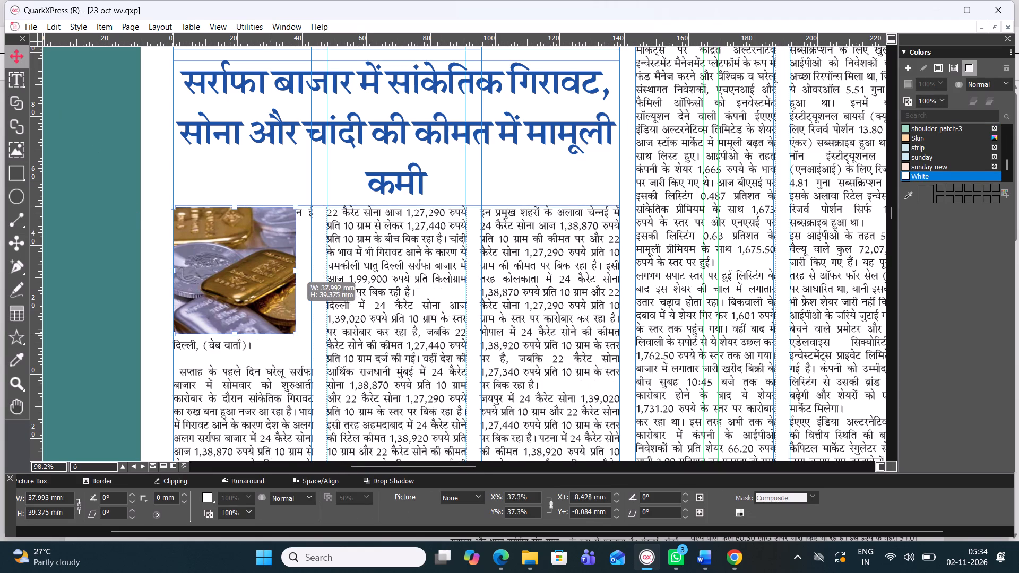
{"action": "left_click_drag", "start_coordinate": [286, 260], "coordinate": [309, 255]}
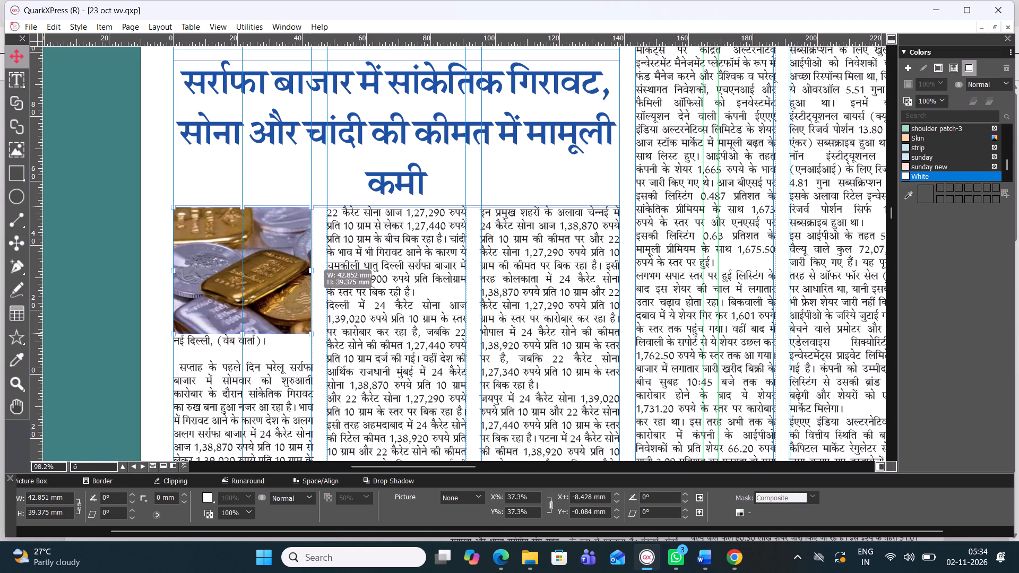
{"action": "left_click_drag", "start_coordinate": [242, 334], "coordinate": [245, 311]}
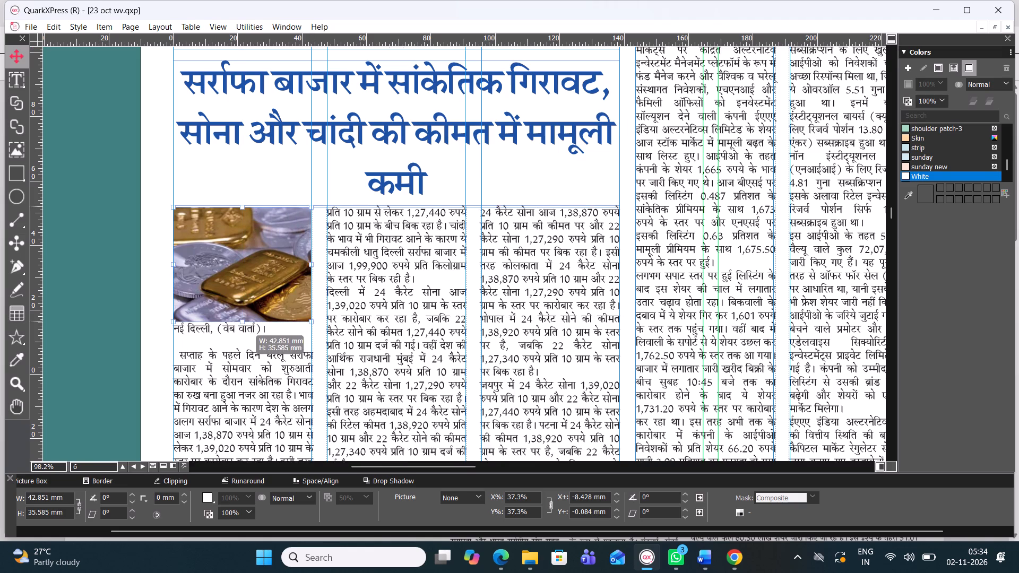
{"action": "left_click_drag", "start_coordinate": [245, 311], "coordinate": [247, 279]}
Look over business page 06 and the cinema, opinion and foreign news pages 08, 02 and 04 that follow it.
{"action": "scroll", "coordinate": [252, 279], "scroll_direction": "up", "scroll_amount": 1}
{"action": "scroll", "coordinate": [251, 279], "scroll_direction": "down", "scroll_amount": 1}
{"action": "scroll", "coordinate": [251, 278], "scroll_direction": "up", "scroll_amount": 4}
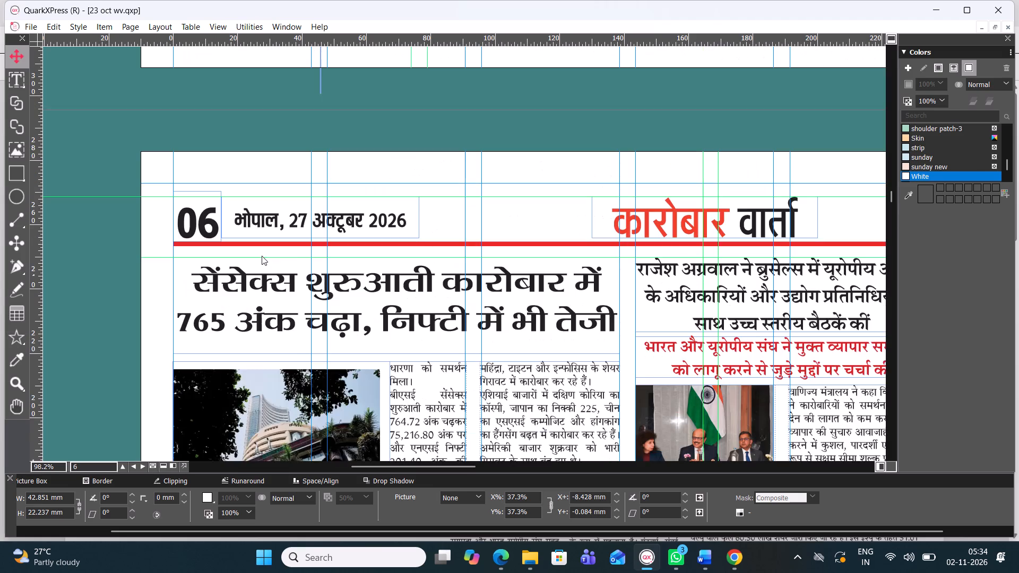
{"action": "scroll", "coordinate": [263, 258], "scroll_direction": "up", "scroll_amount": 1}
{"action": "scroll", "coordinate": [263, 258], "scroll_direction": "down", "scroll_amount": 4}
{"action": "scroll", "coordinate": [261, 243], "scroll_direction": "up", "scroll_amount": 1}
{"action": "scroll", "coordinate": [265, 243], "scroll_direction": "down", "scroll_amount": 1}
{"action": "scroll", "coordinate": [266, 244], "scroll_direction": "up", "scroll_amount": 1}
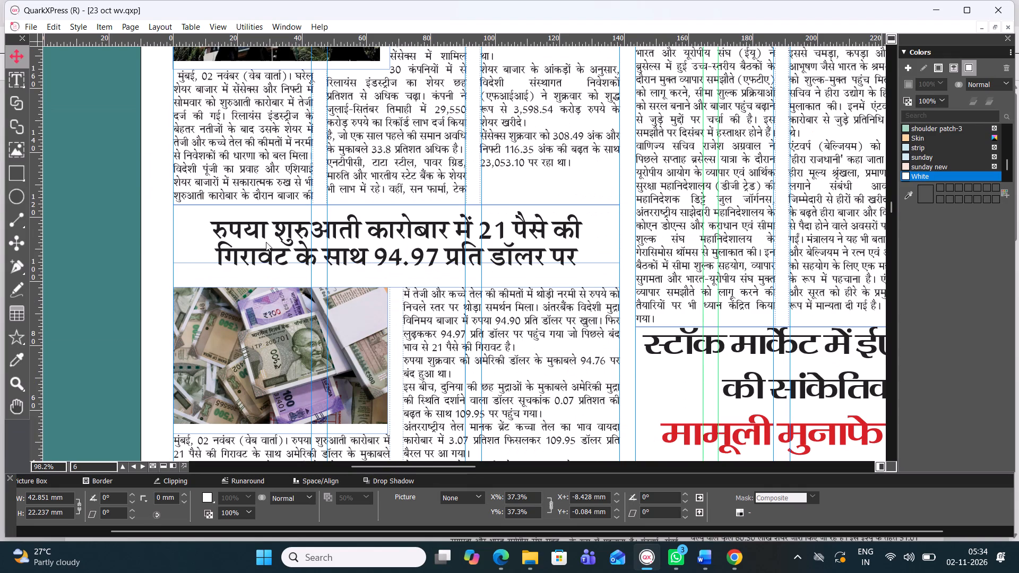
{"action": "scroll", "coordinate": [266, 242], "scroll_direction": "down", "scroll_amount": 2}
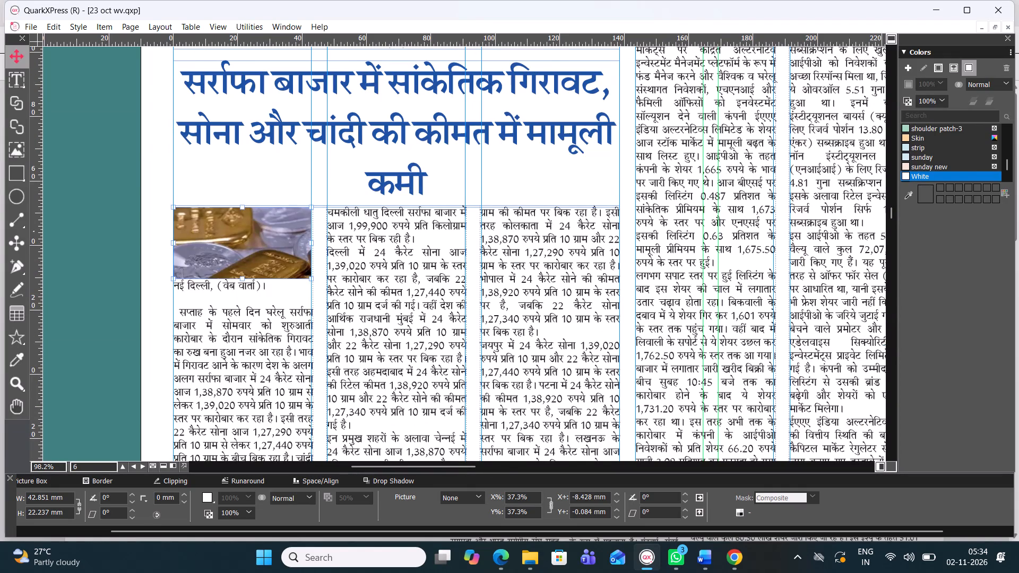
{"action": "scroll", "coordinate": [267, 252], "scroll_direction": "down", "scroll_amount": 1}
{"action": "scroll", "coordinate": [315, 238], "scroll_direction": "down", "scroll_amount": 2}
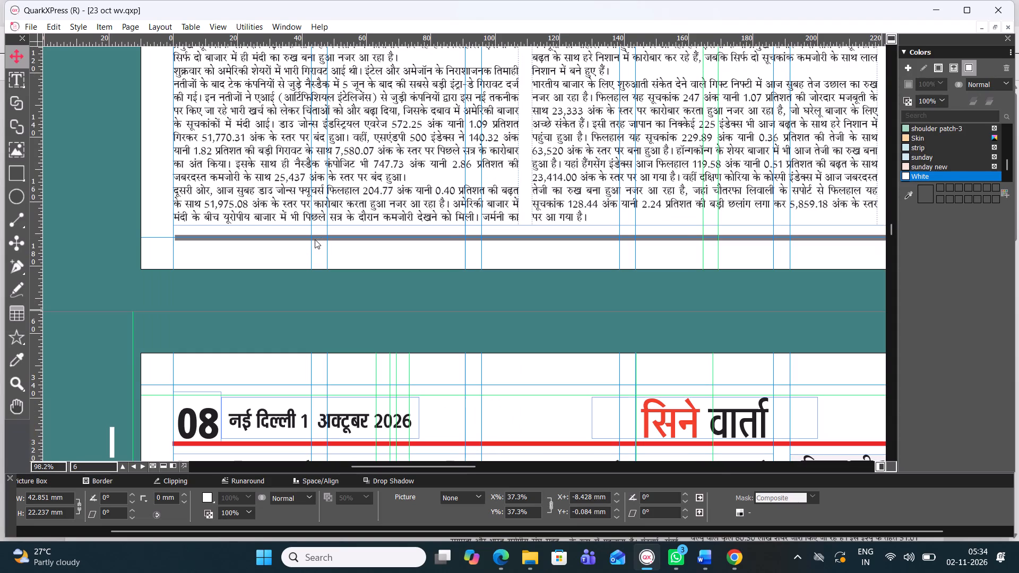
{"action": "scroll", "coordinate": [309, 233], "scroll_direction": "down", "scroll_amount": 1, "text": "ctrl"}
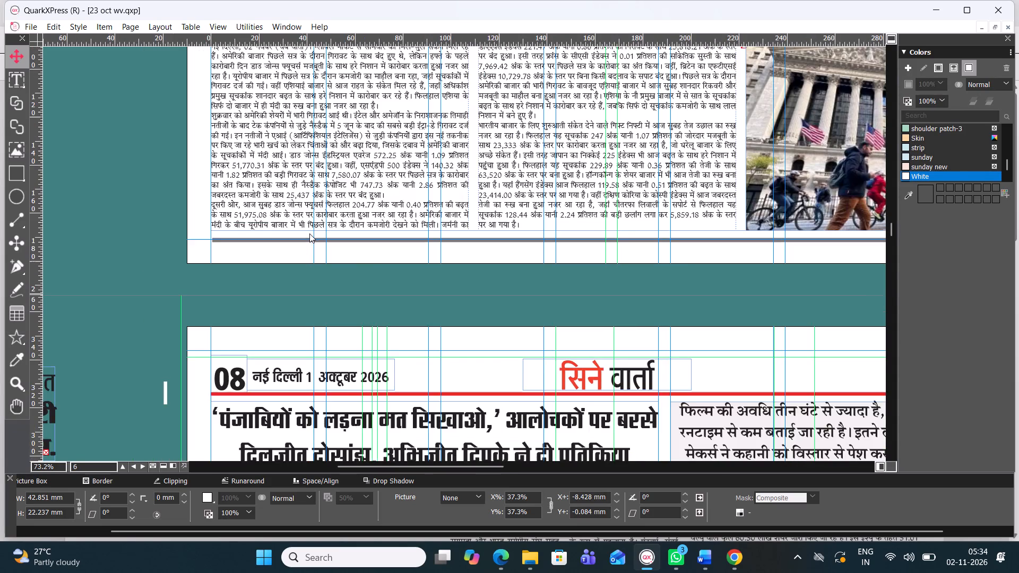
{"action": "scroll", "coordinate": [300, 207], "scroll_direction": "up", "scroll_amount": 2}
{"action": "scroll", "coordinate": [318, 237], "scroll_direction": "down", "scroll_amount": 1}
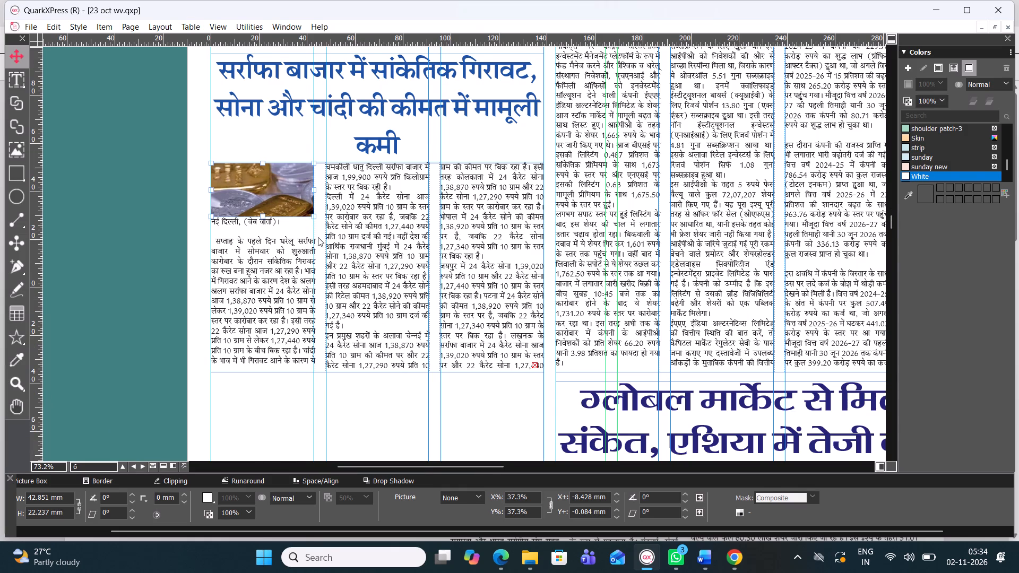
{"action": "scroll", "coordinate": [318, 235], "scroll_direction": "down", "scroll_amount": 1}
{"action": "scroll", "coordinate": [341, 277], "scroll_direction": "down", "scroll_amount": 3}
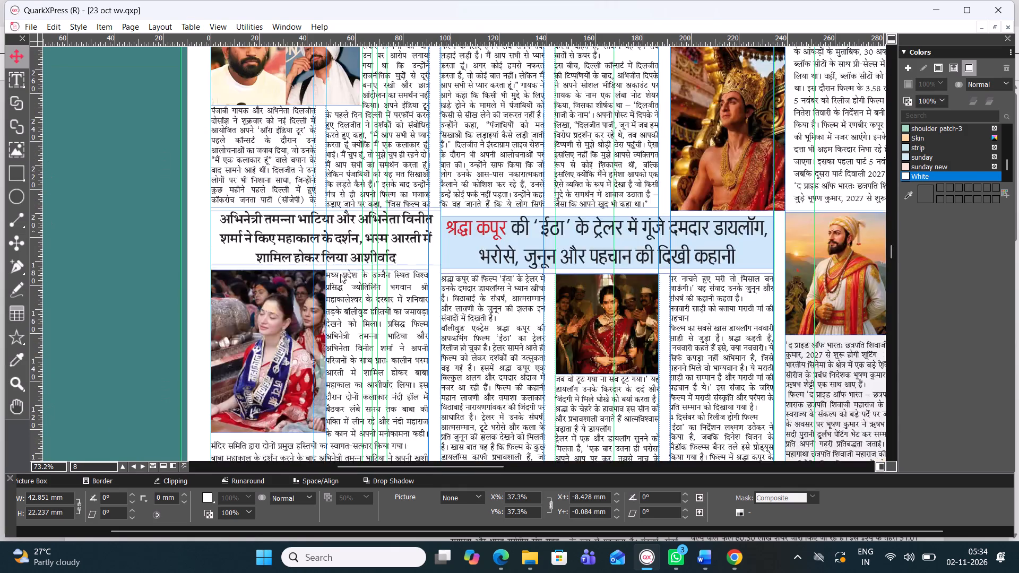
{"action": "scroll", "coordinate": [340, 274], "scroll_direction": "down", "scroll_amount": 2}
{"action": "scroll", "coordinate": [336, 266], "scroll_direction": "up", "scroll_amount": 3}
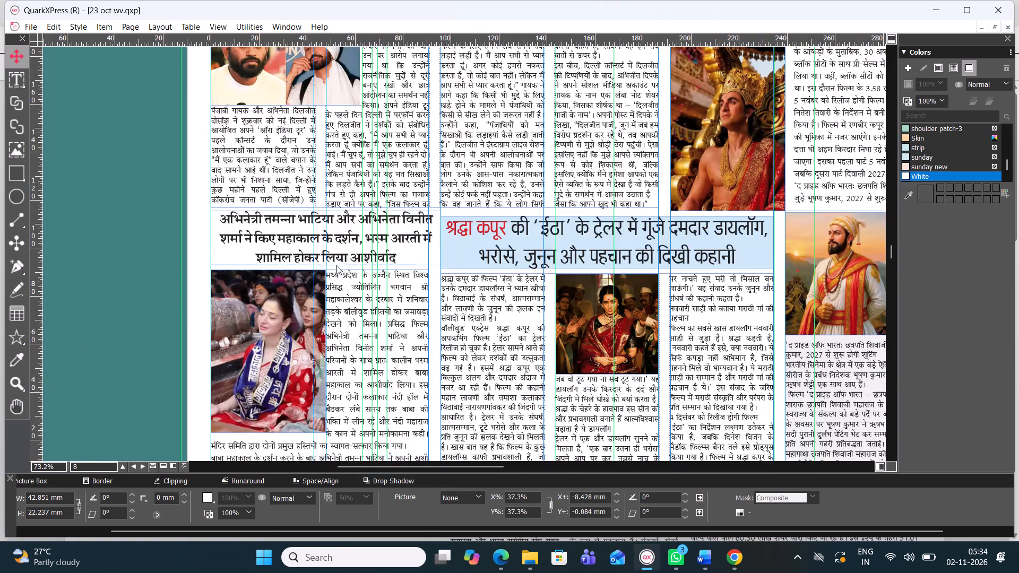
{"action": "scroll", "coordinate": [336, 265], "scroll_direction": "up", "scroll_amount": 1}
{"action": "scroll", "coordinate": [336, 265], "scroll_direction": "down", "scroll_amount": 6}
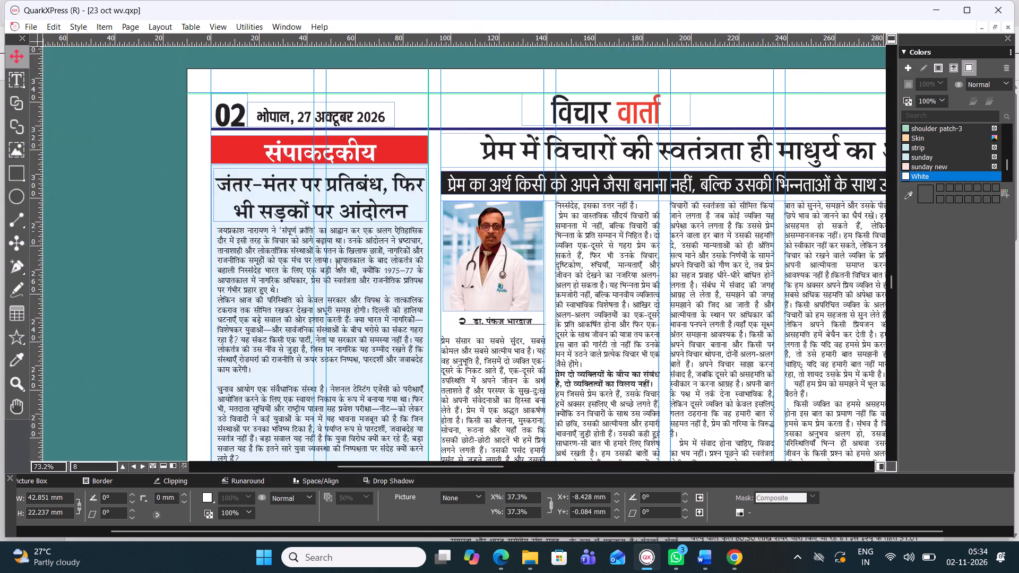
{"action": "scroll", "coordinate": [336, 261], "scroll_direction": "down", "scroll_amount": 2}
{"action": "scroll", "coordinate": [336, 261], "scroll_direction": "up", "scroll_amount": 1}
{"action": "scroll", "coordinate": [336, 261], "scroll_direction": "down", "scroll_amount": 1}
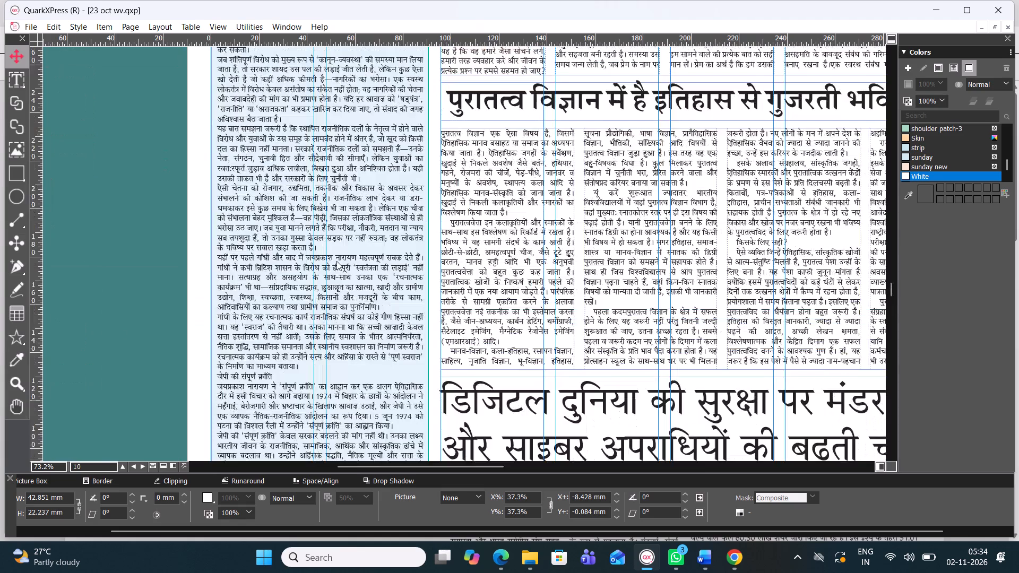
{"action": "scroll", "coordinate": [336, 261], "scroll_direction": "down", "scroll_amount": 3}
{"action": "scroll", "coordinate": [338, 248], "scroll_direction": "up", "scroll_amount": 1}
{"action": "scroll", "coordinate": [338, 248], "scroll_direction": "down", "scroll_amount": 2}
{"action": "scroll", "coordinate": [338, 249], "scroll_direction": "up", "scroll_amount": 1}
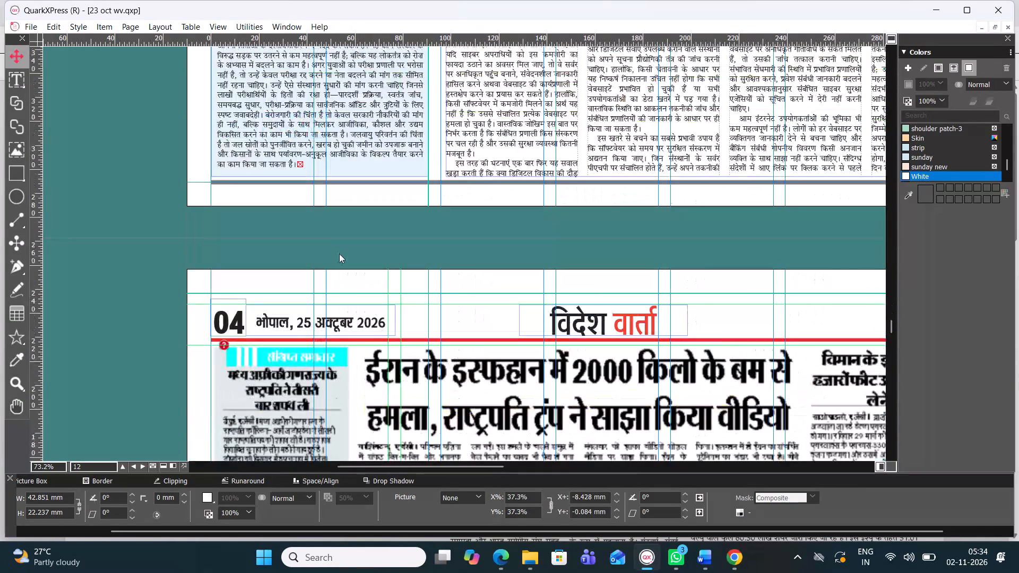
{"action": "scroll", "coordinate": [340, 256], "scroll_direction": "up", "scroll_amount": 3}
{"action": "scroll", "coordinate": [340, 256], "scroll_direction": "down", "scroll_amount": 2}
{"action": "scroll", "coordinate": [340, 256], "scroll_direction": "up", "scroll_amount": 4}
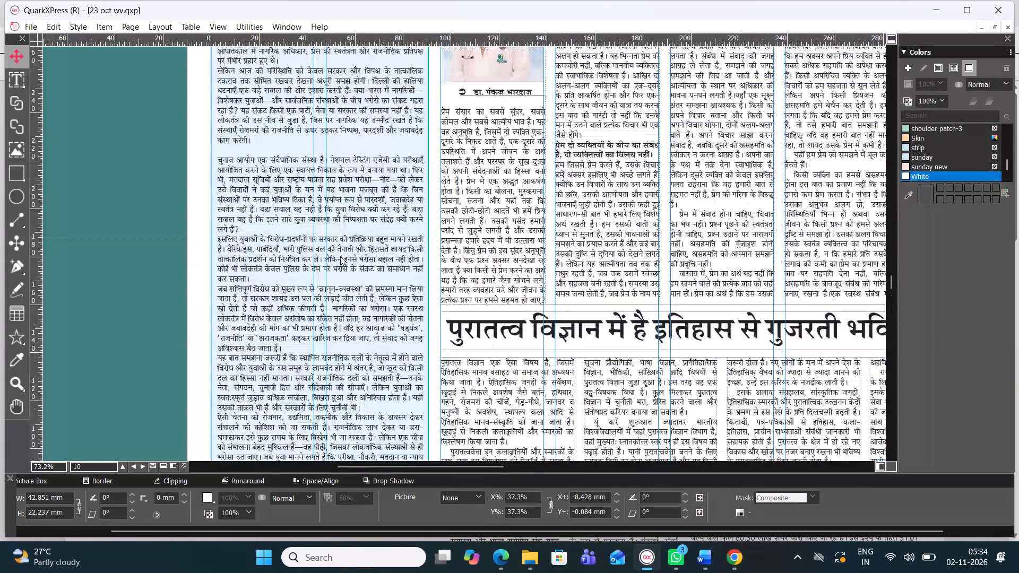
{"action": "scroll", "coordinate": [340, 256], "scroll_direction": "up", "scroll_amount": 1}
{"action": "scroll", "coordinate": [340, 256], "scroll_direction": "down", "scroll_amount": 1}
{"action": "scroll", "coordinate": [340, 256], "scroll_direction": "up", "scroll_amount": 4}
{"action": "scroll", "coordinate": [340, 256], "scroll_direction": "down", "scroll_amount": 1}
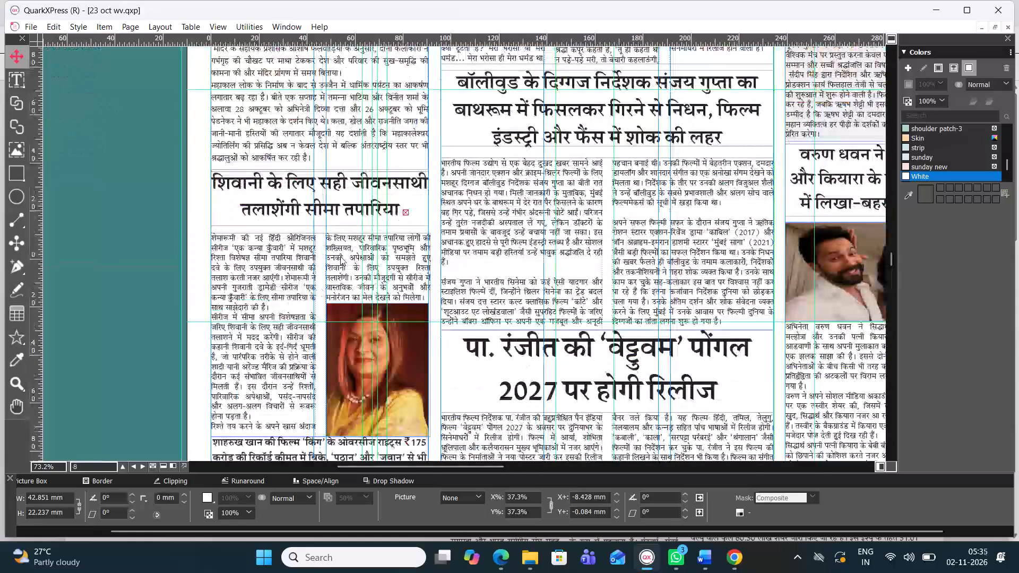
{"action": "scroll", "coordinate": [340, 256], "scroll_direction": "up", "scroll_amount": 3}
{"action": "scroll", "coordinate": [340, 256], "scroll_direction": "down", "scroll_amount": 2}
{"action": "scroll", "coordinate": [340, 256], "scroll_direction": "up", "scroll_amount": 2}
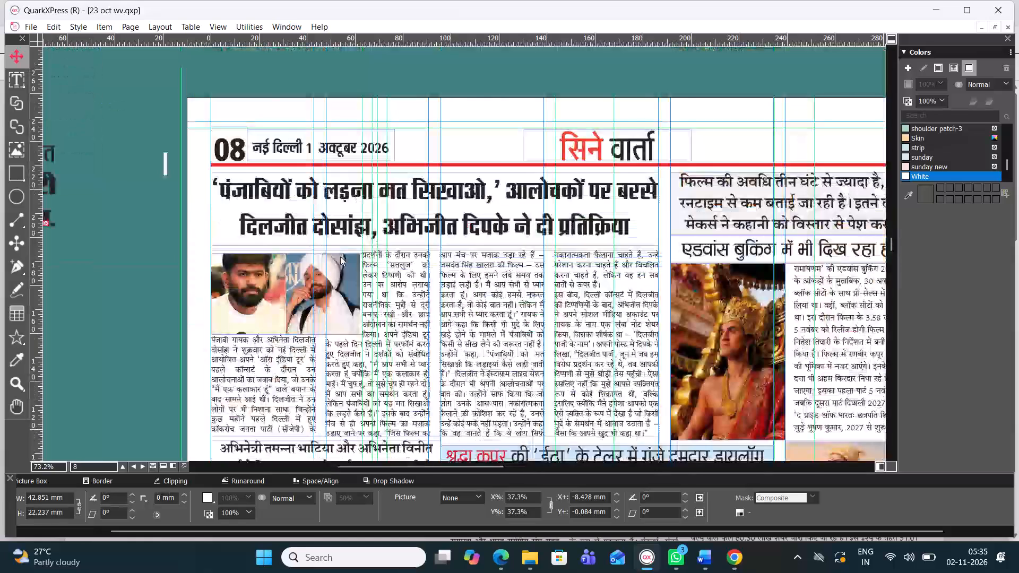
{"action": "scroll", "coordinate": [341, 254], "scroll_direction": "up", "scroll_amount": 3}
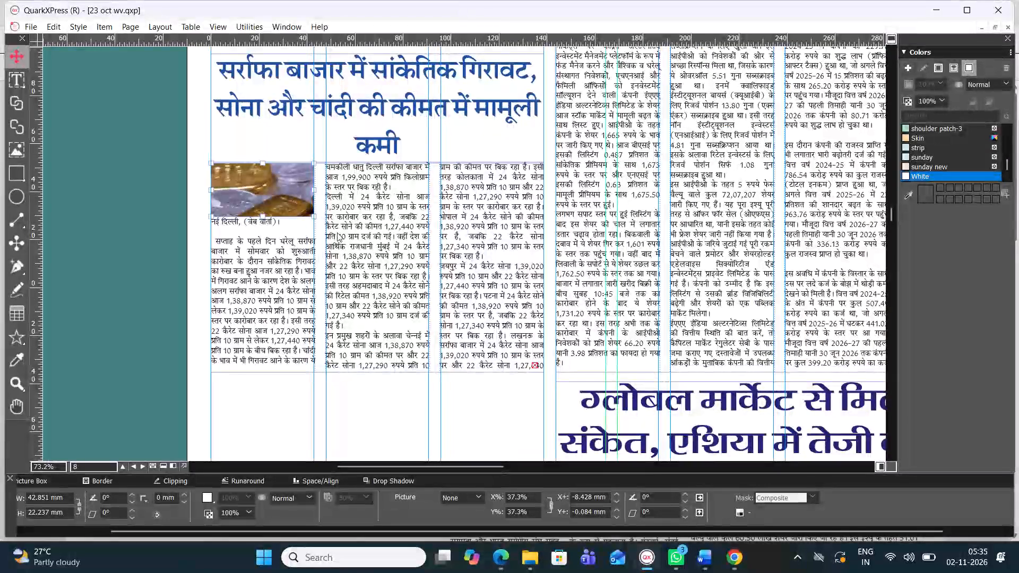
Extend the bullion story's three-column text box upward to a height of about 88.6 mm.
{"action": "left_click", "coordinate": [350, 258]}
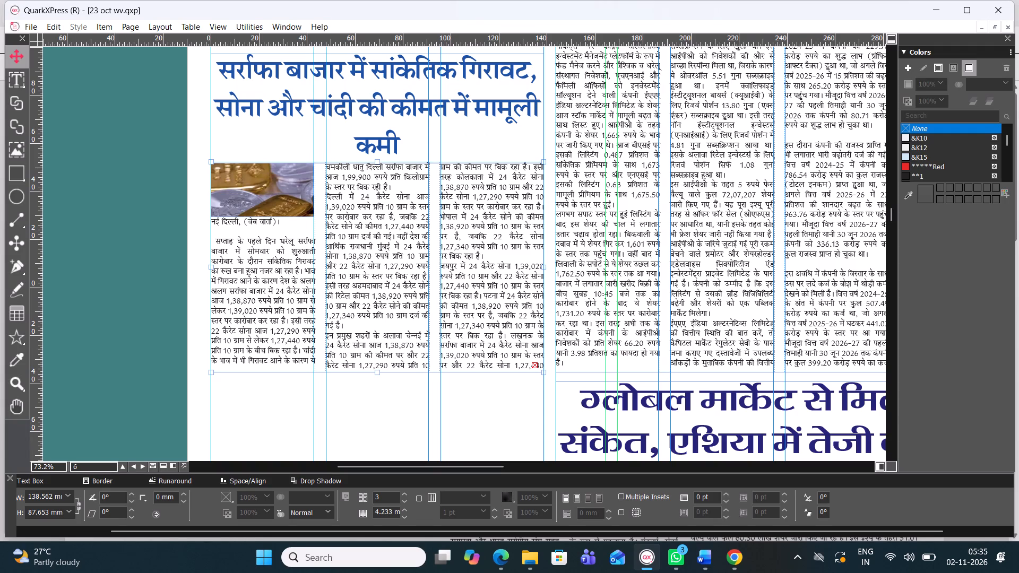
{"action": "left_click", "coordinate": [377, 164]}
{"action": "left_click", "coordinate": [379, 194]}
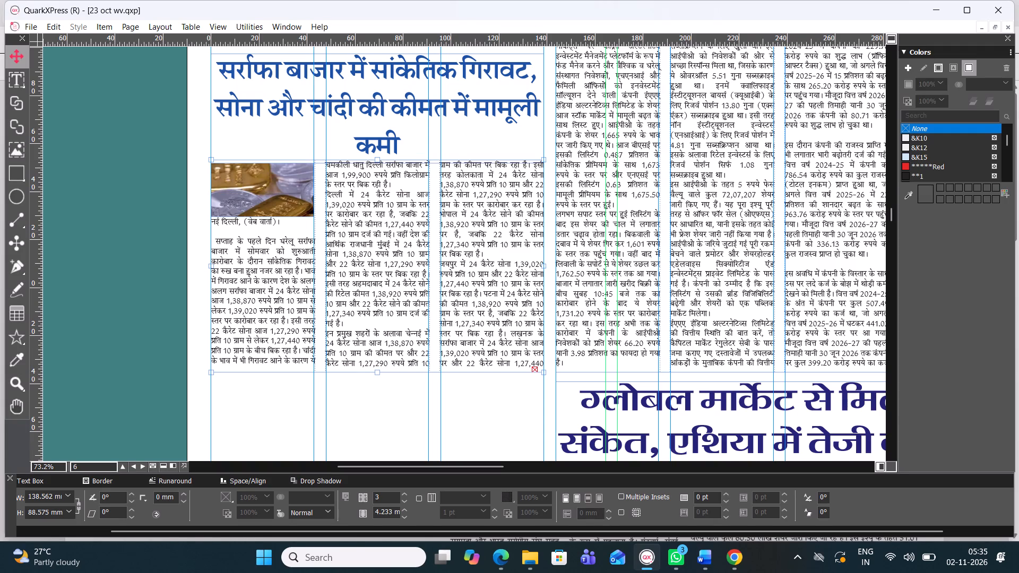
Shorten the bullion headline box from its bottom edge to a height of about 44.1 mm.
{"action": "left_click", "coordinate": [390, 148]}
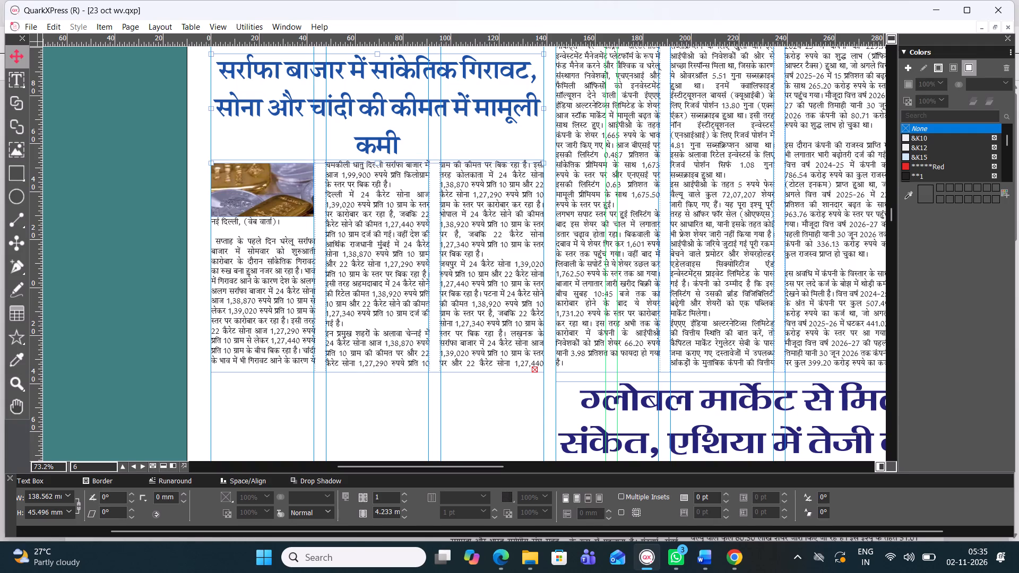
{"action": "left_click", "coordinate": [377, 162]}
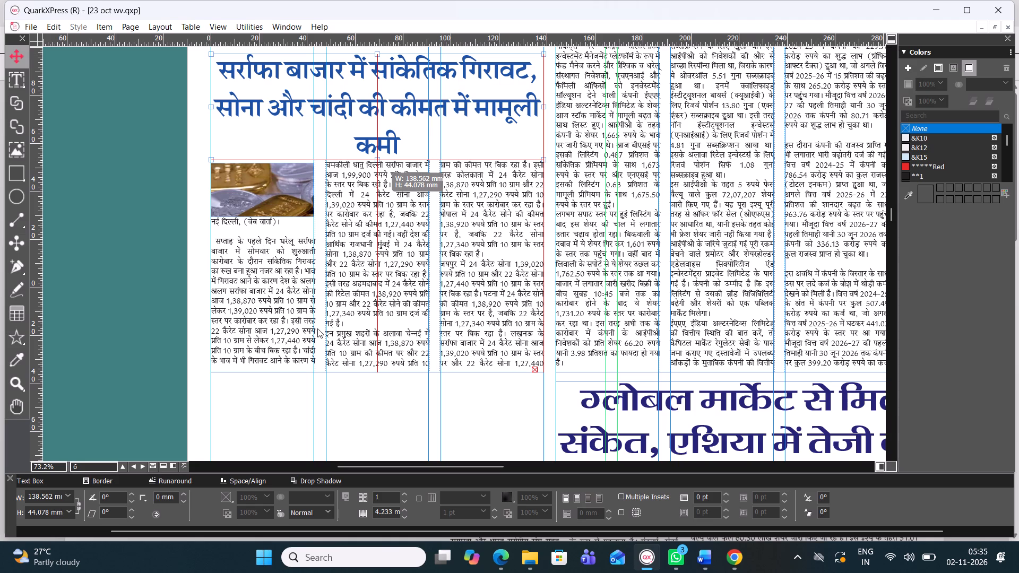
Widen the global market headline box from its left edge out to the page's left margin, about 330.5 mm wide.
{"action": "double_click", "coordinate": [513, 361]}
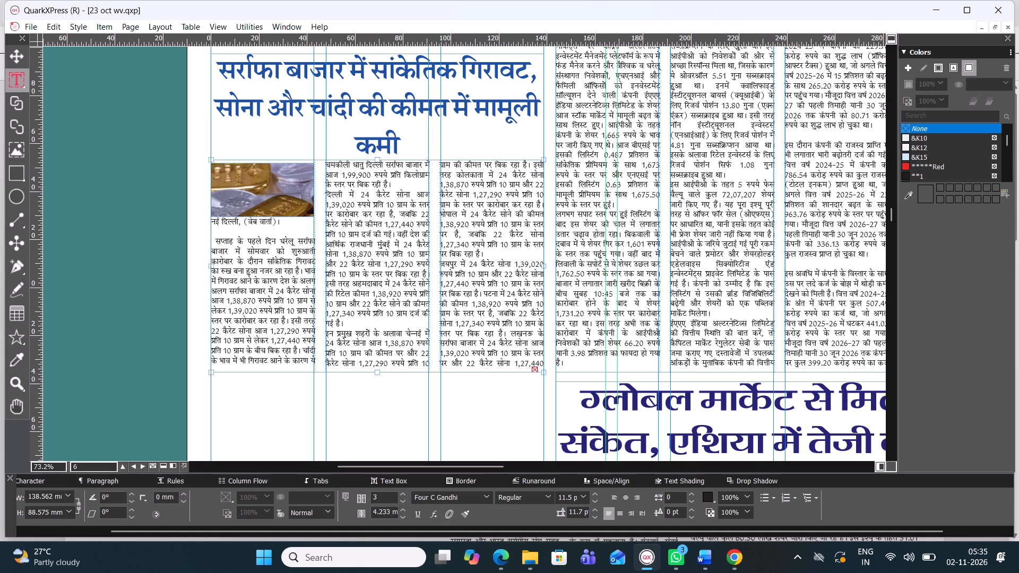
{"action": "left_click", "coordinate": [611, 405]}
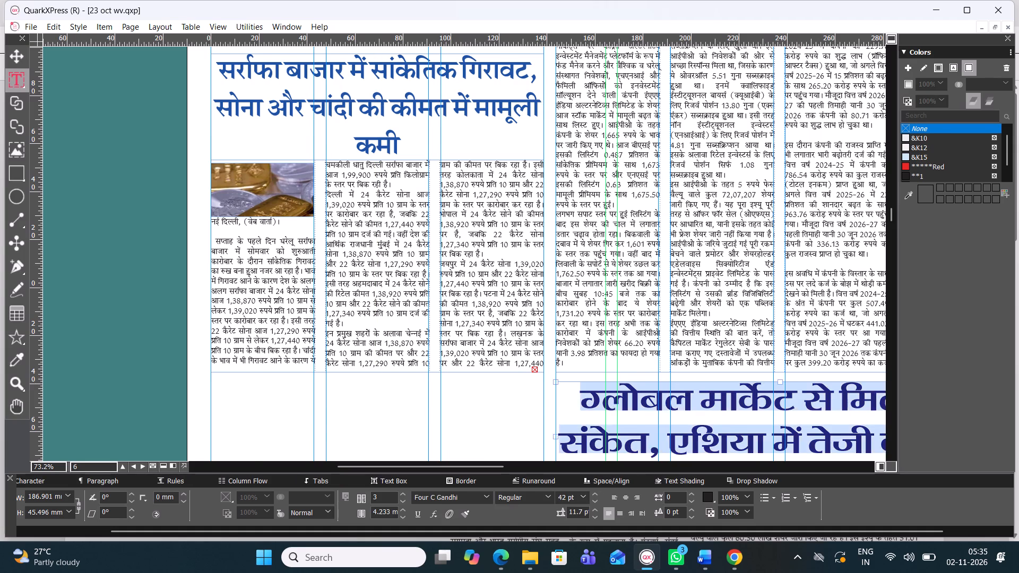
{"action": "scroll", "coordinate": [606, 402], "scroll_direction": "down", "scroll_amount": 1}
{"action": "left_click_drag", "start_coordinate": [555, 209], "coordinate": [548, 206]}
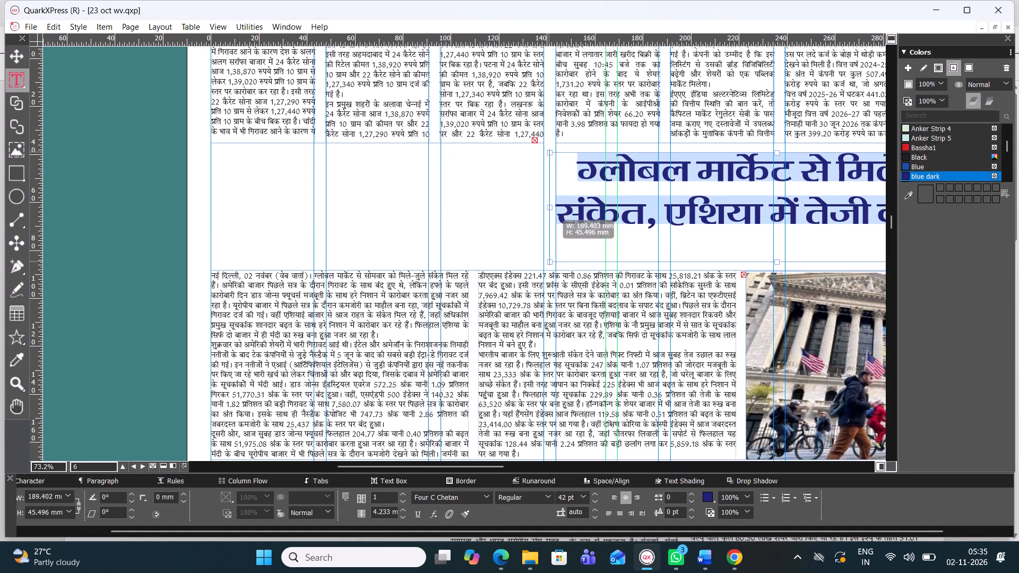
{"action": "left_click_drag", "start_coordinate": [548, 206], "coordinate": [260, 219]}
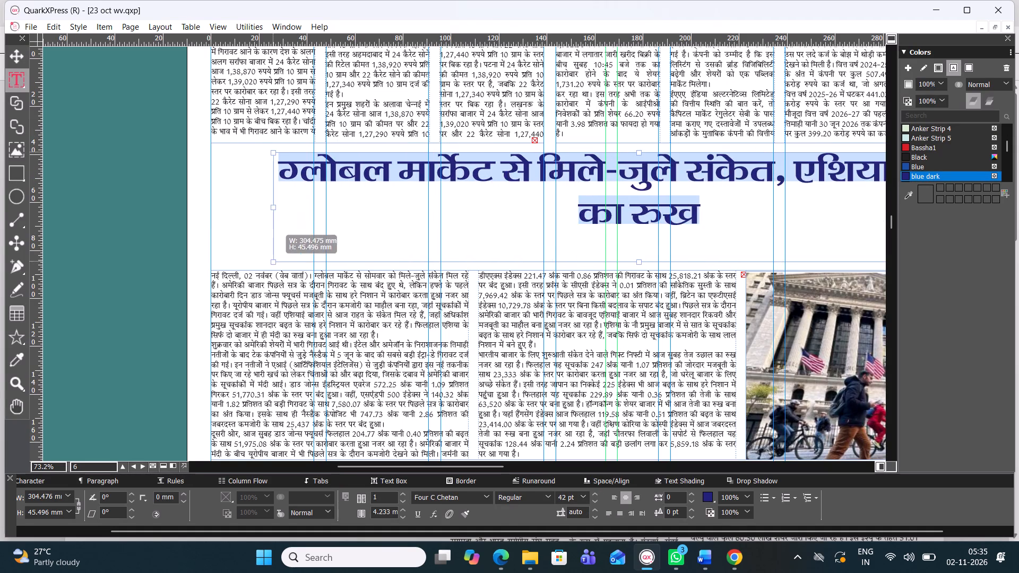
{"action": "left_click_drag", "start_coordinate": [260, 219], "coordinate": [211, 214]}
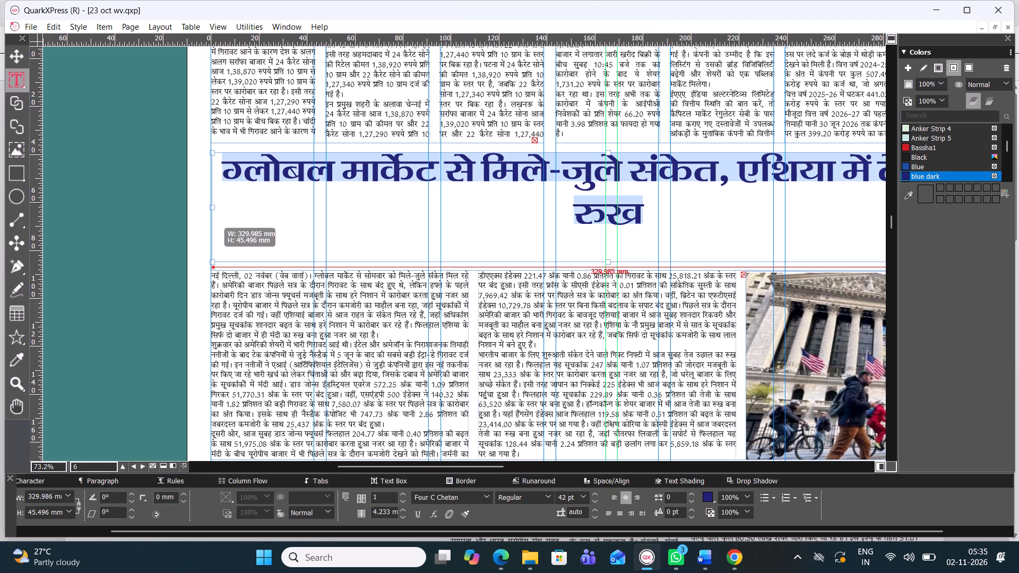
{"action": "left_click", "coordinate": [213, 211]}
{"action": "scroll", "coordinate": [223, 203], "scroll_direction": "down", "scroll_amount": 3, "text": "ctrl"}
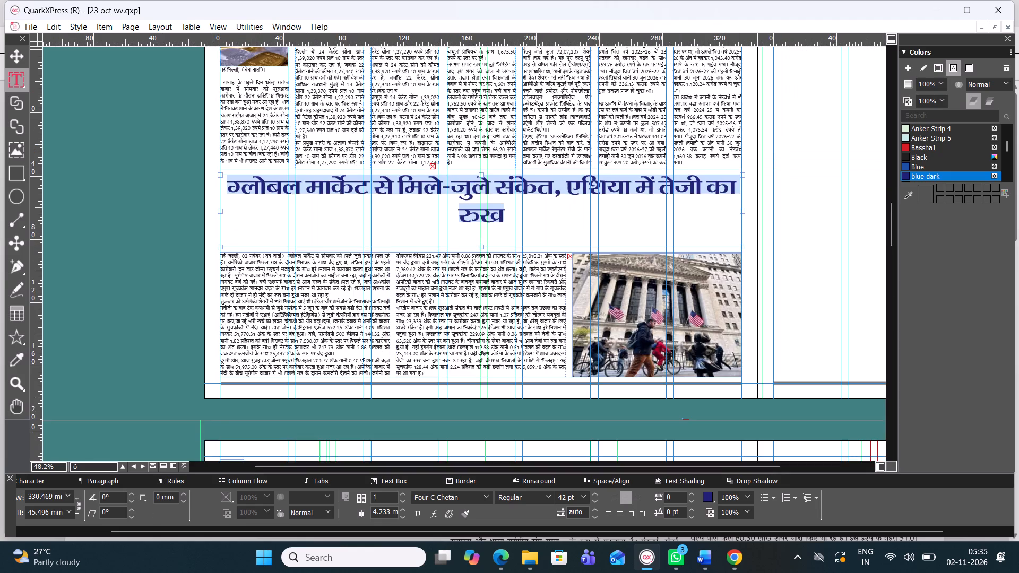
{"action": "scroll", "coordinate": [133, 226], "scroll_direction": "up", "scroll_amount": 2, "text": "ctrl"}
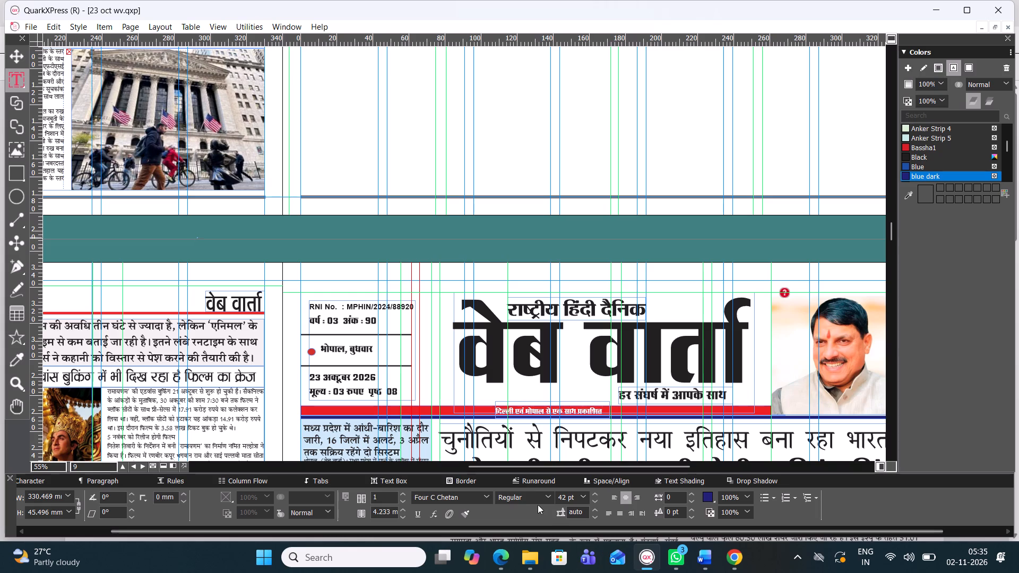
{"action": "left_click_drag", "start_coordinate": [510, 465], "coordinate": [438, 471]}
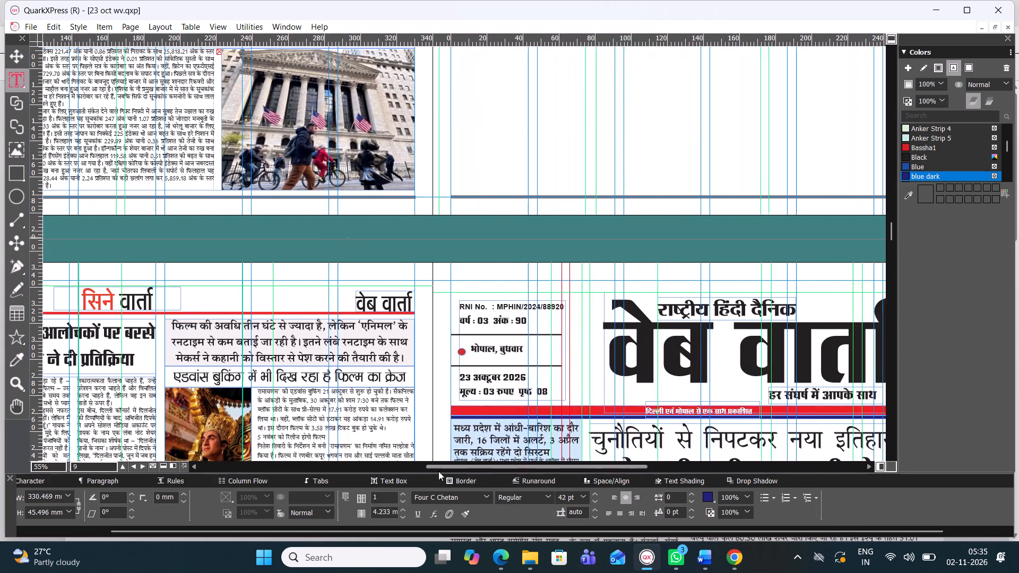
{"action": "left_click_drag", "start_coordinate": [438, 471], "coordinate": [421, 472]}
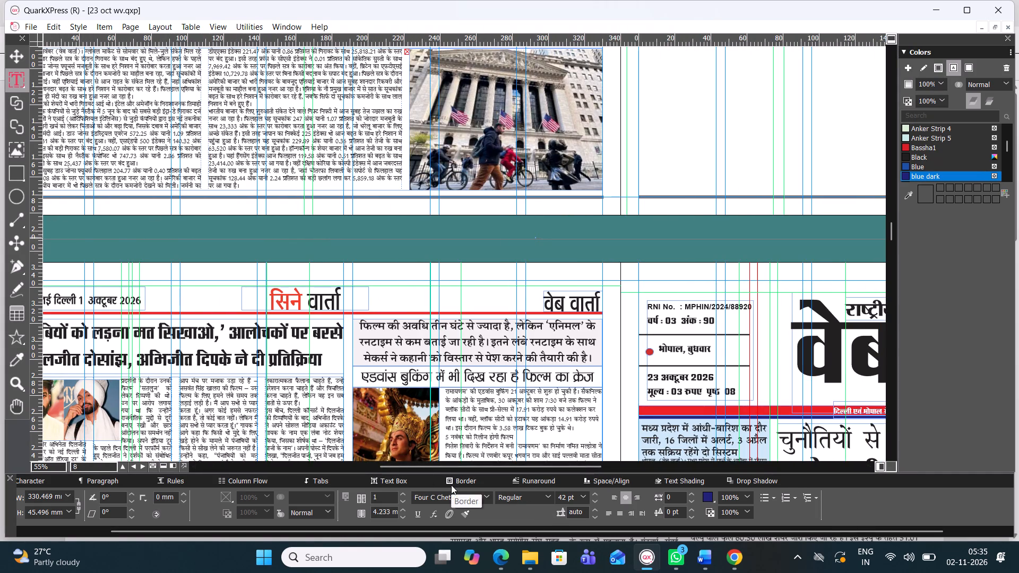
Look over business page 06 from the global market story at the foot up to the Sensex story at the head.
{"action": "scroll", "coordinate": [288, 267], "scroll_direction": "up", "scroll_amount": 2}
{"action": "scroll", "coordinate": [297, 292], "scroll_direction": "down", "scroll_amount": 1}
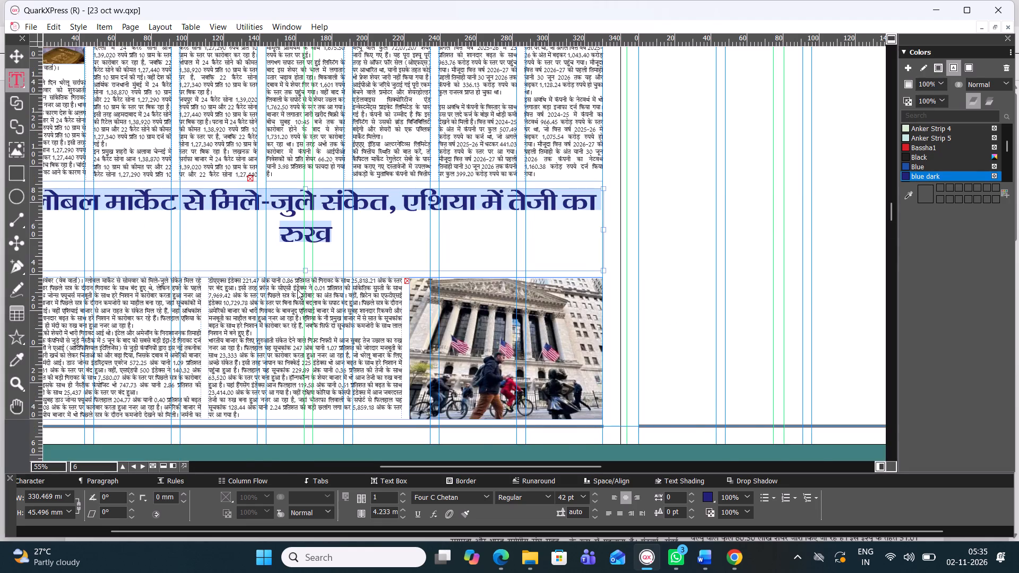
{"action": "scroll", "coordinate": [297, 290], "scroll_direction": "down", "scroll_amount": 2, "text": "ctrl"}
{"action": "scroll", "coordinate": [117, 304], "scroll_direction": "up", "scroll_amount": 2, "text": "ctrl"}
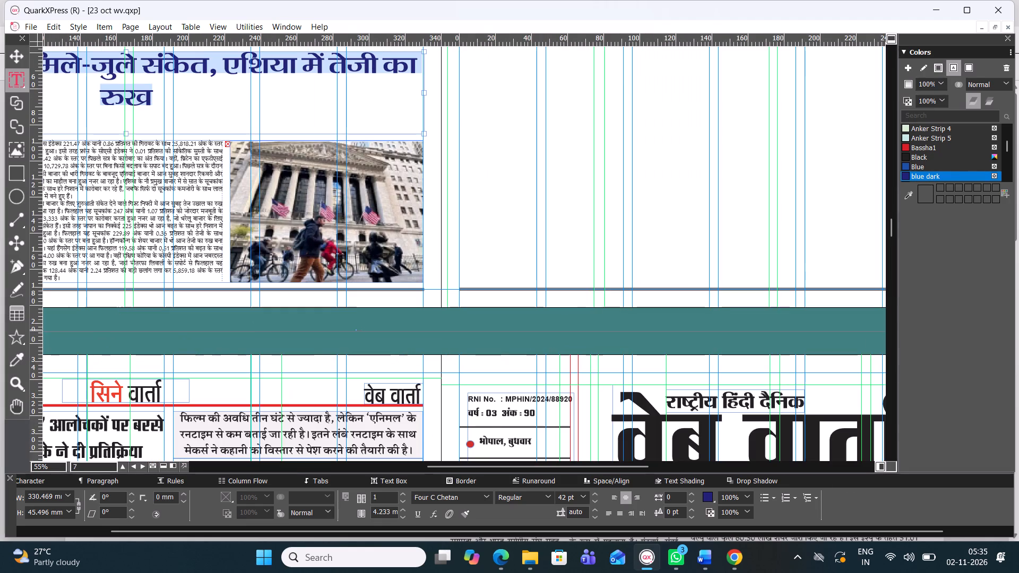
{"action": "left_click_drag", "start_coordinate": [486, 462], "coordinate": [454, 469]}
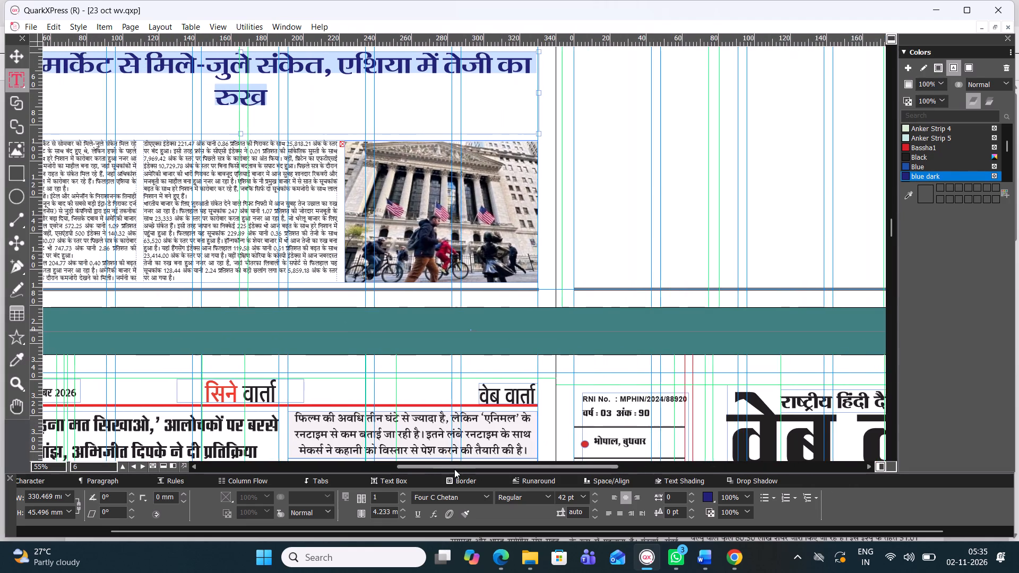
{"action": "left_click_drag", "start_coordinate": [454, 469], "coordinate": [434, 464]}
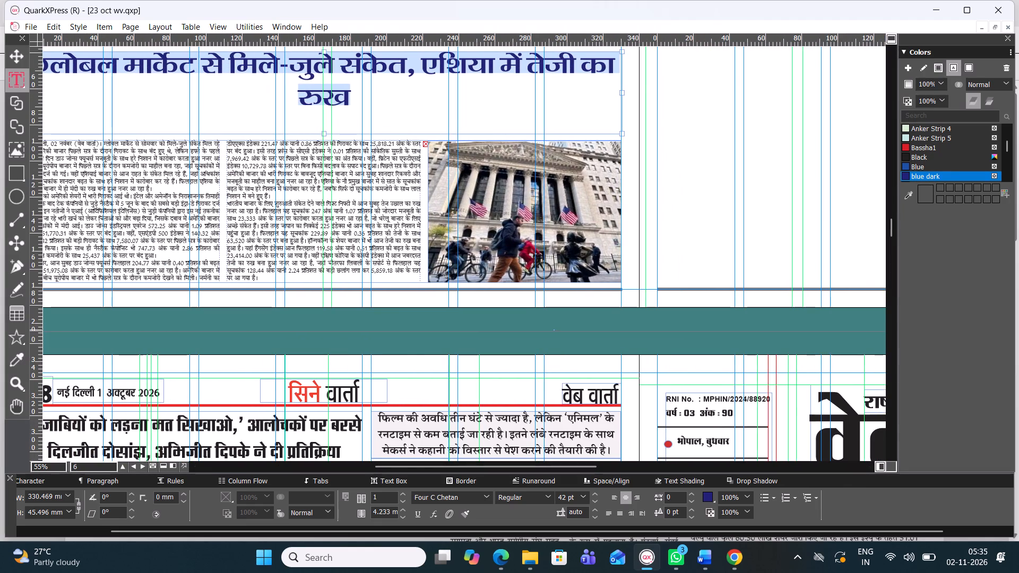
{"action": "left_click_drag", "start_coordinate": [414, 465], "coordinate": [402, 469]}
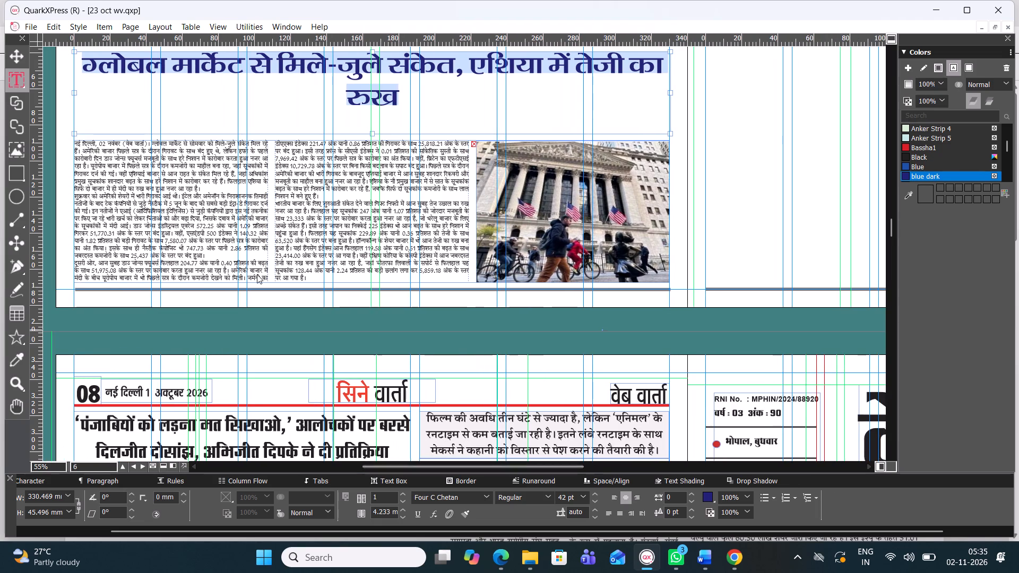
{"action": "scroll", "coordinate": [257, 270], "scroll_direction": "up", "scroll_amount": 1}
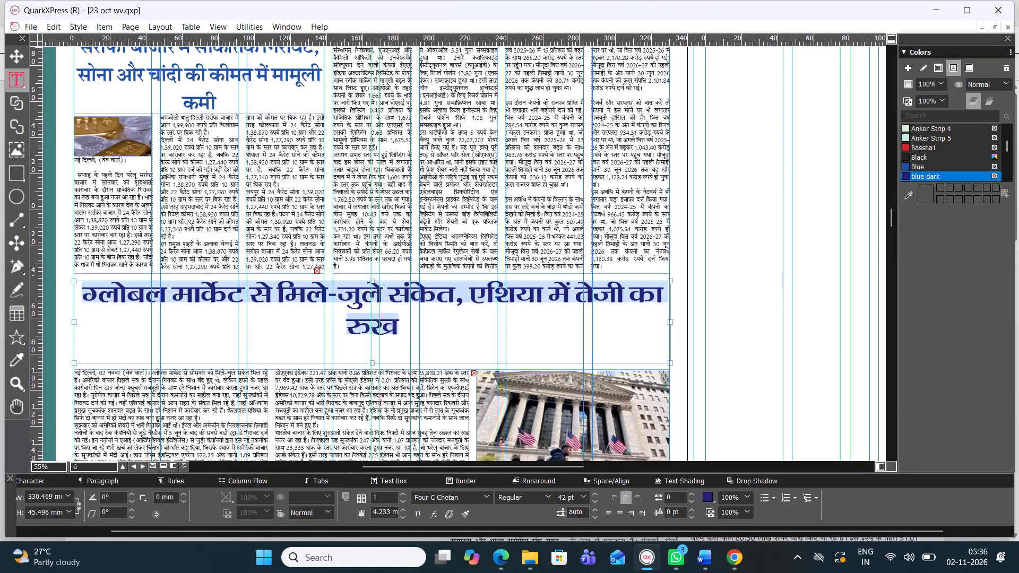
{"action": "scroll", "coordinate": [386, 230], "scroll_direction": "up", "scroll_amount": 1}
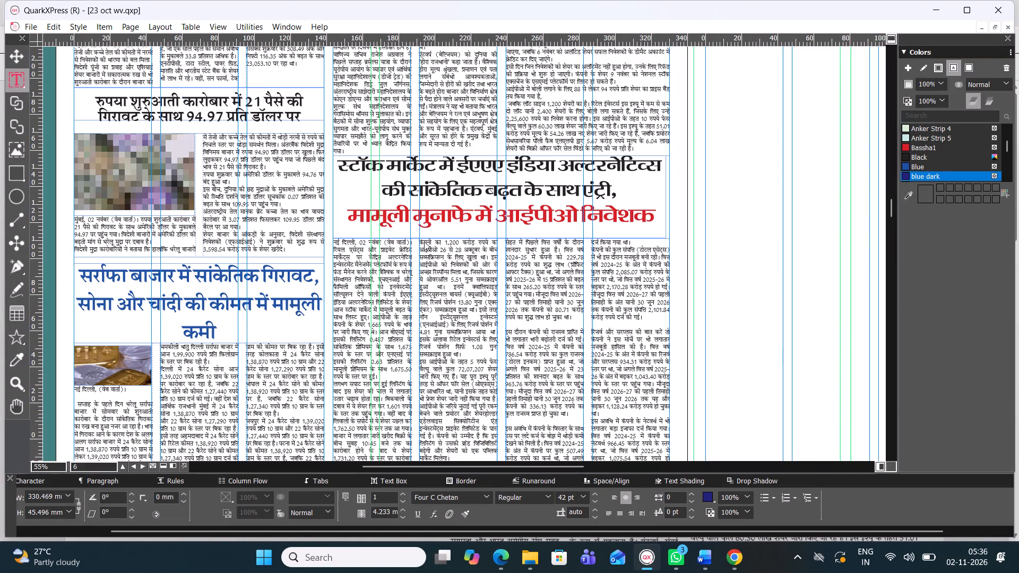
{"action": "scroll", "coordinate": [426, 250], "scroll_direction": "down", "scroll_amount": 2}
{"action": "scroll", "coordinate": [426, 250], "scroll_direction": "up", "scroll_amount": 2}
{"action": "scroll", "coordinate": [327, 186], "scroll_direction": "up", "scroll_amount": 1}
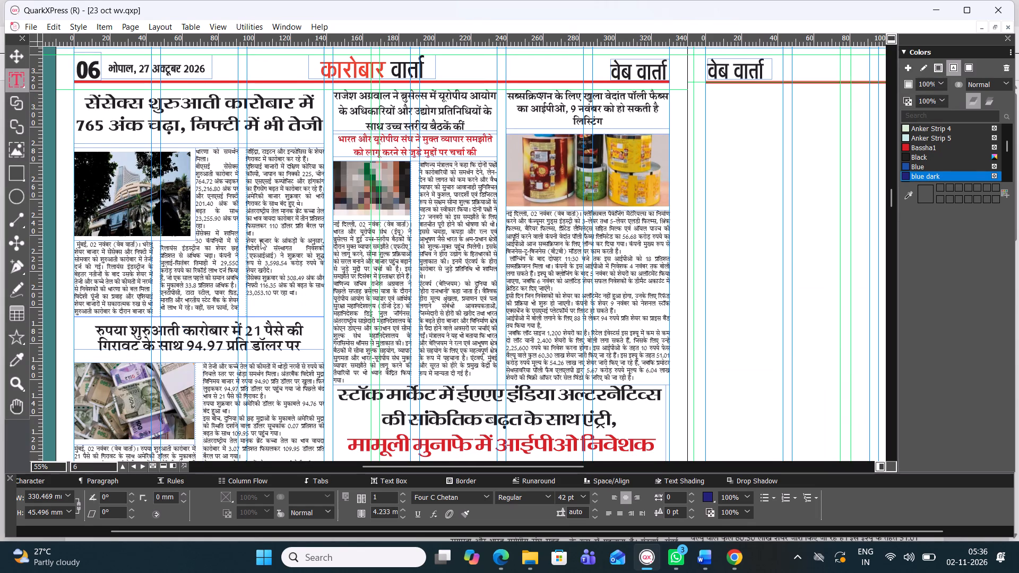
Scale the stock exchange photo inside the Sensex story's picture box to 24.3%.
{"action": "left_click", "coordinate": [172, 202]}
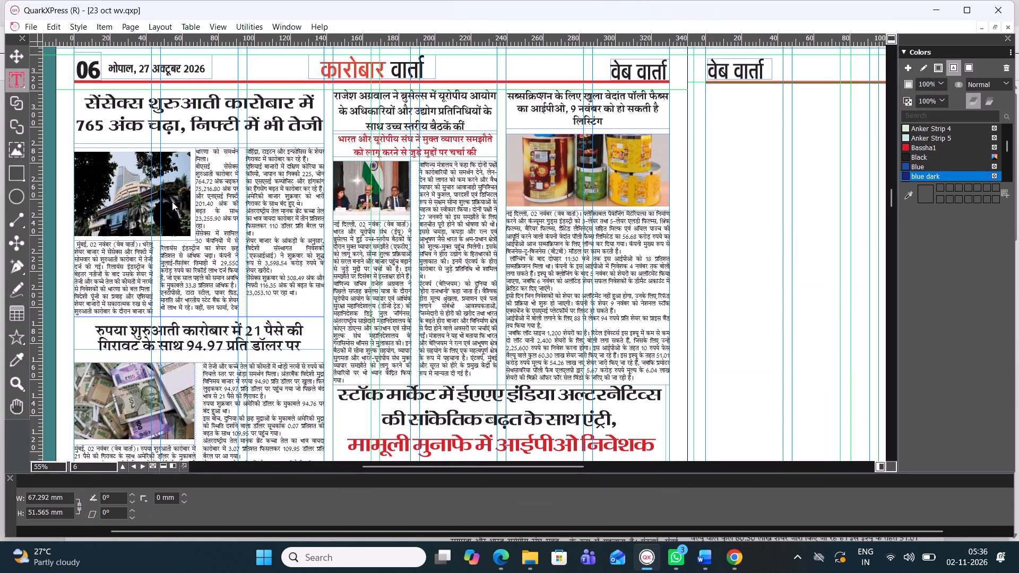
{"action": "scroll", "coordinate": [186, 203], "scroll_direction": "down", "scroll_amount": 1, "text": "ctrl"}
{"action": "scroll", "coordinate": [186, 203], "scroll_direction": "up", "scroll_amount": 1, "text": "ctrl"}
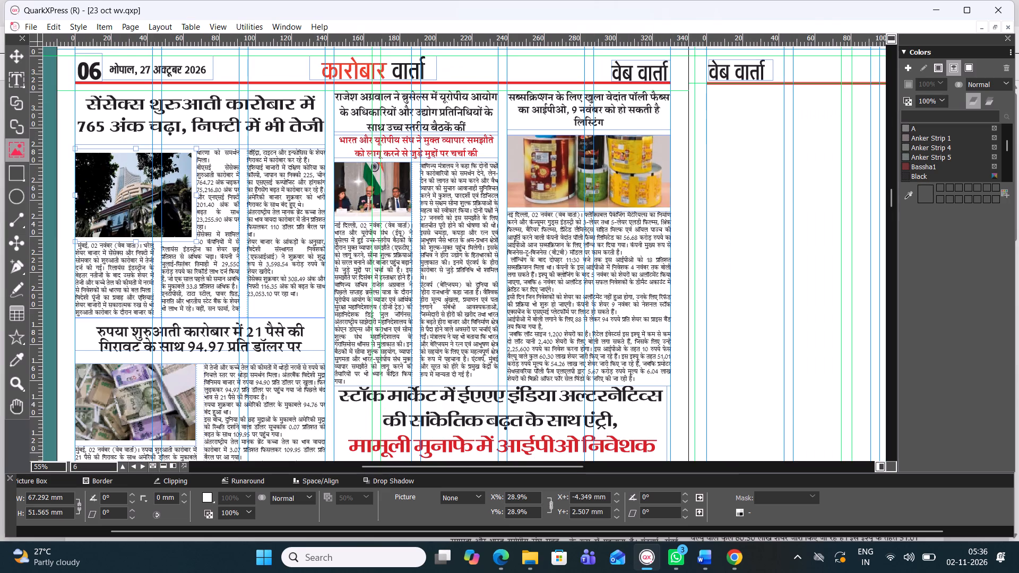
{"action": "scroll", "coordinate": [154, 207], "scroll_direction": "up", "scroll_amount": 2, "text": "ctrl"}
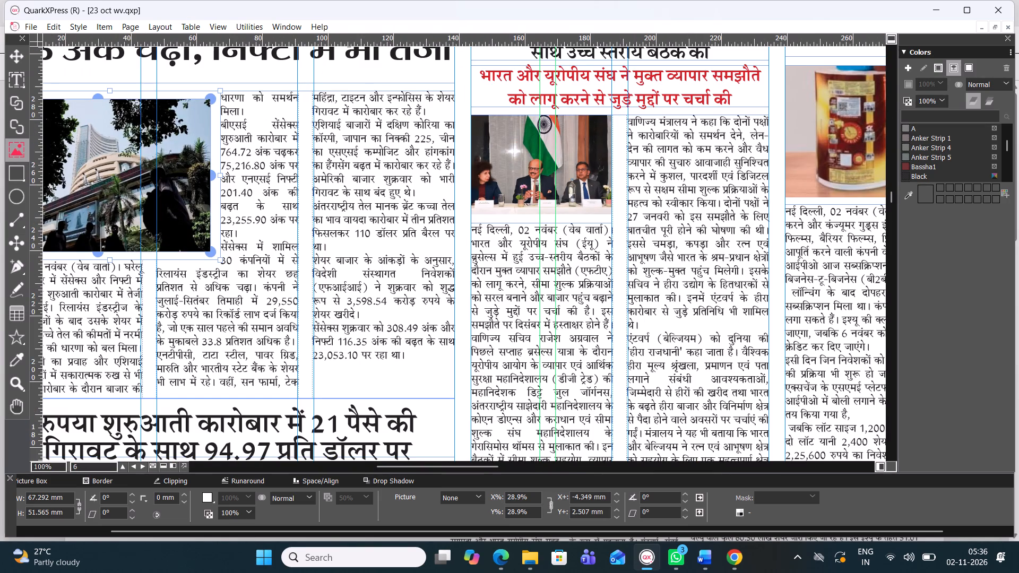
{"action": "left_click_drag", "start_coordinate": [101, 99], "coordinate": [103, 93]}
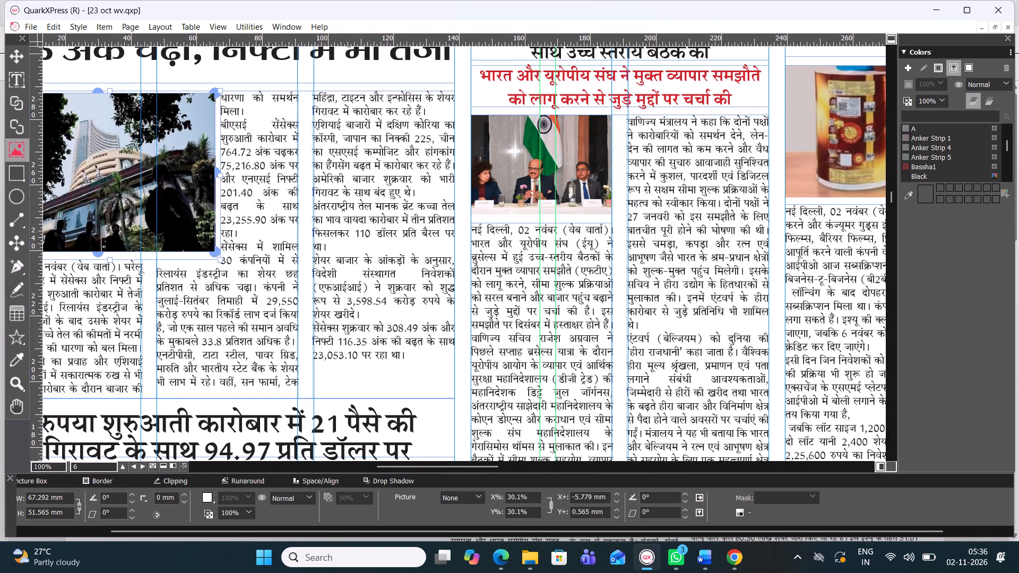
{"action": "left_click_drag", "start_coordinate": [103, 93], "coordinate": [106, 91]}
{"action": "left_click_drag", "start_coordinate": [195, 166], "coordinate": [324, 173]}
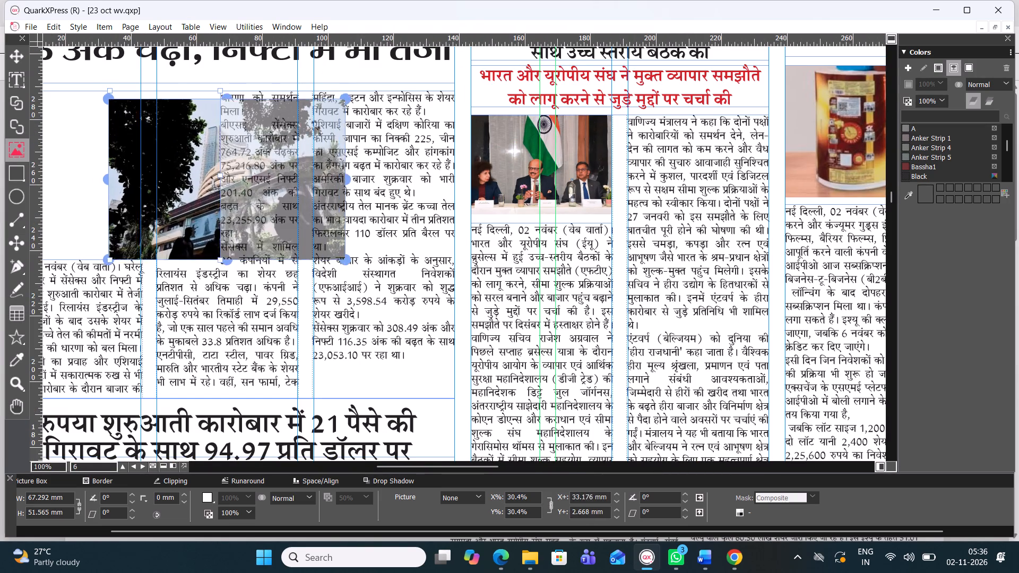
{"action": "left_click_drag", "start_coordinate": [324, 173], "coordinate": [325, 167]}
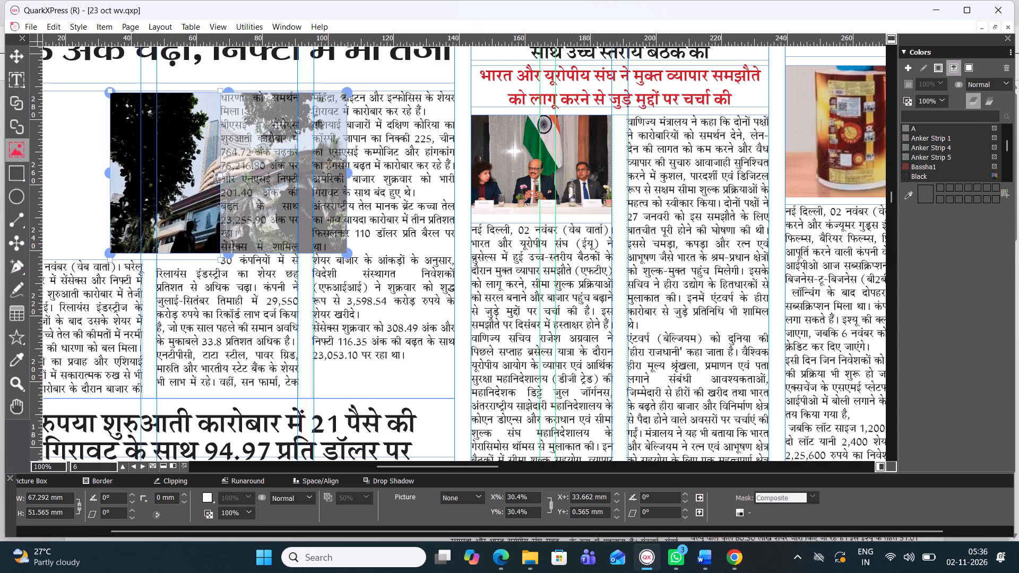
{"action": "left_click_drag", "start_coordinate": [110, 174], "coordinate": [158, 177]}
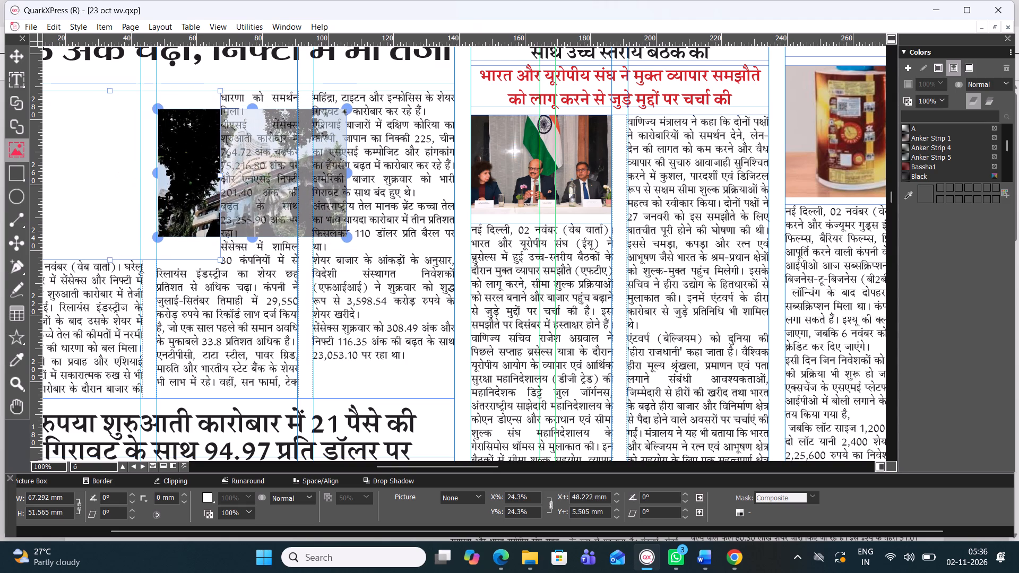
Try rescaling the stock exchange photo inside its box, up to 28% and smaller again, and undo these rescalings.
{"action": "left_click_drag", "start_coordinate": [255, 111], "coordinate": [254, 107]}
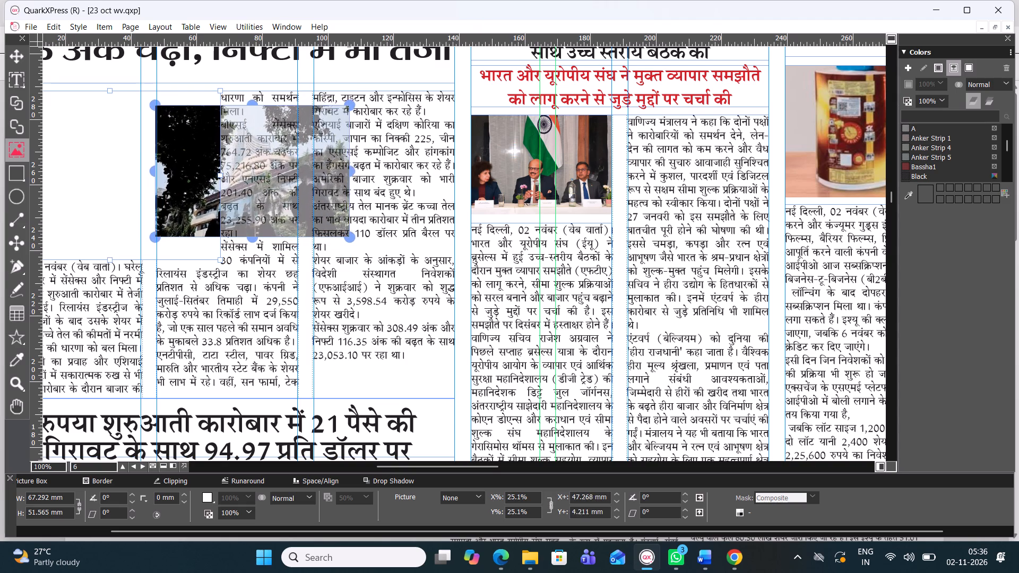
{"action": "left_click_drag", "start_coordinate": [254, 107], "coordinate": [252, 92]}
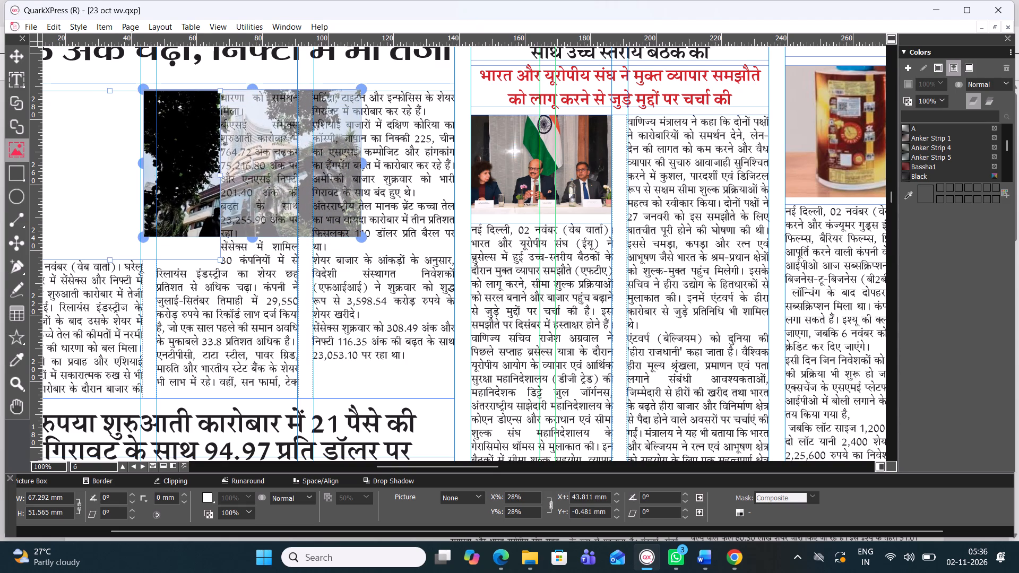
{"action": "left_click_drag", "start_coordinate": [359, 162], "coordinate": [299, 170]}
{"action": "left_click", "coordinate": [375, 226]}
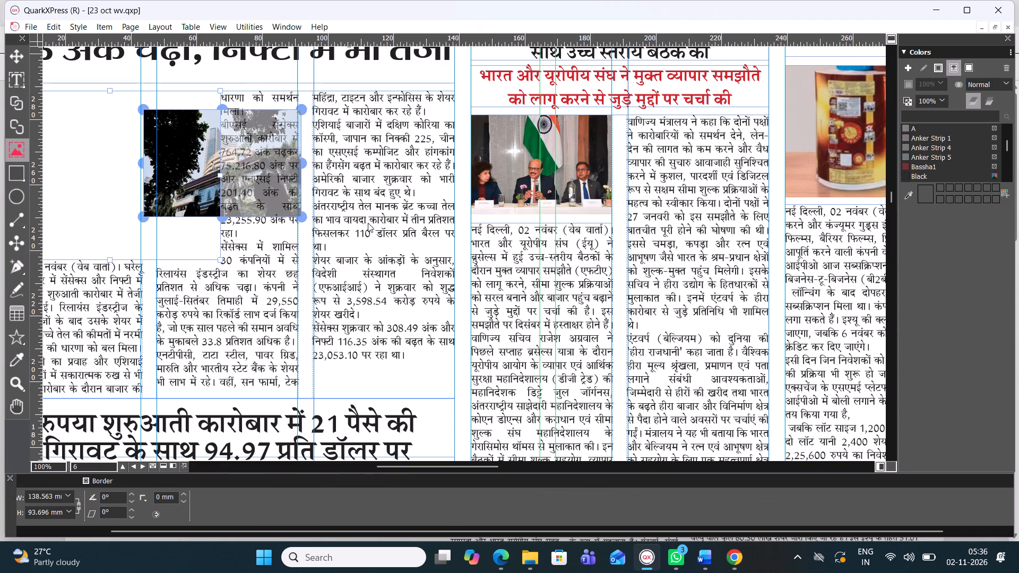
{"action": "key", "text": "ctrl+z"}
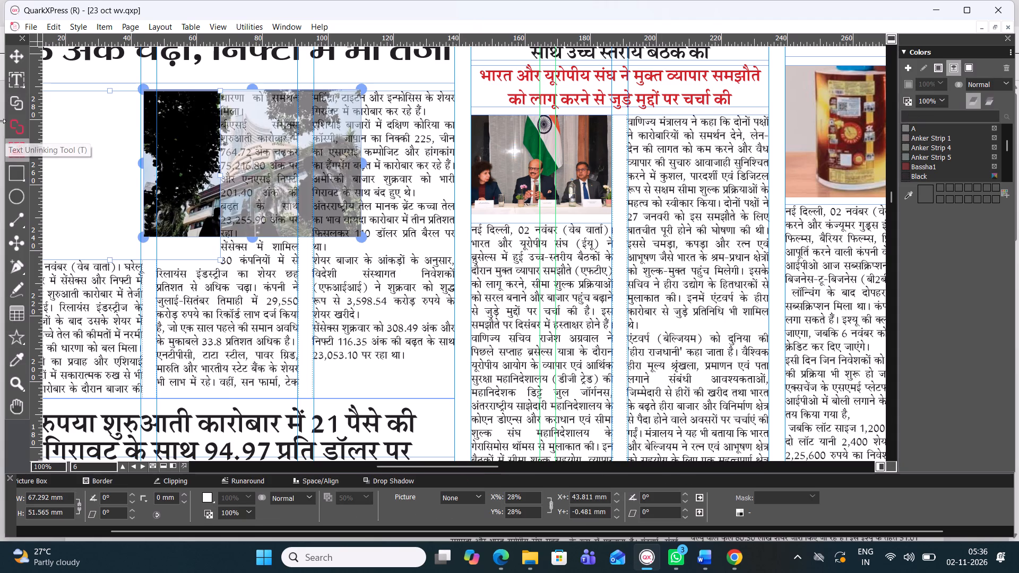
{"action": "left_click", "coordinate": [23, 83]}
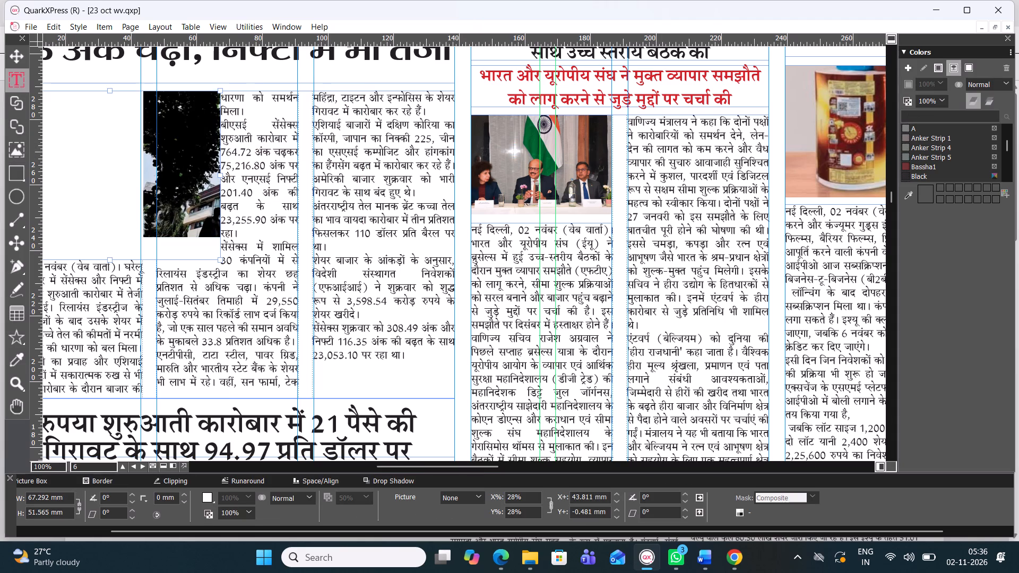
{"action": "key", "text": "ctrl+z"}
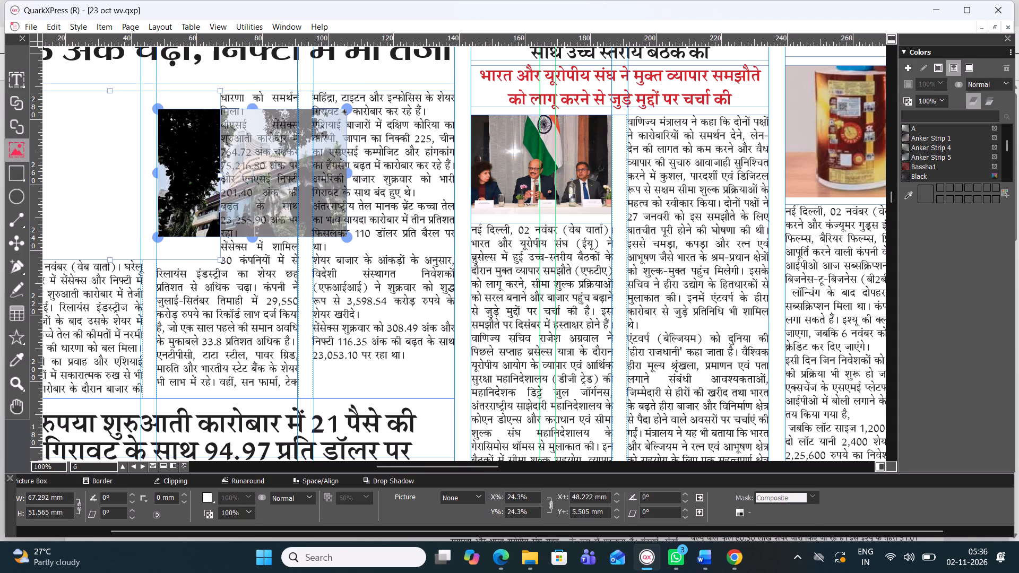
Move the stock exchange photo back inside its picture box, to offsets of about 3.7 mm both across and down.
{"action": "left_click_drag", "start_coordinate": [185, 149], "coordinate": [52, 169]}
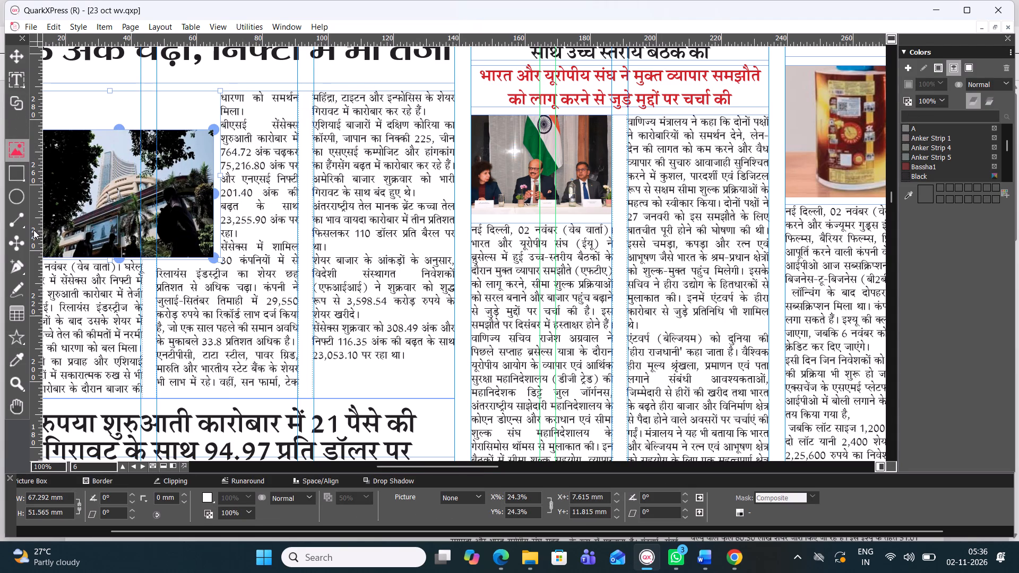
{"action": "left_click", "coordinate": [4, 80]}
{"action": "left_click", "coordinate": [144, 107]}
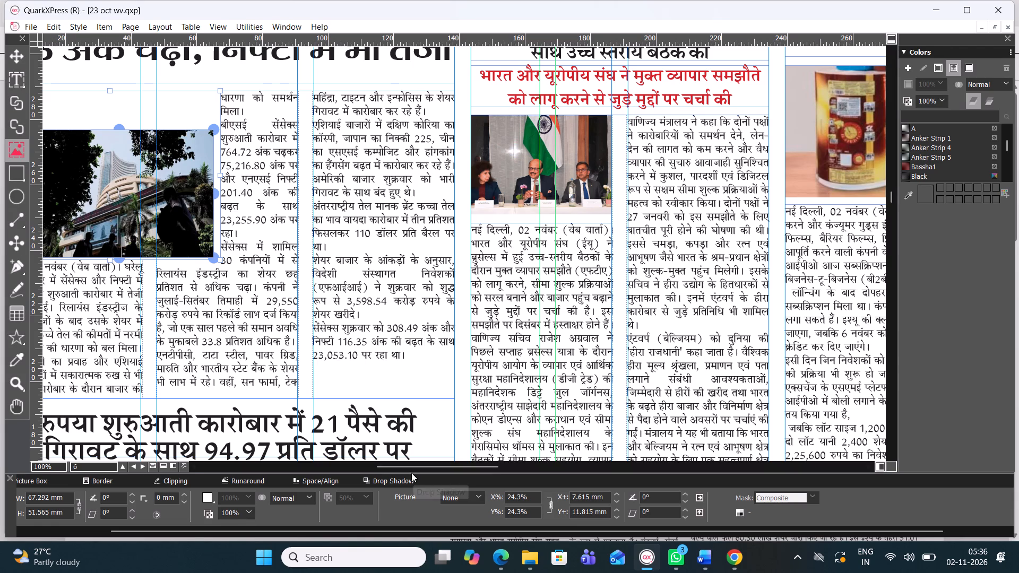
{"action": "left_click_drag", "start_coordinate": [407, 466], "coordinate": [382, 467]}
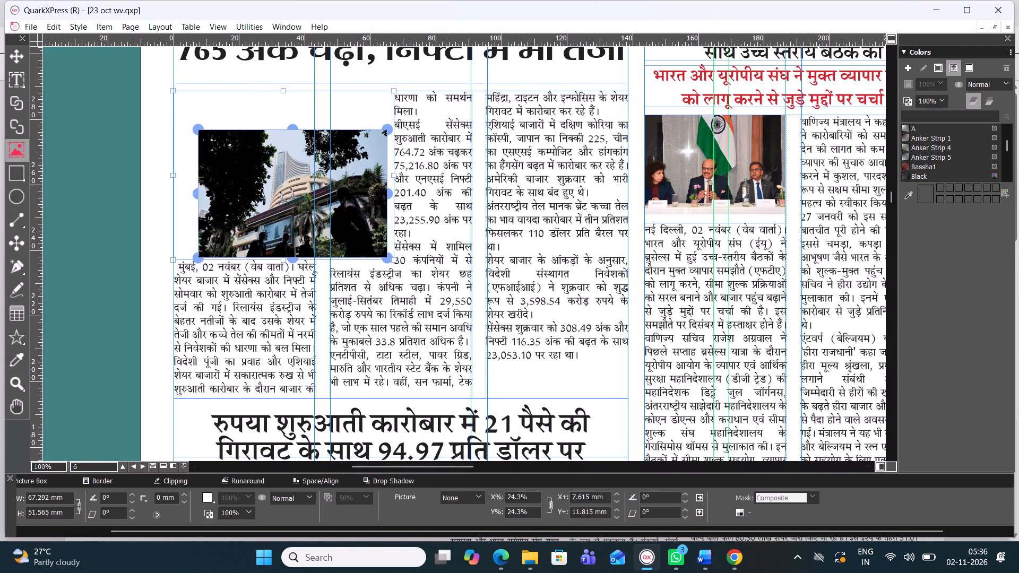
{"action": "left_click_drag", "start_coordinate": [287, 206], "coordinate": [274, 179]}
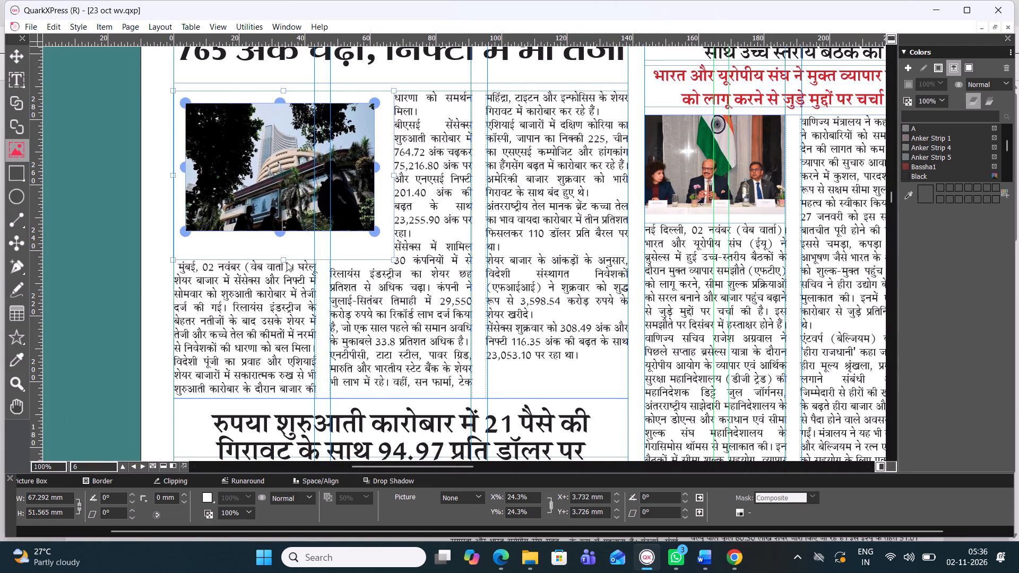
Shorten the Sensex story's picture box from its bottom and top edges around the photo, to a height of about 39.8 mm.
{"action": "left_click_drag", "start_coordinate": [283, 263], "coordinate": [286, 232]}
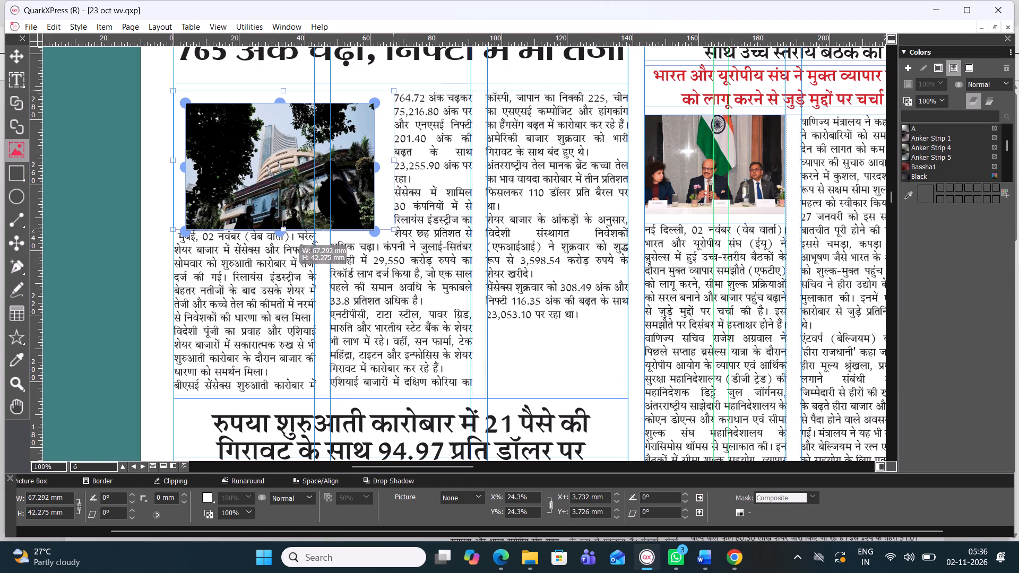
{"action": "left_click_drag", "start_coordinate": [286, 232], "coordinate": [292, 235]}
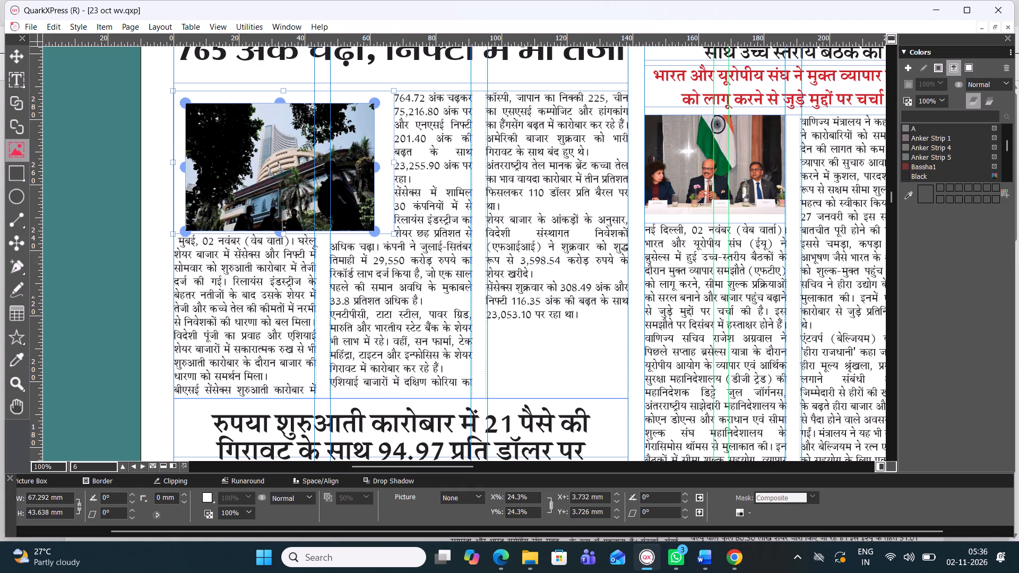
{"action": "left_click", "coordinate": [283, 93]}
{"action": "left_click_drag", "start_coordinate": [284, 91], "coordinate": [288, 104]}
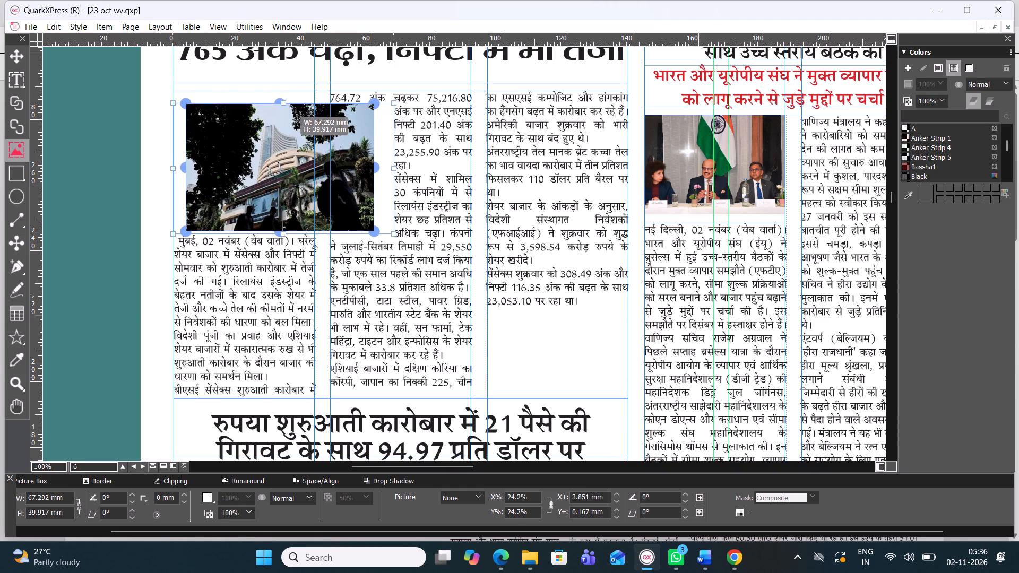
{"action": "left_click", "coordinate": [24, 81]}
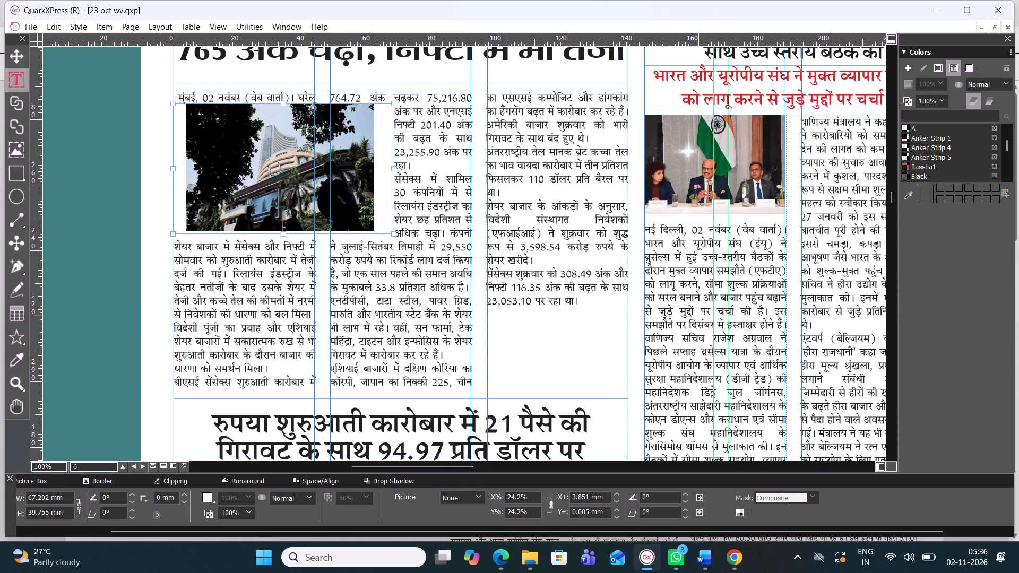
{"action": "left_click", "coordinate": [278, 164]}
Move the Sensex story's picture box rightward and slightly up, over the story's middle and third text columns.
{"action": "left_click", "coordinate": [17, 60]}
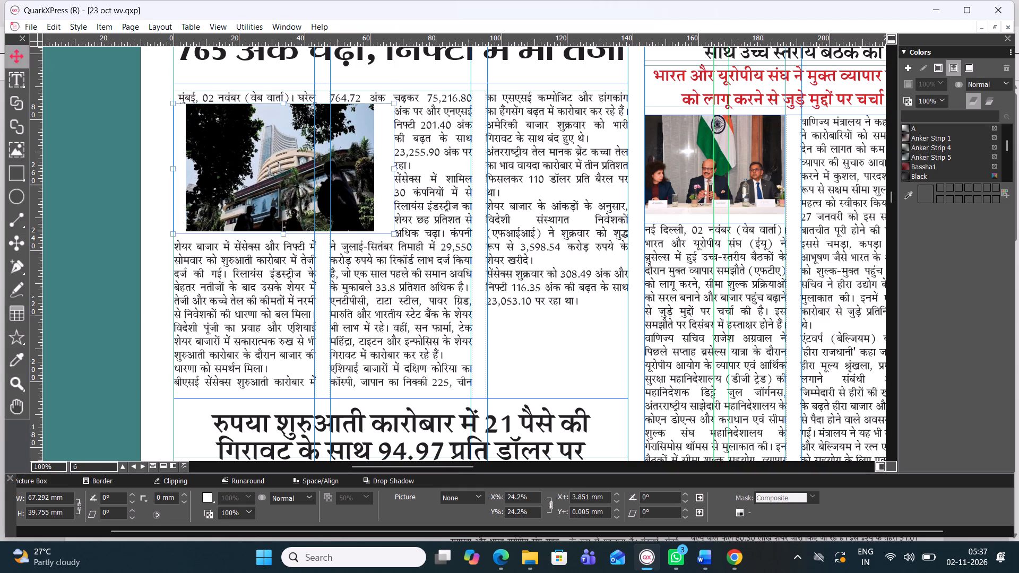
{"action": "left_click_drag", "start_coordinate": [313, 139], "coordinate": [428, 123]}
Crop the Sensex picture box to the middle column's width and text top, about 42.9 mm wide and 38.4 mm tall.
{"action": "left_click_drag", "start_coordinate": [289, 153], "coordinate": [330, 158]}
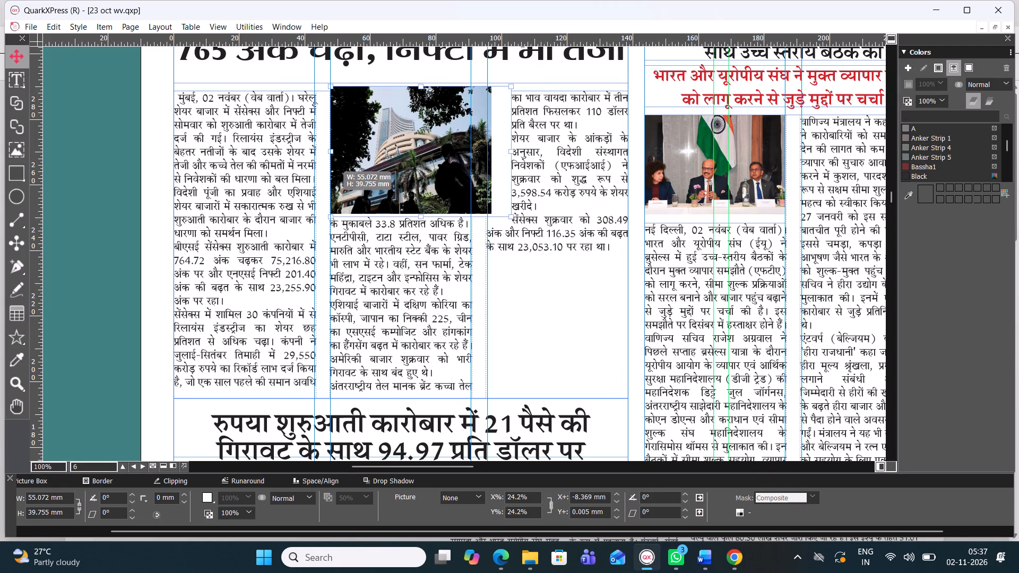
{"action": "left_click_drag", "start_coordinate": [513, 151], "coordinate": [479, 159]}
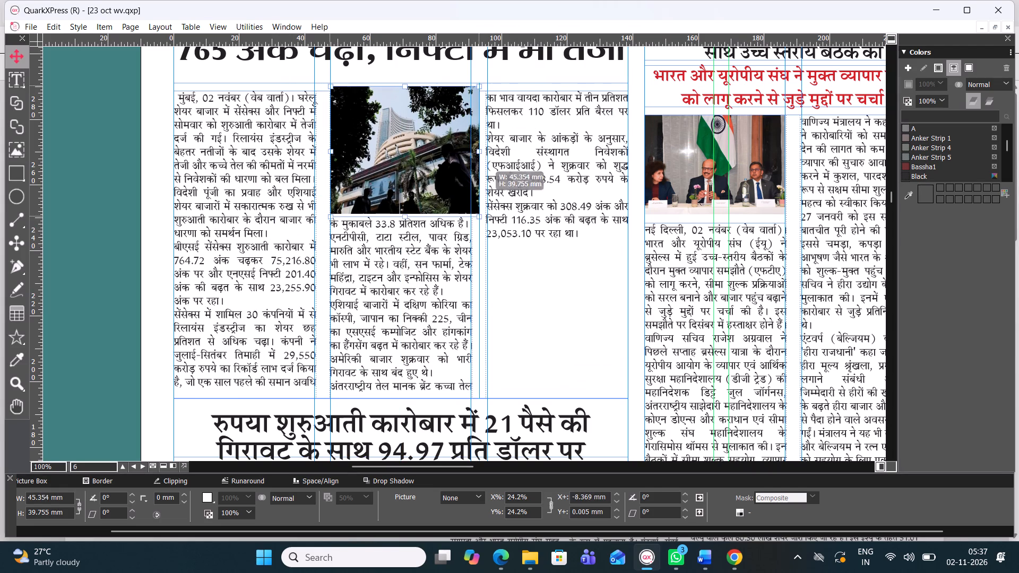
{"action": "left_click_drag", "start_coordinate": [479, 159], "coordinate": [471, 164]}
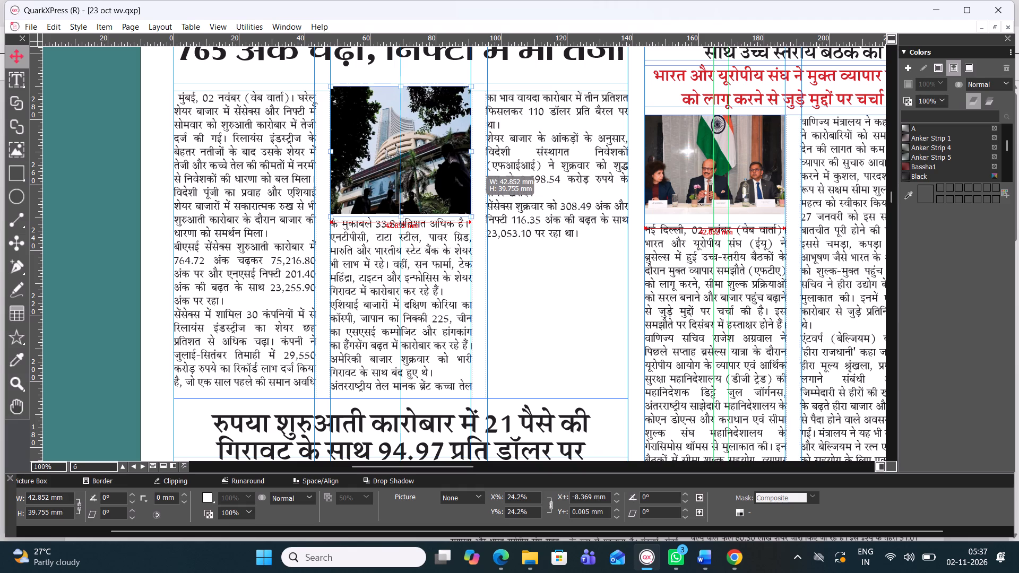
{"action": "left_click_drag", "start_coordinate": [401, 86], "coordinate": [402, 93]}
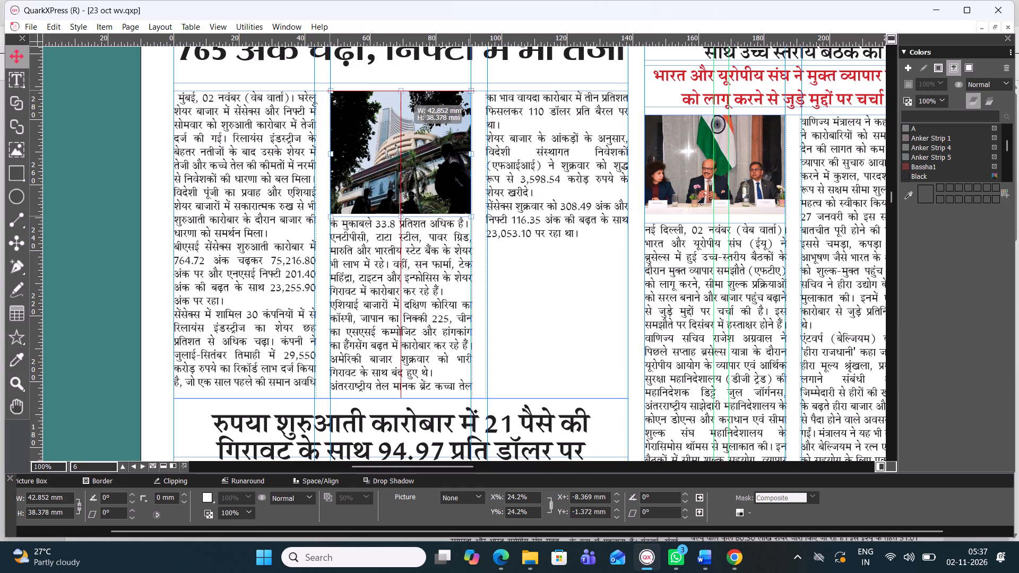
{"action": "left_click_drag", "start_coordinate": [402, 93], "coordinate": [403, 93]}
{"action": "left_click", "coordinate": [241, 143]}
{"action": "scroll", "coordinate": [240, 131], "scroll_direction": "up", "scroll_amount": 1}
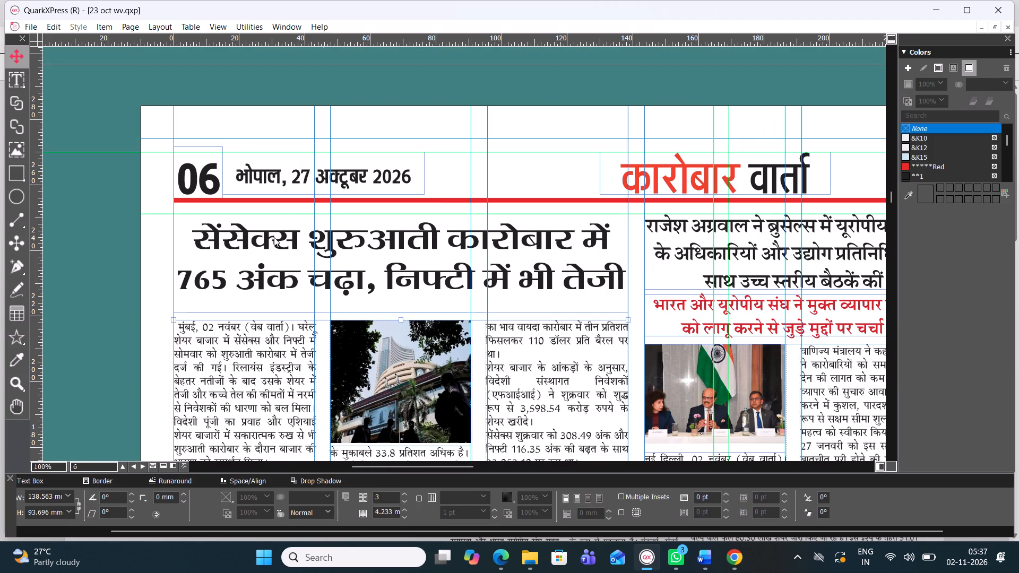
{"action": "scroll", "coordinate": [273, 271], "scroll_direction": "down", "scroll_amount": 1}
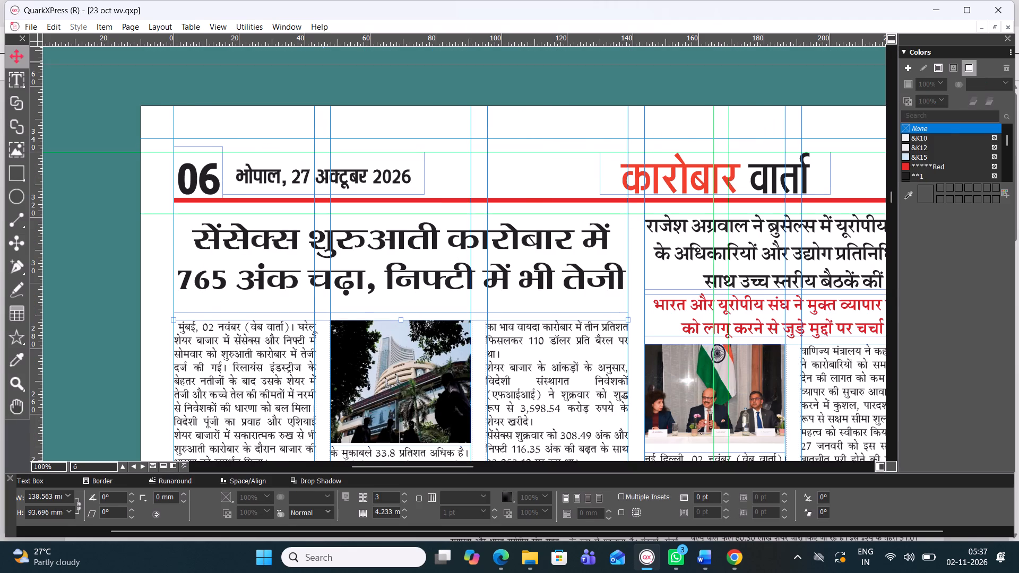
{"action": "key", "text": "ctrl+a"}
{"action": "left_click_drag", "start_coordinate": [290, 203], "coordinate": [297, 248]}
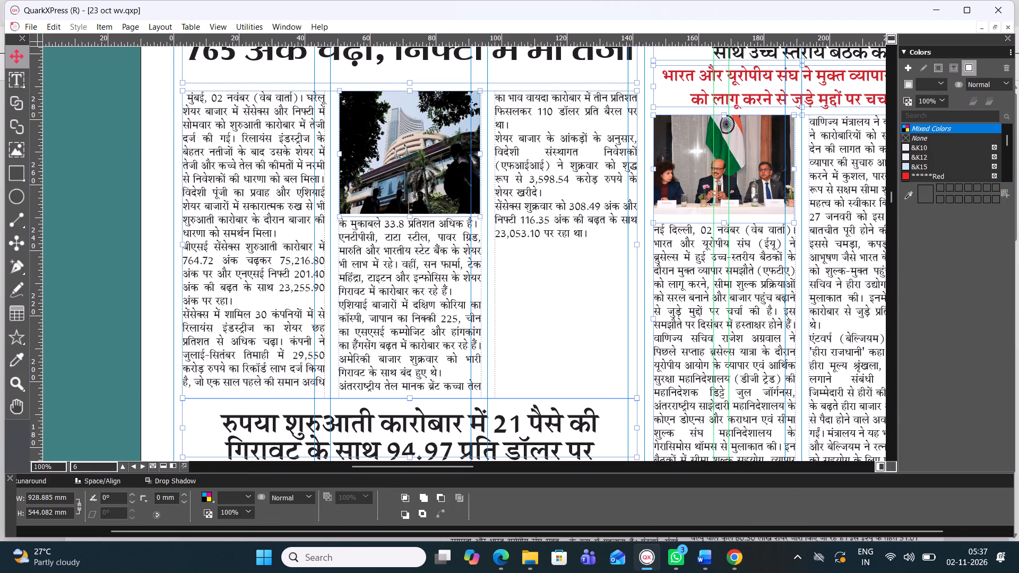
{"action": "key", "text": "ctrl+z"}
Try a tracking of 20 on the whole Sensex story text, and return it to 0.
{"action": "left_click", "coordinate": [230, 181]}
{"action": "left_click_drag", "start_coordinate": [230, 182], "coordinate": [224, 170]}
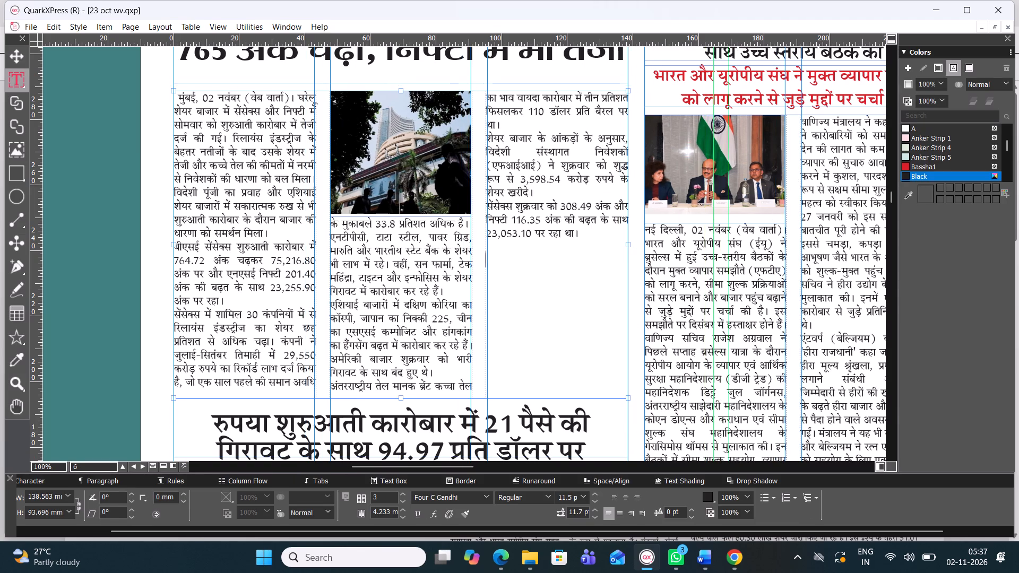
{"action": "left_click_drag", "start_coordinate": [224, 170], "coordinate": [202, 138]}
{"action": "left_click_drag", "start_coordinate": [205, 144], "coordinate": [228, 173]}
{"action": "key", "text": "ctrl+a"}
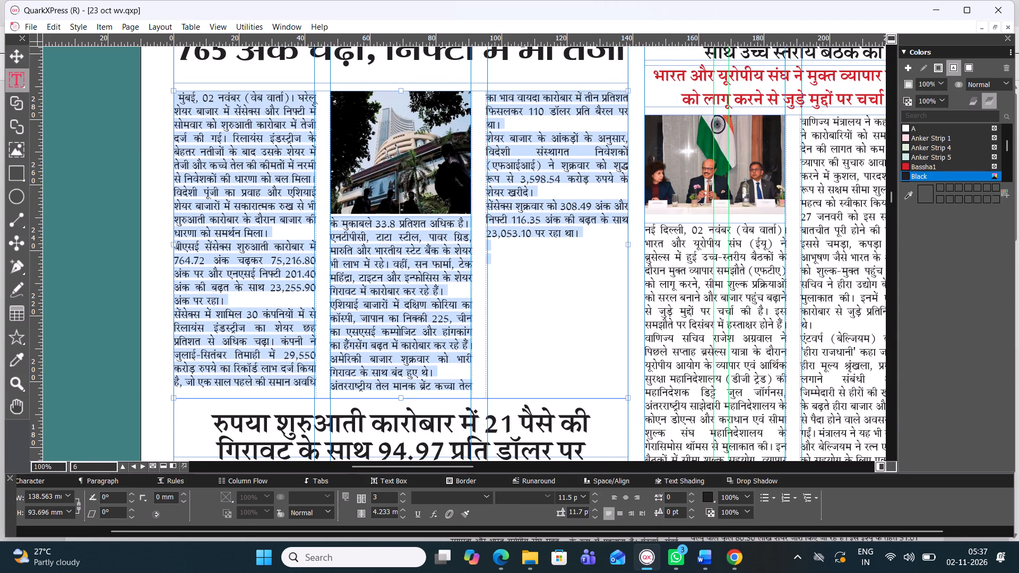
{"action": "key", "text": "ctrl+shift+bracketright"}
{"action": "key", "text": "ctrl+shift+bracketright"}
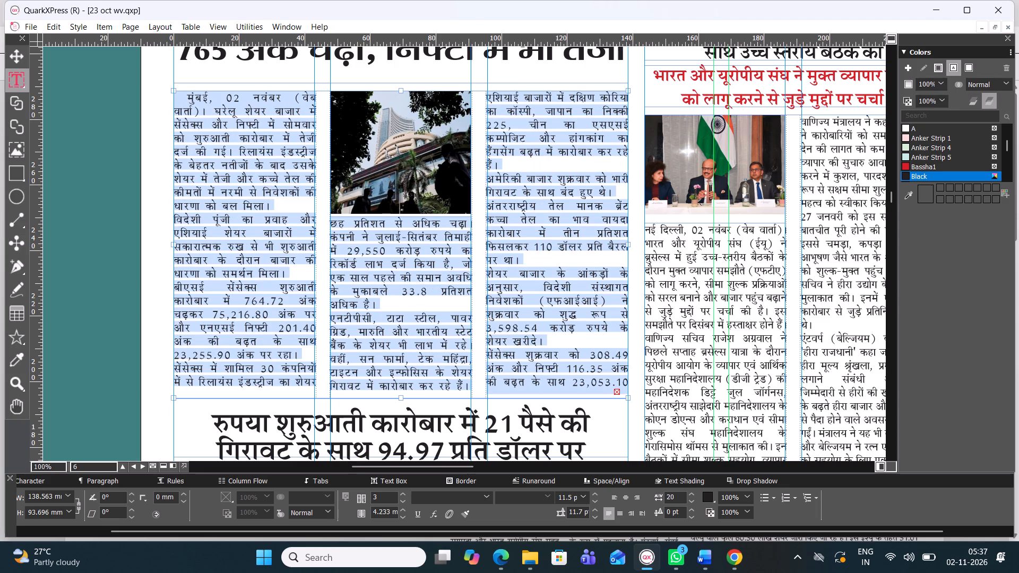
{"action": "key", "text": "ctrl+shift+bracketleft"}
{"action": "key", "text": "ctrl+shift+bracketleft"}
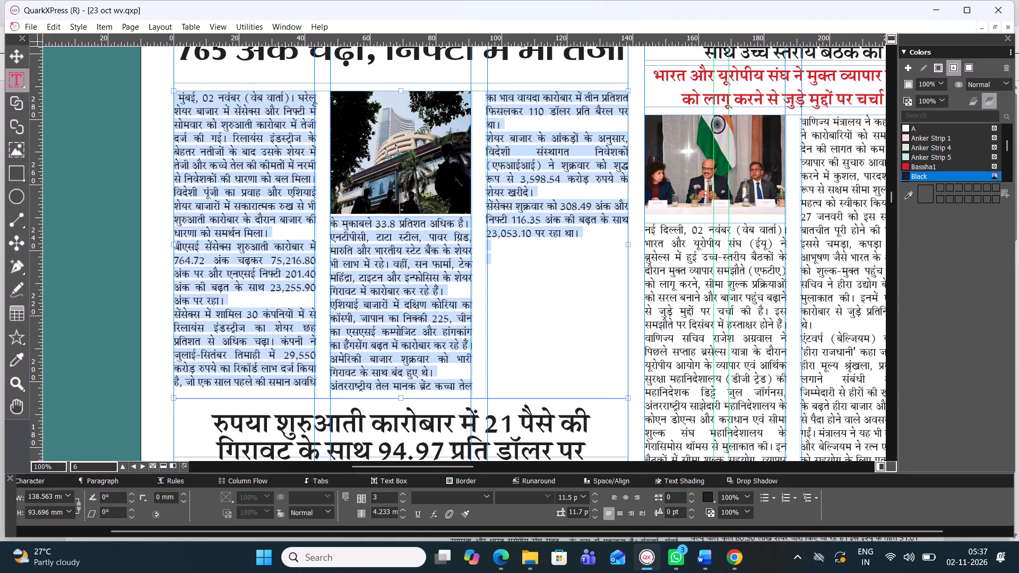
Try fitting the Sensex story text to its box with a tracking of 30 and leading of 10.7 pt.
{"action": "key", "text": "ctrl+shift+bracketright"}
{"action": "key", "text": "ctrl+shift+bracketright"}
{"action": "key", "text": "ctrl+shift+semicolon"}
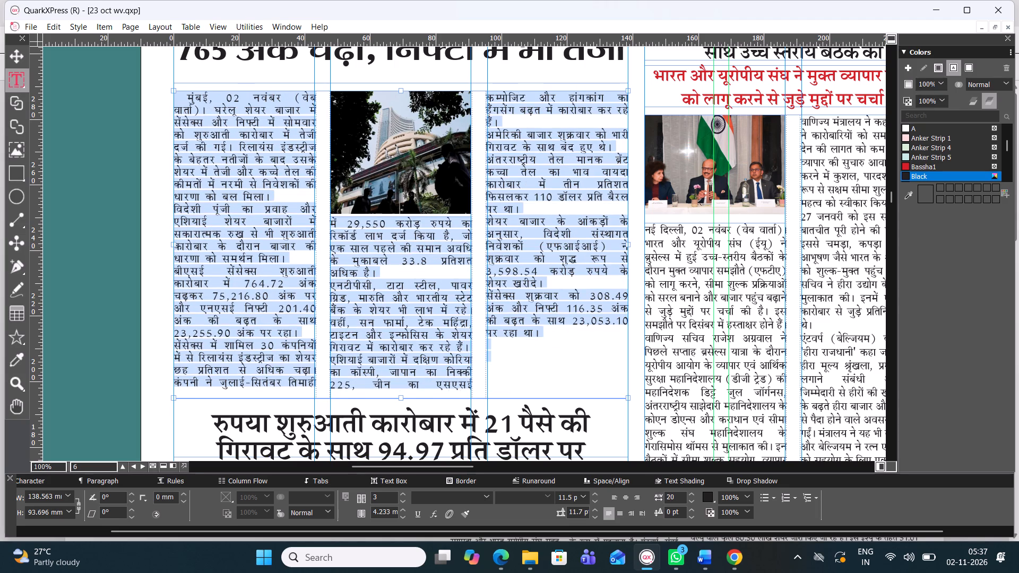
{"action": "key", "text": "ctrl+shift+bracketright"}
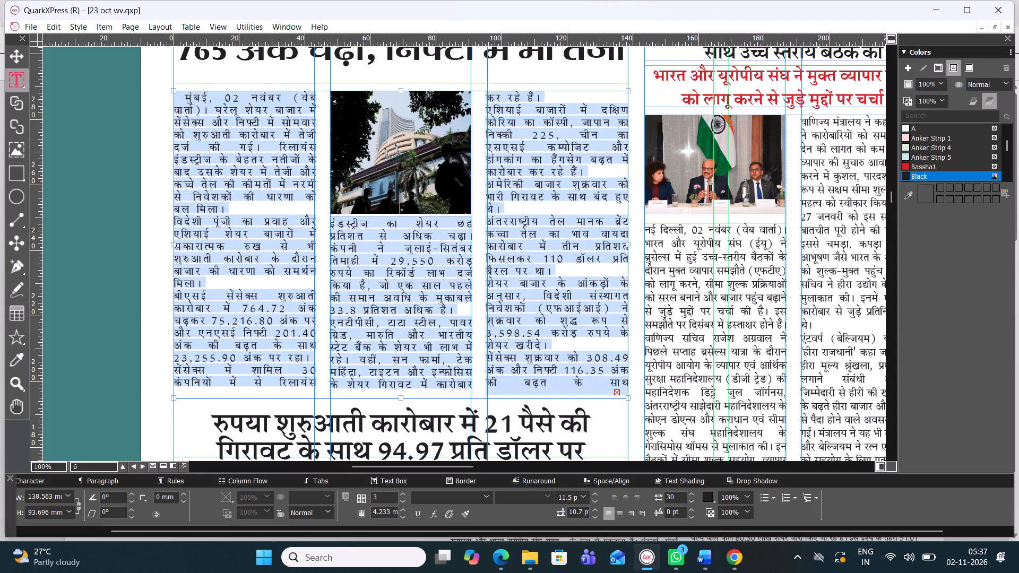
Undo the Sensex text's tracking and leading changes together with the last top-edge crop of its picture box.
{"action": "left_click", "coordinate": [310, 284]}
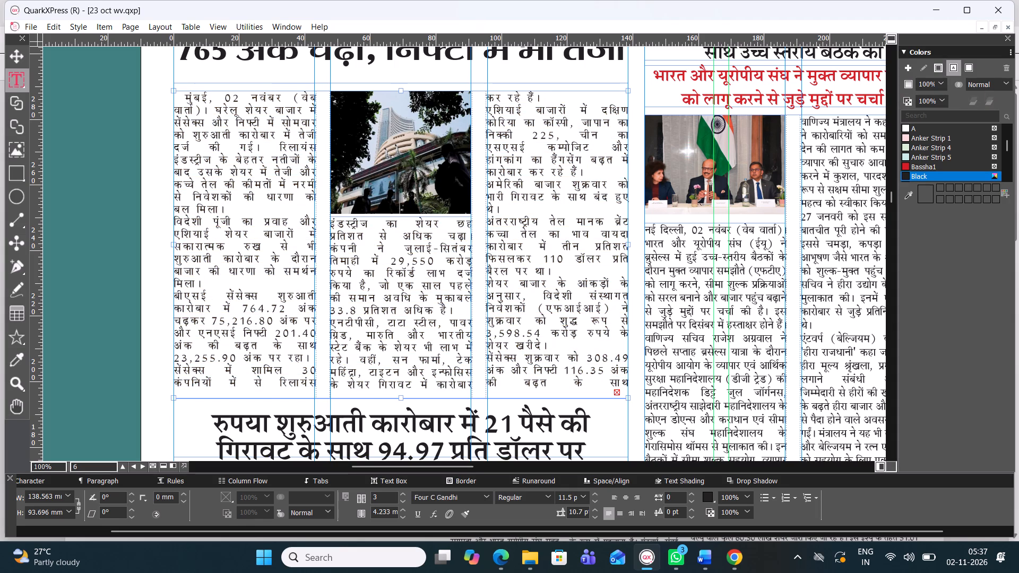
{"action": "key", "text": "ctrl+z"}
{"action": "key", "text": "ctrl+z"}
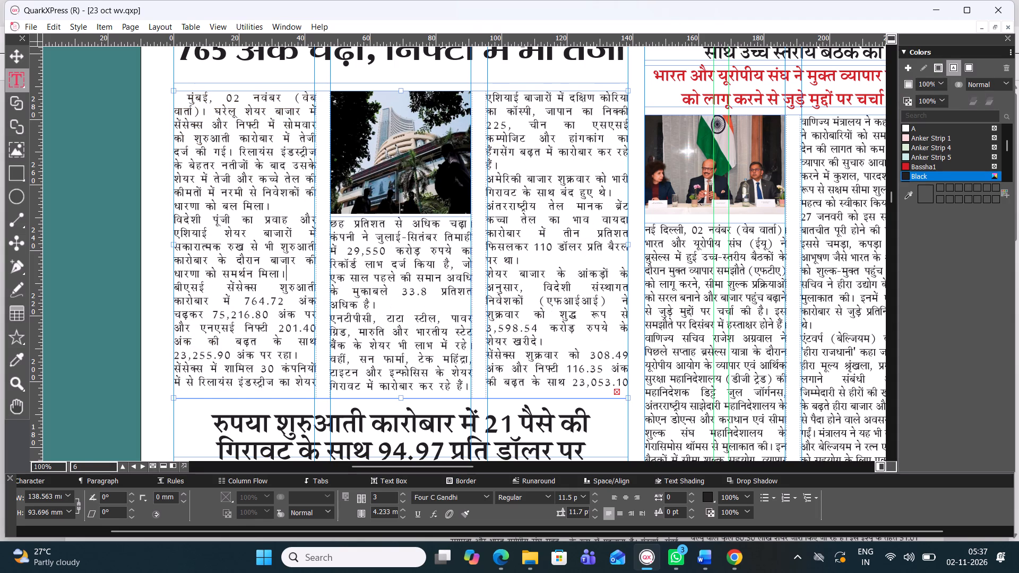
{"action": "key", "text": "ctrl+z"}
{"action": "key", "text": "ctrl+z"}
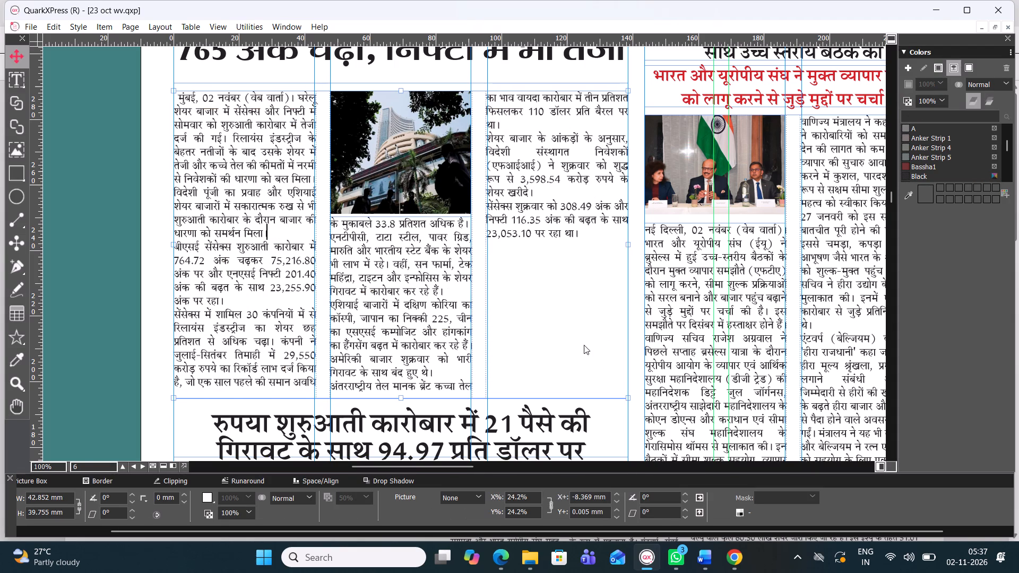
Resize the Sensex picture box to span the middle and third columns, about 90.7 mm wide and 42.3 mm tall.
{"action": "left_click", "coordinate": [584, 345]}
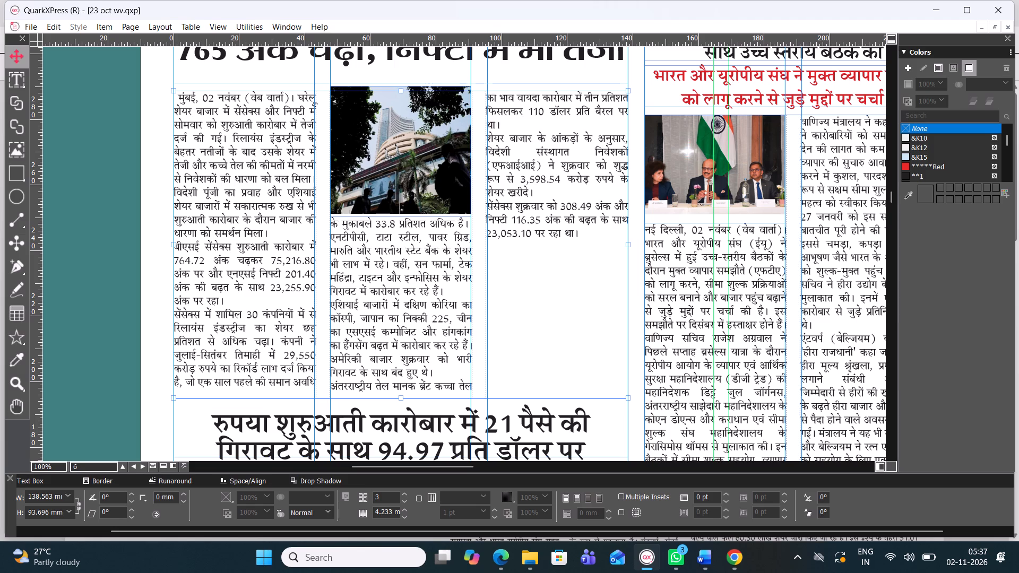
{"action": "left_click", "coordinate": [580, 238]}
{"action": "scroll", "coordinate": [559, 250], "scroll_direction": "down", "scroll_amount": 1}
{"action": "scroll", "coordinate": [559, 250], "scroll_direction": "up", "scroll_amount": 2}
{"action": "scroll", "coordinate": [554, 286], "scroll_direction": "down", "scroll_amount": 1}
{"action": "left_click", "coordinate": [440, 206]}
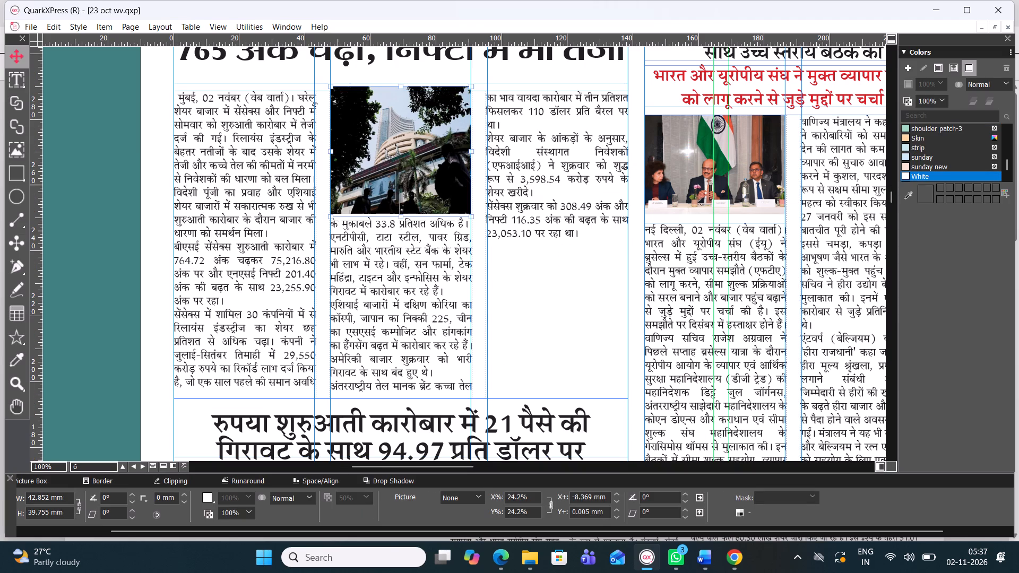
{"action": "left_click_drag", "start_coordinate": [403, 219], "coordinate": [413, 271]}
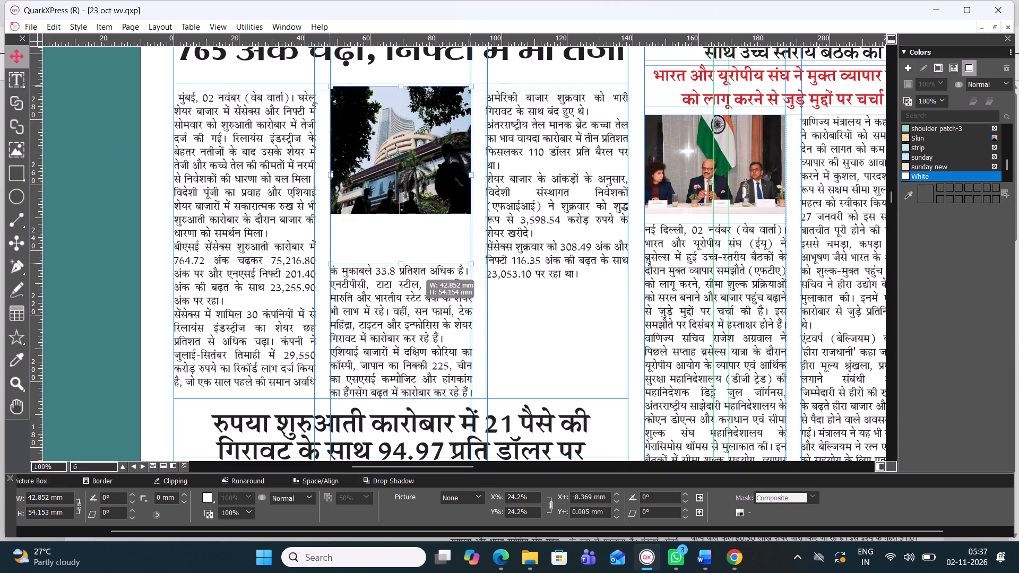
{"action": "left_click_drag", "start_coordinate": [413, 271], "coordinate": [410, 241]}
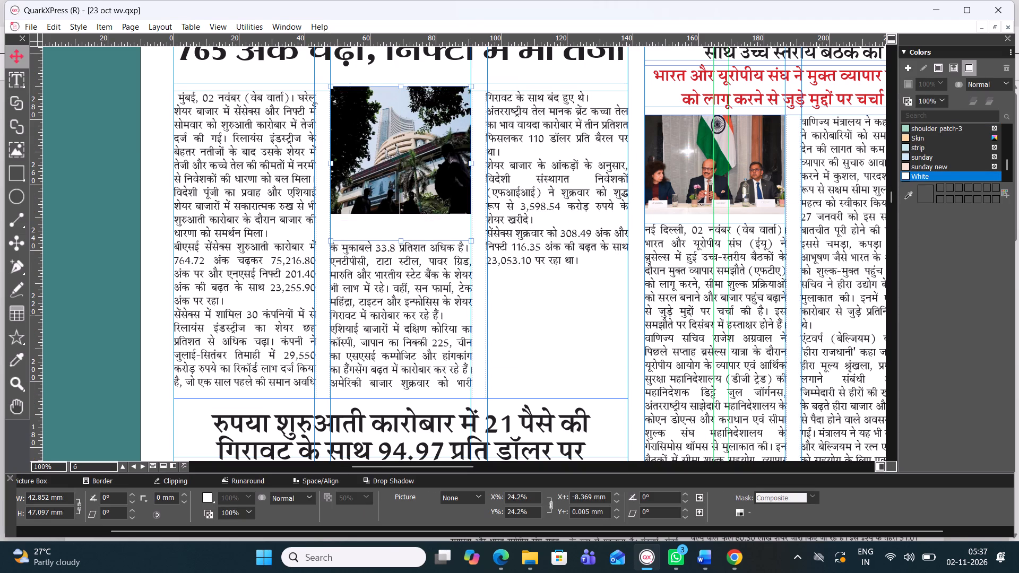
{"action": "left_click_drag", "start_coordinate": [474, 163], "coordinate": [635, 160]}
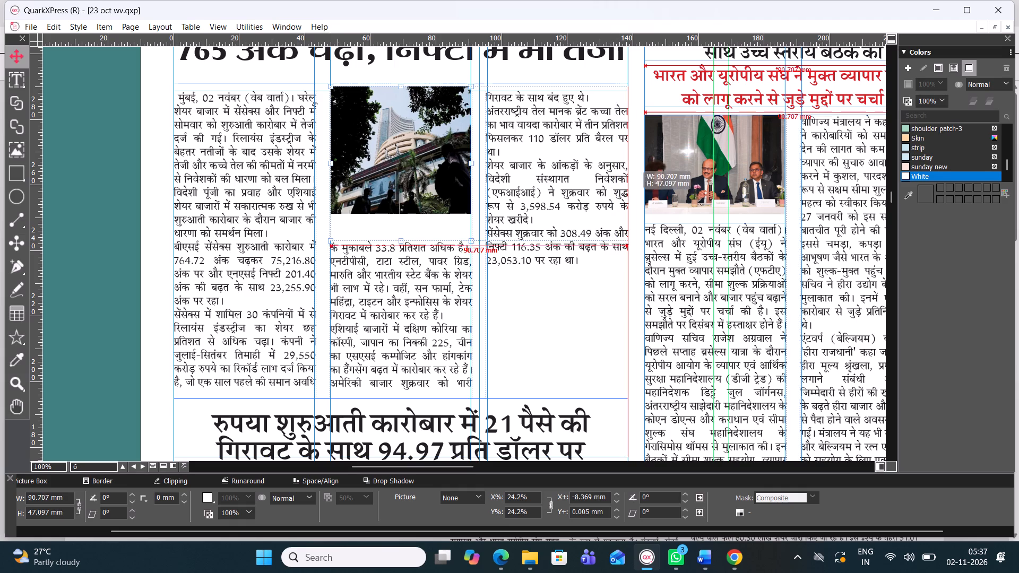
{"action": "left_click_drag", "start_coordinate": [635, 160], "coordinate": [630, 161]}
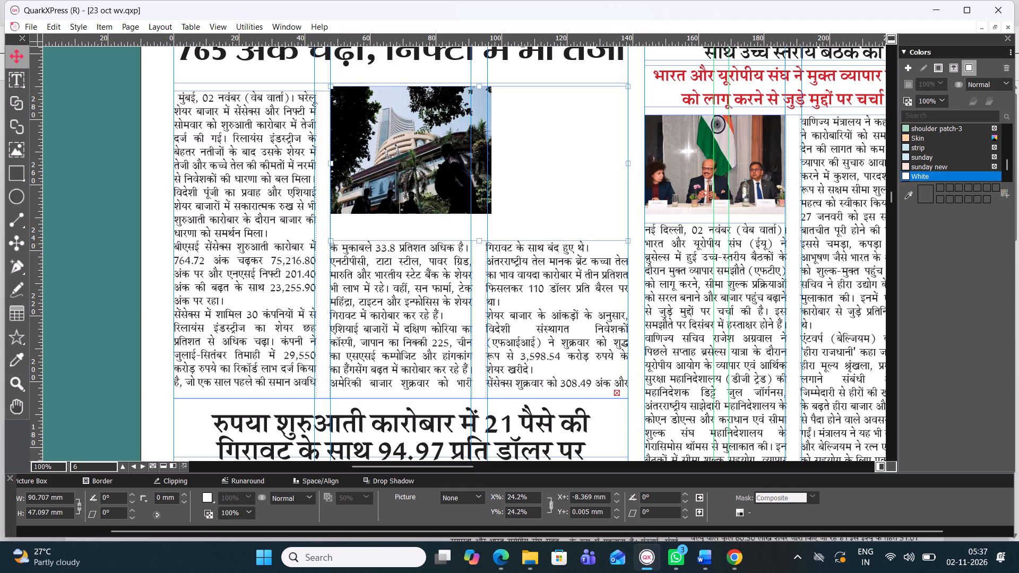
{"action": "left_click_drag", "start_coordinate": [479, 89], "coordinate": [482, 94]}
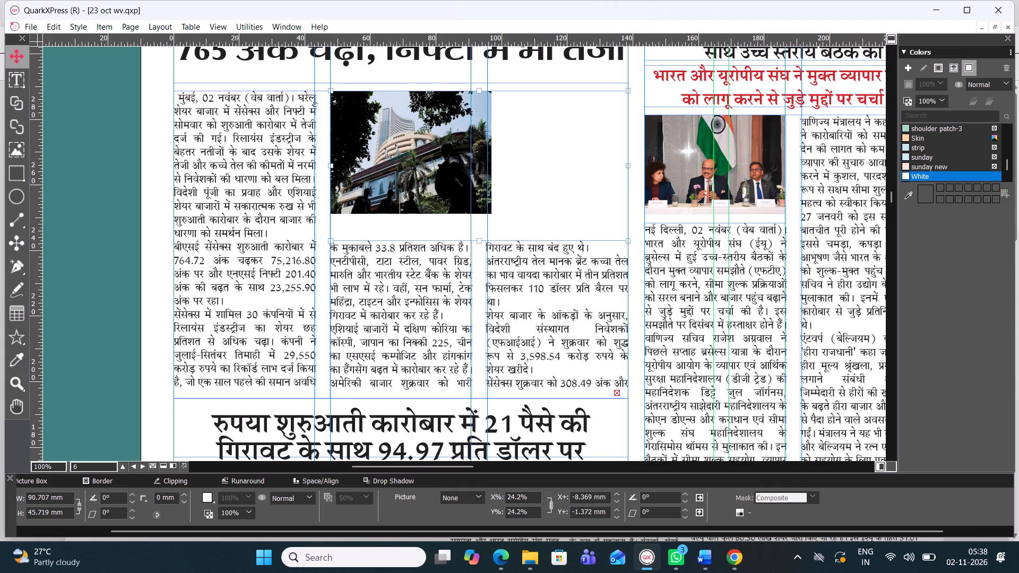
{"action": "left_click_drag", "start_coordinate": [481, 241], "coordinate": [476, 222]}
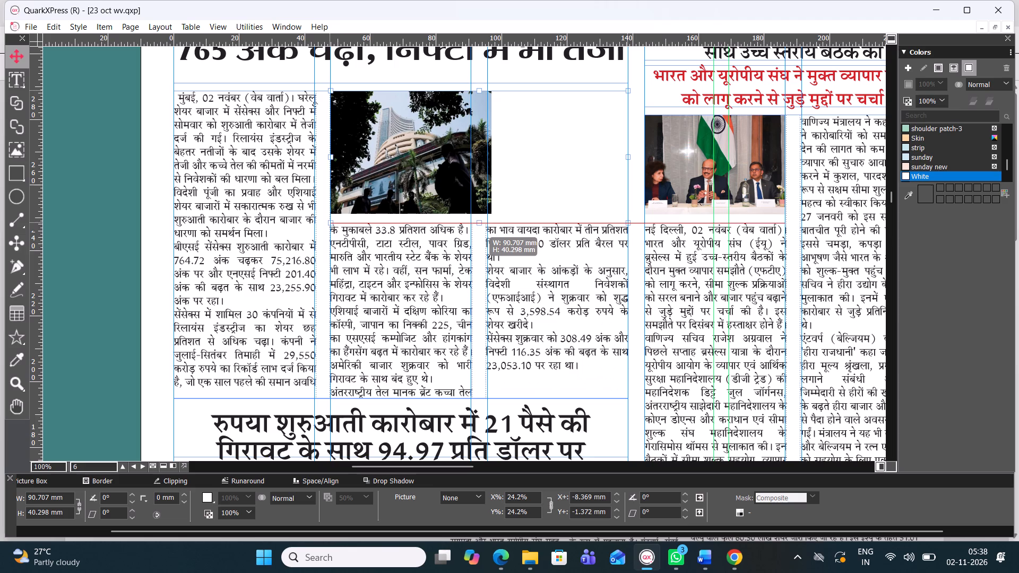
{"action": "left_click_drag", "start_coordinate": [476, 222], "coordinate": [483, 230]}
Scale up the stock exchange photo to fill the widened picture box and shift it slightly downward inside the box.
{"action": "double_click", "coordinate": [455, 174]}
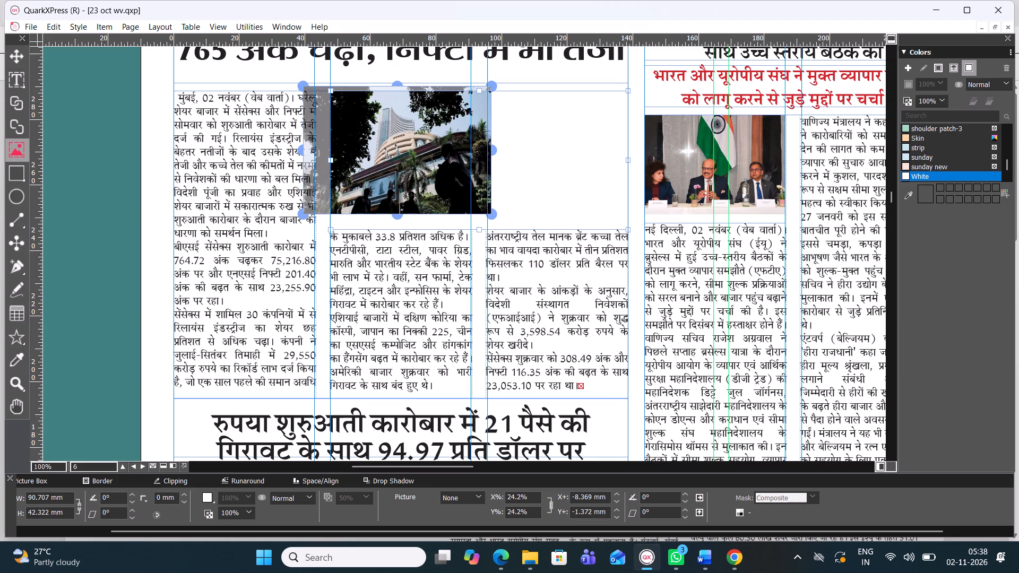
{"action": "left_click_drag", "start_coordinate": [491, 153], "coordinate": [615, 159]}
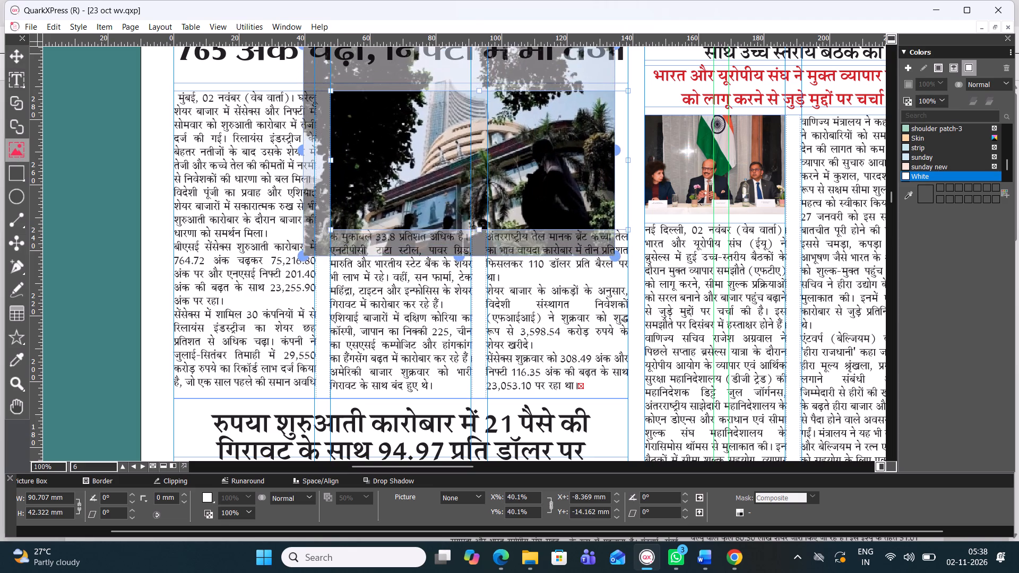
{"action": "left_click_drag", "start_coordinate": [615, 159], "coordinate": [629, 164]}
{"action": "left_click_drag", "start_coordinate": [513, 153], "coordinate": [518, 175]}
{"action": "left_click", "coordinate": [658, 293]}
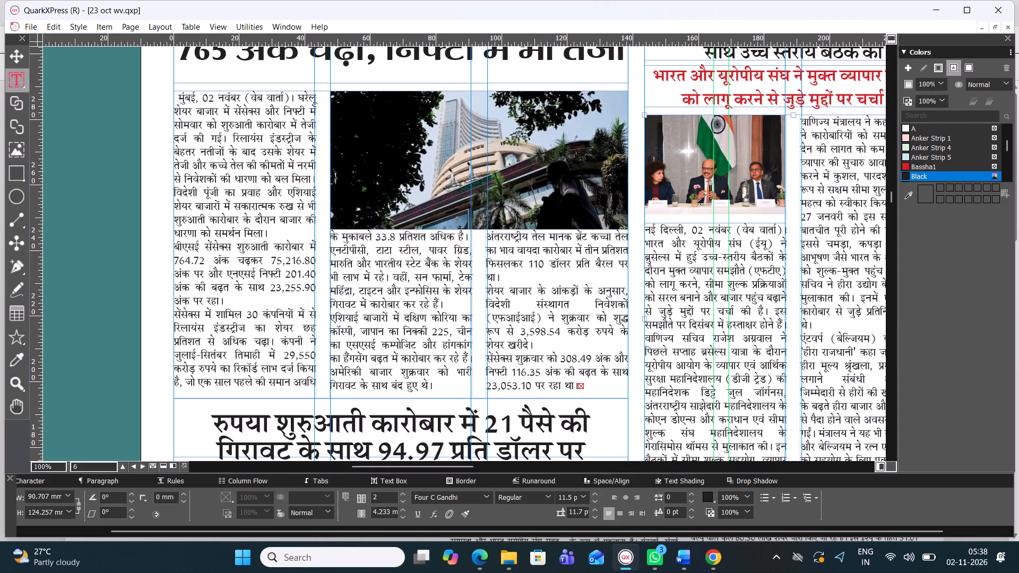
Extend the rupee story's headline box slightly downward from its bottom edge, below the second headline line.
{"action": "scroll", "coordinate": [262, 197], "scroll_direction": "down", "scroll_amount": 2}
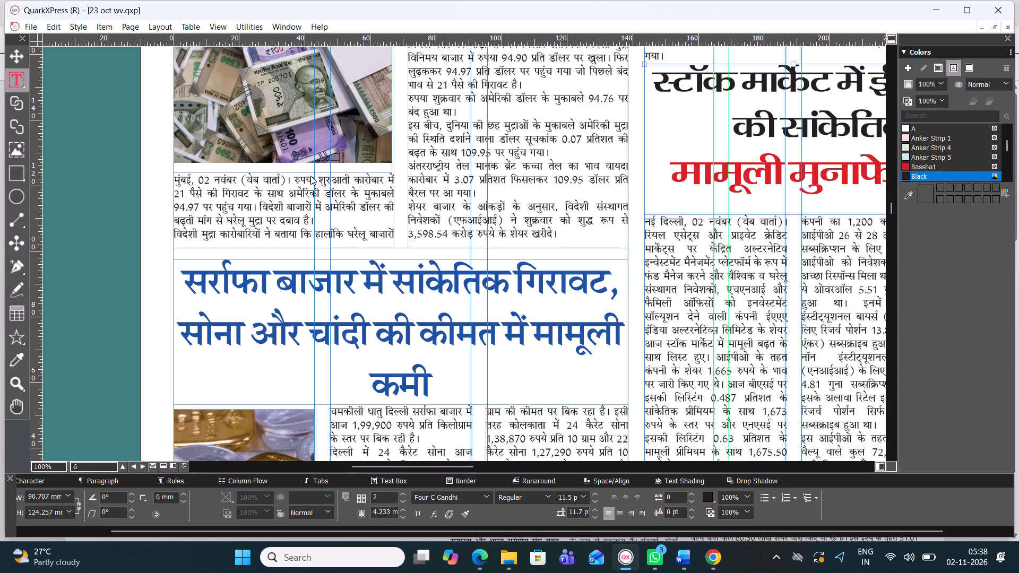
{"action": "scroll", "coordinate": [358, 254], "scroll_direction": "up", "scroll_amount": 2}
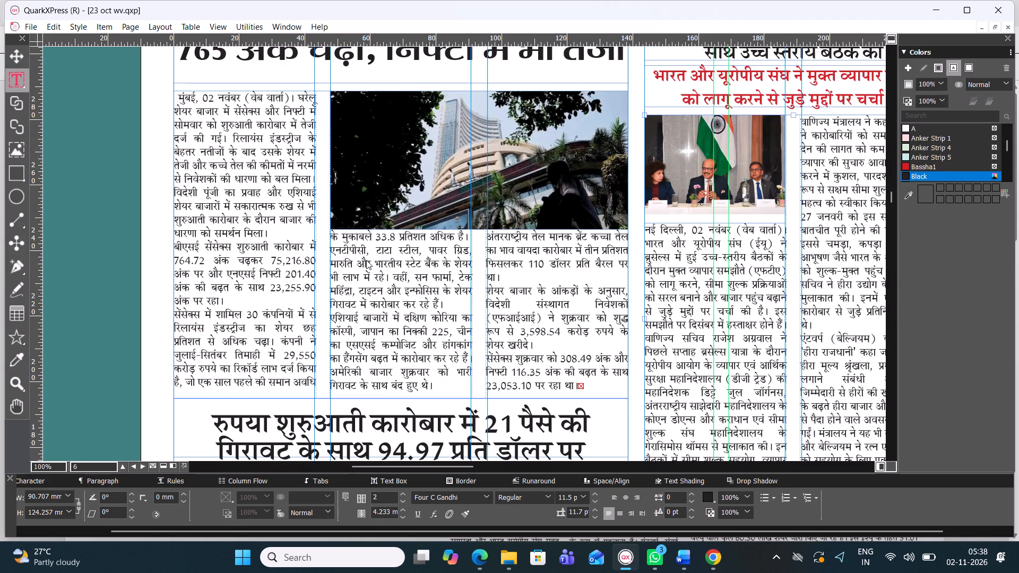
{"action": "left_click_drag", "start_coordinate": [364, 270], "coordinate": [387, 290], "text": "alt"}
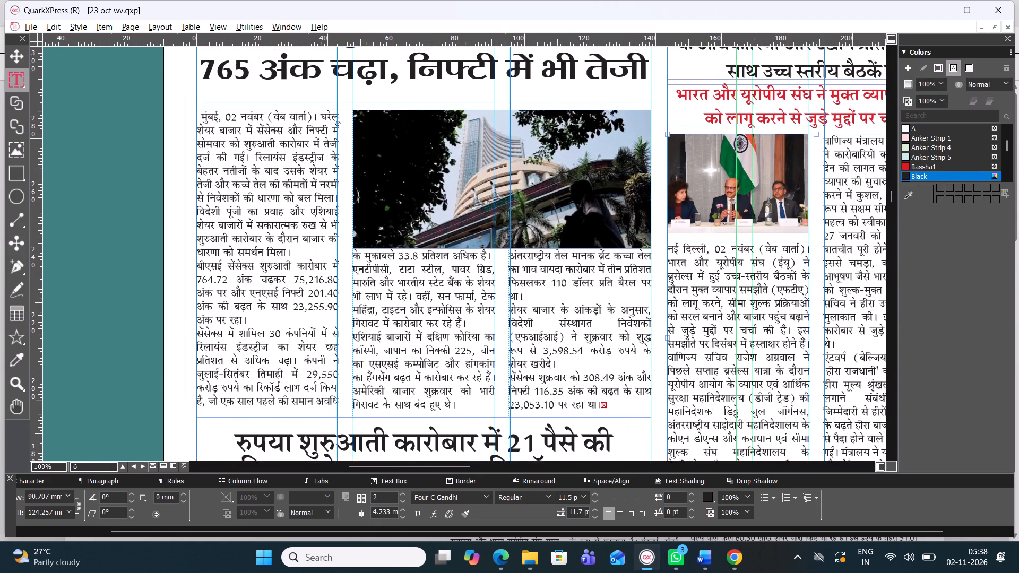
{"action": "left_click_drag", "start_coordinate": [357, 324], "coordinate": [346, 233], "text": "alt"}
{"action": "left_click_drag", "start_coordinate": [351, 319], "coordinate": [329, 250], "text": "alt"}
{"action": "left_click_drag", "start_coordinate": [336, 305], "coordinate": [327, 279], "text": "alt"}
{"action": "left_click_drag", "start_coordinate": [342, 323], "coordinate": [340, 308], "text": "alt"}
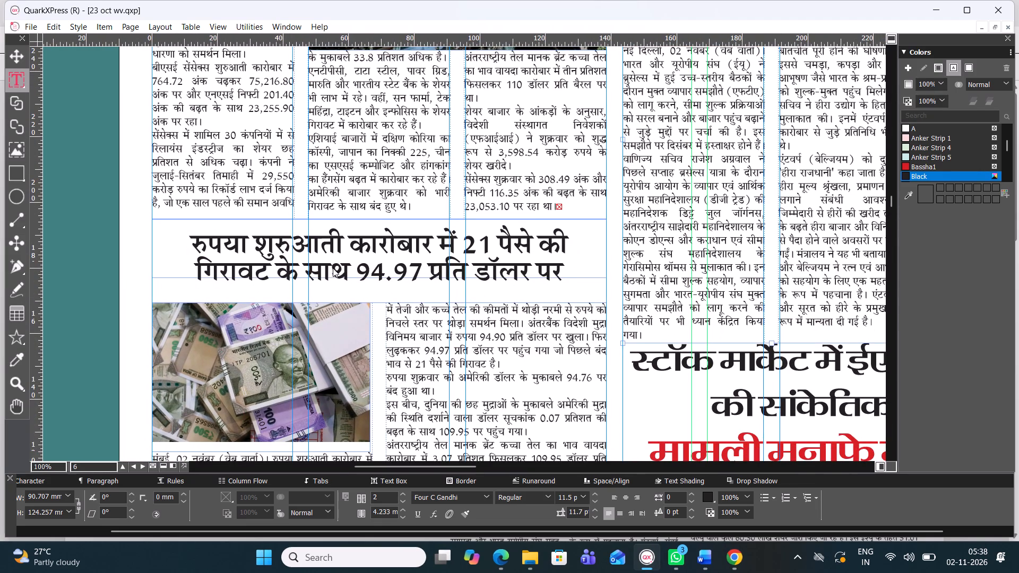
{"action": "left_click", "coordinate": [333, 266]}
{"action": "left_click_drag", "start_coordinate": [377, 279], "coordinate": [381, 285]}
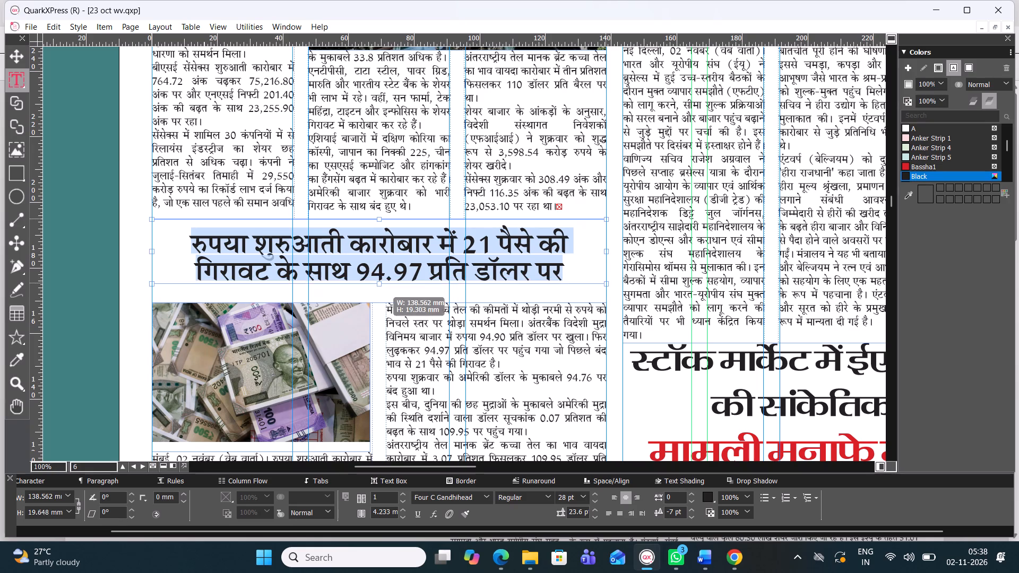
{"action": "left_click_drag", "start_coordinate": [381, 285], "coordinate": [381, 288]}
Raise the top edge of the rupee story's text box toward its headline, to a height of about 72 mm.
{"action": "left_click", "coordinate": [396, 333]}
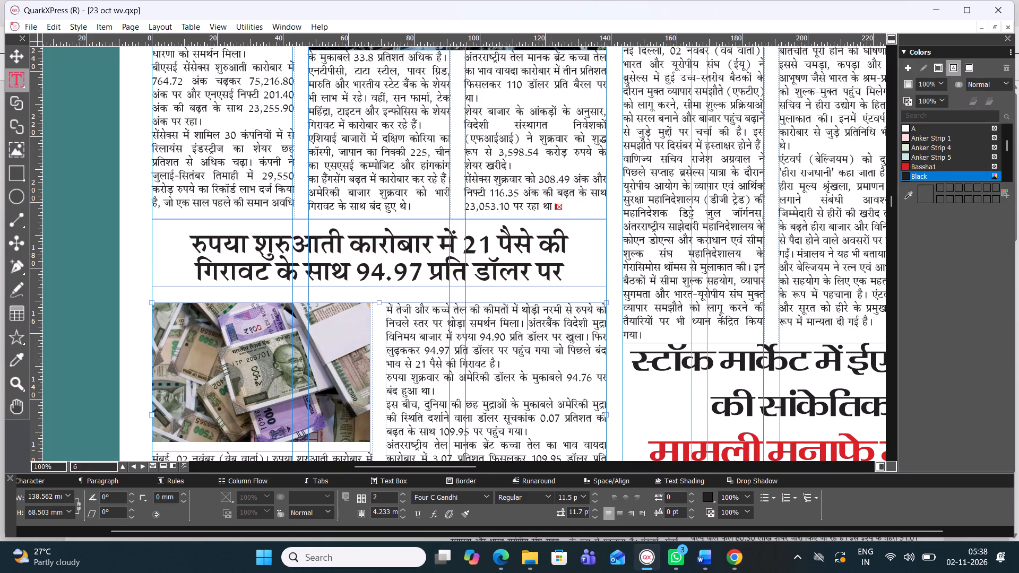
{"action": "left_click_drag", "start_coordinate": [378, 303], "coordinate": [378, 294]}
{"action": "left_click_drag", "start_coordinate": [378, 294], "coordinate": [378, 292]}
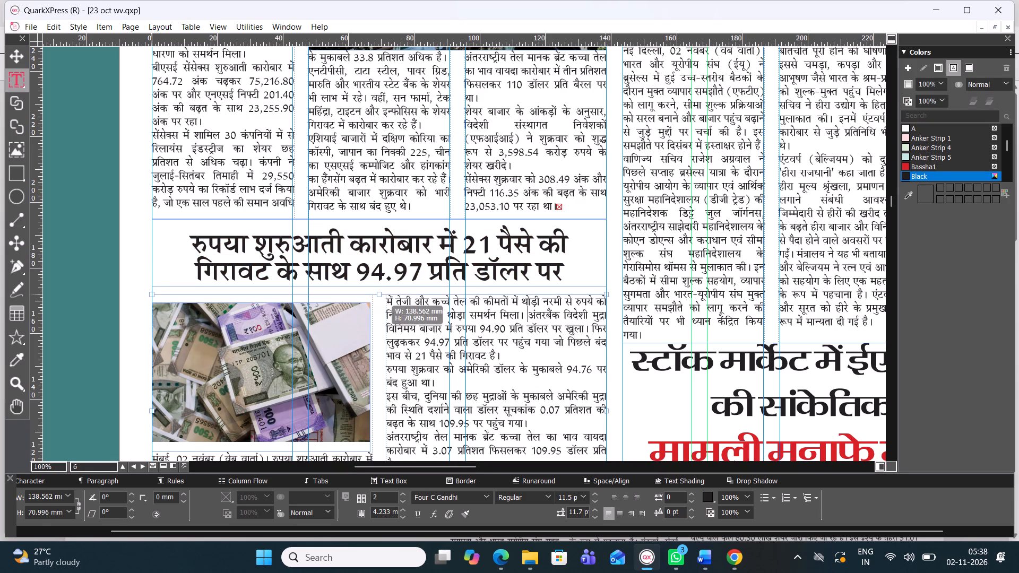
{"action": "left_click_drag", "start_coordinate": [378, 292], "coordinate": [377, 285]}
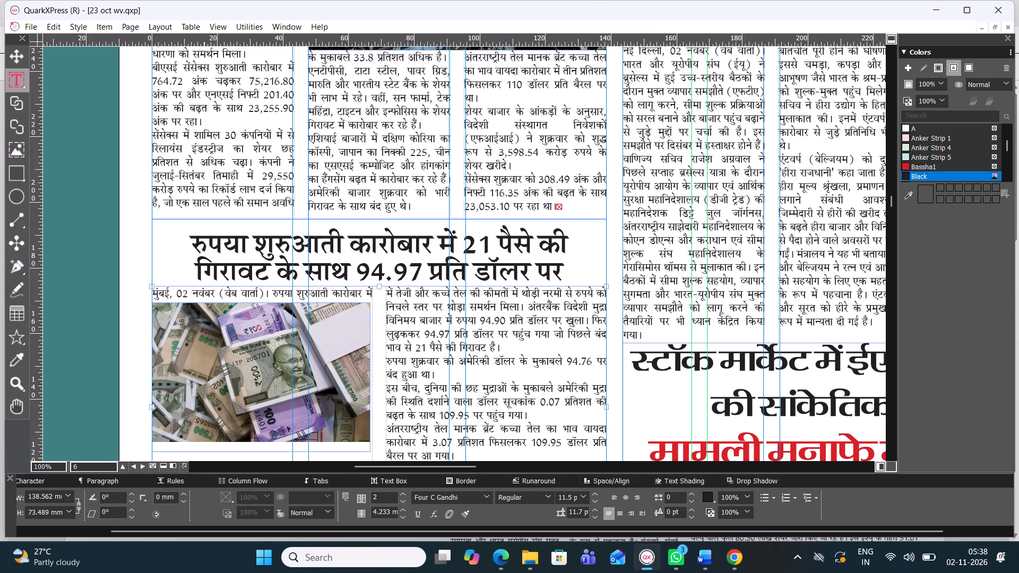
{"action": "left_click_drag", "start_coordinate": [379, 285], "coordinate": [380, 287]}
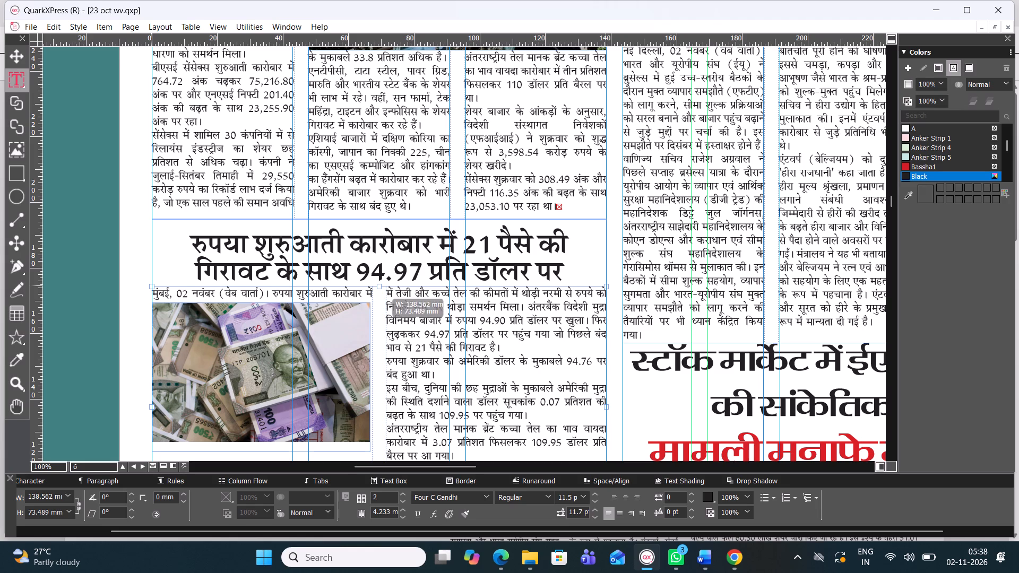
{"action": "left_click_drag", "start_coordinate": [380, 287], "coordinate": [382, 290]}
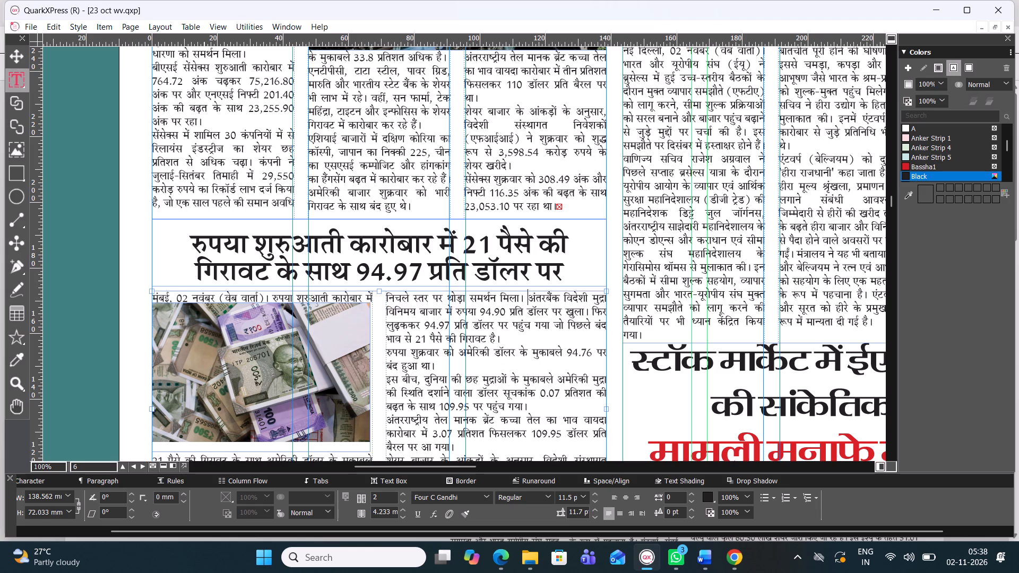
Move the rupee story's currency photo box up to the text box's top edge, and resize it to about 67.2 mm by 41.9 mm.
{"action": "left_click", "coordinate": [329, 341]}
{"action": "left_click", "coordinate": [13, 53]}
{"action": "left_click", "coordinate": [263, 366]}
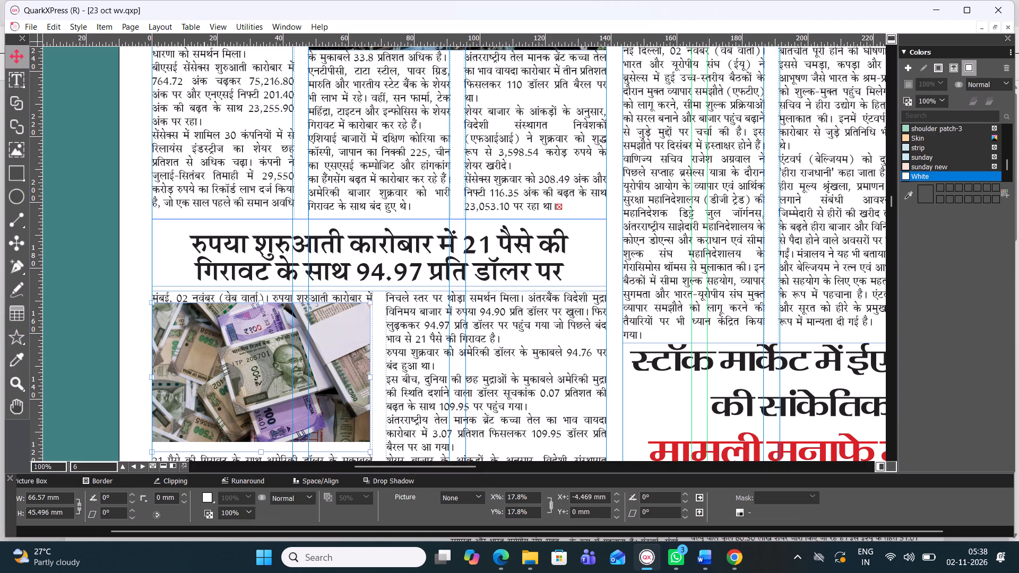
{"action": "left_click_drag", "start_coordinate": [262, 394], "coordinate": [263, 384]}
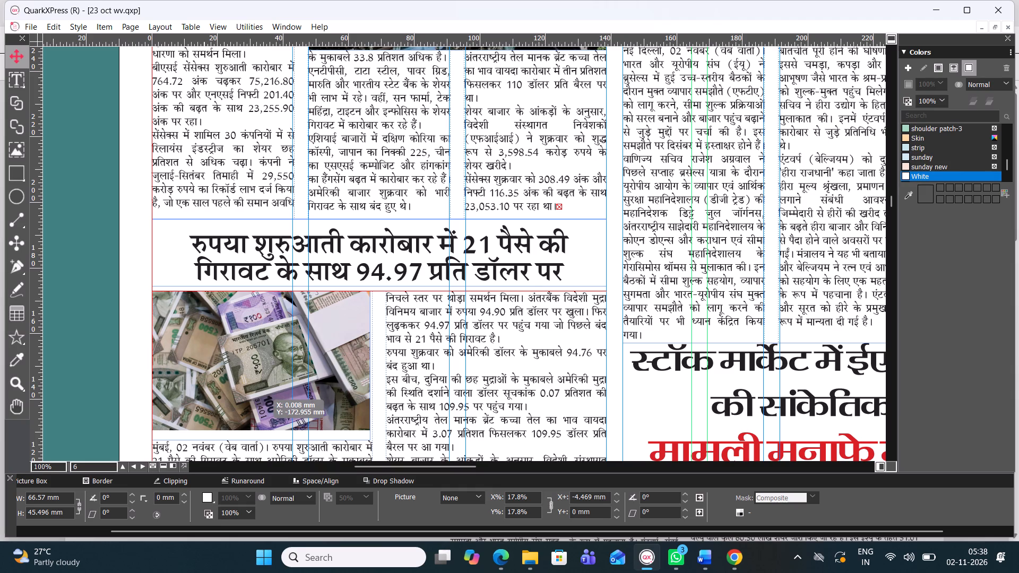
{"action": "left_click", "coordinate": [373, 364]}
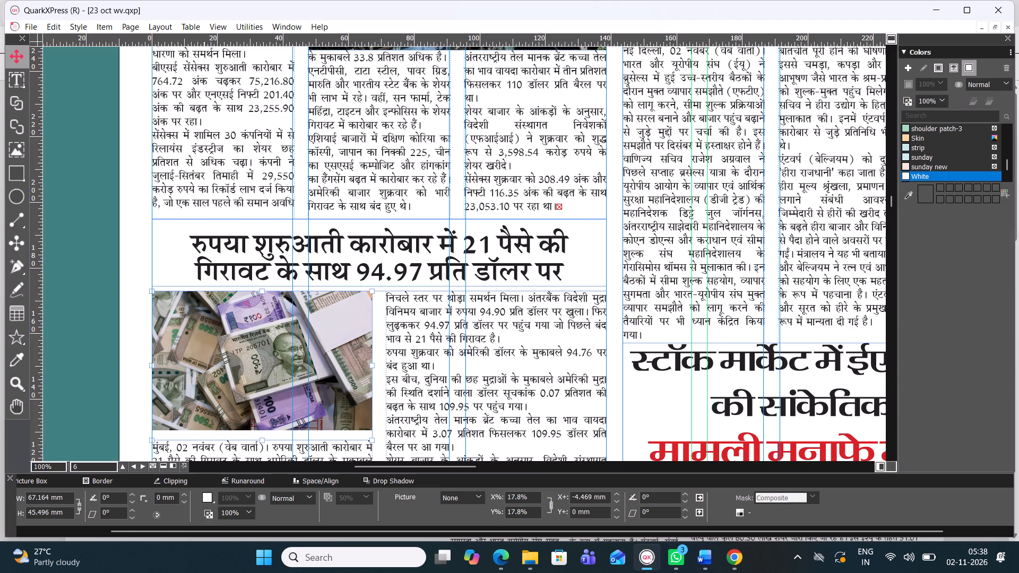
{"action": "left_click_drag", "start_coordinate": [366, 318], "coordinate": [385, 278], "text": "alt"}
{"action": "left_click_drag", "start_coordinate": [379, 351], "coordinate": [369, 285], "text": "alt"}
{"action": "left_click_drag", "start_coordinate": [395, 363], "coordinate": [393, 346], "text": "alt"}
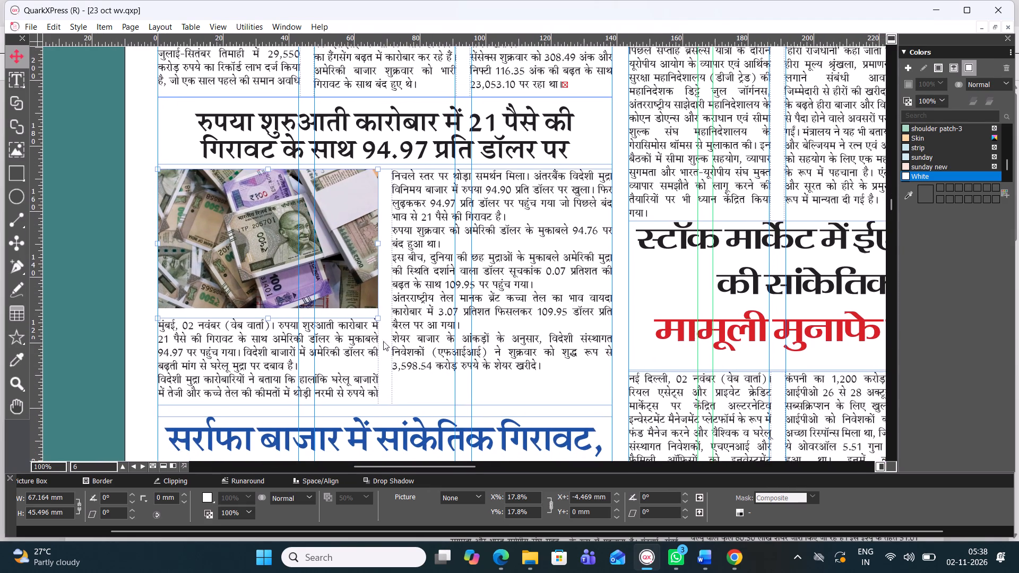
{"action": "left_click_drag", "start_coordinate": [270, 319], "coordinate": [271, 307]}
Set the tracking of the rupee story's entire body text to 10.
{"action": "left_click", "coordinate": [410, 374]}
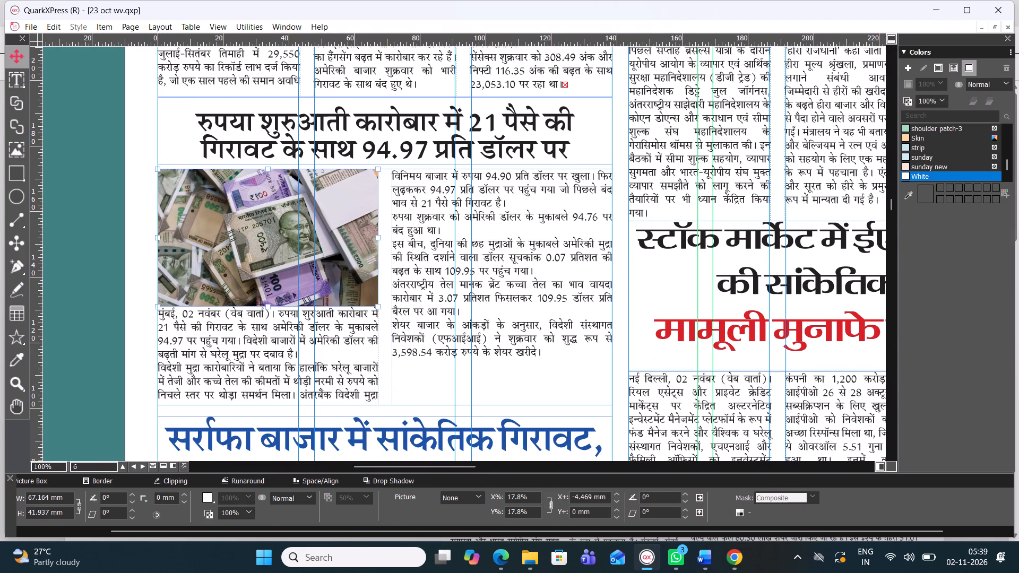
{"action": "key", "text": "ctrl+a"}
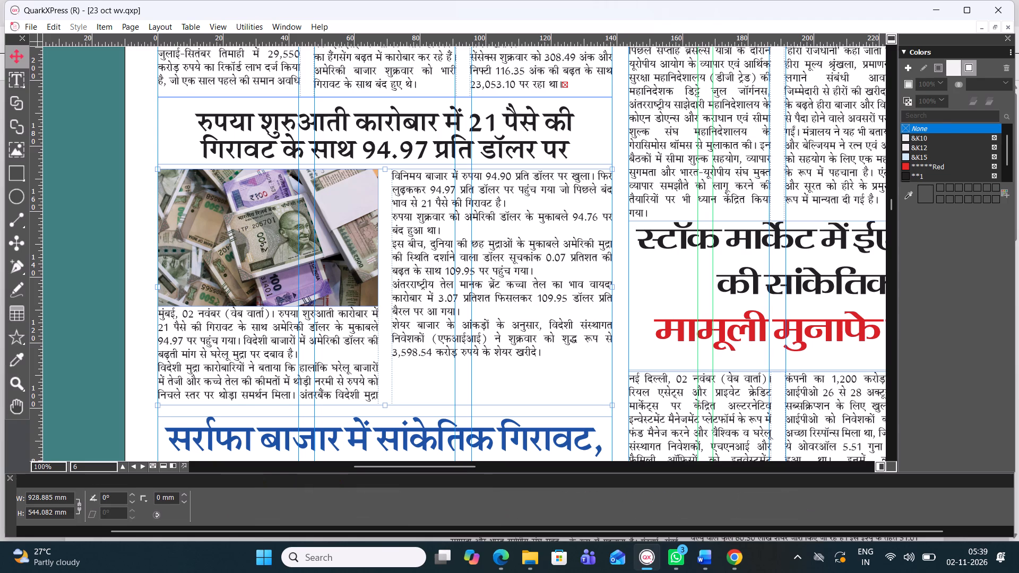
{"action": "left_click", "coordinate": [233, 348]}
{"action": "left_click", "coordinate": [235, 348]}
{"action": "left_click_drag", "start_coordinate": [235, 348], "coordinate": [253, 364]}
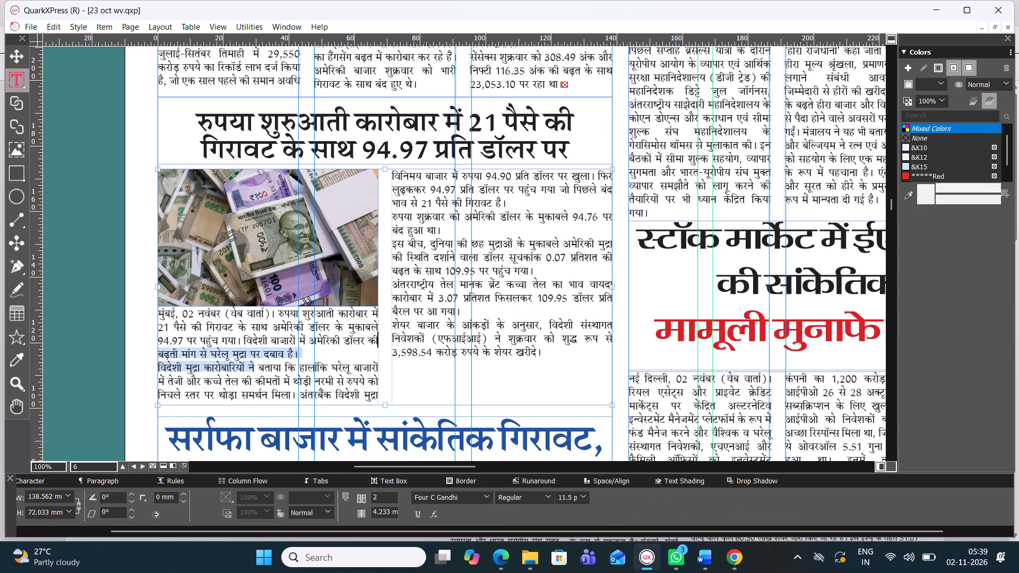
{"action": "key", "text": "ctrl+a"}
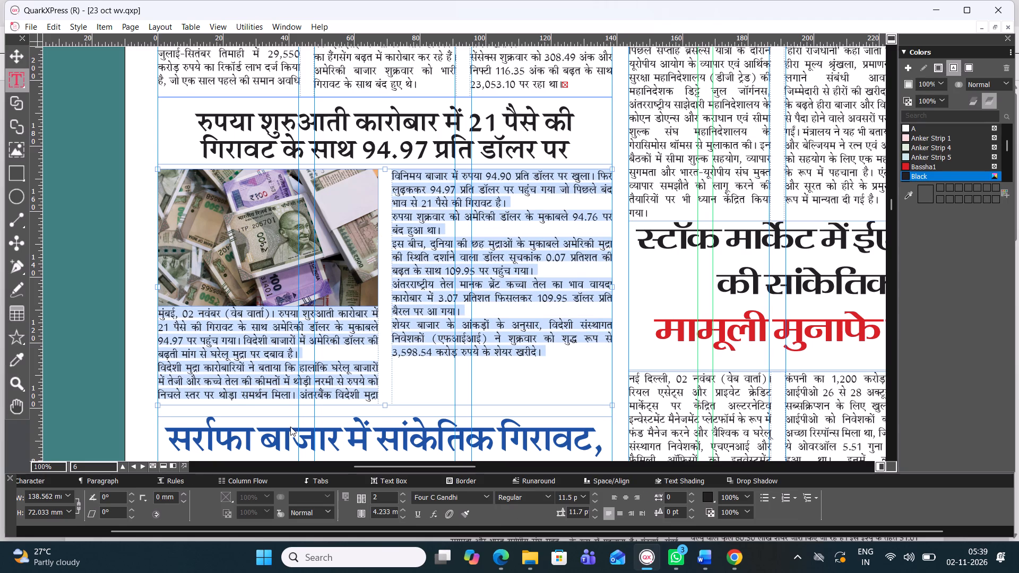
{"action": "key", "text": "ctrl+shift+bracketright"}
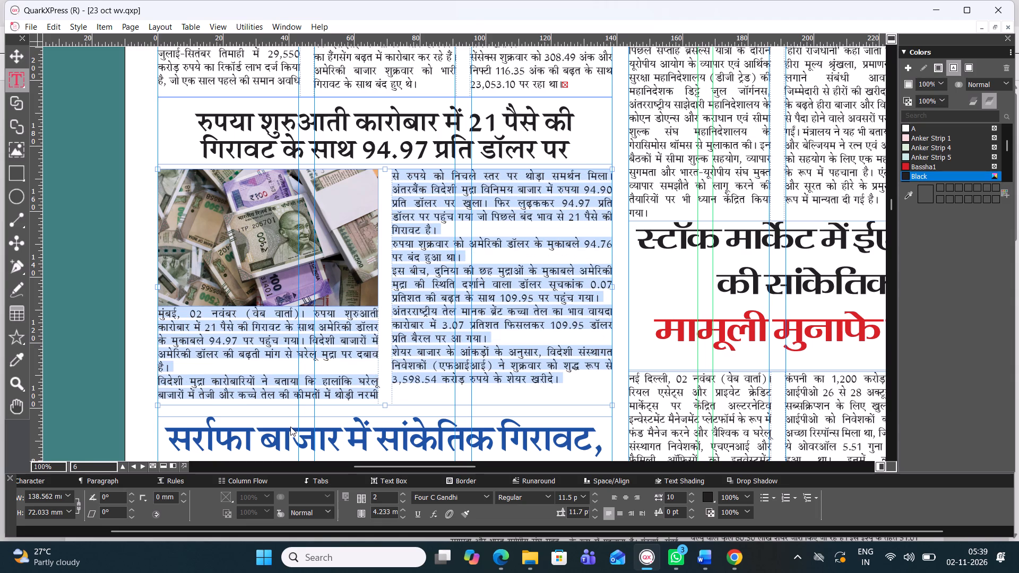
{"action": "key", "text": "ctrl+shift+bracketright"}
{"action": "key", "text": "ctrl+shift+bracketleft"}
{"action": "left_click", "coordinate": [578, 259]}
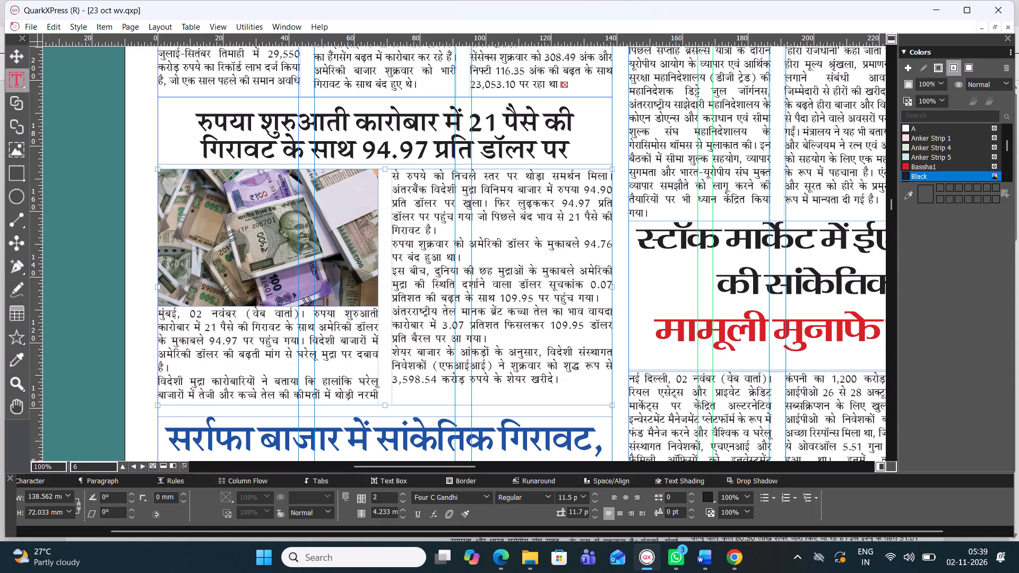
Extend the currency photo box downward from its bottom edge to a height of about 44.1 mm.
{"action": "left_click", "coordinate": [15, 63]}
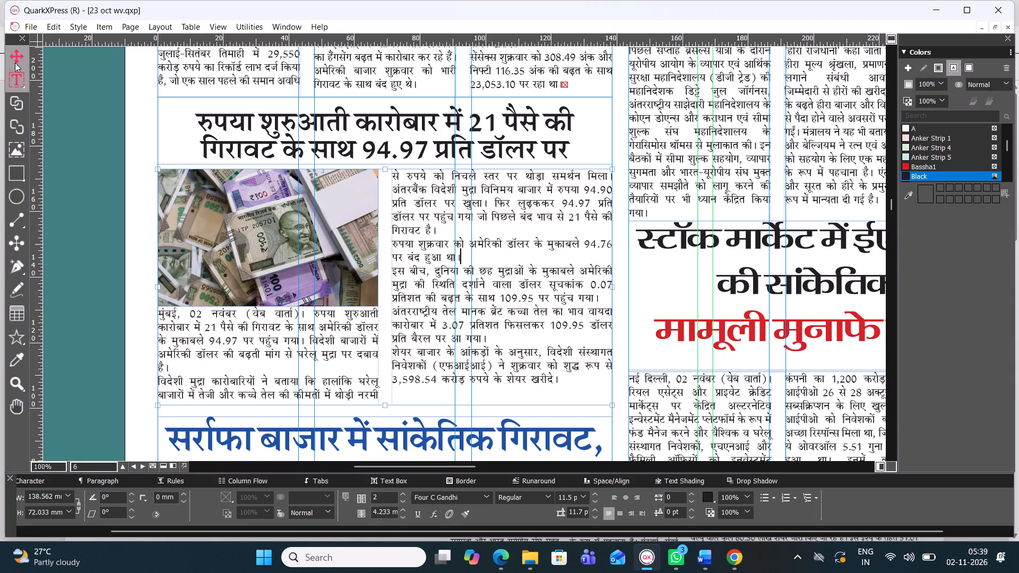
{"action": "left_click", "coordinate": [289, 225]}
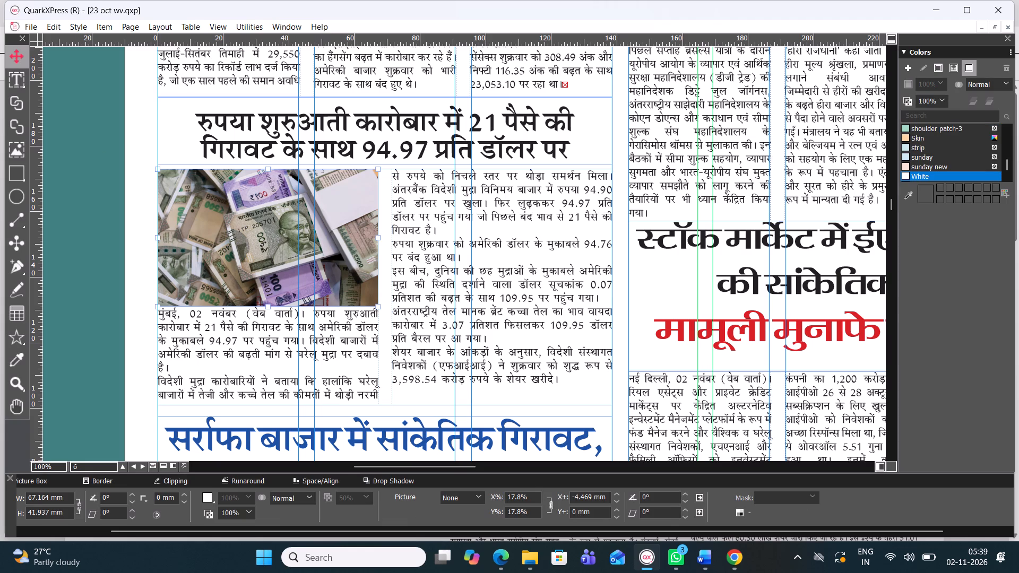
{"action": "left_click", "coordinate": [267, 308]}
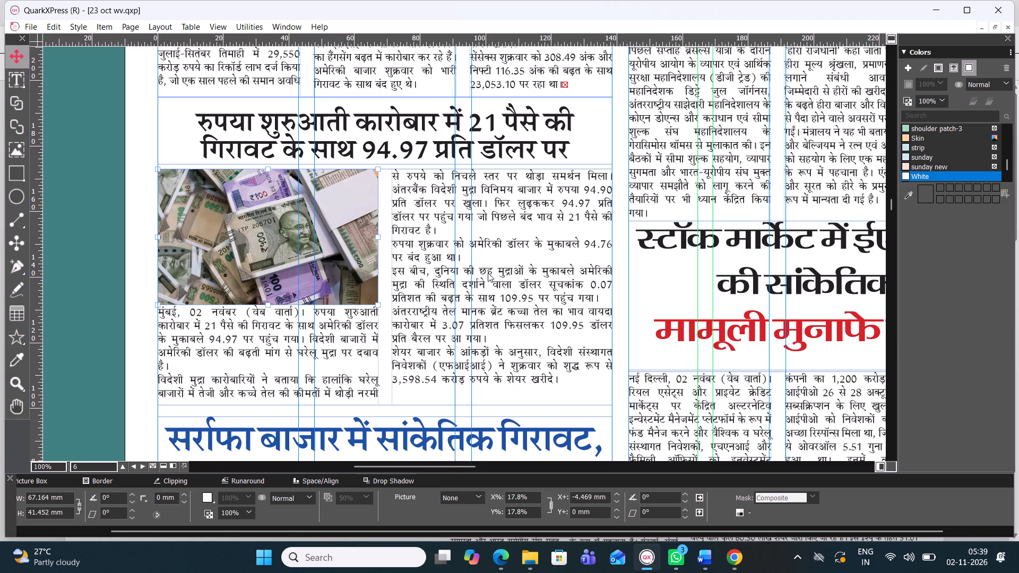
{"action": "left_click_drag", "start_coordinate": [267, 305], "coordinate": [270, 311]}
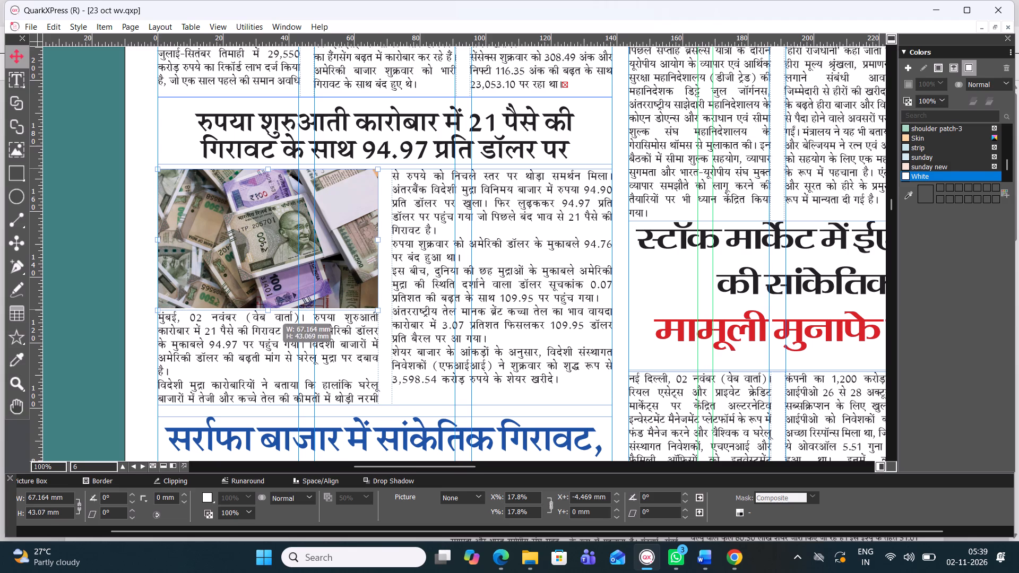
{"action": "left_click_drag", "start_coordinate": [270, 311], "coordinate": [270, 314]}
Enlarge the currency photo inside its box until it fills the box down to the bottom edge.
{"action": "left_click", "coordinate": [250, 254]}
{"action": "left_click_drag", "start_coordinate": [250, 254], "coordinate": [252, 258]}
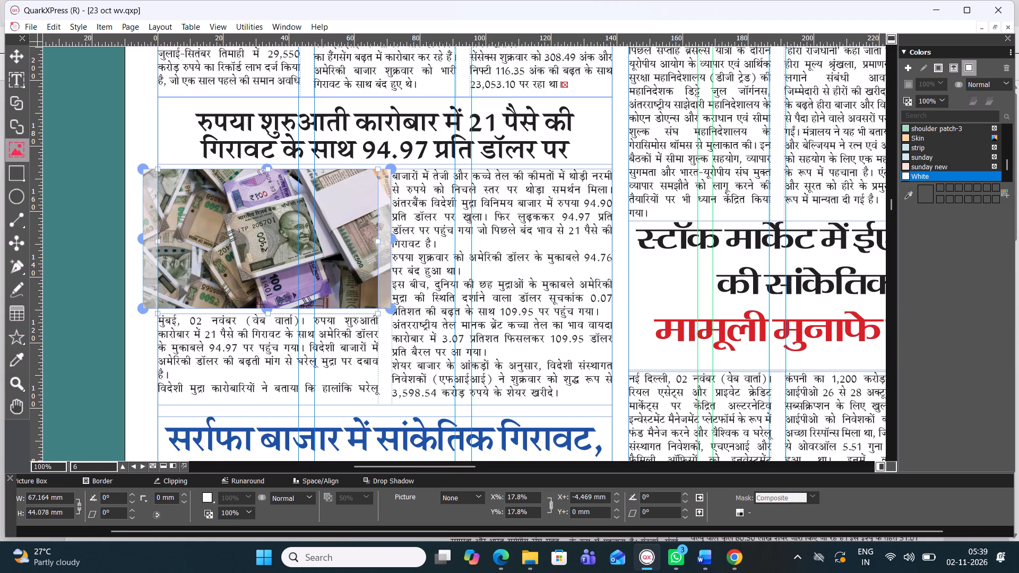
{"action": "left_click_drag", "start_coordinate": [272, 307], "coordinate": [273, 313]}
{"action": "left_click", "coordinate": [448, 324]}
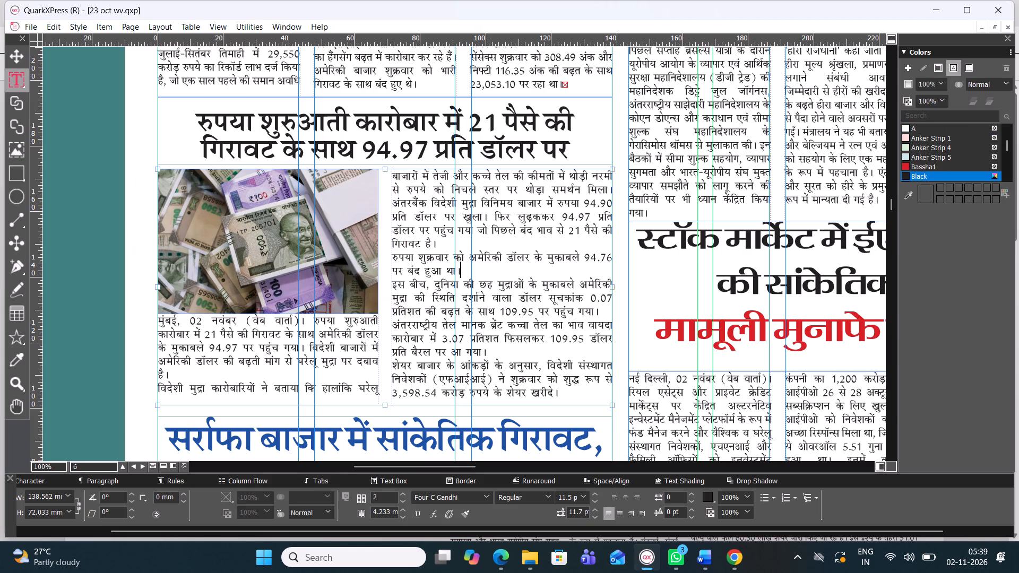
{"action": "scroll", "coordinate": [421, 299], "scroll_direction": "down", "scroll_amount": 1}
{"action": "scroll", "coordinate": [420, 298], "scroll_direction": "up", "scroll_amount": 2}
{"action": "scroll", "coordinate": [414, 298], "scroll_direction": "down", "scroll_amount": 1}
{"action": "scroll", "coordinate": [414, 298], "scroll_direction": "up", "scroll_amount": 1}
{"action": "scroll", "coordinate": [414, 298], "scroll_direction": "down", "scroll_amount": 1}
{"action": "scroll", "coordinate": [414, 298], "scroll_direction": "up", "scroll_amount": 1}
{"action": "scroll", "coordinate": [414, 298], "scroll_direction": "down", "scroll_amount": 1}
Raise the bottom edge of the global market story's headline box to a height of about 32.9 mm.
{"action": "left_click_drag", "start_coordinate": [395, 297], "coordinate": [461, 247], "text": "alt"}
{"action": "left_click_drag", "start_coordinate": [412, 334], "coordinate": [440, 245], "text": "alt"}
{"action": "left_click_drag", "start_coordinate": [439, 352], "coordinate": [390, 303], "text": "alt"}
{"action": "left_click_drag", "start_coordinate": [404, 341], "coordinate": [400, 332], "text": "alt"}
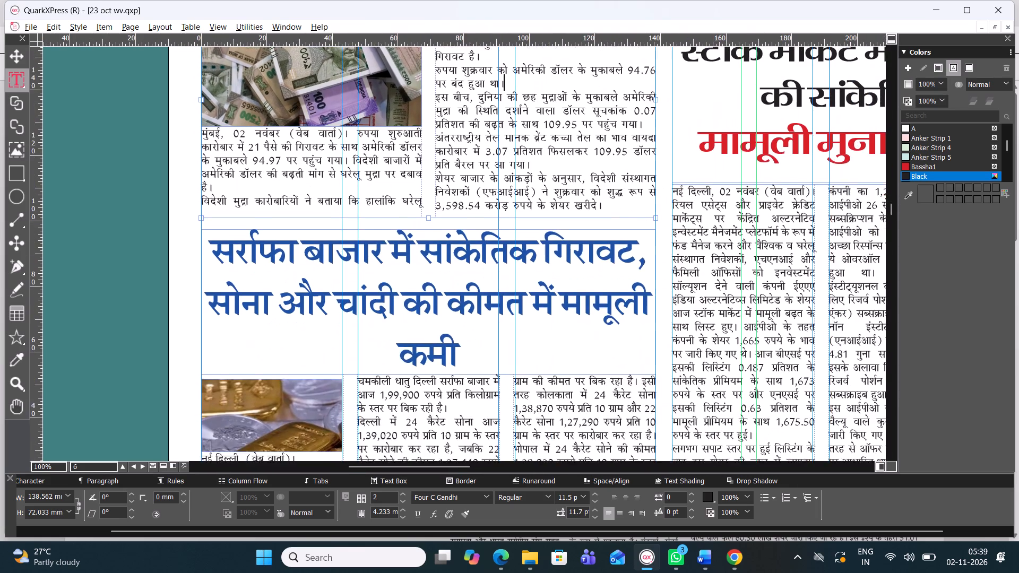
{"action": "left_click_drag", "start_coordinate": [400, 332], "coordinate": [384, 309], "text": "alt"}
{"action": "left_click_drag", "start_coordinate": [422, 341], "coordinate": [409, 316], "text": "alt"}
{"action": "left_click_drag", "start_coordinate": [423, 361], "coordinate": [410, 343], "text": "alt"}
{"action": "left_click_drag", "start_coordinate": [425, 371], "coordinate": [407, 303], "text": "alt"}
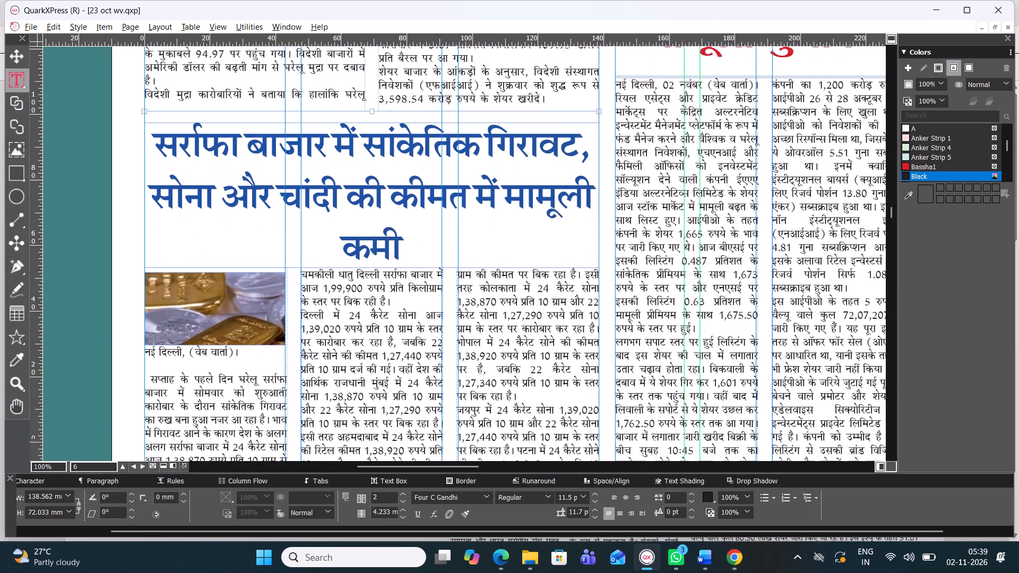
{"action": "left_click_drag", "start_coordinate": [433, 424], "coordinate": [423, 329], "text": "alt"}
{"action": "left_click_drag", "start_coordinate": [409, 376], "coordinate": [431, 314], "text": "alt"}
{"action": "left_click_drag", "start_coordinate": [417, 370], "coordinate": [436, 292], "text": "alt"}
{"action": "left_click_drag", "start_coordinate": [457, 344], "coordinate": [369, 299], "text": "alt"}
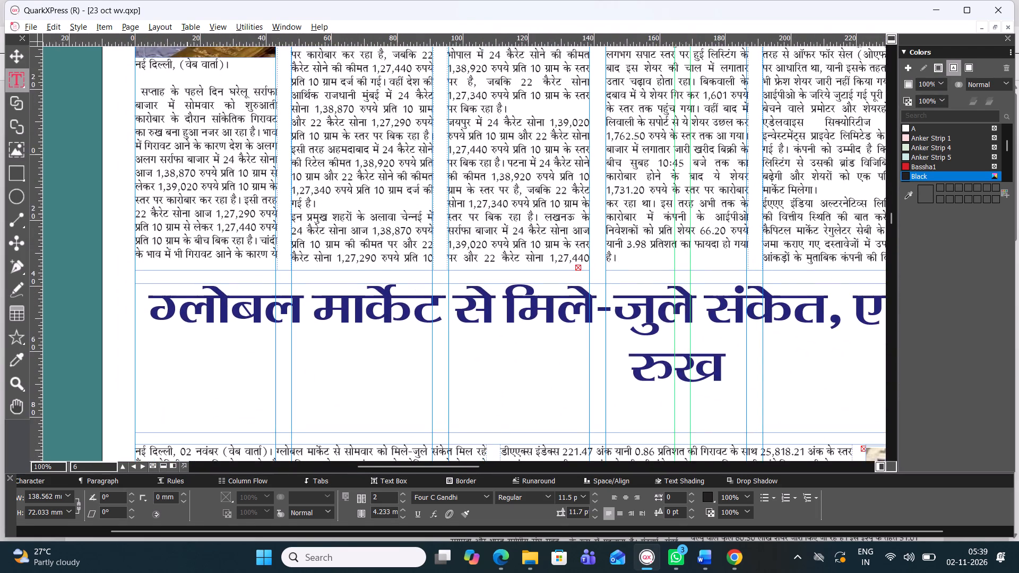
{"action": "left_click_drag", "start_coordinate": [369, 299], "coordinate": [369, 299], "text": "alt"}
{"action": "left_click_drag", "start_coordinate": [507, 376], "coordinate": [409, 329], "text": "alt"}
{"action": "left_click", "coordinate": [528, 307]}
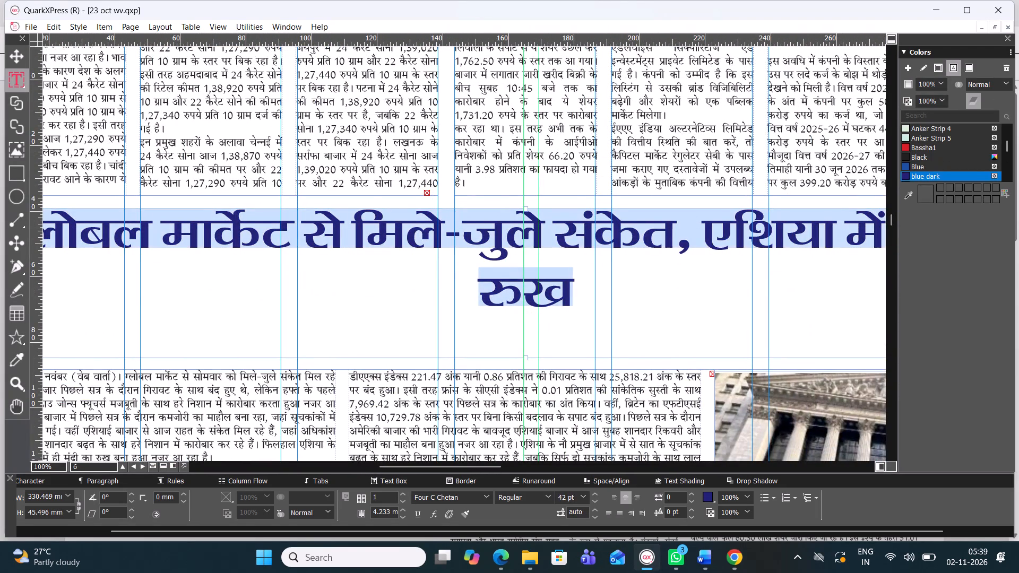
{"action": "left_click_drag", "start_coordinate": [527, 359], "coordinate": [532, 317]}
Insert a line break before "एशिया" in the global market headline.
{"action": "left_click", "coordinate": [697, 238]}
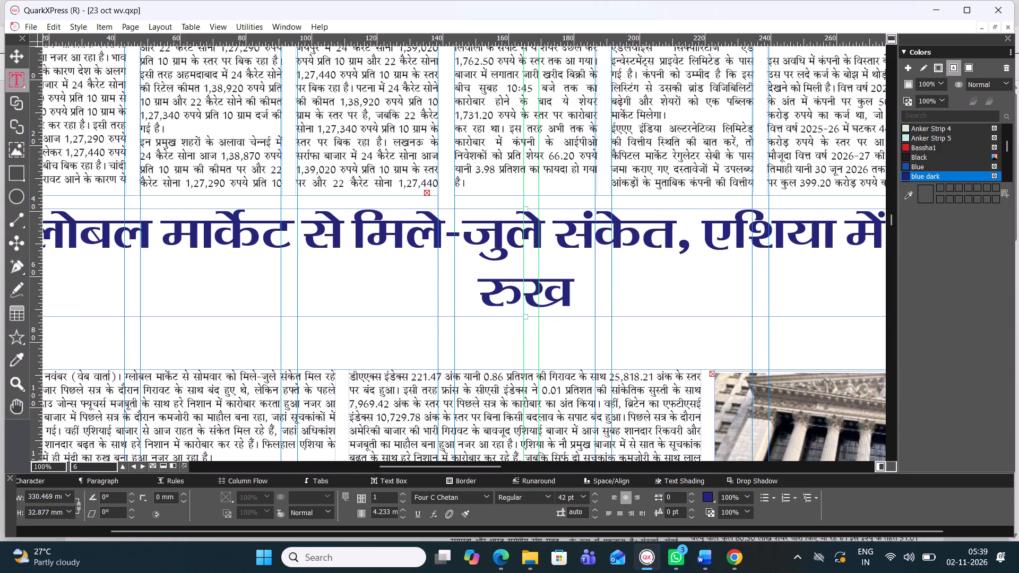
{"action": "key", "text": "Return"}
Reduce the entire global market headline to 40 pt, undoing any characters accidentally entered over it.
{"action": "scroll", "coordinate": [530, 266], "scroll_direction": "down", "scroll_amount": 1, "text": "ctrl"}
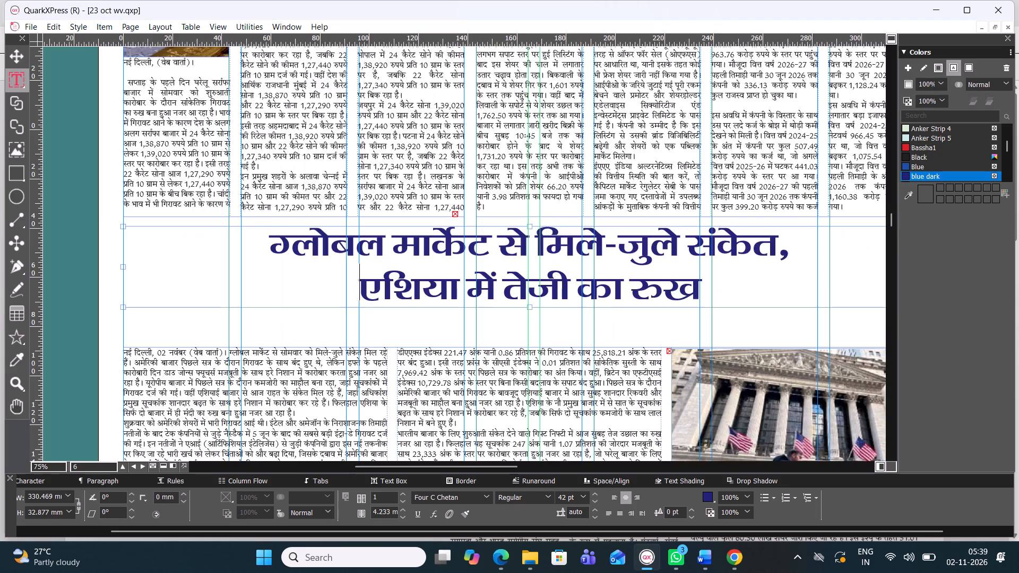
{"action": "scroll", "coordinate": [530, 266], "scroll_direction": "down", "scroll_amount": 1, "text": "ctrl"}
{"action": "left_click_drag", "start_coordinate": [654, 286], "coordinate": [609, 279]}
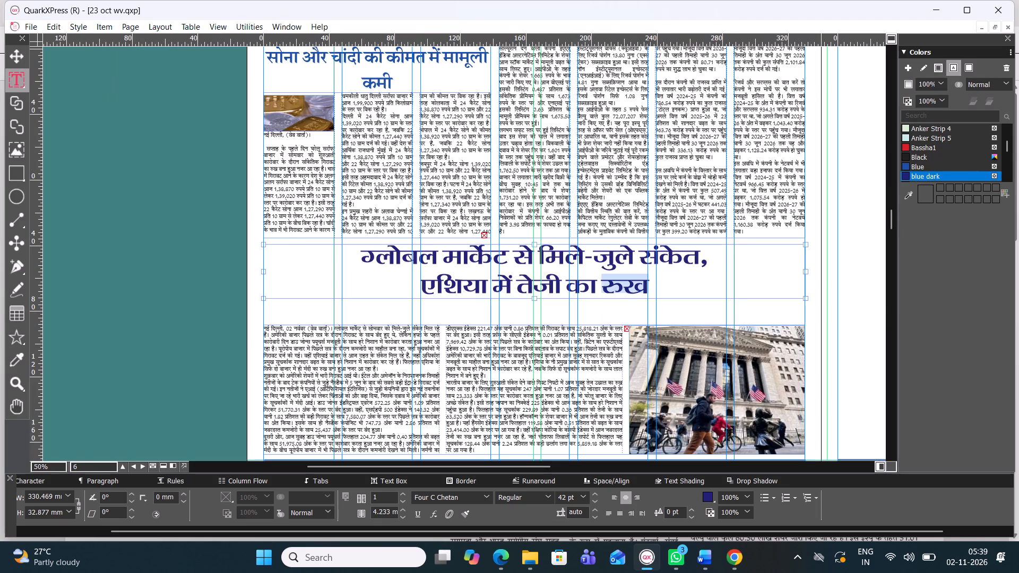
{"action": "left_click_drag", "start_coordinate": [609, 279], "coordinate": [387, 236]}
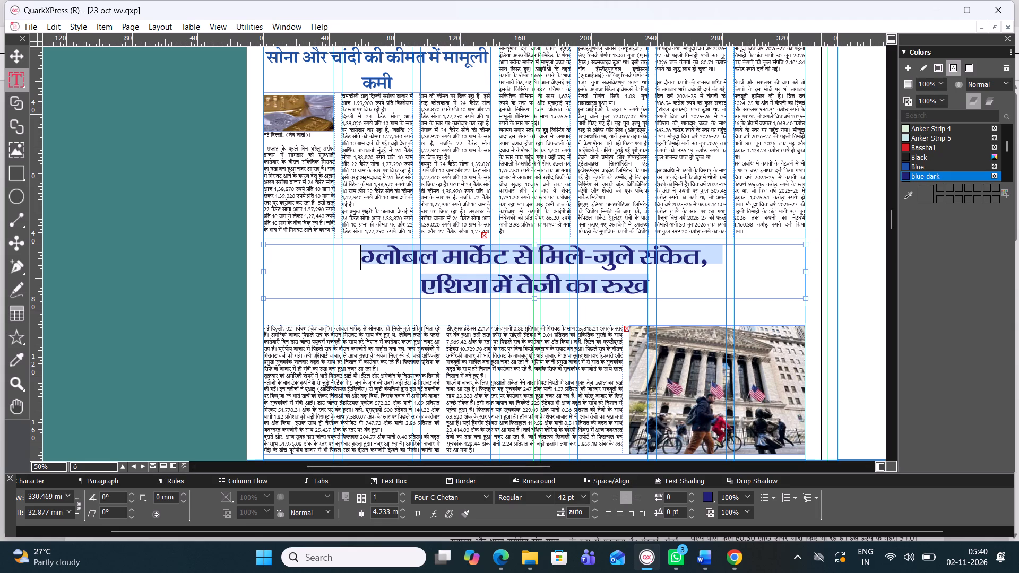
{"action": "key", "text": "ctrl+alt+shift+comma"}
{"action": "key", "text": "ctrl+alt+shift+comma"}
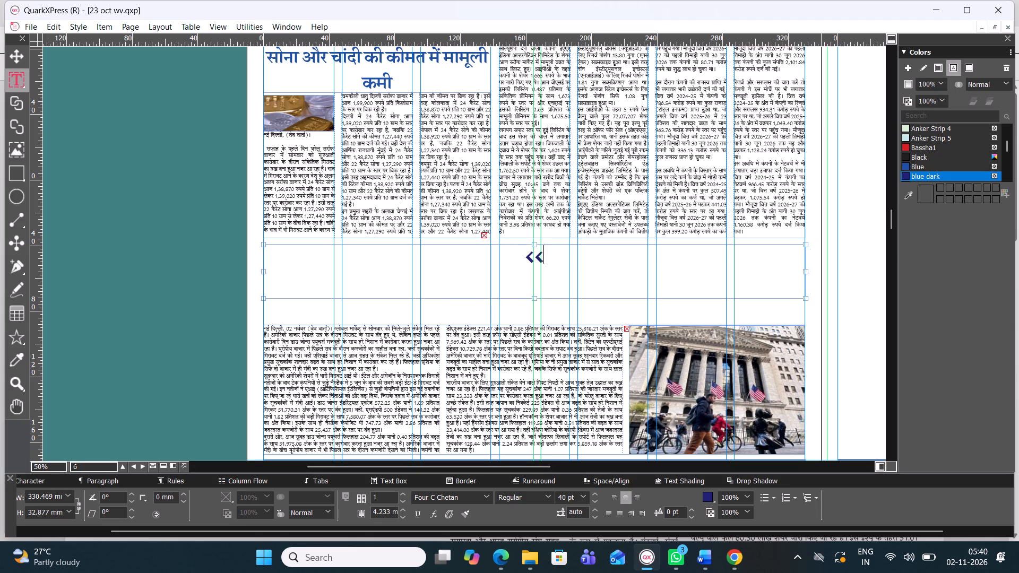
{"action": "key", "text": "ctrl+z"}
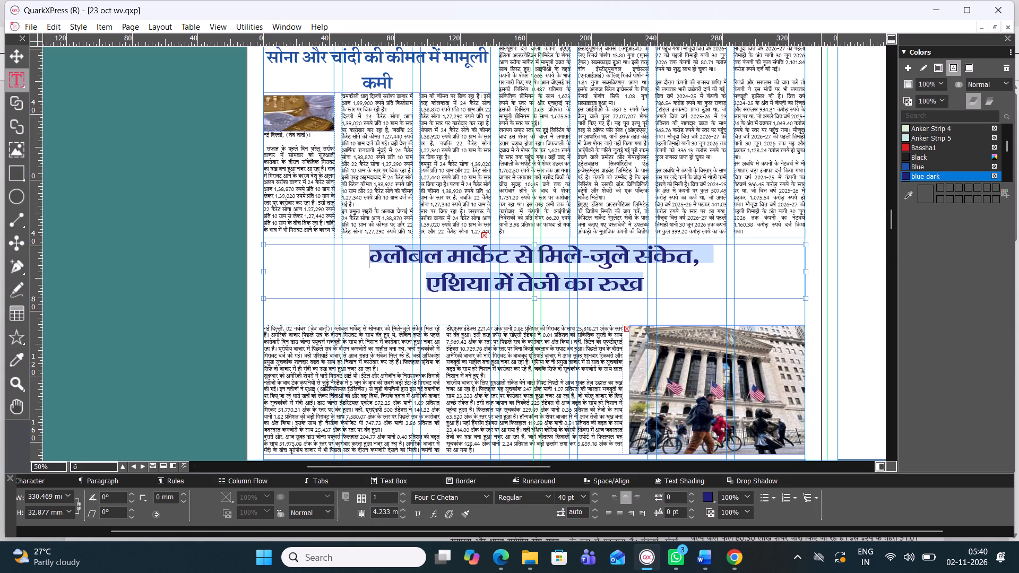
Try left and justified alignment on the global market headline, and leave it left-aligned.
{"action": "left_click", "coordinate": [616, 501]}
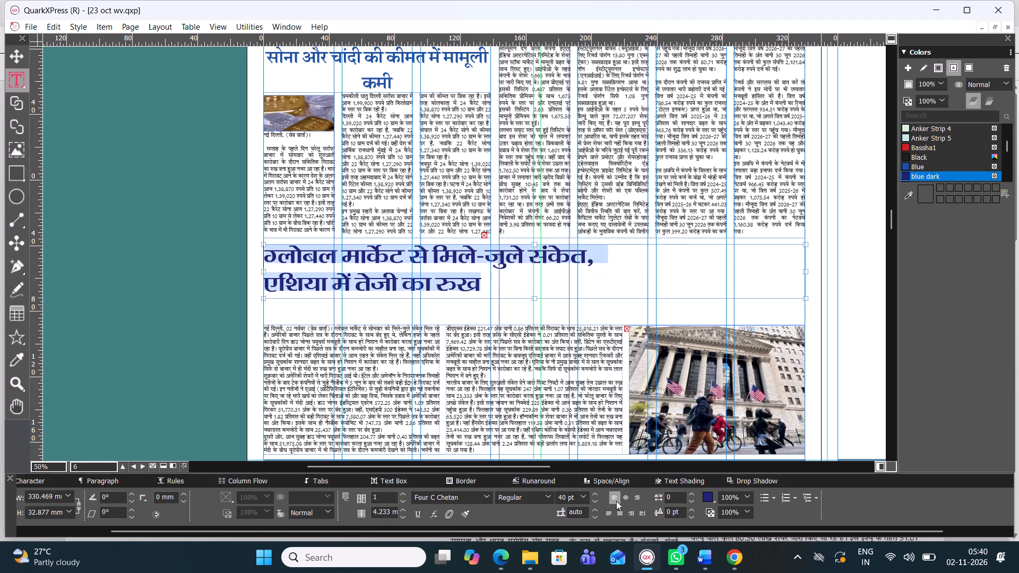
{"action": "left_click", "coordinate": [622, 513]}
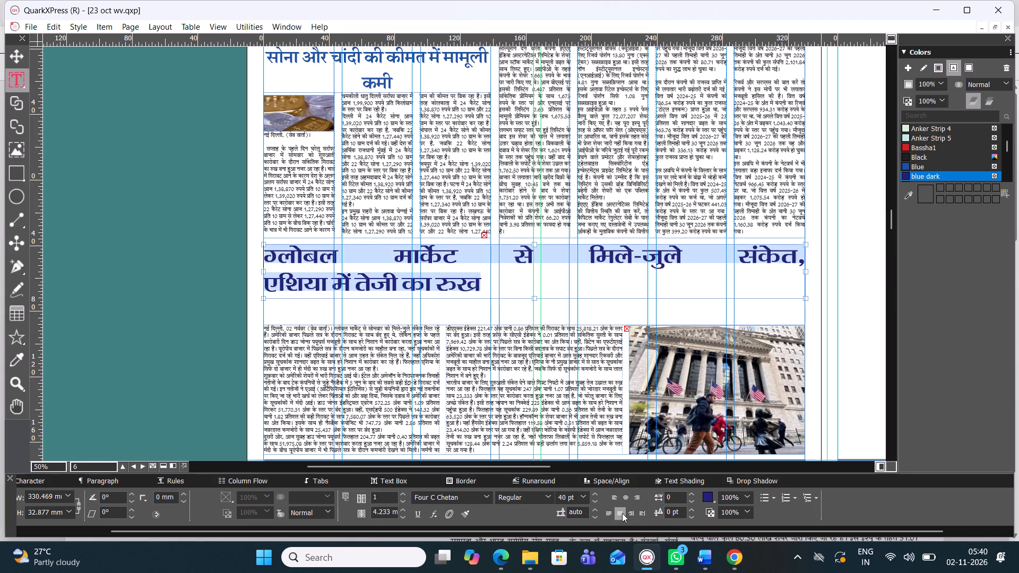
{"action": "left_click", "coordinate": [609, 497]}
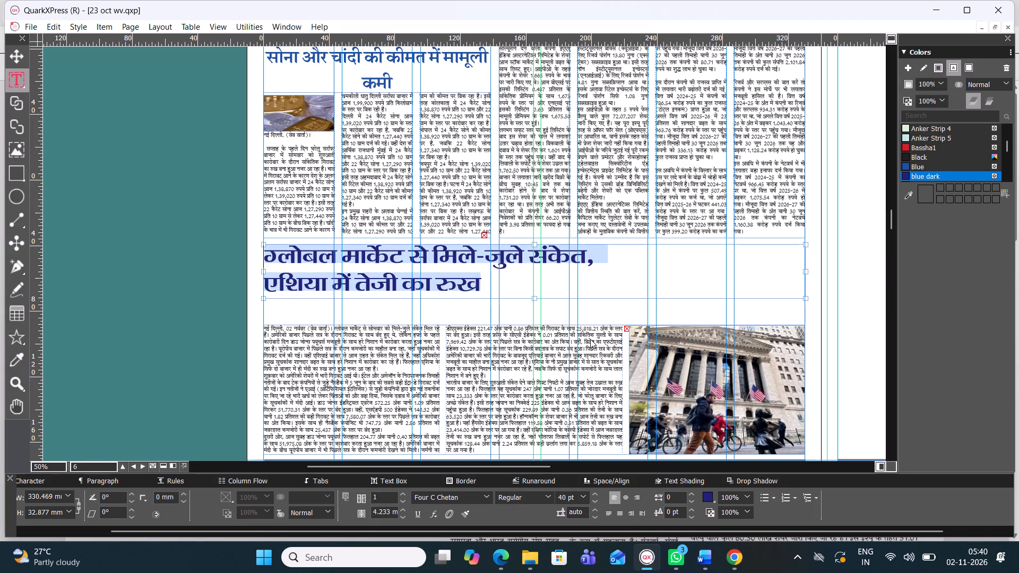
Remove the space and line break between "संकेत," and "एशिया" in the headline, and shrink its box to about 22.7 mm tall.
{"action": "left_click", "coordinate": [599, 257]}
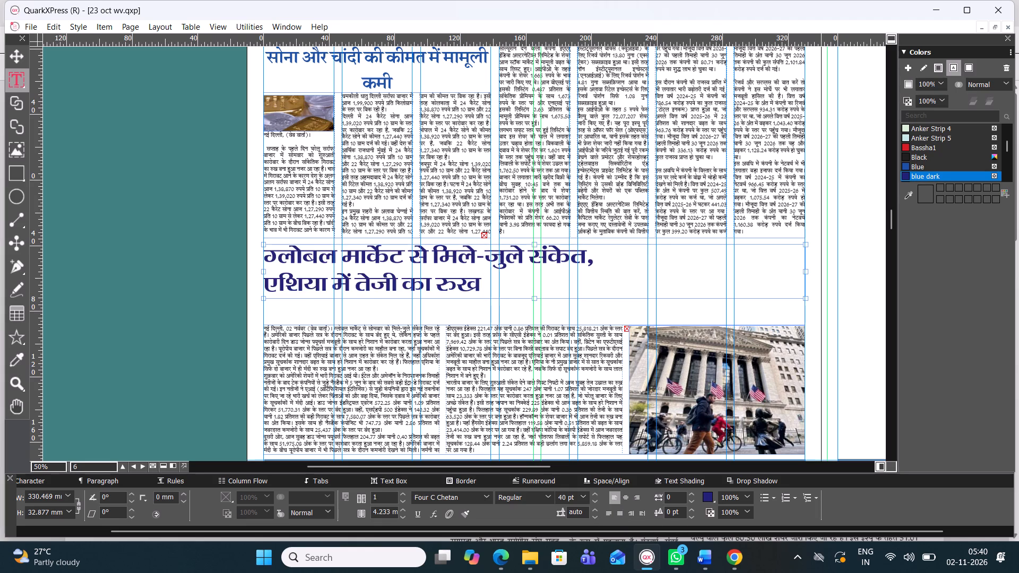
{"action": "key", "text": "BackSpace"}
{"action": "key", "text": "Delete"}
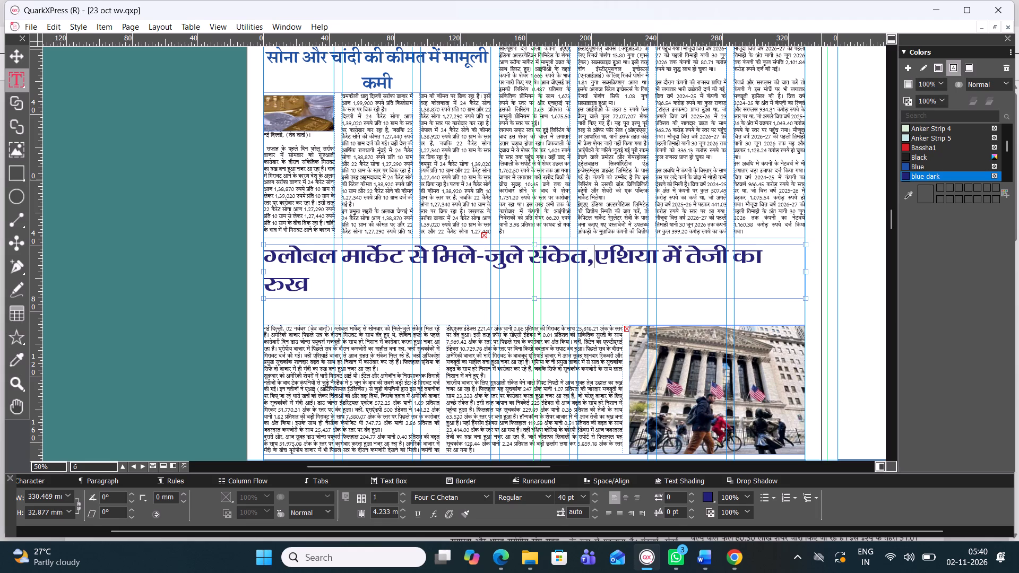
{"action": "left_click_drag", "start_coordinate": [536, 300], "coordinate": [537, 286]}
Set the entire global market headline to 39 pt so it fits on one line.
{"action": "left_click", "coordinate": [519, 253]}
{"action": "left_click_drag", "start_coordinate": [520, 257], "coordinate": [502, 257]}
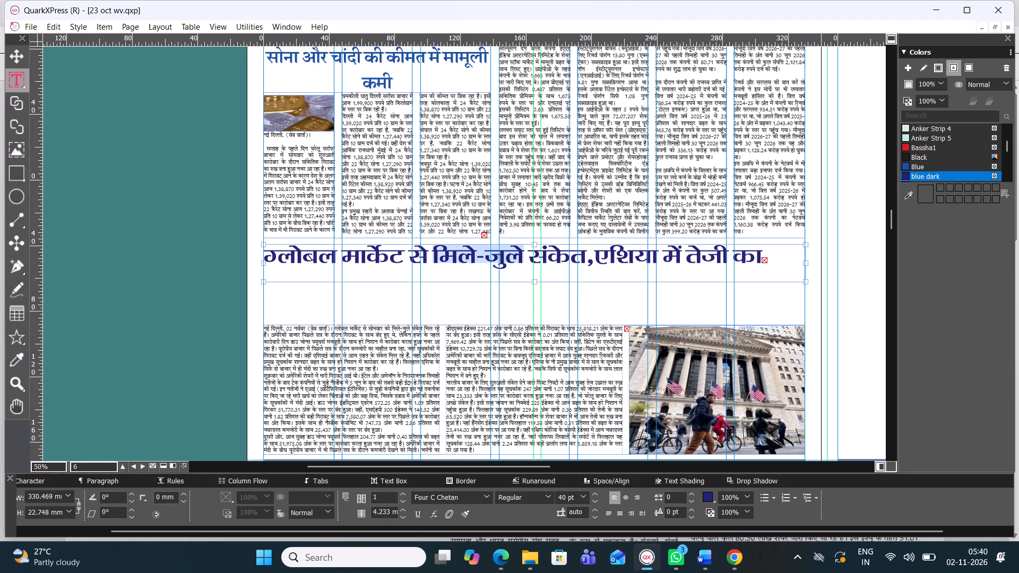
{"action": "left_click_drag", "start_coordinate": [502, 257], "coordinate": [490, 257]}
{"action": "key", "text": "ctrl+a"}
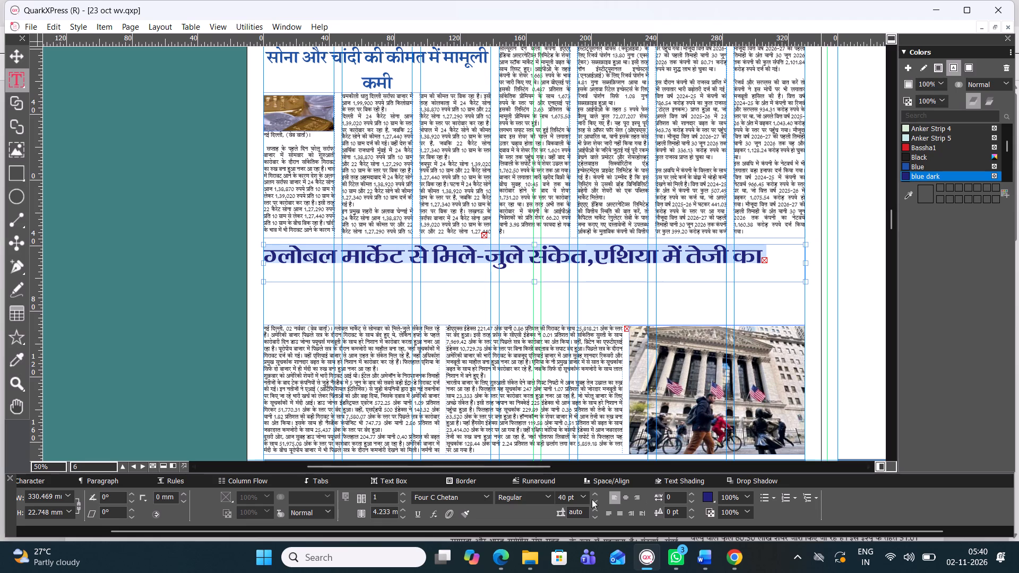
{"action": "left_click", "coordinate": [580, 497]}
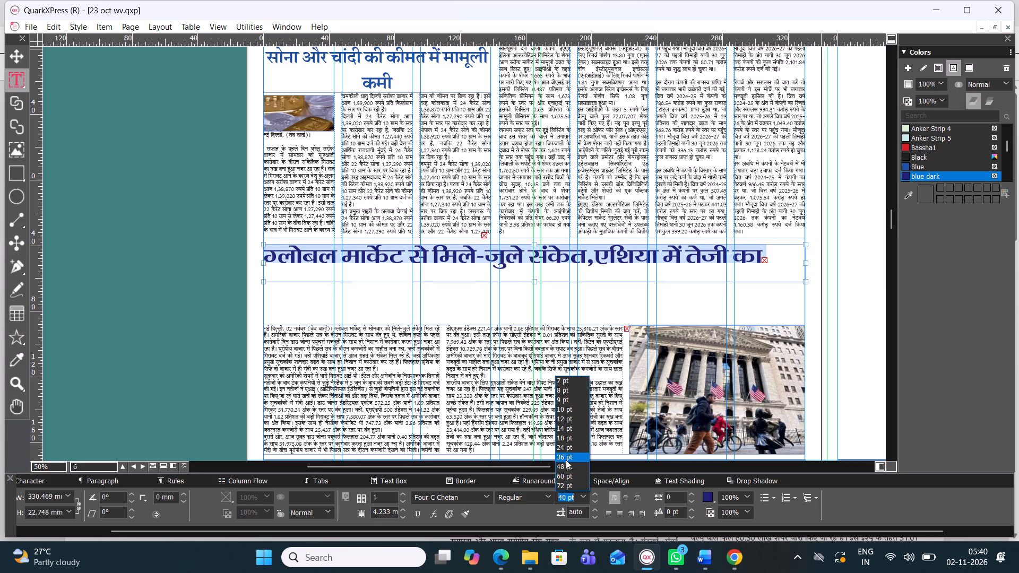
{"action": "left_click", "coordinate": [567, 455]}
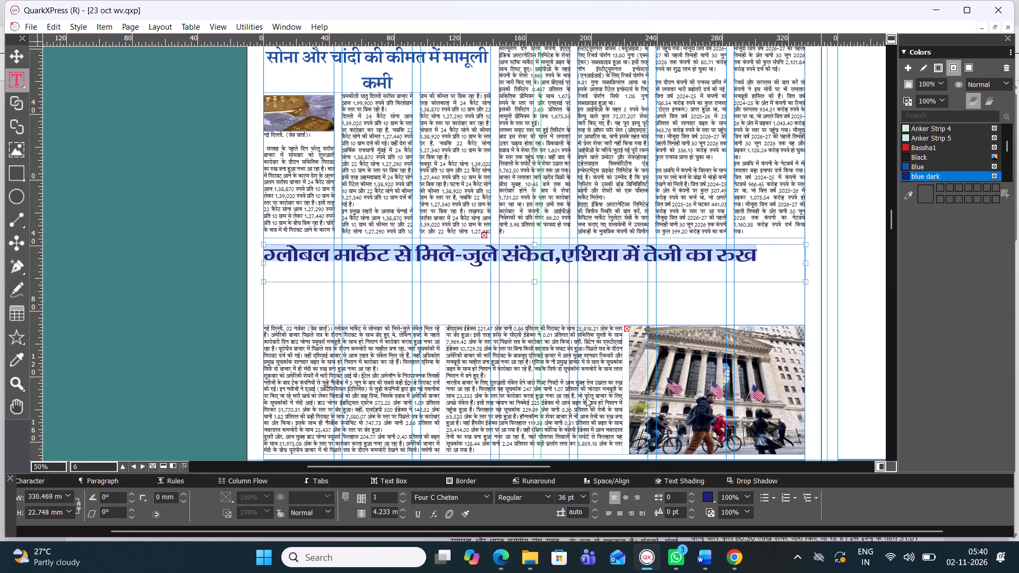
{"action": "key", "text": "ctrl+alt+shift+period"}
{"action": "key", "text": "ctrl+alt+shift+period"}
{"action": "key", "text": "ctrl+alt+shift+period"}
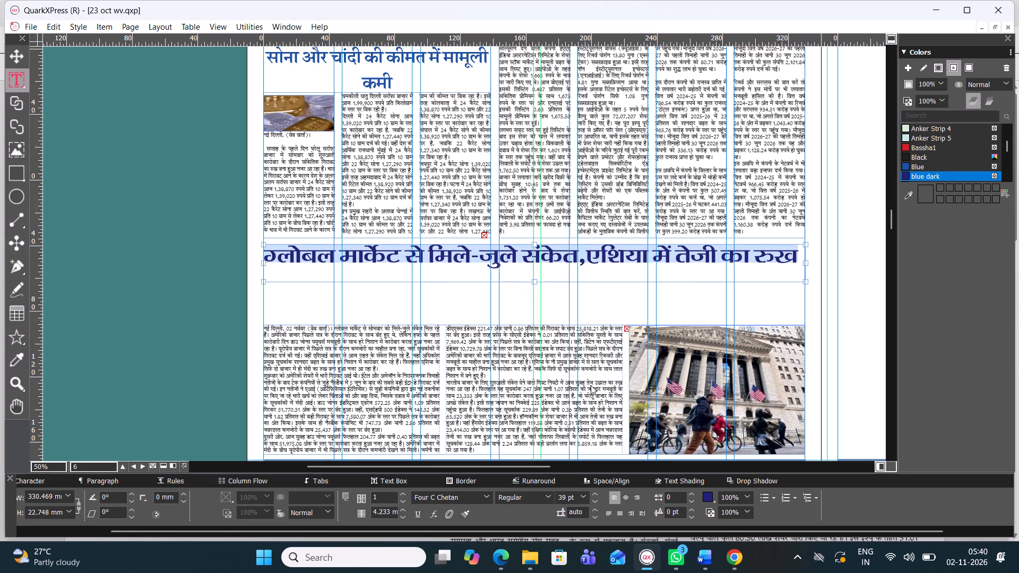
{"action": "key", "text": "ctrl+alt+shift+period"}
{"action": "key", "text": "ctrl+alt+shift+comma"}
Shrink the global market headline box to about 19.6 mm tall and centre-align the headline.
{"action": "left_click", "coordinate": [542, 232]}
{"action": "left_click", "coordinate": [537, 275]}
{"action": "left_click_drag", "start_coordinate": [535, 282], "coordinate": [538, 274]}
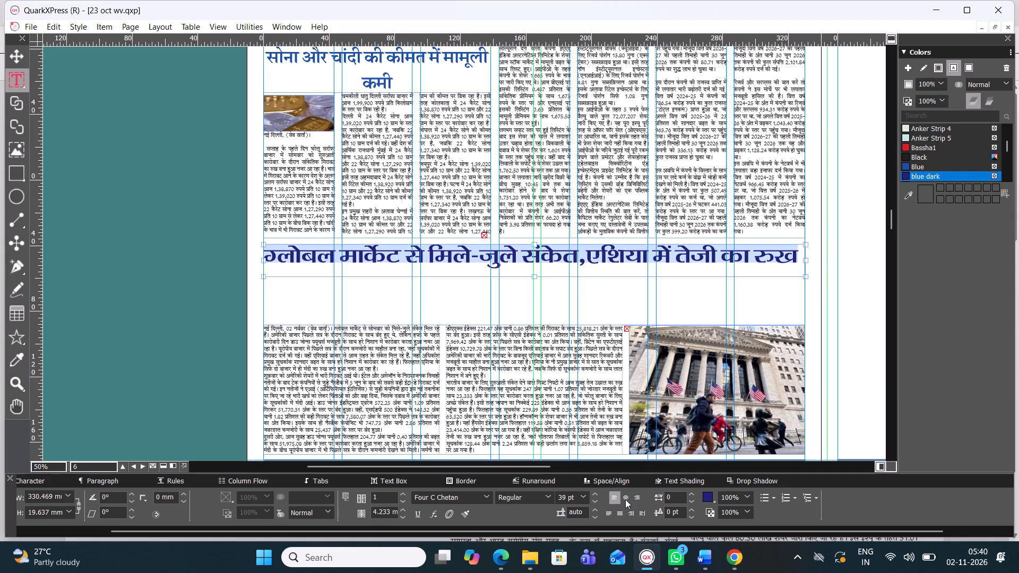
{"action": "left_click", "coordinate": [625, 498]}
Extend the global market story's text box upward to just below the headline, about 108.3 mm tall.
{"action": "left_click", "coordinate": [501, 381]}
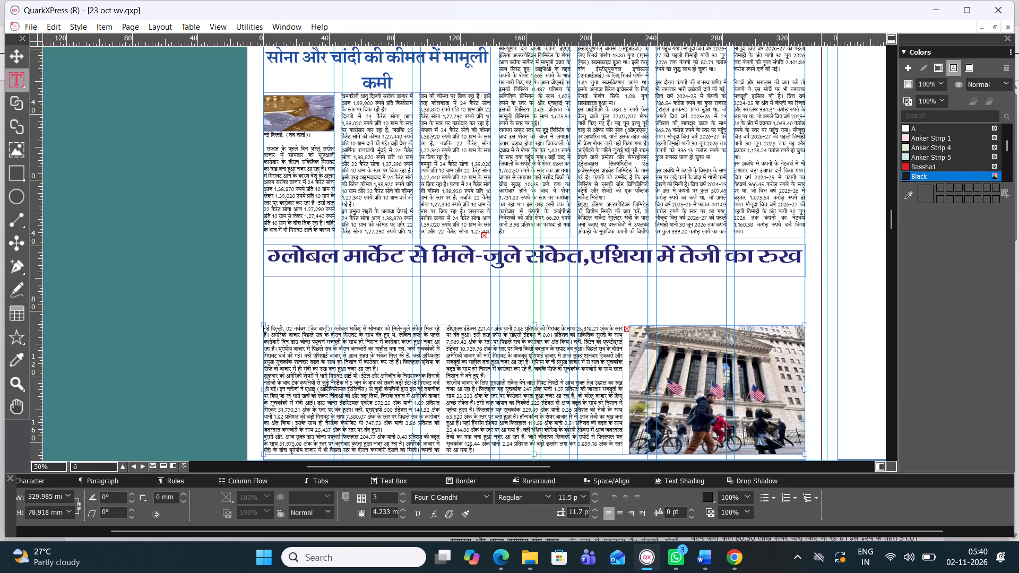
{"action": "left_click_drag", "start_coordinate": [533, 327], "coordinate": [536, 290]}
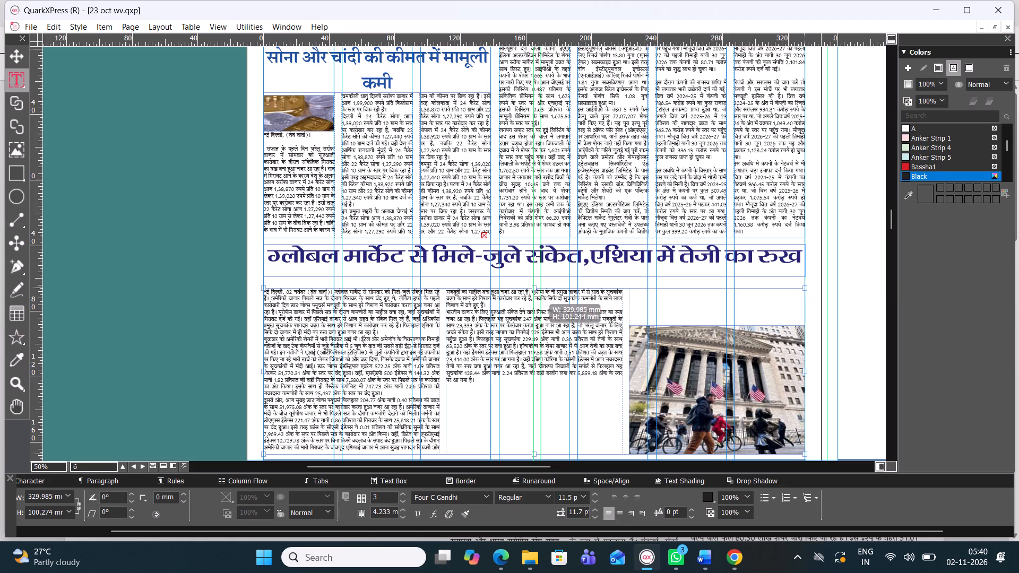
{"action": "left_click_drag", "start_coordinate": [536, 290], "coordinate": [538, 279]}
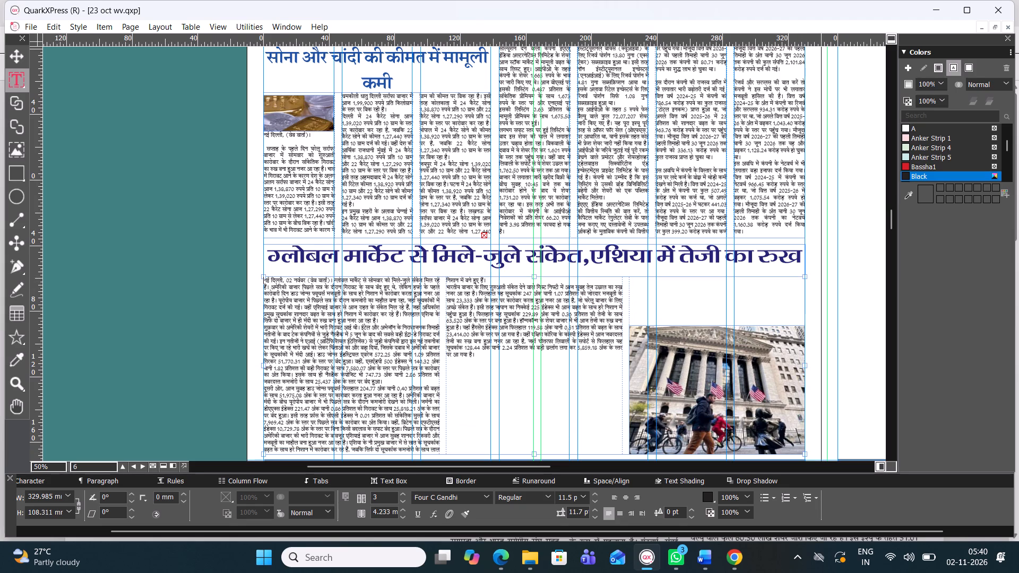
Move the stock exchange building picture up to the top of the story's third column, just below the headline.
{"action": "left_click", "coordinate": [745, 414]}
{"action": "left_click", "coordinate": [718, 367]}
{"action": "left_click", "coordinate": [25, 60]}
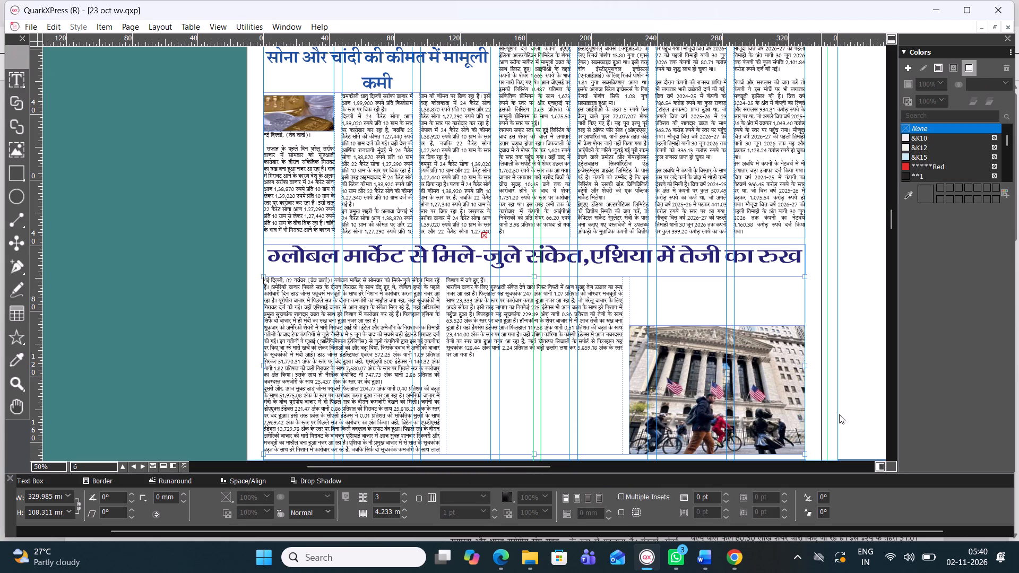
{"action": "left_click", "coordinate": [741, 374]}
{"action": "left_click_drag", "start_coordinate": [726, 376], "coordinate": [726, 368]}
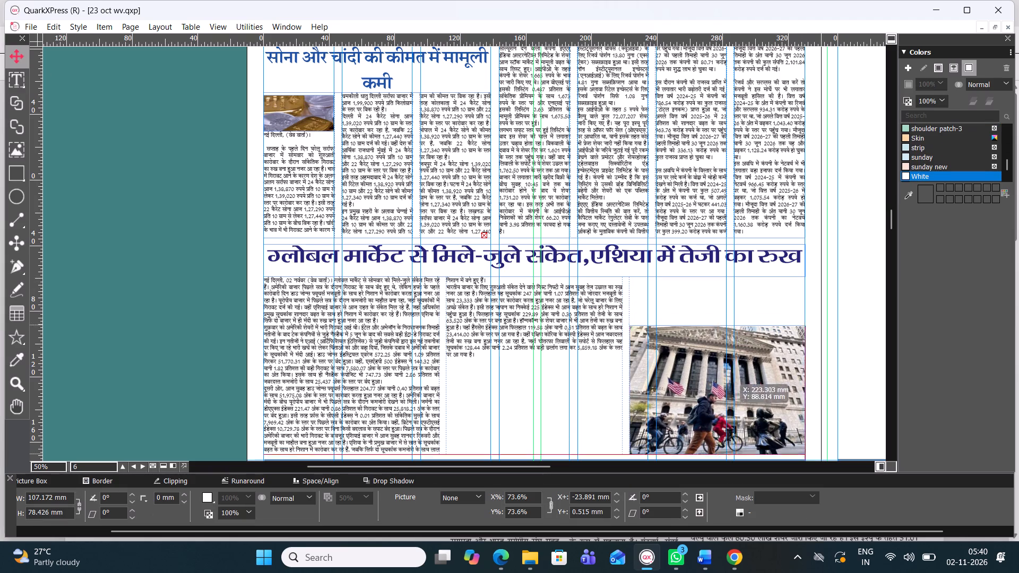
{"action": "left_click_drag", "start_coordinate": [726, 368], "coordinate": [724, 326]}
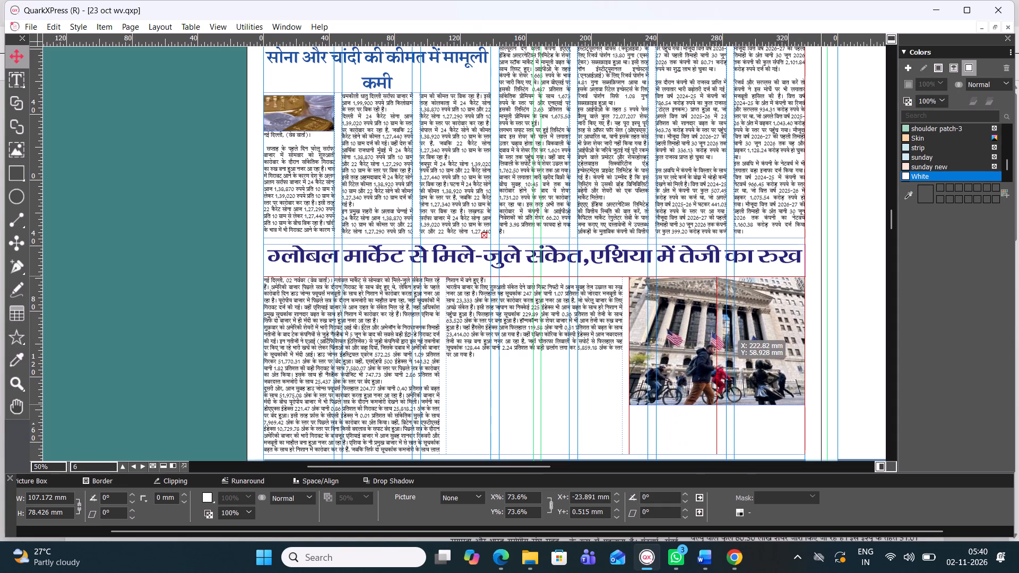
{"action": "left_click_drag", "start_coordinate": [724, 326], "coordinate": [725, 324]}
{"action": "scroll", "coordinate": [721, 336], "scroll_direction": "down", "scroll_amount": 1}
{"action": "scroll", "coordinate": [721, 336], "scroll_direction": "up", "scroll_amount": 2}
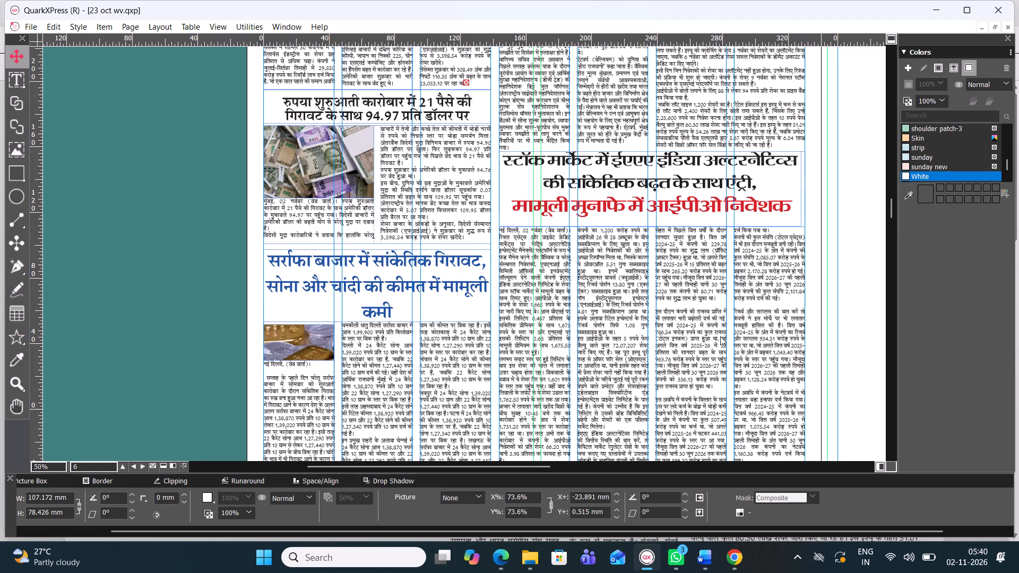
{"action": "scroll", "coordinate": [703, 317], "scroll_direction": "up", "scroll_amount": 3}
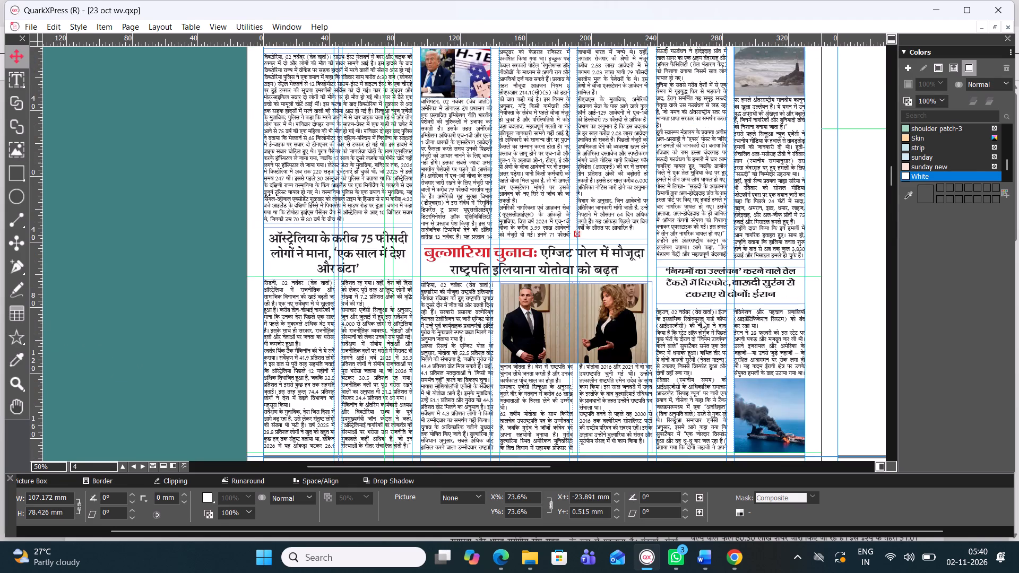
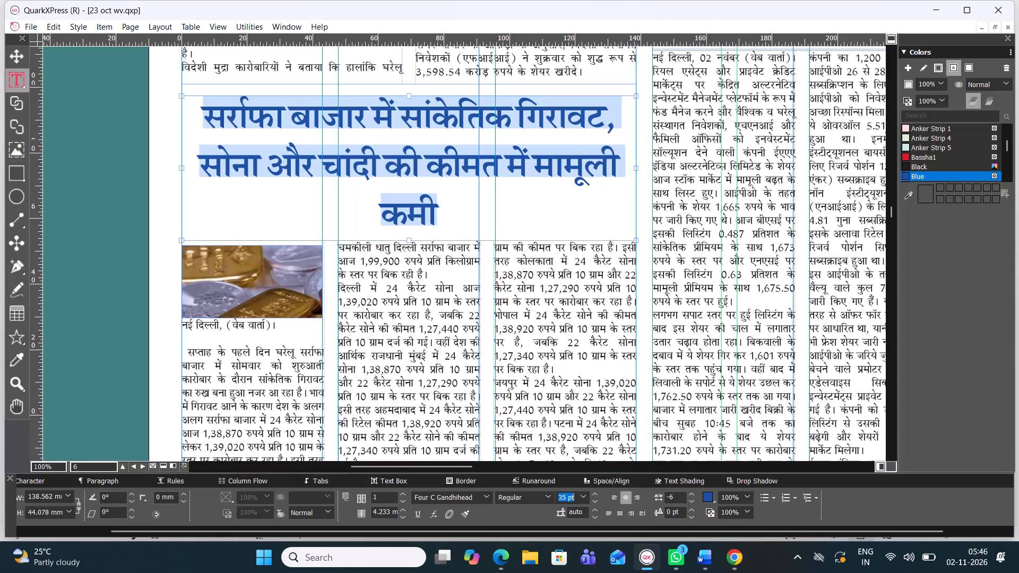
Set the bullion headline to 33 pt with about 34.6 pt leading so it fits tightly on two lines.
{"action": "type", "text": "30"}
{"action": "key", "text": "Return"}
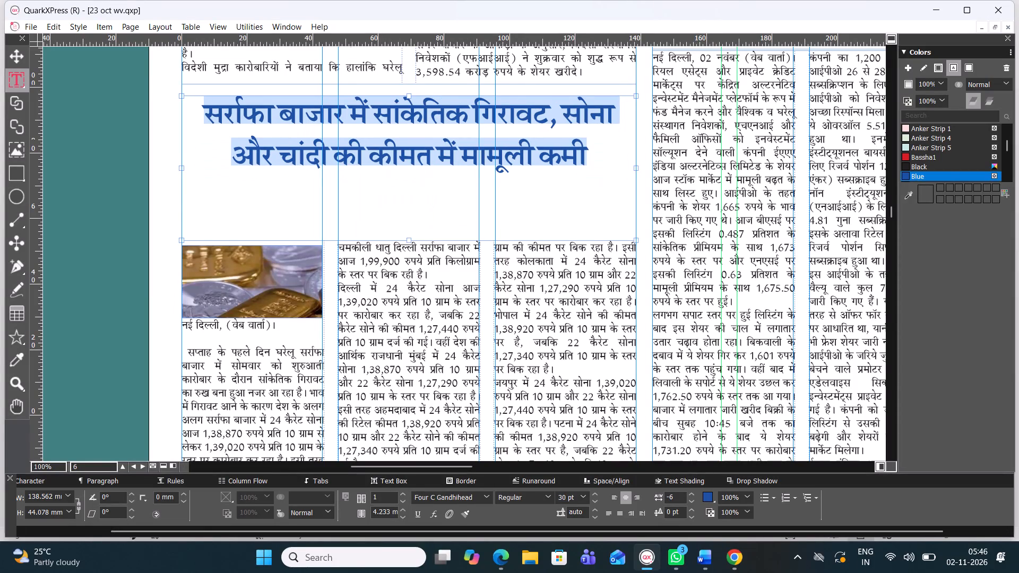
{"action": "key", "text": "ctrl+alt+shift+period"}
{"action": "key", "text": "ctrl+alt+shift+period"}
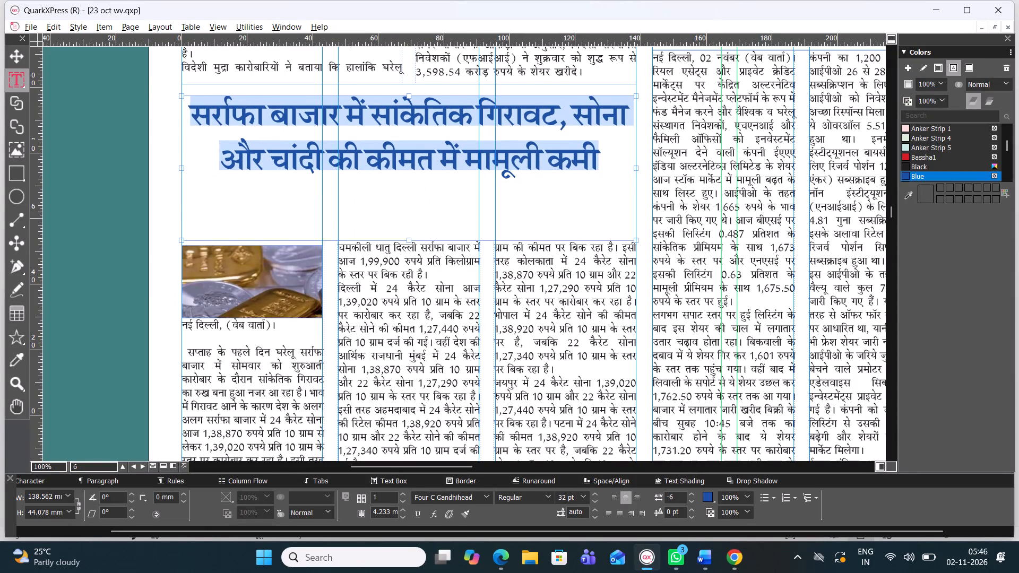
{"action": "key", "text": "ctrl+alt+shift+period"}
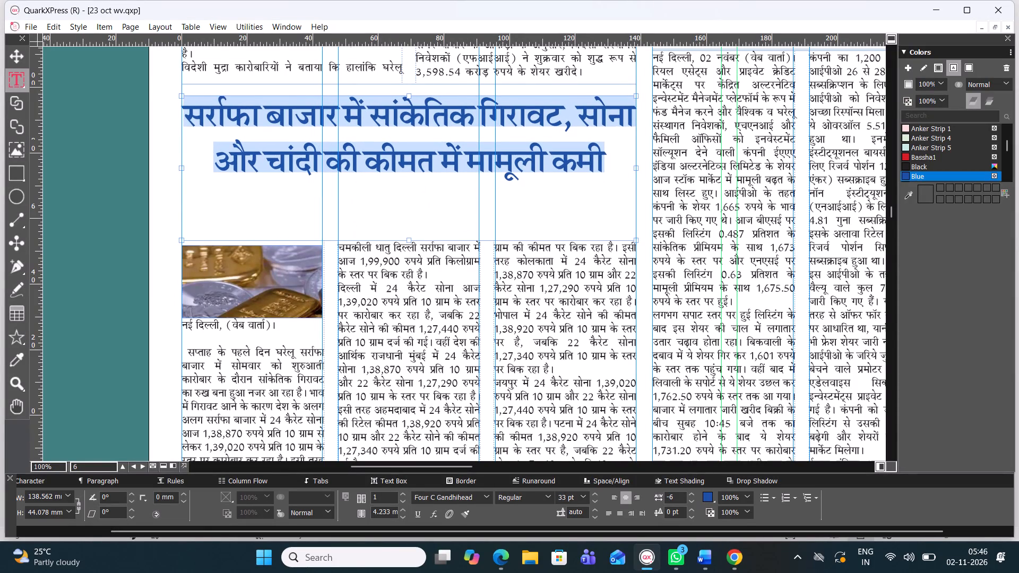
{"action": "key", "text": "ctrl+shift+semicolon"}
{"action": "key", "text": "ctrl+shift+semicolon"}
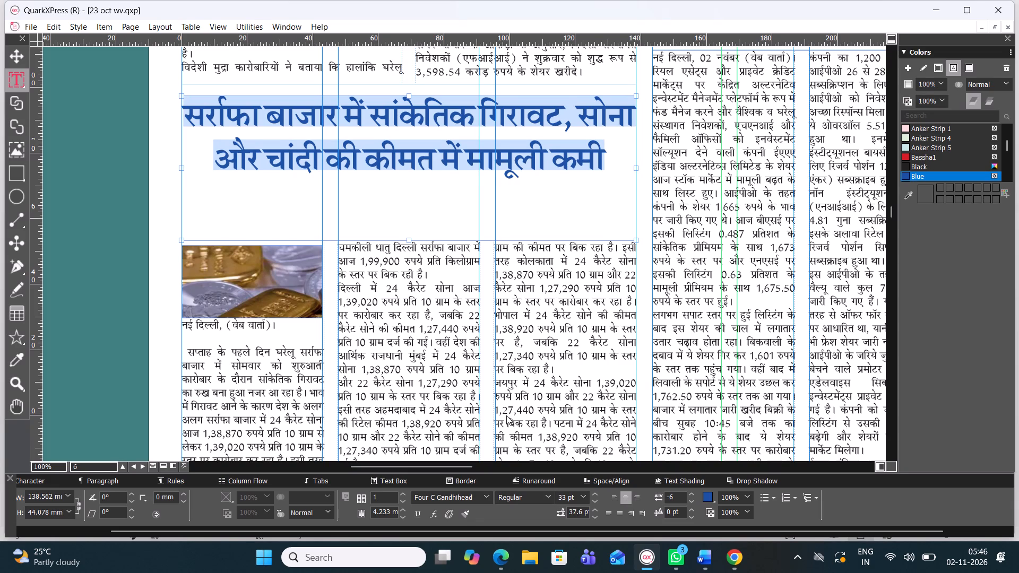
{"action": "key", "text": "ctrl+shift+semicolon"}
{"action": "key", "text": "ctrl+shift+semicolon"}
{"action": "key", "text": "ctrl+shift+semicolon"}
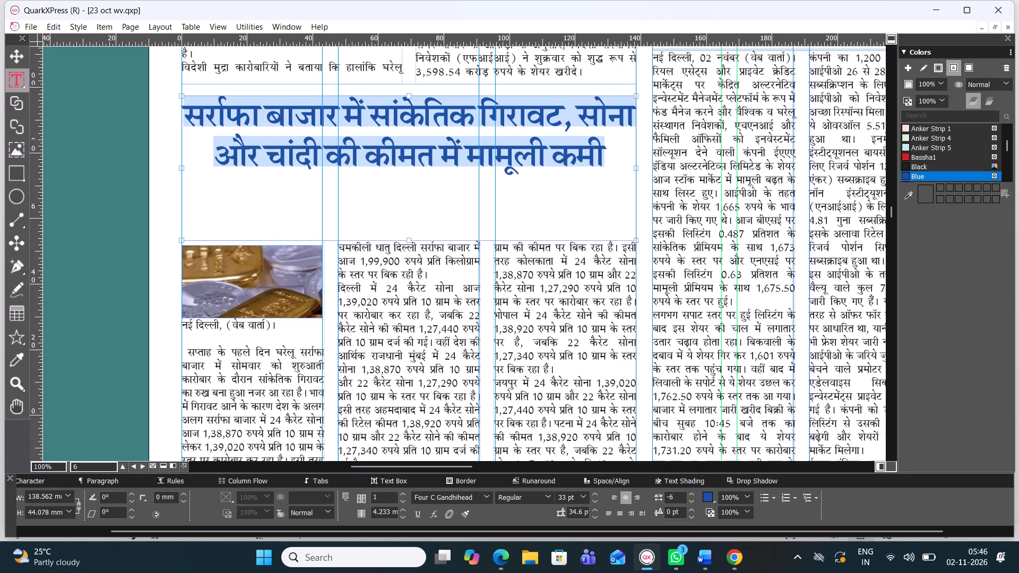
Shrink the bullion headline box to about 25.4 mm tall, ending just below its second line.
{"action": "left_click_drag", "start_coordinate": [408, 239], "coordinate": [420, 180]}
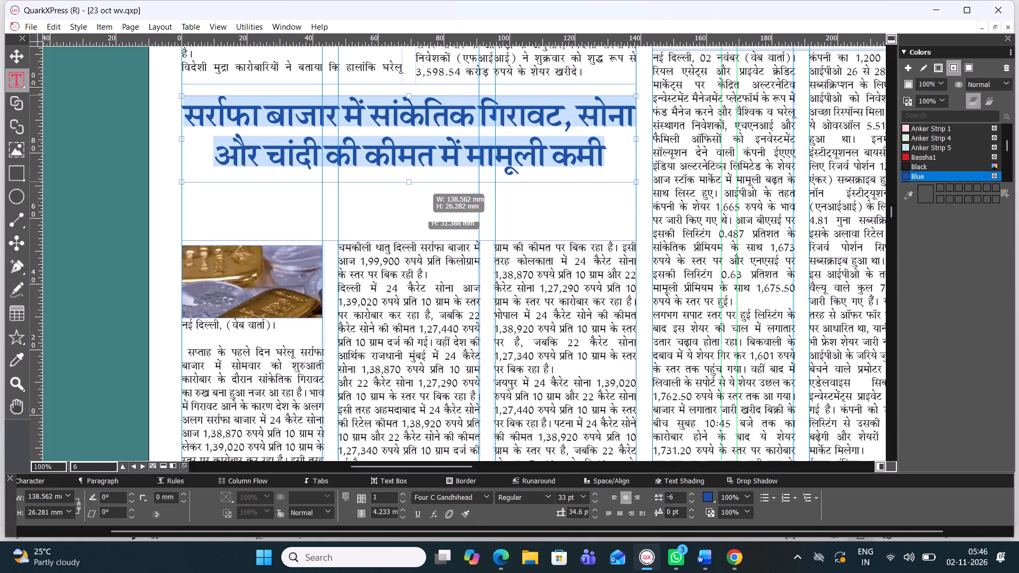
{"action": "left_click_drag", "start_coordinate": [420, 180], "coordinate": [421, 178]}
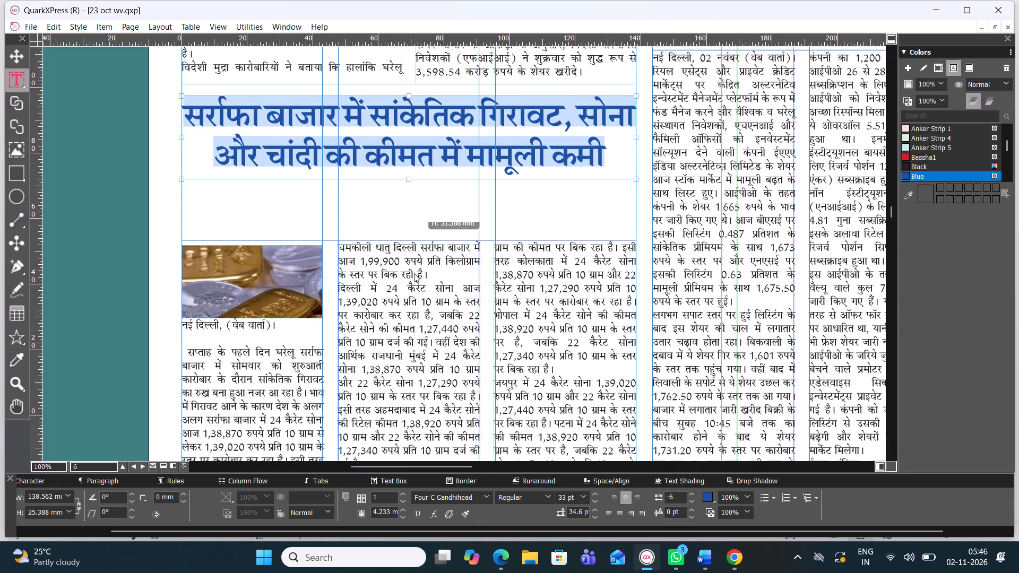
Extend the bullion story's three-column text box upward to meet the headline box, about 107.3 mm tall.
{"action": "left_click", "coordinate": [412, 273]}
{"action": "left_click_drag", "start_coordinate": [409, 242], "coordinate": [428, 185]}
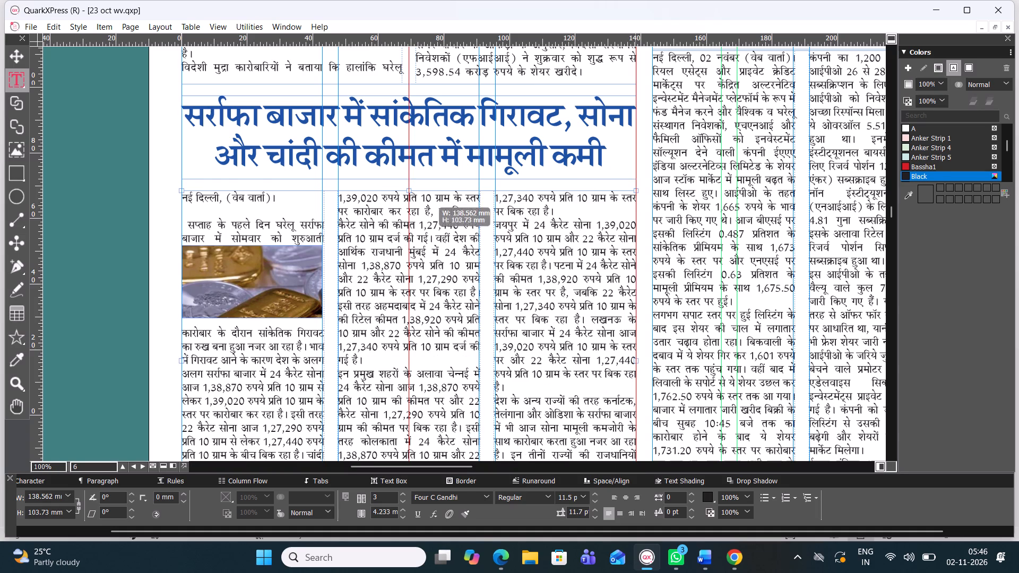
{"action": "left_click_drag", "start_coordinate": [428, 185], "coordinate": [429, 183]}
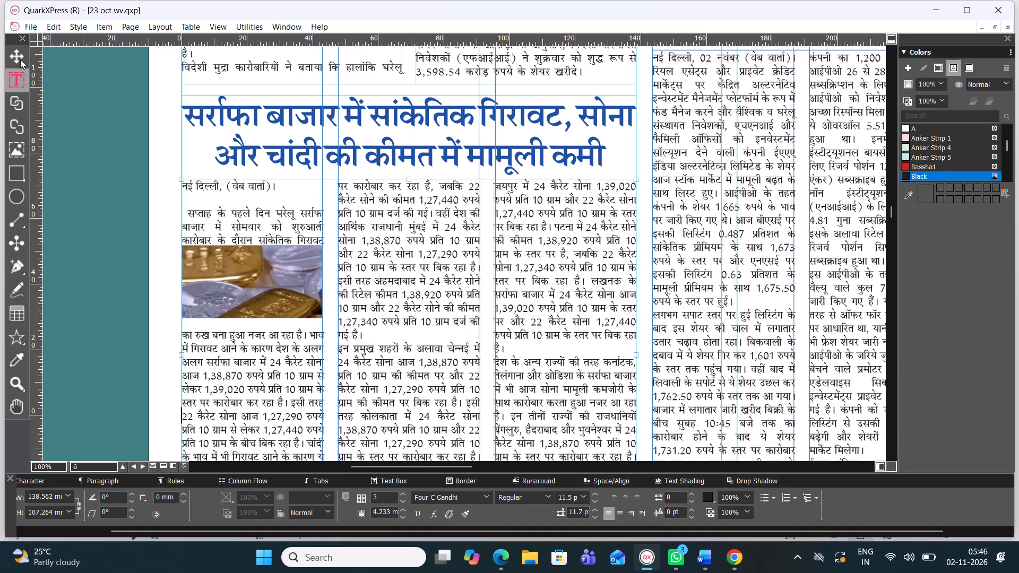
Move the gold and silver bars picture up to the top of the story's first column, just below the headline.
{"action": "left_click", "coordinate": [20, 59]}
{"action": "left_click", "coordinate": [257, 281]}
{"action": "left_click_drag", "start_coordinate": [251, 285], "coordinate": [255, 261]}
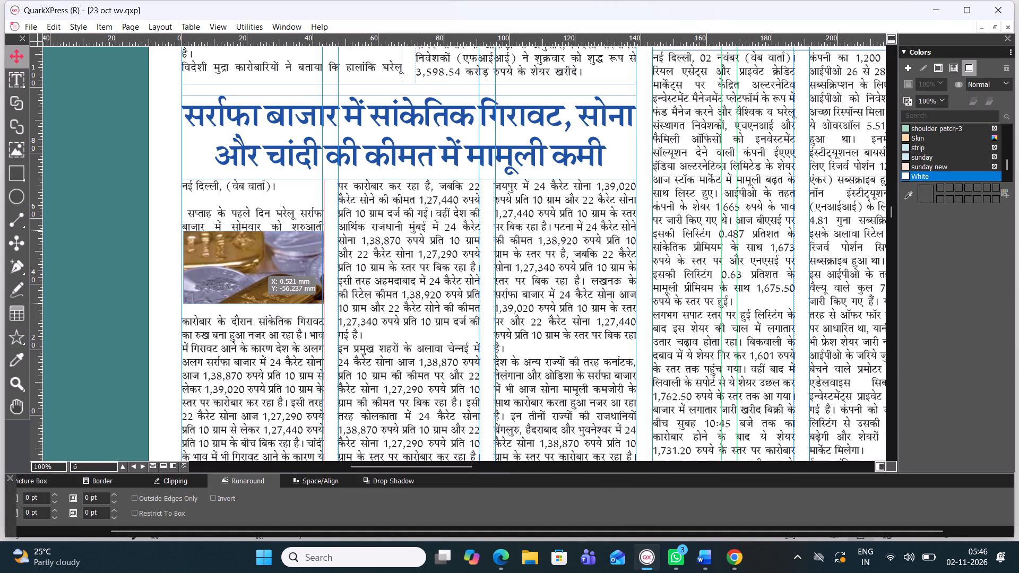
{"action": "left_click_drag", "start_coordinate": [255, 261], "coordinate": [256, 228]}
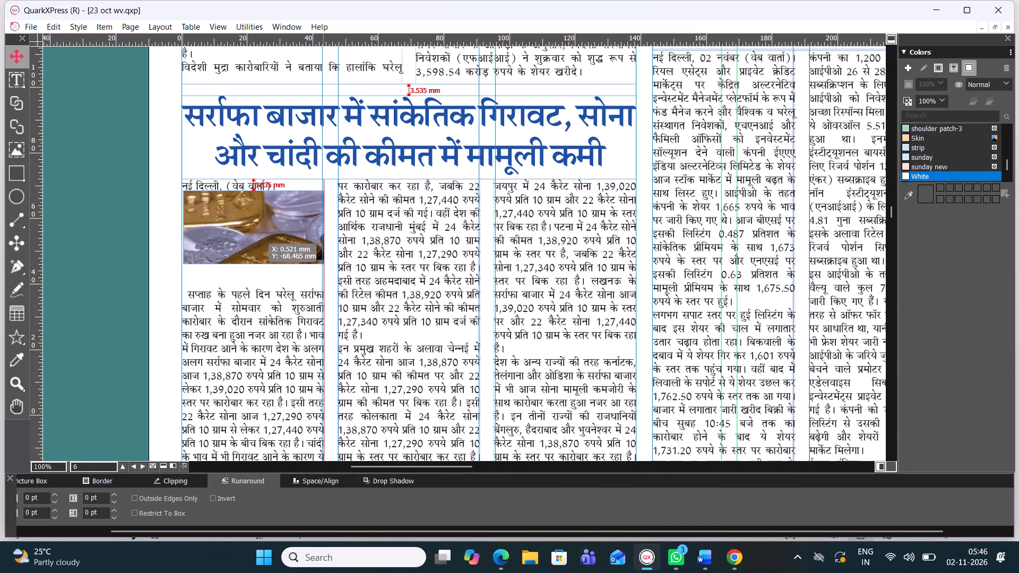
{"action": "left_click_drag", "start_coordinate": [256, 228], "coordinate": [252, 224]}
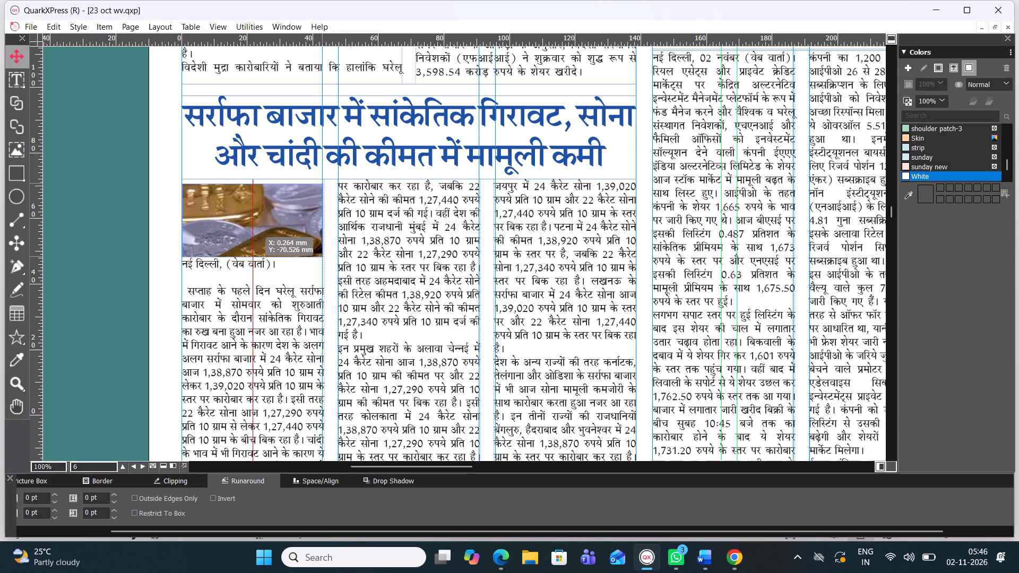
{"action": "left_click_drag", "start_coordinate": [252, 224], "coordinate": [253, 223]}
{"action": "key", "text": "Left"}
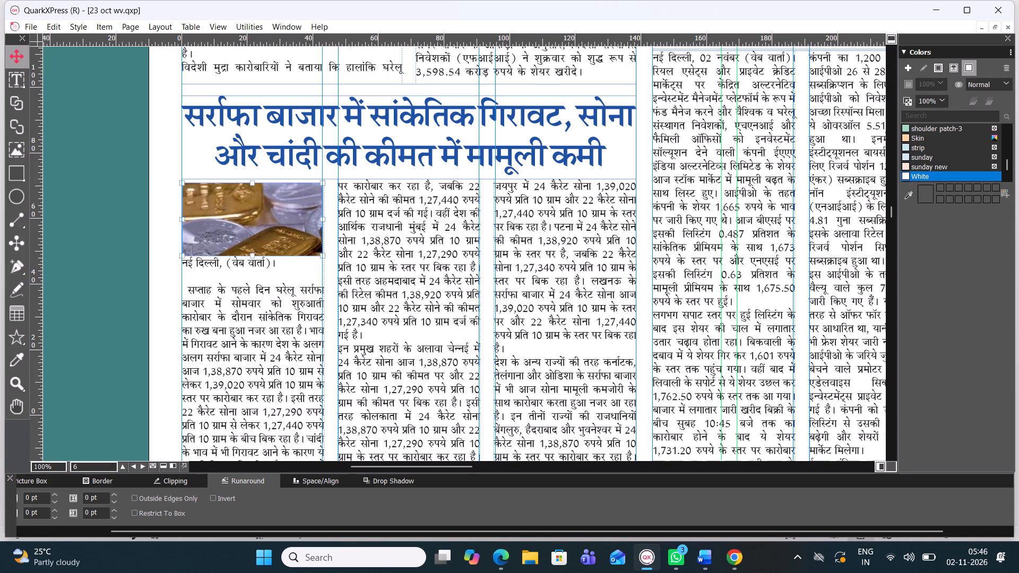
Insert a blank line above the bullion story's New Delhi dateline to separate it from the picture.
{"action": "left_click", "coordinate": [27, 84]}
{"action": "left_click", "coordinate": [283, 267]}
{"action": "left_click", "coordinate": [289, 260]}
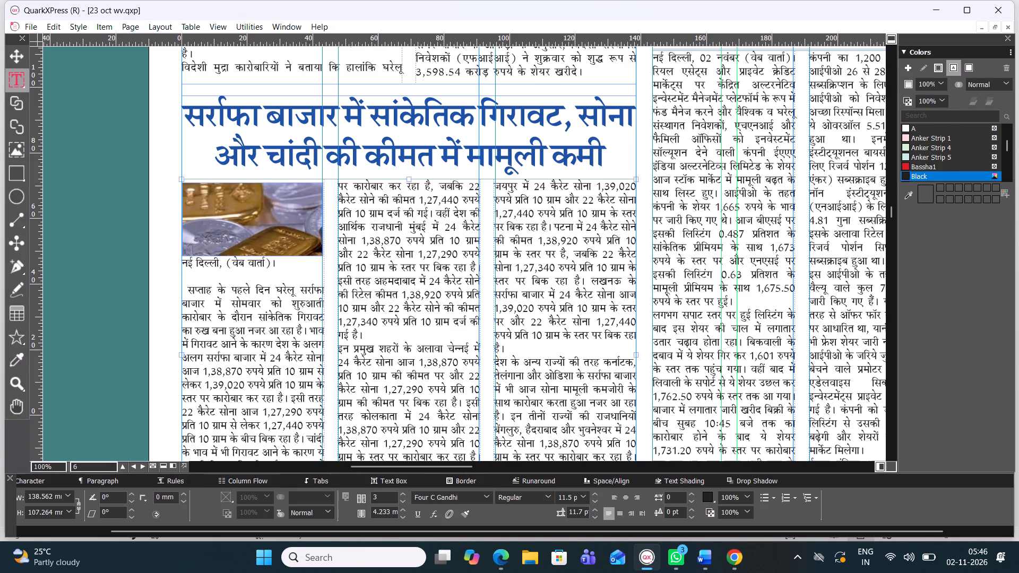
{"action": "key", "text": "ctrl+Left"}
{"action": "key", "text": "ctrl+Left"}
{"action": "key", "text": "ctrl+Left"}
{"action": "key", "text": "ctrl+Left"}
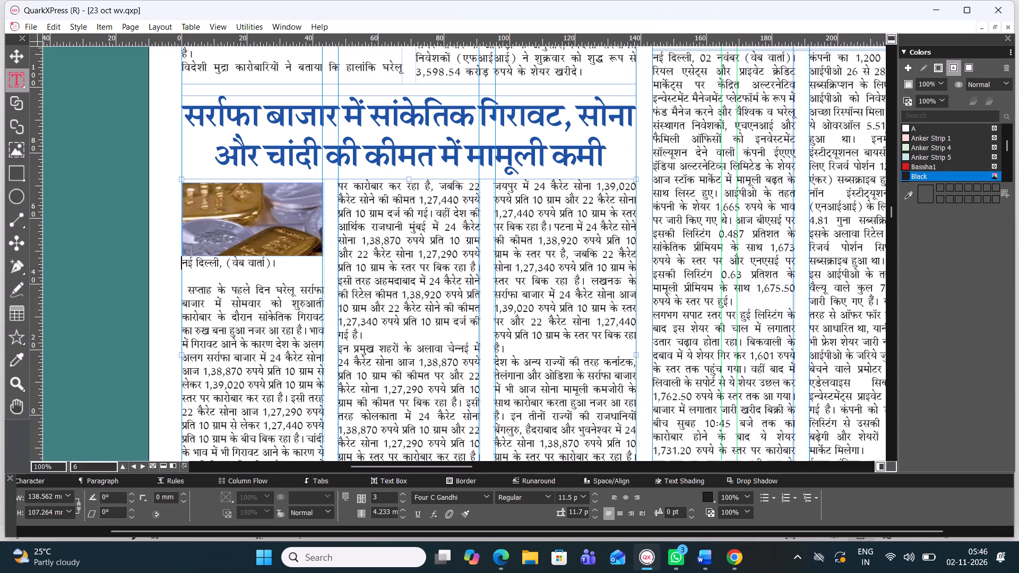
{"action": "key", "text": "Return"}
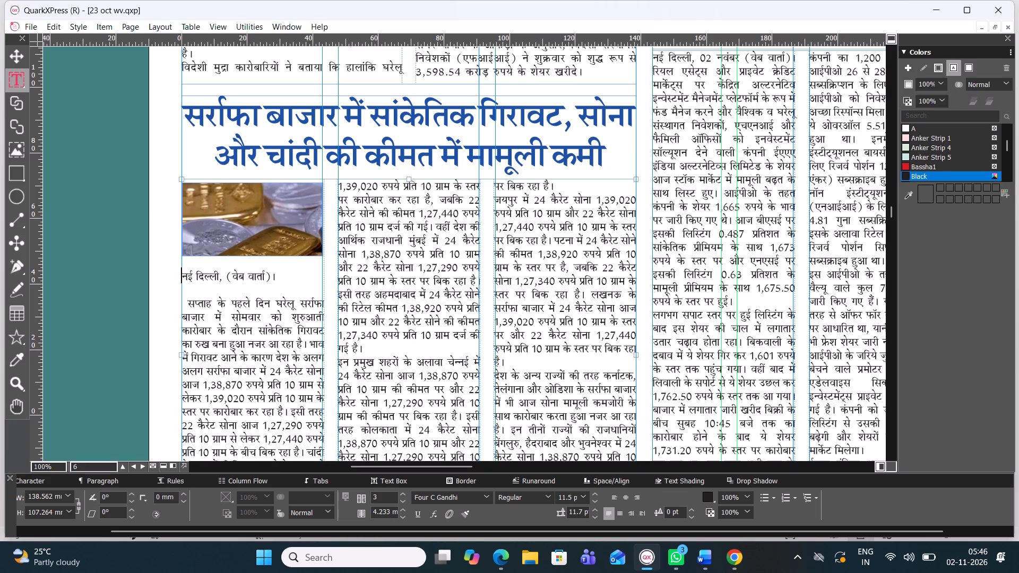
Make the bullion story's New Delhi dateline bold.
{"action": "left_click_drag", "start_coordinate": [369, 335], "coordinate": [336, 264], "text": "alt"}
{"action": "left_click_drag", "start_coordinate": [352, 317], "coordinate": [351, 229], "text": "alt"}
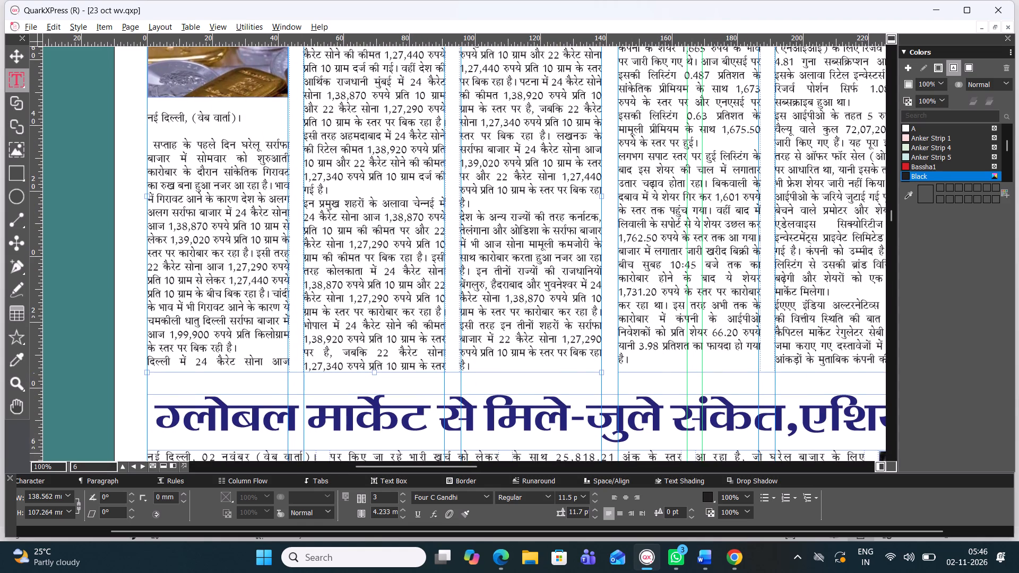
{"action": "left_click_drag", "start_coordinate": [472, 275], "coordinate": [481, 299], "text": "alt"}
{"action": "left_click_drag", "start_coordinate": [347, 237], "coordinate": [376, 265], "text": "alt"}
{"action": "left_click_drag", "start_coordinate": [325, 227], "coordinate": [351, 247], "text": "alt"}
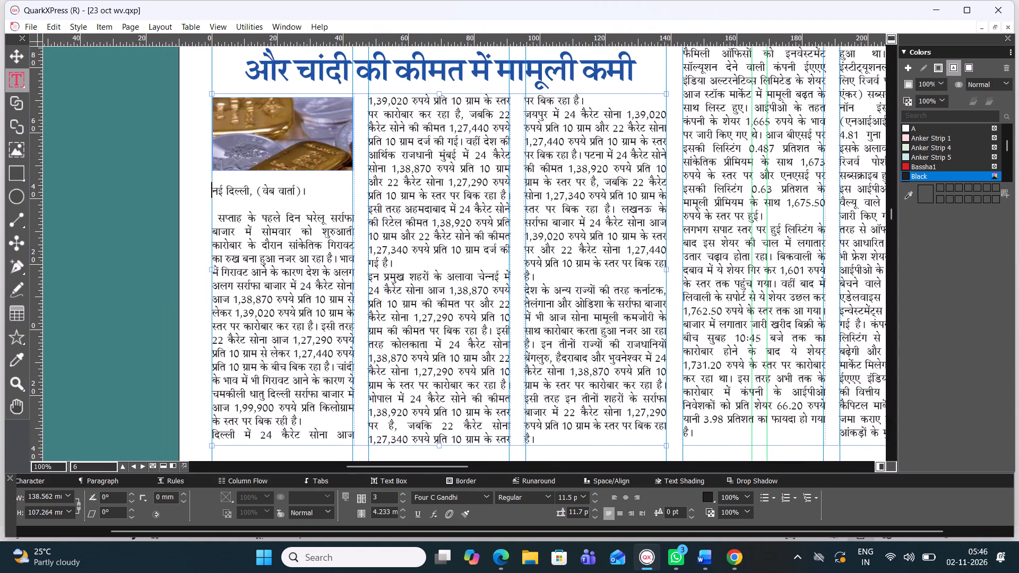
{"action": "left_click", "coordinate": [318, 185], "text": "shift"}
{"action": "left_click", "coordinate": [519, 501]}
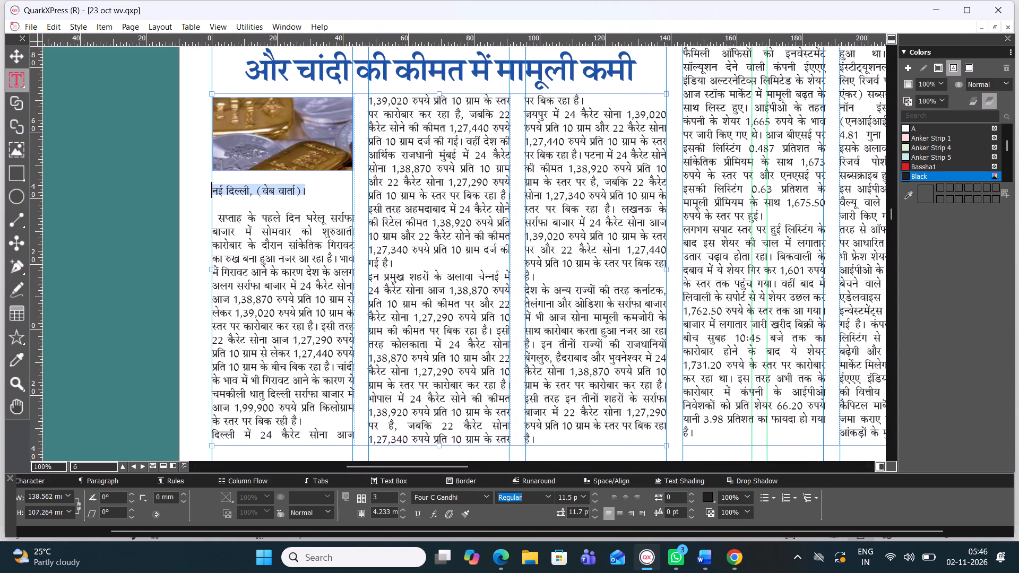
{"action": "key", "text": "Down"}
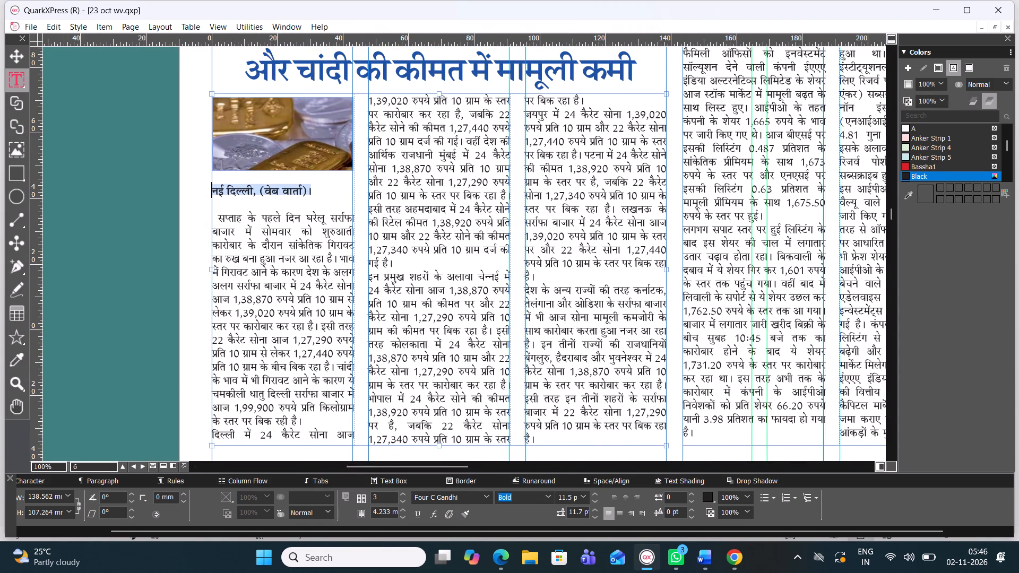
Increase the leading of the two-line rupee headline to about 26.6 pt.
{"action": "scroll", "coordinate": [498, 350], "scroll_direction": "down", "scroll_amount": 1, "text": "ctrl"}
{"action": "left_click_drag", "start_coordinate": [522, 250], "coordinate": [479, 245], "text": "alt"}
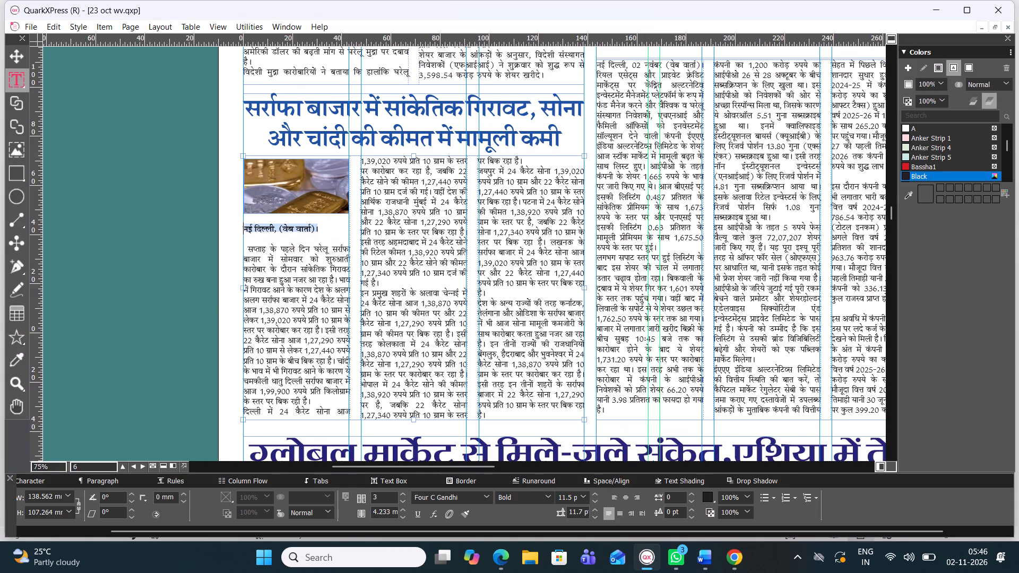
{"action": "left_click_drag", "start_coordinate": [701, 250], "coordinate": [597, 271], "text": "alt"}
{"action": "left_click_drag", "start_coordinate": [695, 253], "coordinate": [652, 273], "text": "alt"}
{"action": "left_click_drag", "start_coordinate": [666, 233], "coordinate": [616, 251], "text": "alt"}
{"action": "left_click_drag", "start_coordinate": [641, 242], "coordinate": [575, 228], "text": "alt"}
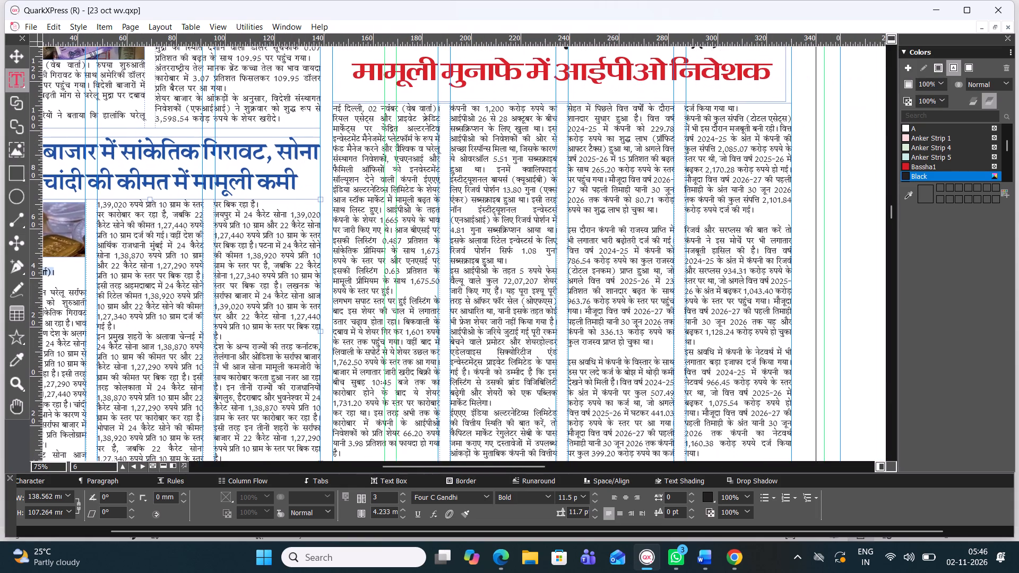
{"action": "left_click_drag", "start_coordinate": [575, 228], "coordinate": [577, 213], "text": "alt"}
{"action": "left_click_drag", "start_coordinate": [564, 233], "coordinate": [614, 282], "text": "alt"}
{"action": "left_click_drag", "start_coordinate": [573, 200], "coordinate": [590, 273], "text": "alt"}
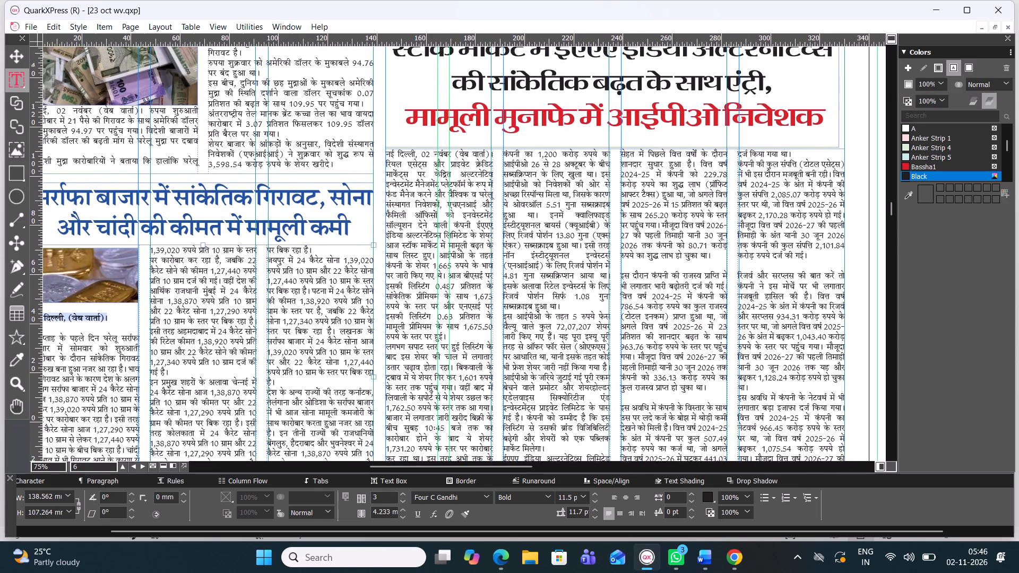
{"action": "left_click_drag", "start_coordinate": [590, 273], "coordinate": [590, 273], "text": "alt"}
{"action": "left_click_drag", "start_coordinate": [624, 224], "coordinate": [646, 267], "text": "alt"}
{"action": "left_click_drag", "start_coordinate": [411, 192], "coordinate": [470, 249], "text": "alt"}
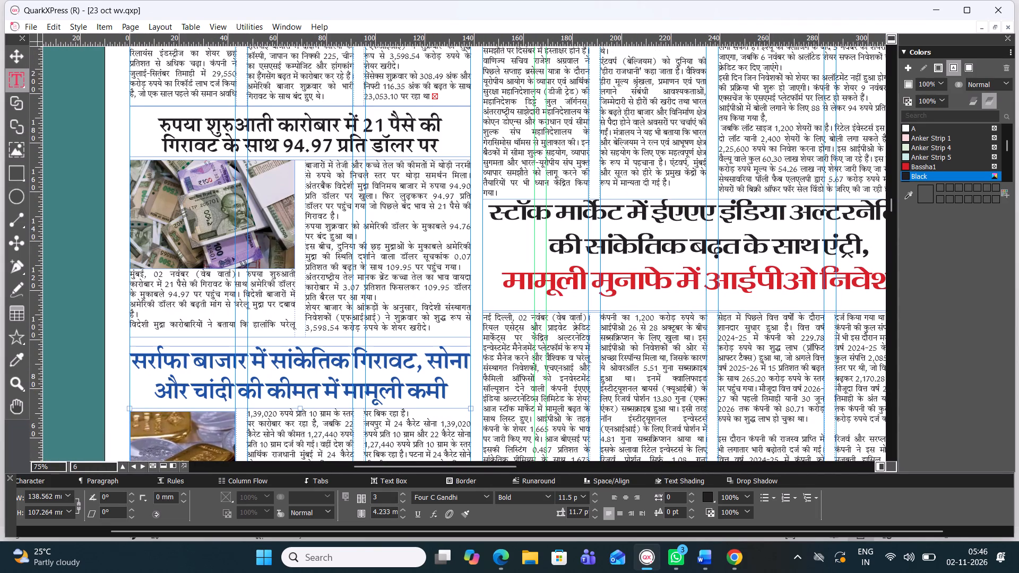
{"action": "left_click_drag", "start_coordinate": [415, 227], "coordinate": [425, 241], "text": "alt"}
{"action": "left_click_drag", "start_coordinate": [390, 232], "coordinate": [402, 240], "text": "alt"}
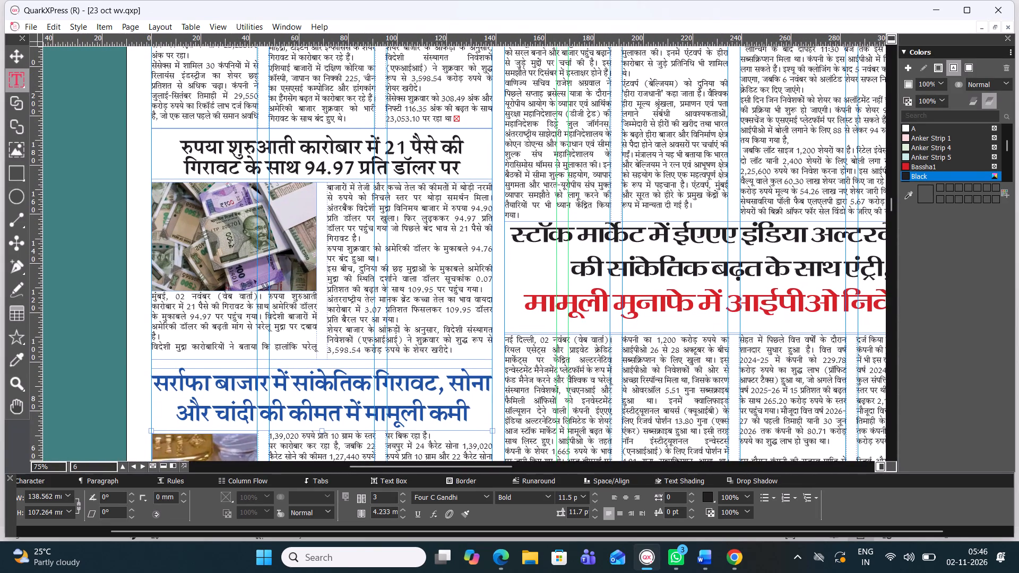
{"action": "left_click_drag", "start_coordinate": [497, 223], "coordinate": [494, 245], "text": "alt"}
{"action": "left_click", "coordinate": [367, 180]}
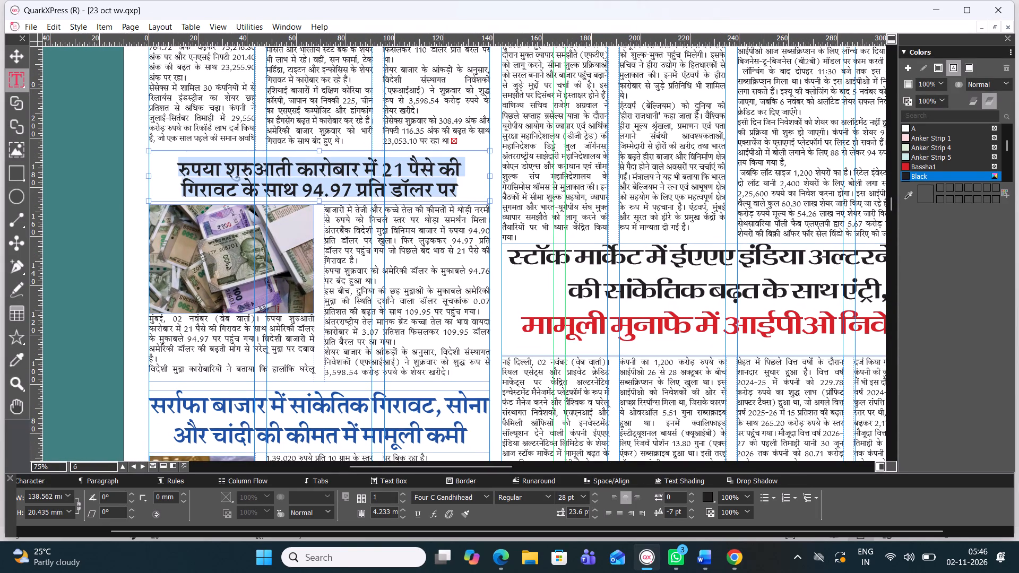
{"action": "key", "text": "ctrl+shift+semicolon"}
{"action": "key", "text": "ctrl+shift+apostrophe"}
{"action": "key", "text": "ctrl+shift+apostrophe"}
{"action": "key", "text": "ctrl+shift+apostrophe"}
{"action": "key", "text": "ctrl+shift+Return"}
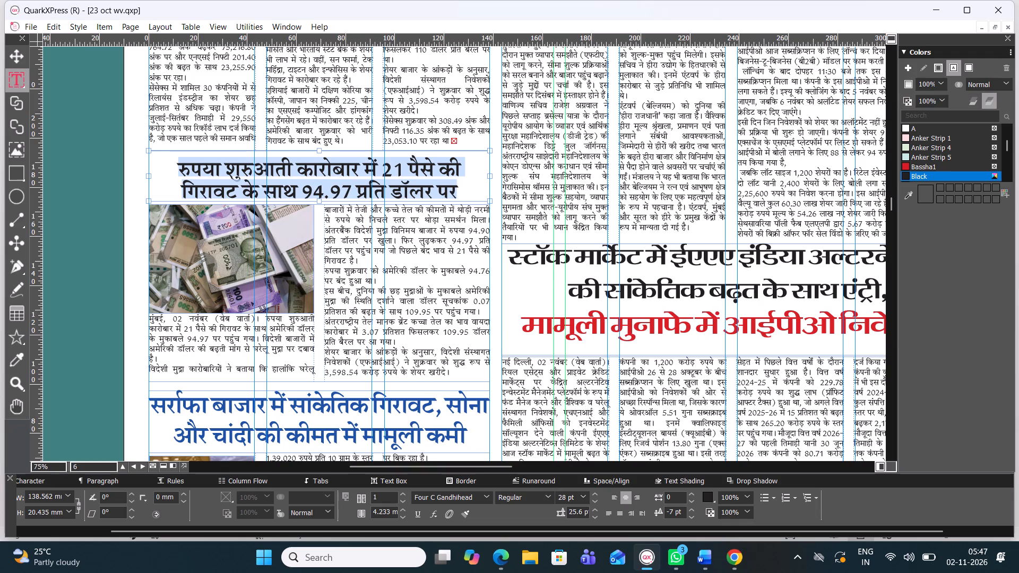
{"action": "key", "text": "ctrl+shift+apostrophe"}
Examine the page from the masthead stories down to the global market story for remaining layout problems.
{"action": "left_click_drag", "start_coordinate": [306, 162], "coordinate": [314, 179], "text": "alt"}
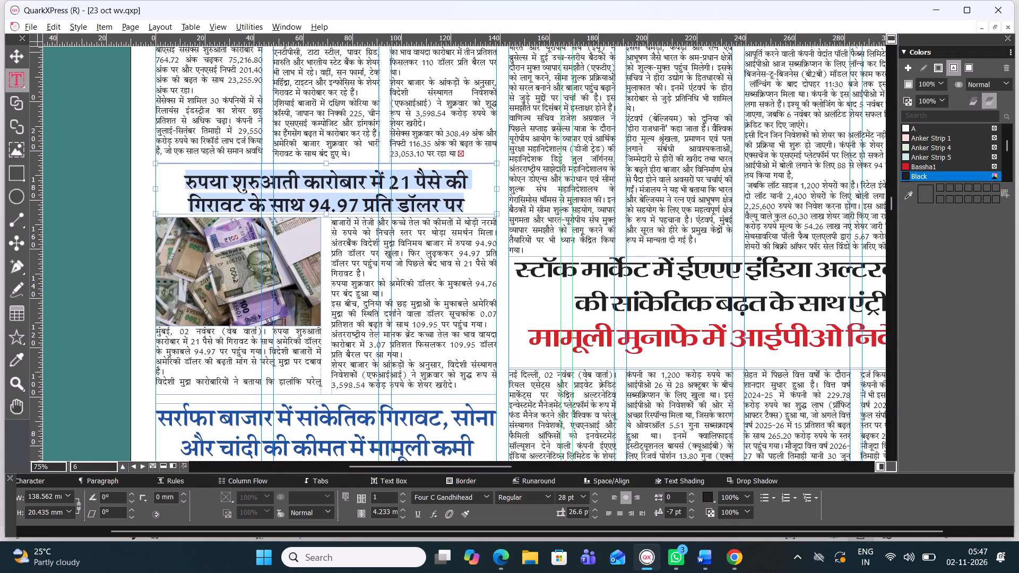
{"action": "left_click_drag", "start_coordinate": [547, 198], "coordinate": [504, 233], "text": "alt"}
{"action": "left_click_drag", "start_coordinate": [592, 199], "coordinate": [485, 219], "text": "alt"}
{"action": "left_click_drag", "start_coordinate": [595, 207], "coordinate": [605, 221], "text": "alt"}
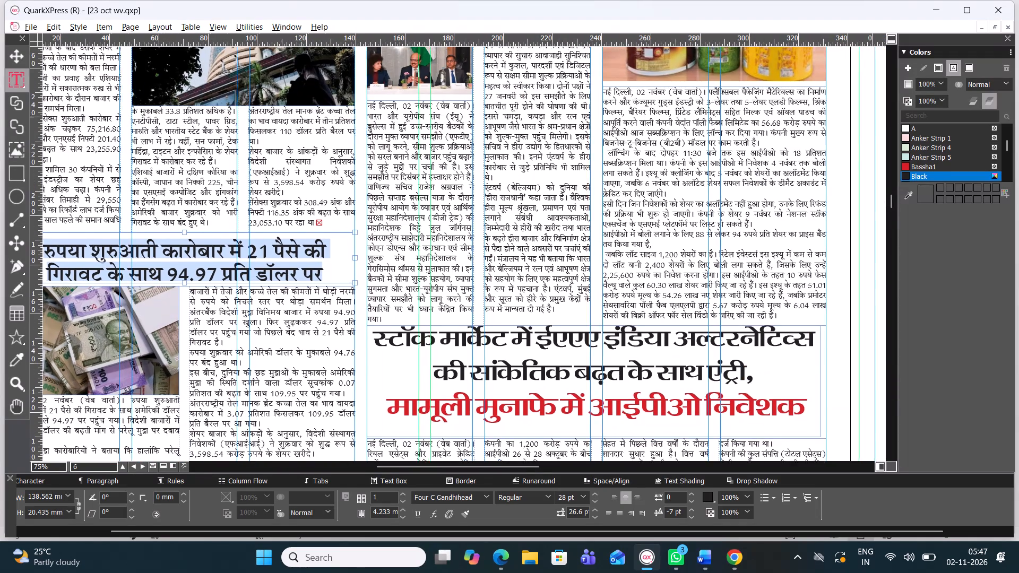
{"action": "left_click_drag", "start_coordinate": [605, 221], "coordinate": [629, 253], "text": "alt"}
{"action": "left_click_drag", "start_coordinate": [576, 184], "coordinate": [603, 240], "text": "alt"}
{"action": "left_click_drag", "start_coordinate": [572, 184], "coordinate": [571, 231], "text": "alt"}
{"action": "left_click_drag", "start_coordinate": [582, 193], "coordinate": [546, 247], "text": "alt"}
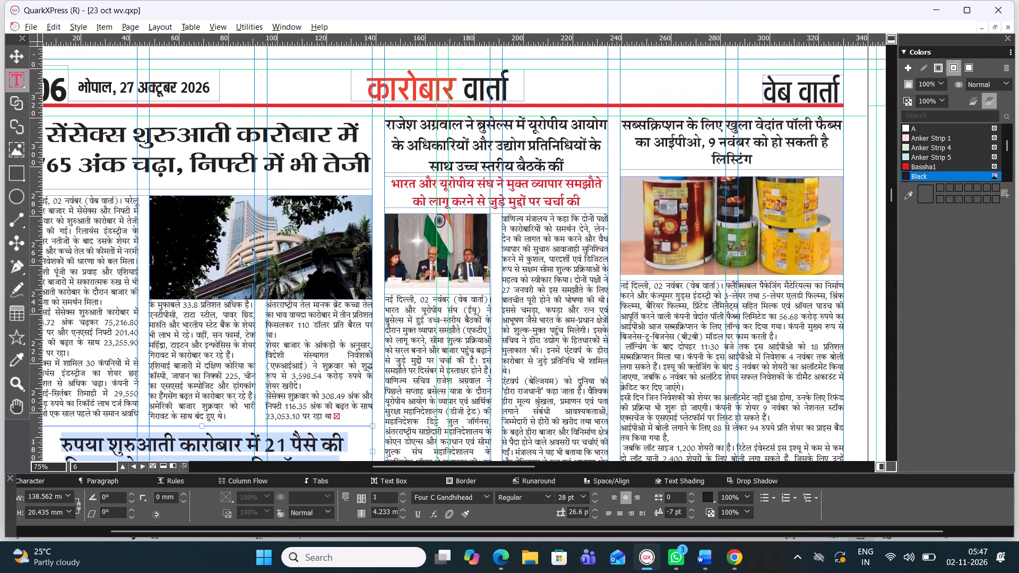
{"action": "left_click_drag", "start_coordinate": [536, 271], "coordinate": [522, 182], "text": "alt"}
{"action": "left_click_drag", "start_coordinate": [675, 346], "coordinate": [665, 241], "text": "alt"}
{"action": "left_click_drag", "start_coordinate": [687, 236], "coordinate": [685, 272], "text": "alt"}
{"action": "left_click_drag", "start_coordinate": [700, 235], "coordinate": [688, 273], "text": "alt"}
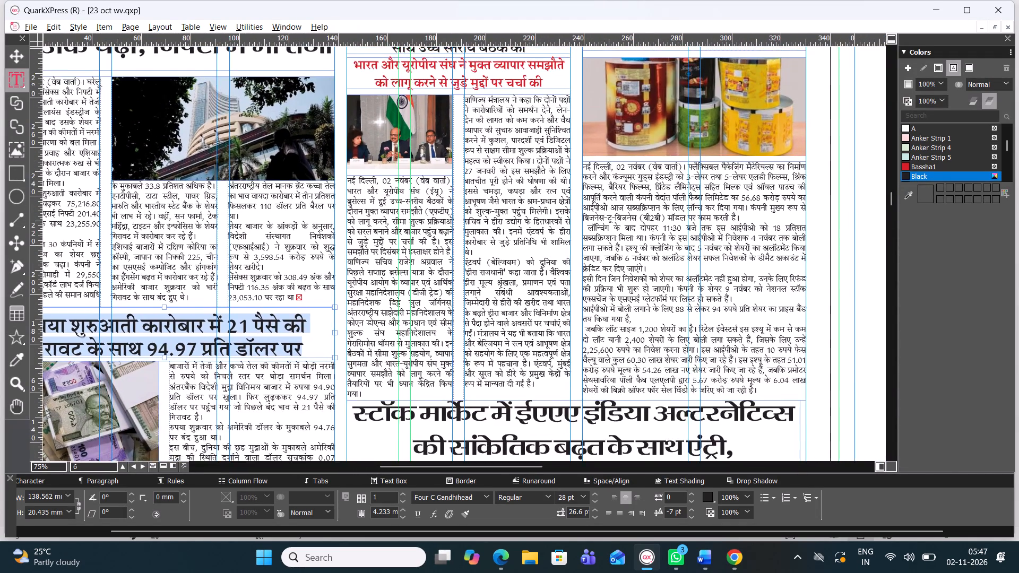
{"action": "left_click_drag", "start_coordinate": [580, 240], "coordinate": [812, 303], "text": "alt"}
{"action": "left_click_drag", "start_coordinate": [545, 265], "coordinate": [542, 295], "text": "alt"}
{"action": "left_click_drag", "start_coordinate": [585, 316], "coordinate": [562, 219], "text": "alt"}
{"action": "left_click_drag", "start_coordinate": [601, 336], "coordinate": [583, 244], "text": "alt"}
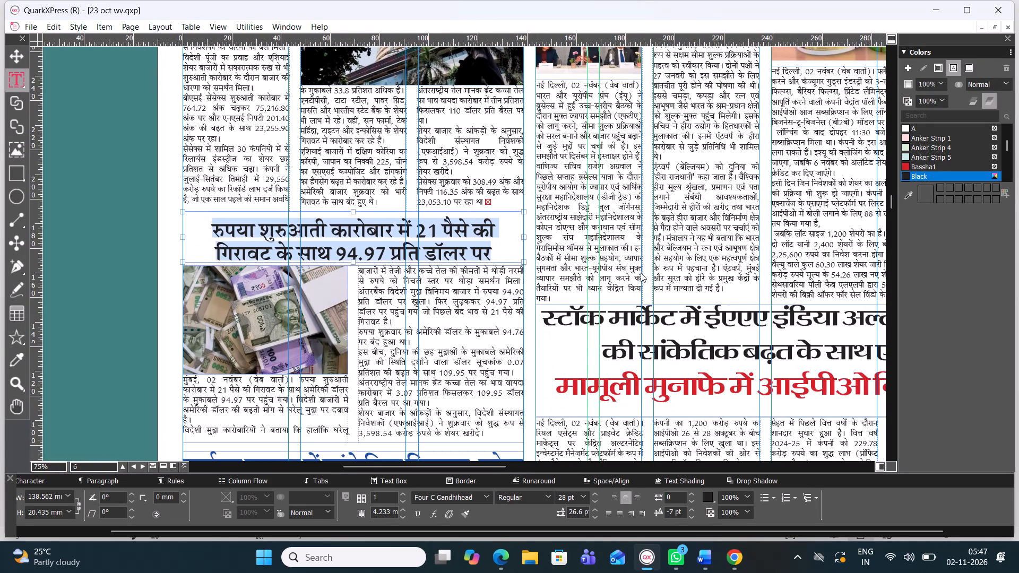
{"action": "scroll", "coordinate": [618, 250], "scroll_direction": "down", "scroll_amount": 1, "text": "ctrl"}
{"action": "left_click_drag", "start_coordinate": [643, 308], "coordinate": [474, 225], "text": "alt"}
{"action": "left_click_drag", "start_coordinate": [486, 297], "coordinate": [482, 199], "text": "alt"}
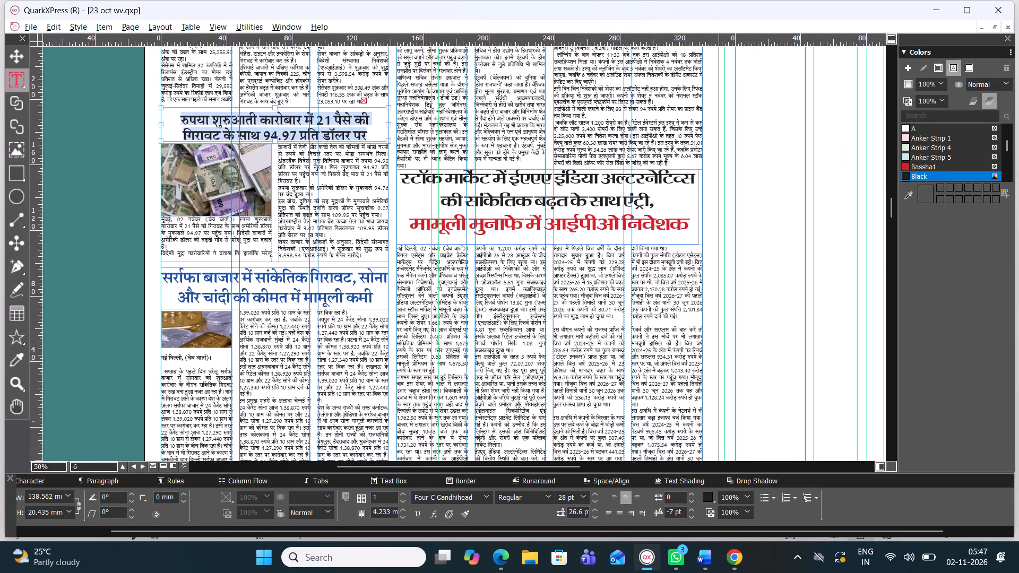
{"action": "left_click_drag", "start_coordinate": [482, 199], "coordinate": [482, 198], "text": "alt"}
{"action": "left_click_drag", "start_coordinate": [463, 315], "coordinate": [466, 251], "text": "alt"}
{"action": "left_click_drag", "start_coordinate": [506, 302], "coordinate": [517, 231], "text": "alt"}
{"action": "left_click_drag", "start_coordinate": [511, 267], "coordinate": [523, 231], "text": "alt"}
{"action": "left_click_drag", "start_coordinate": [471, 326], "coordinate": [477, 290], "text": "alt"}
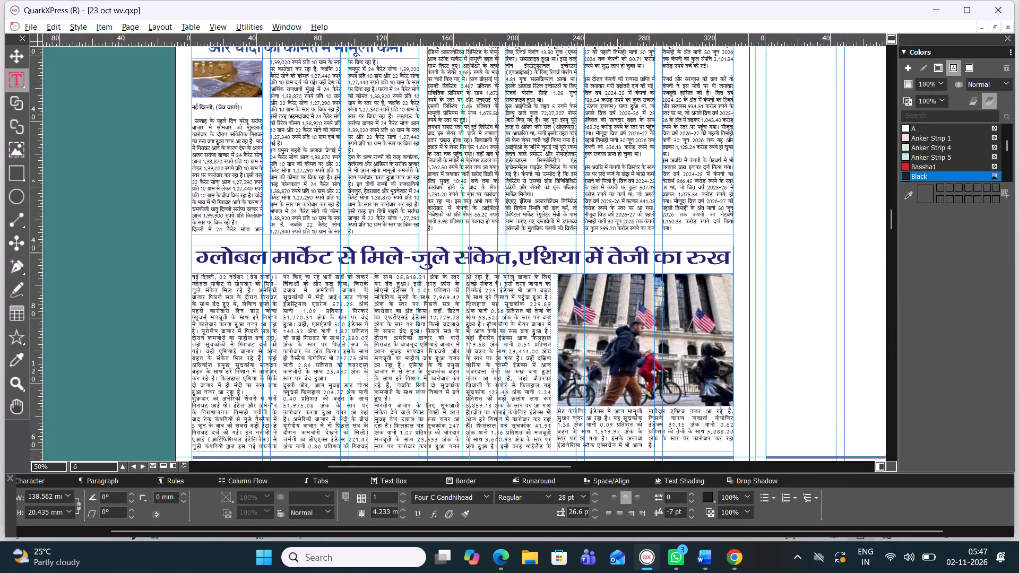
Nudge the global market headline box slightly upward, closer to the stories above it.
{"action": "left_click_drag", "start_coordinate": [477, 290], "coordinate": [477, 287], "text": "alt"}
{"action": "left_click", "coordinate": [18, 55]}
{"action": "left_click", "coordinate": [373, 231]}
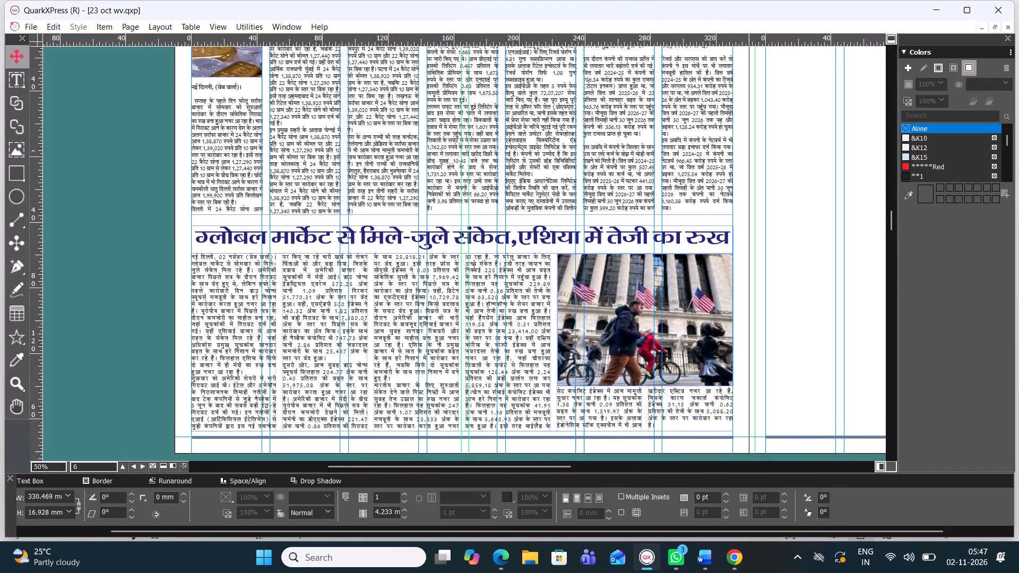
{"action": "key", "text": "Up"}
{"action": "key", "text": "Up"}
{"action": "key", "text": "Up"}
{"action": "key", "text": "Up"}
{"action": "key", "text": "Up"}
{"action": "key", "text": "Up"}
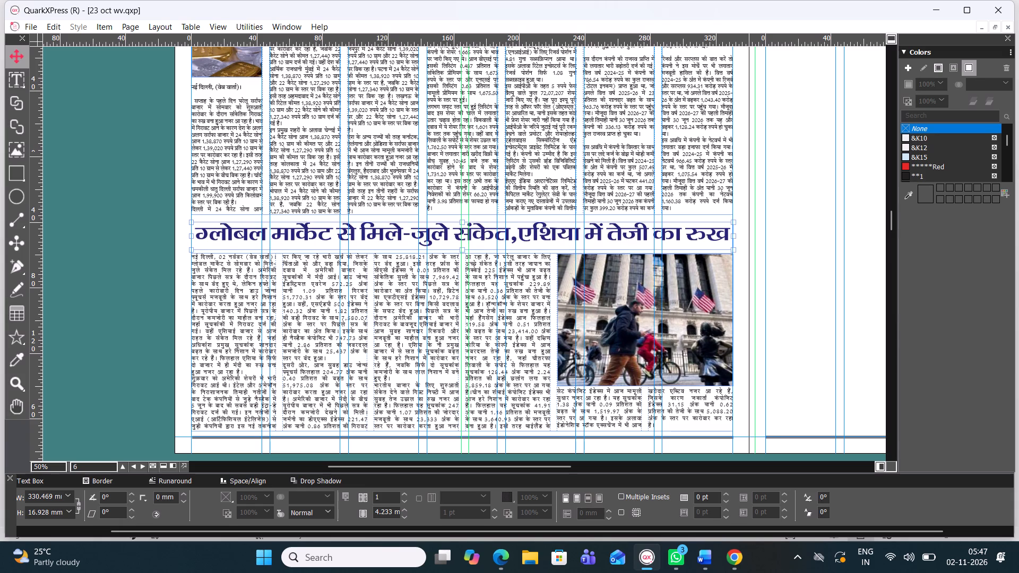
{"action": "left_click", "coordinate": [167, 166]}
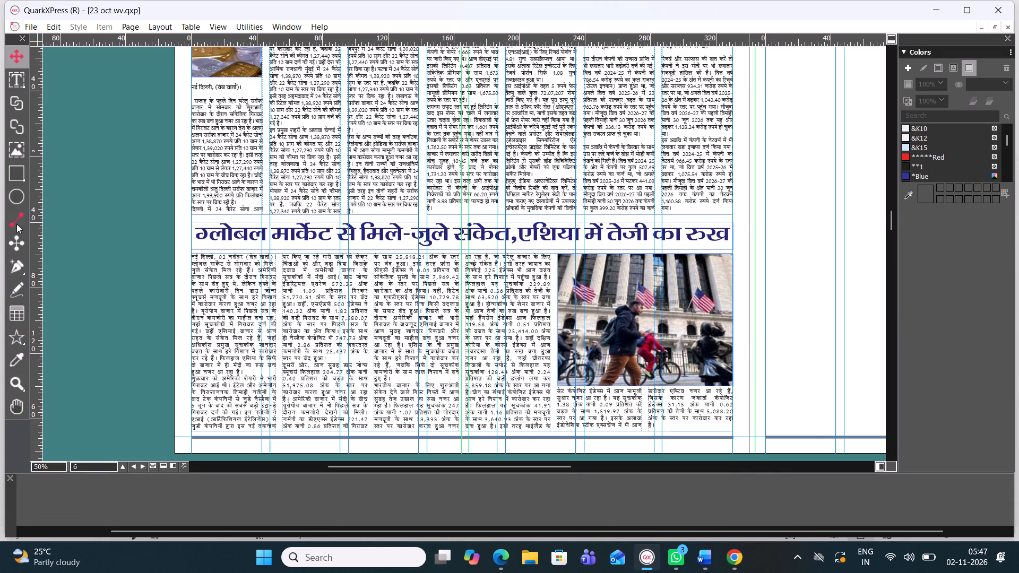
Draw a horizontal 1 pt black rule about 330 mm long above the global market headline, spanning the full text width.
{"action": "left_click", "coordinate": [6, 219]}
{"action": "scroll", "coordinate": [219, 234], "scroll_direction": "up", "scroll_amount": 2, "text": "ctrl"}
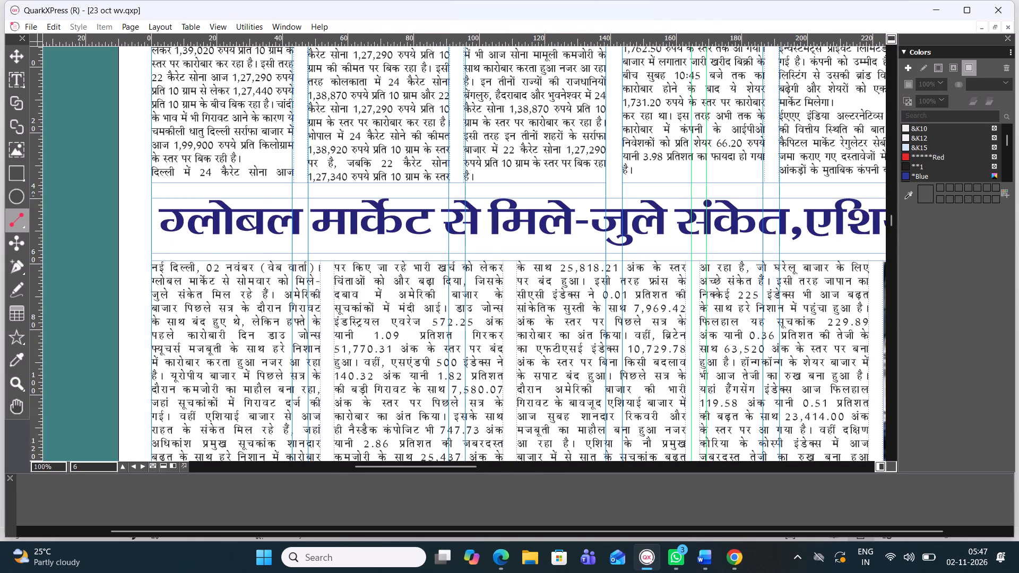
{"action": "left_click_drag", "start_coordinate": [152, 191], "coordinate": [411, 197], "text": "shift"}
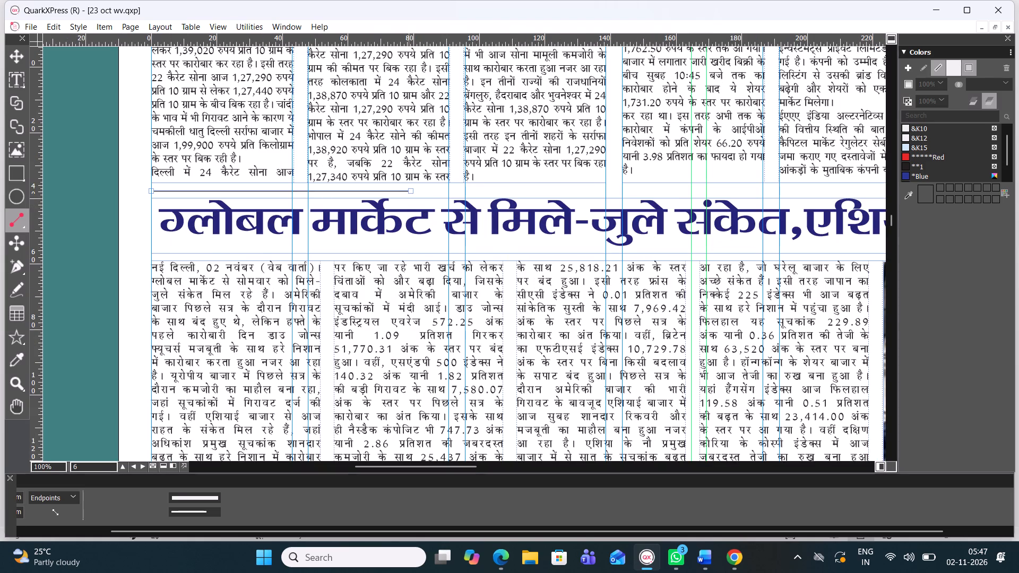
{"action": "left_click_drag", "start_coordinate": [431, 279], "coordinate": [327, 258], "text": "alt"}
{"action": "scroll", "coordinate": [360, 267], "scroll_direction": "down", "scroll_amount": 1, "text": "ctrl"}
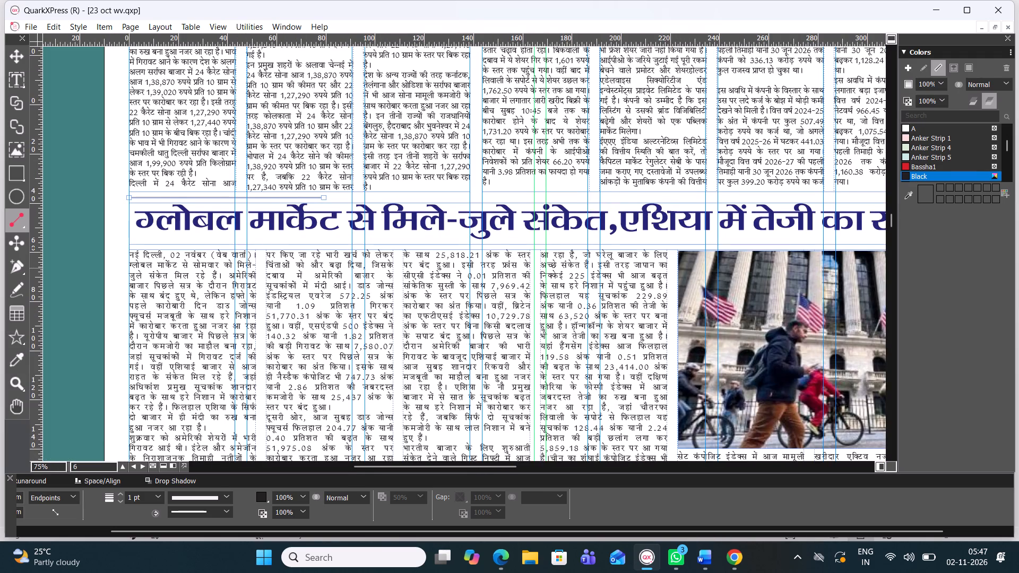
{"action": "left_click_drag", "start_coordinate": [476, 269], "coordinate": [401, 270], "text": "alt"}
{"action": "left_click_drag", "start_coordinate": [249, 198], "coordinate": [563, 205]}
{"action": "left_click_drag", "start_coordinate": [618, 220], "coordinate": [535, 217], "text": "alt"}
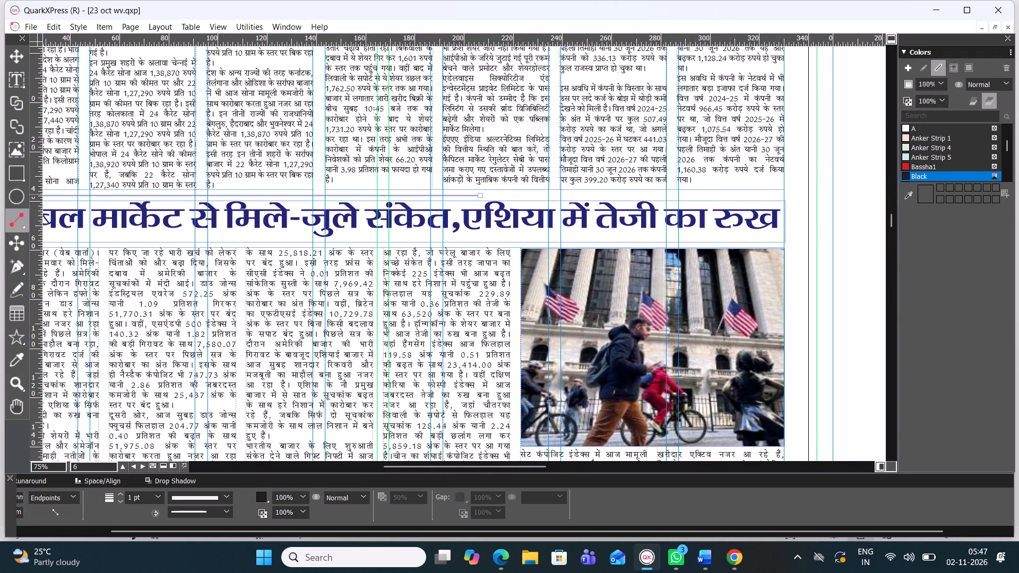
{"action": "left_click_drag", "start_coordinate": [481, 197], "coordinate": [783, 207], "text": "shift"}
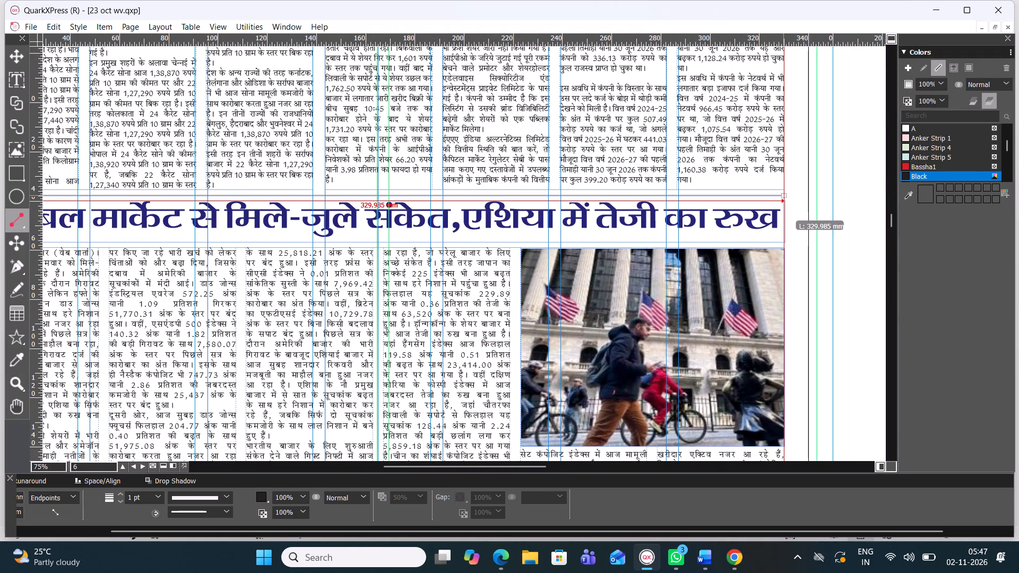
{"action": "scroll", "coordinate": [487, 192], "scroll_direction": "down", "scroll_amount": 1, "text": "ctrl"}
{"action": "left_click_drag", "start_coordinate": [337, 187], "coordinate": [353, 199], "text": "alt"}
{"action": "left_click", "coordinate": [115, 186]}
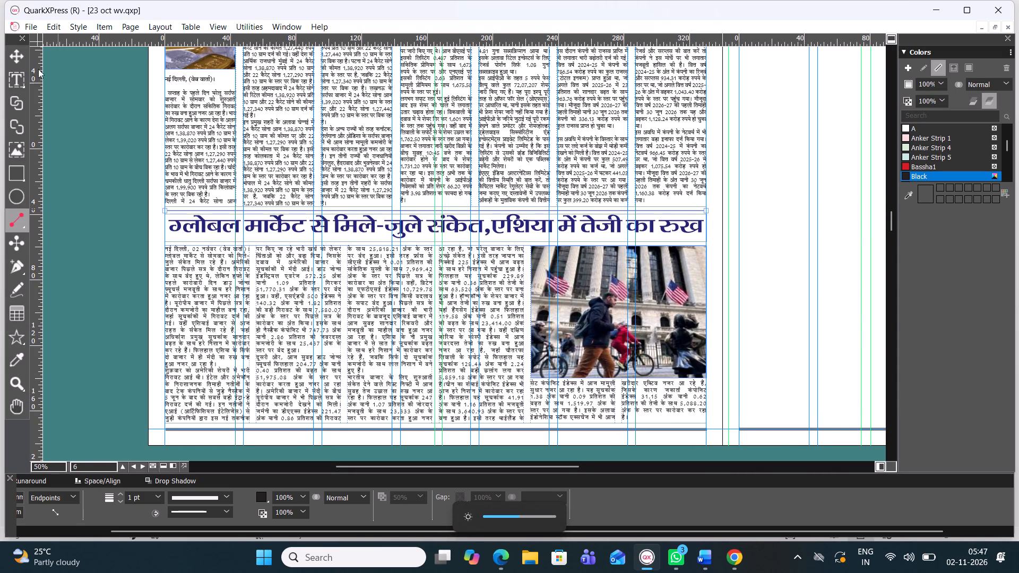
{"action": "left_click", "coordinate": [19, 58]}
{"action": "left_click", "coordinate": [103, 104]}
{"action": "left_click", "coordinate": [103, 104]}
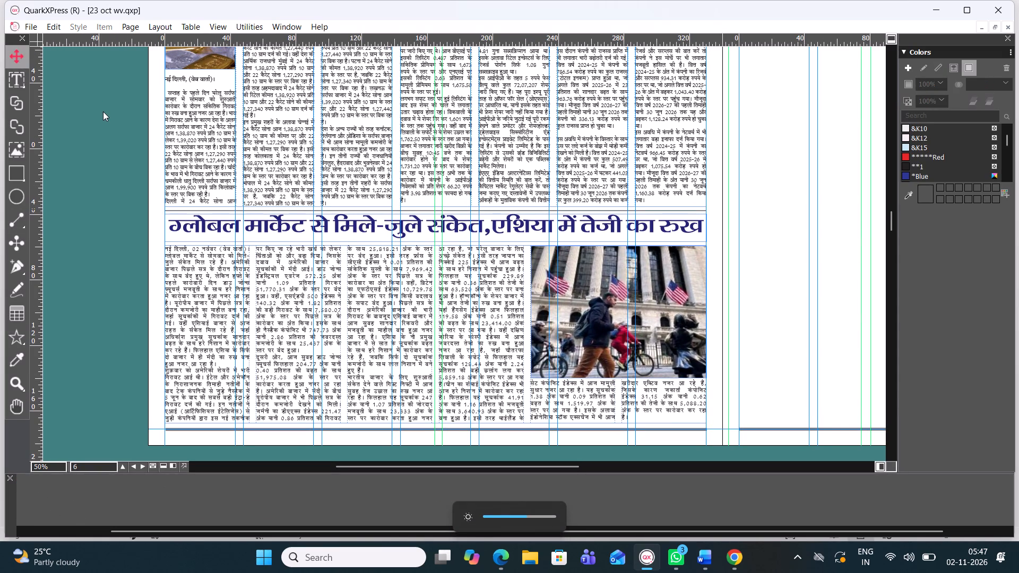
{"action": "left_click", "coordinate": [103, 111]}
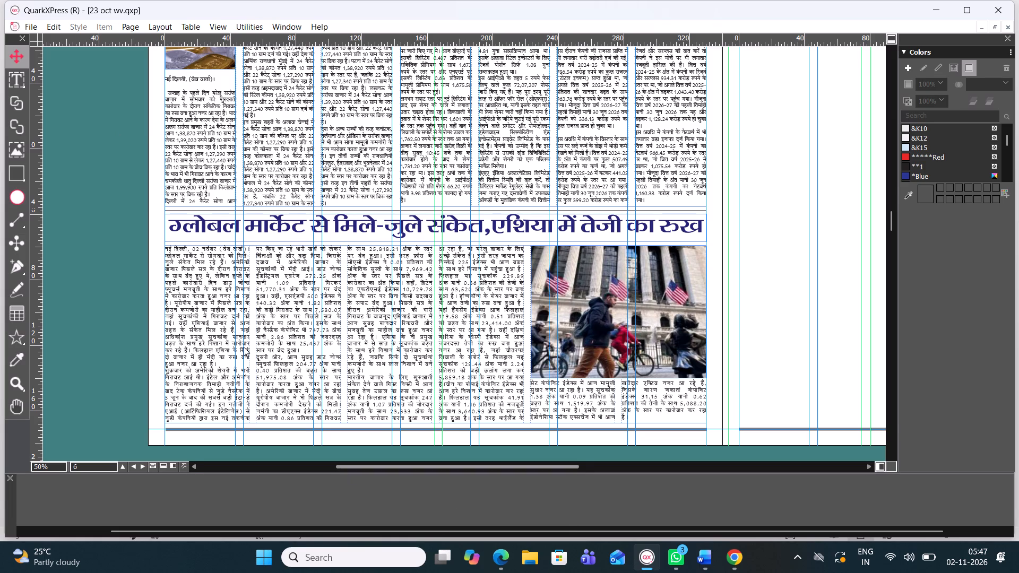
Open the PDF export settings for the document.
{"action": "right_click", "coordinate": [122, 225]}
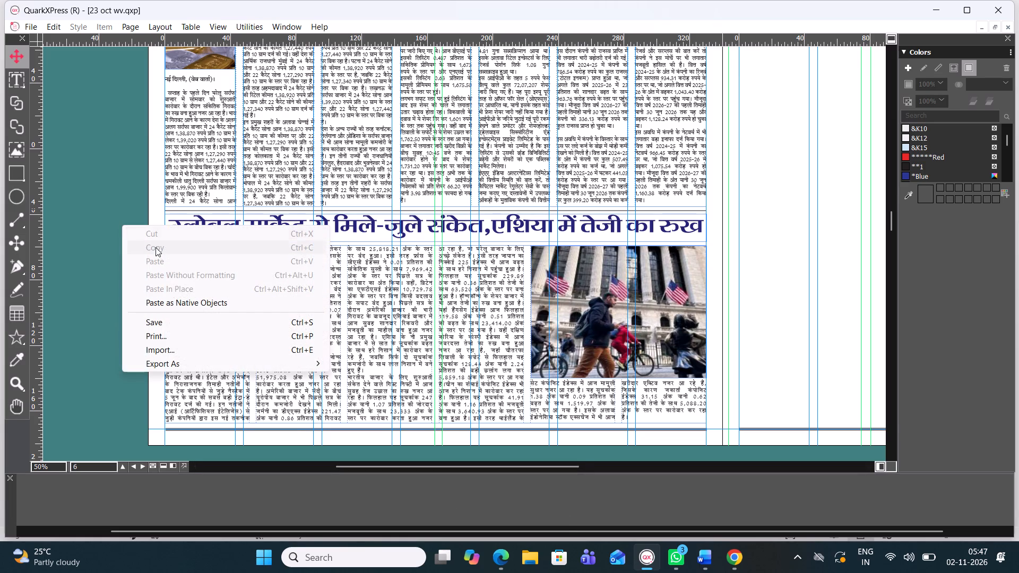
{"action": "left_click", "coordinate": [179, 359]}
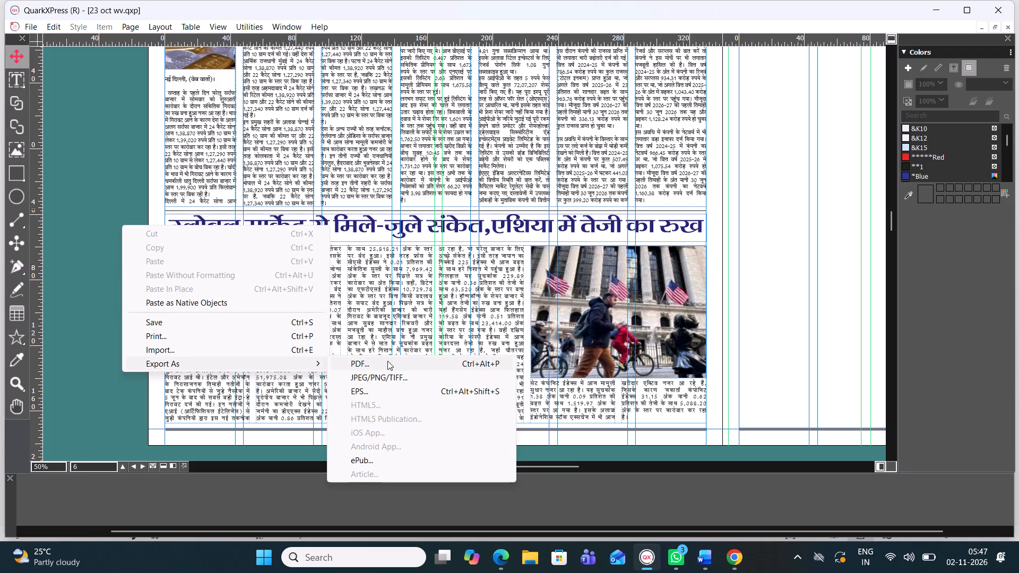
{"action": "left_click", "coordinate": [387, 361]}
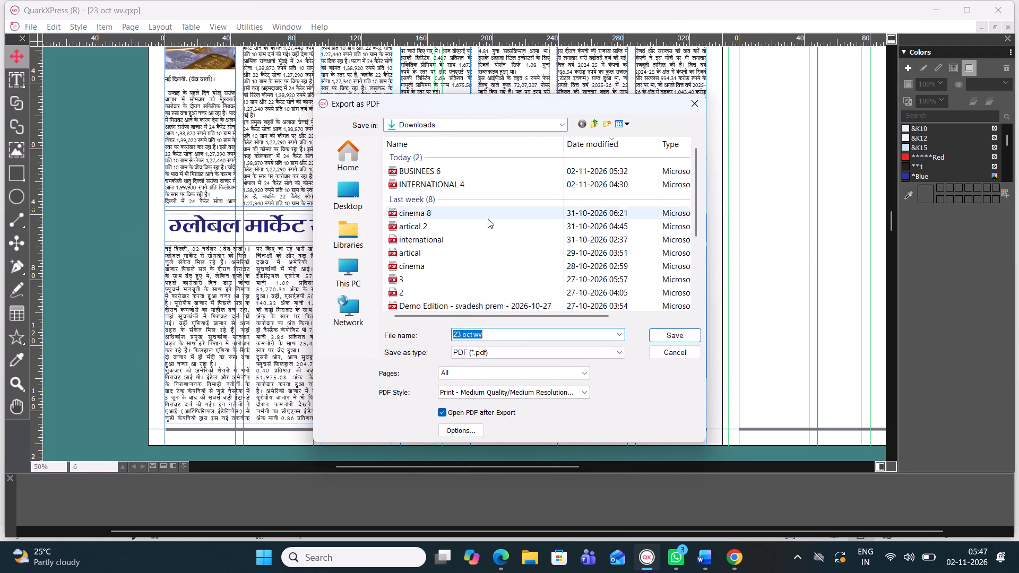
Switch to File Explorer and delete the earlier BUSINEES 6 PDF from the Downloads folder.
{"action": "left_click", "coordinate": [530, 557]}
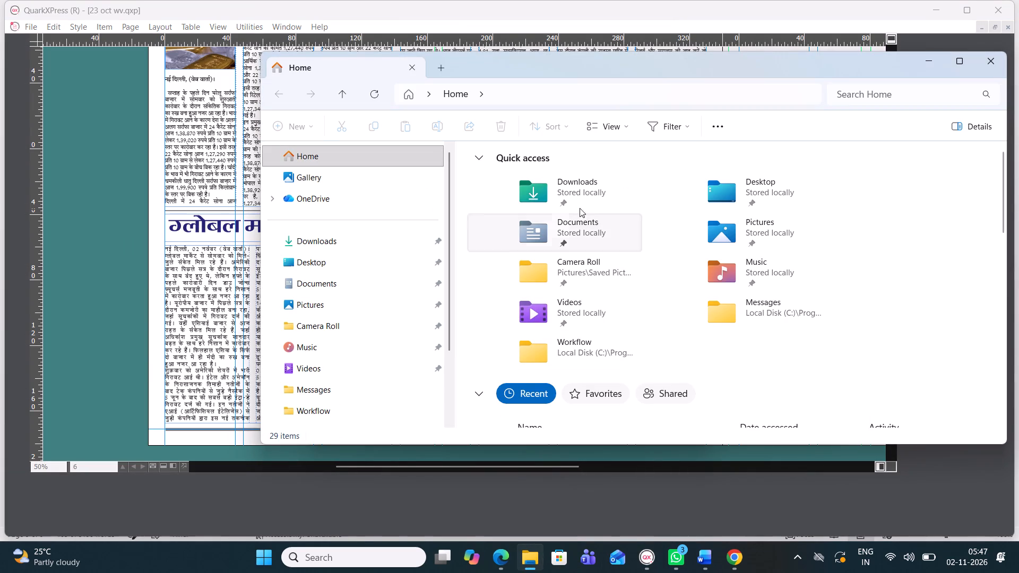
{"action": "left_click", "coordinate": [574, 192]}
{"action": "left_click", "coordinate": [574, 192]}
{"action": "left_click", "coordinate": [522, 190]}
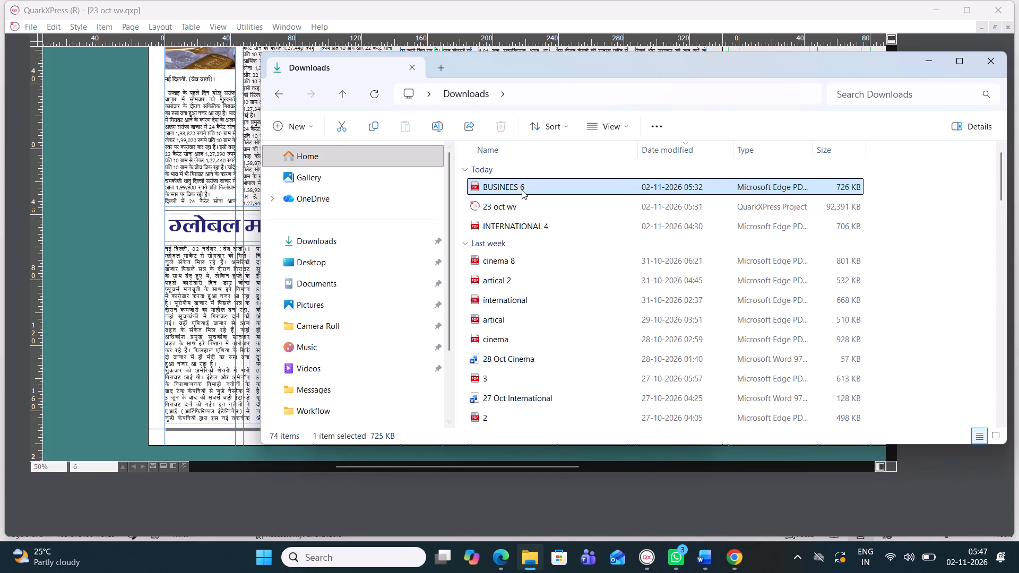
{"action": "left_click", "coordinate": [493, 122]}
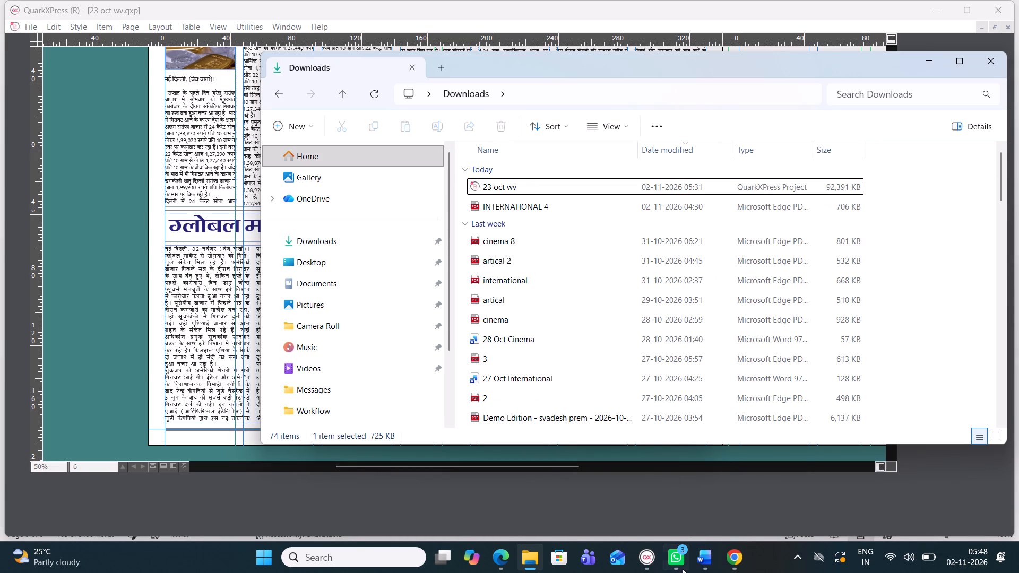
Back in QuarkXPress, export only page 6 as a PDF named BUSINESS 6 in Downloads.
{"action": "left_click", "coordinate": [640, 567]}
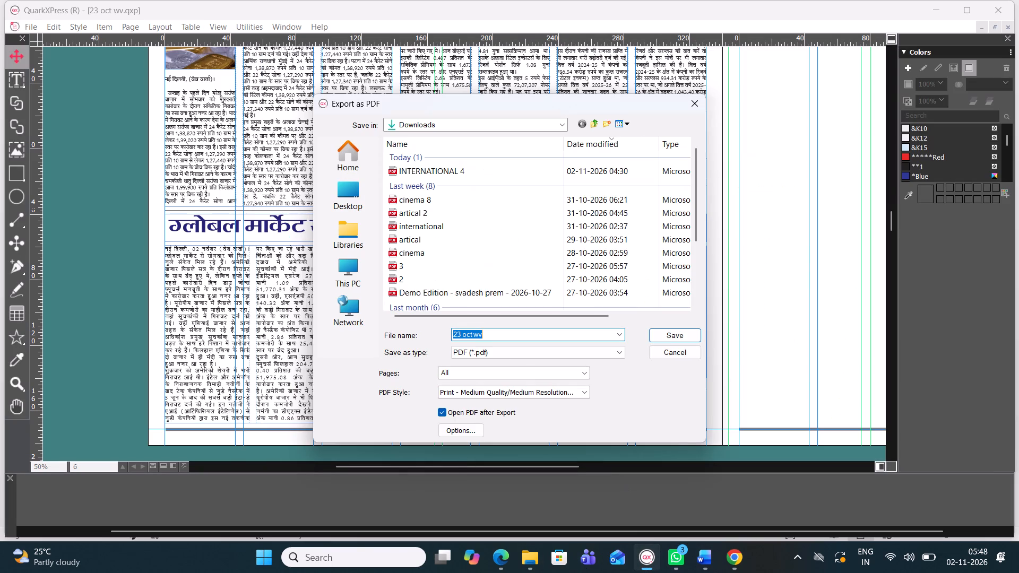
{"action": "key", "text": "BackSpace"}
{"action": "type", "text": "BUSINESS"}
{"action": "key", "text": "space"}
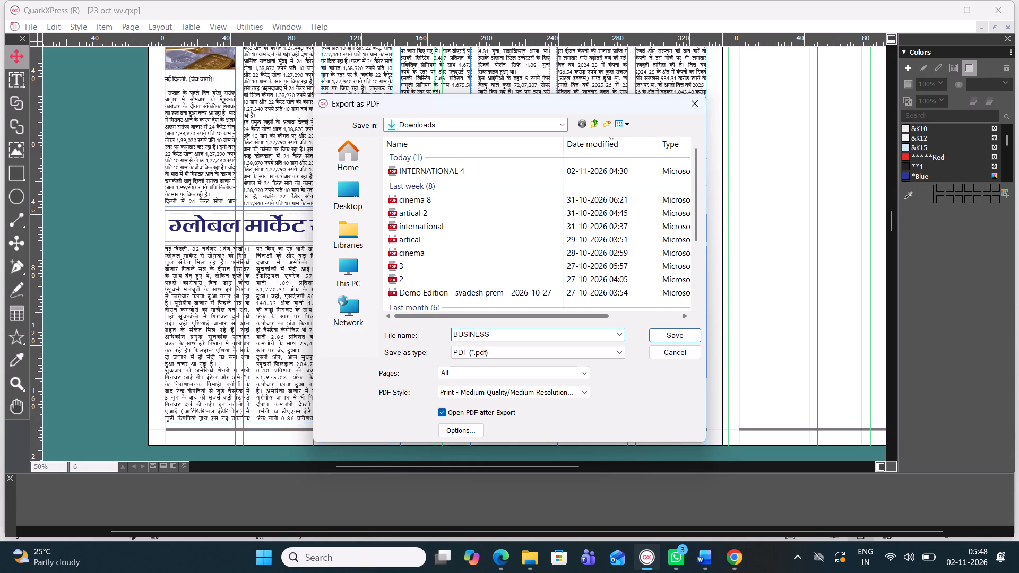
{"action": "key", "text": "6"}
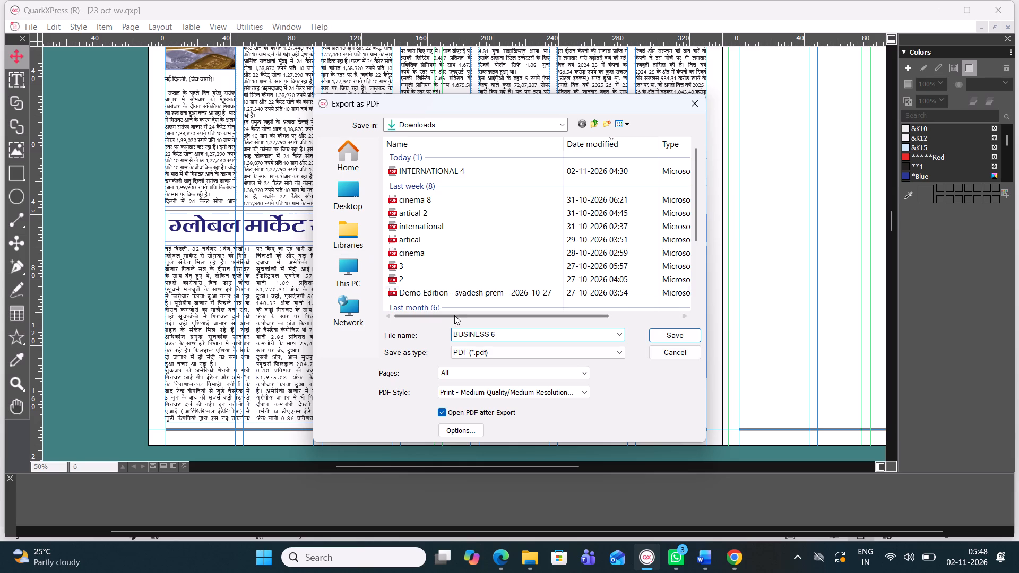
{"action": "left_click_drag", "start_coordinate": [451, 374], "coordinate": [428, 376]}
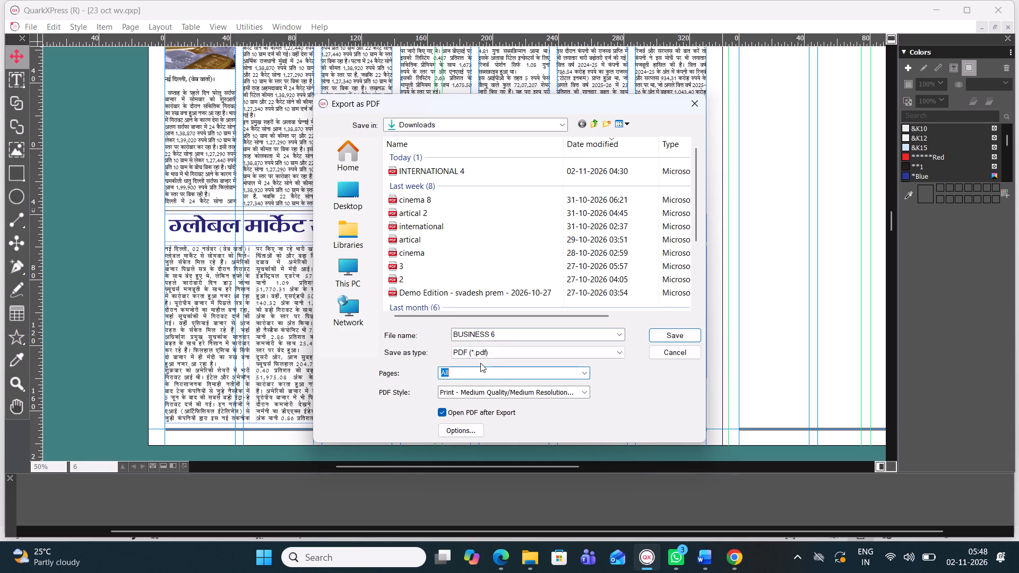
{"action": "key", "text": "6"}
{"action": "key", "text": "Return"}
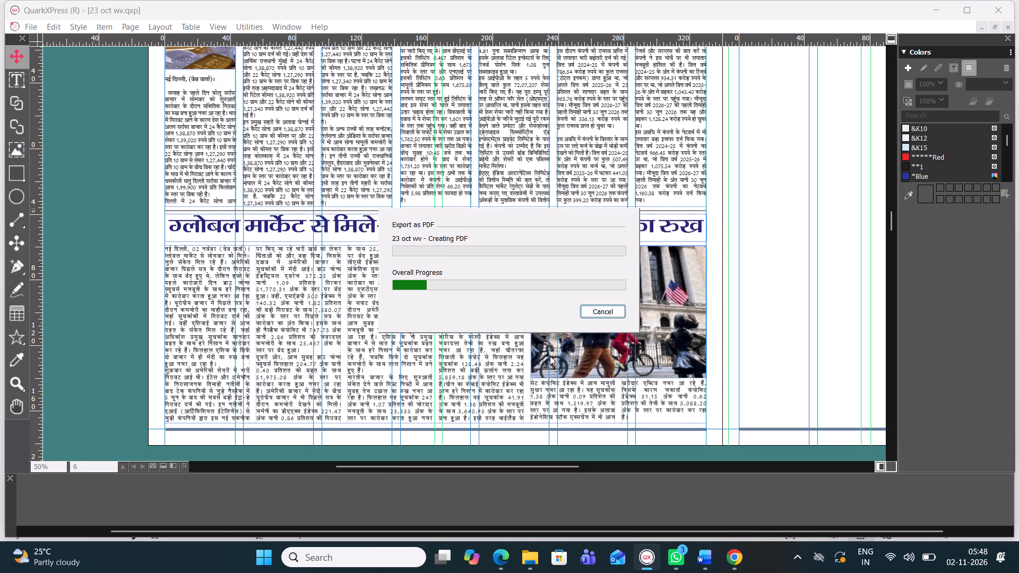
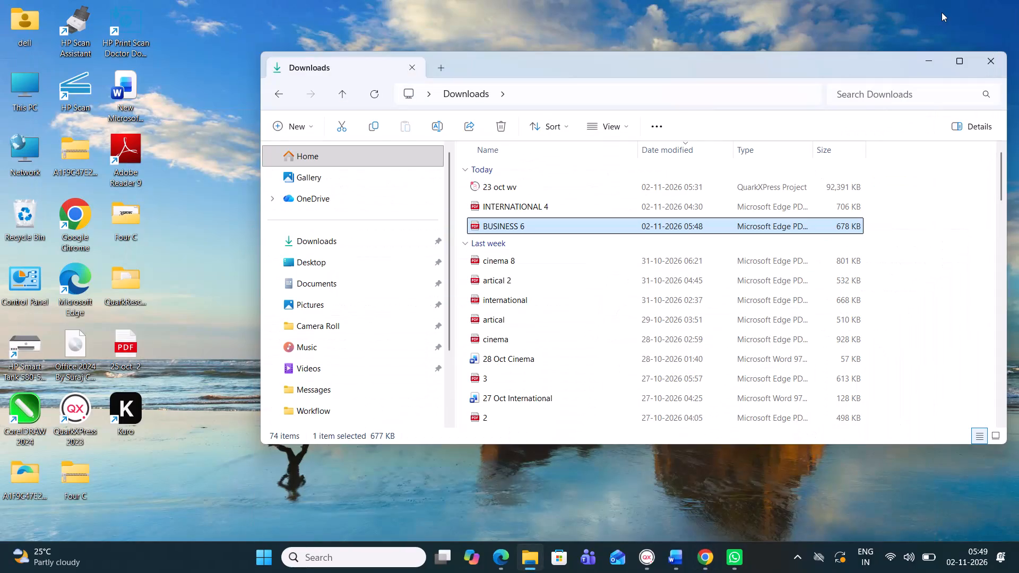
Minimize the Downloads window to clear the desktop and bring up the window options for WhatsApp.
{"action": "left_click", "coordinate": [937, 62]}
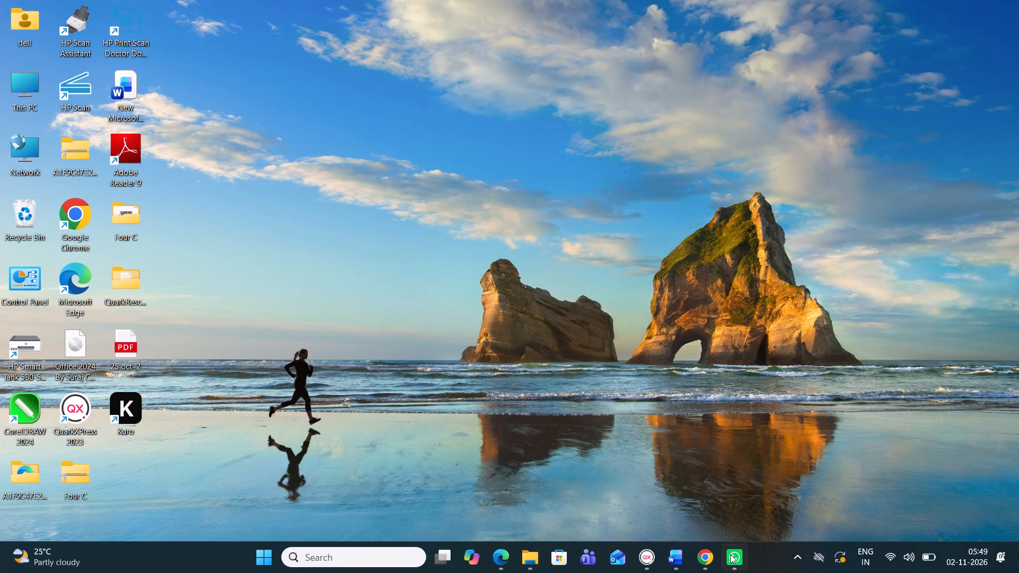
{"action": "right_click", "coordinate": [731, 554]}
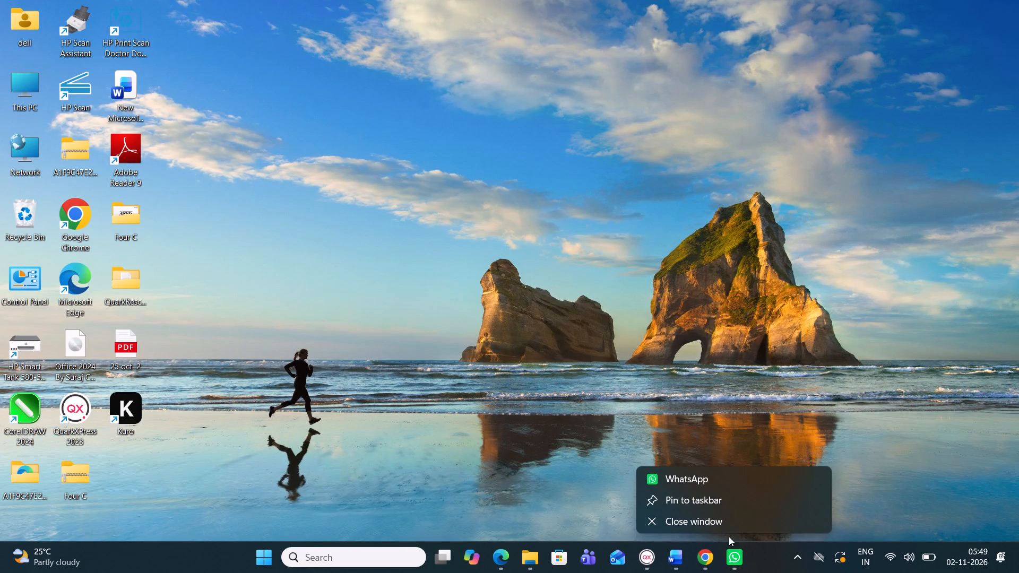
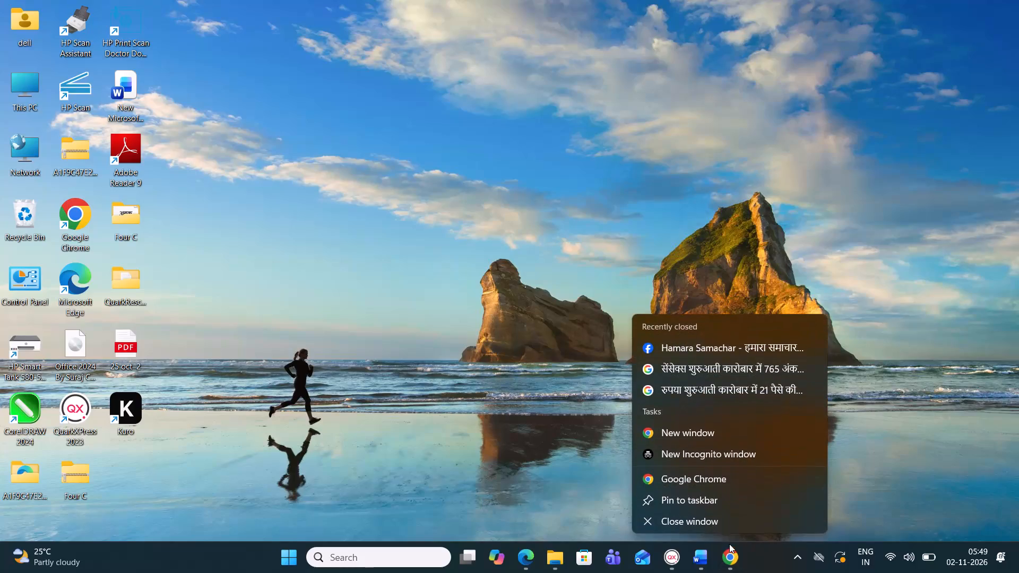
Close the open Google Chrome window and the Microsoft Word window.
{"action": "left_click", "coordinate": [721, 523]}
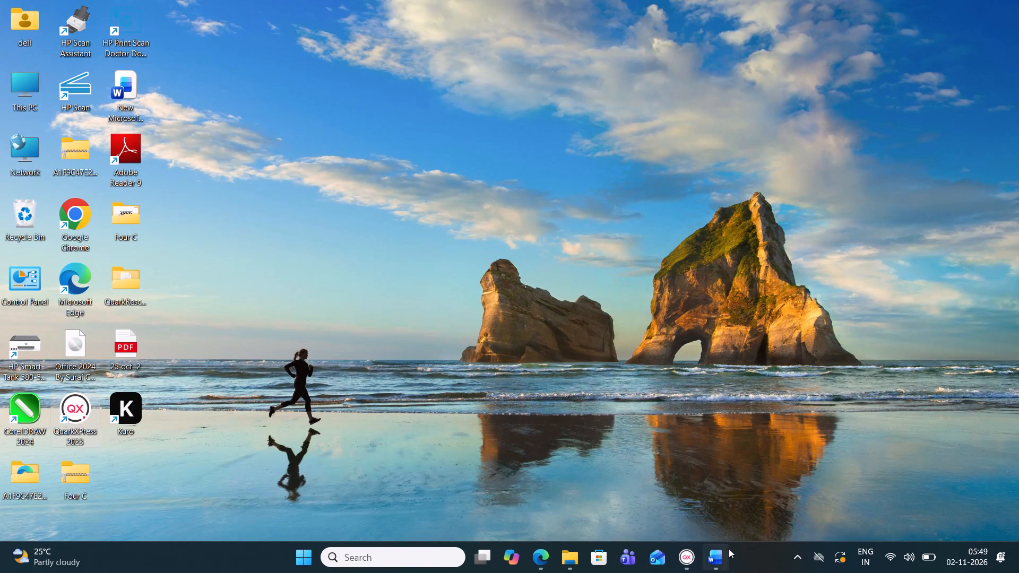
{"action": "right_click", "coordinate": [729, 556]}
{"action": "left_click", "coordinate": [715, 525]}
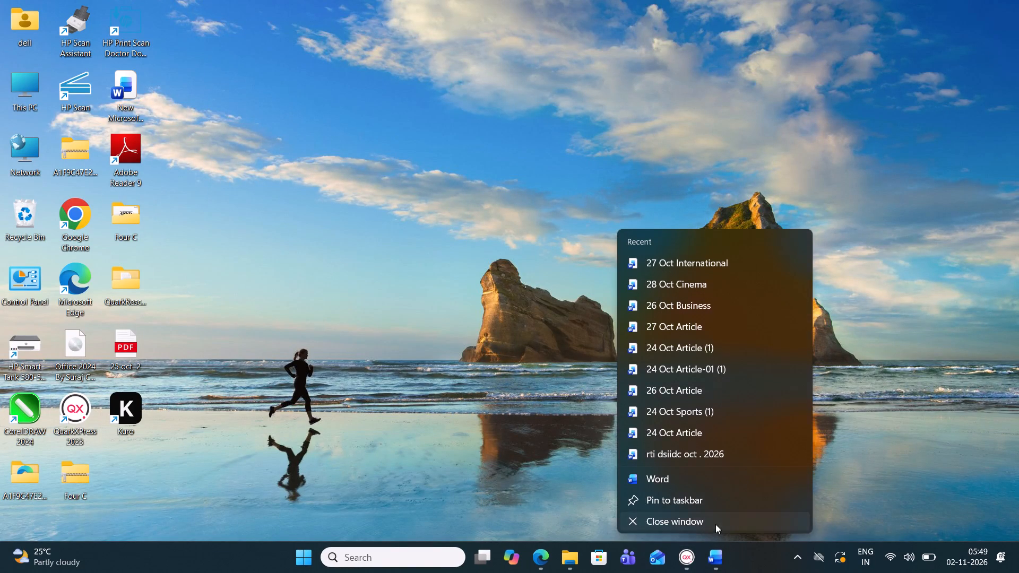
Open the Shut Down Windows dialog from the desktop and try to confirm it with Switch user selected.
{"action": "left_click", "coordinate": [585, 307]}
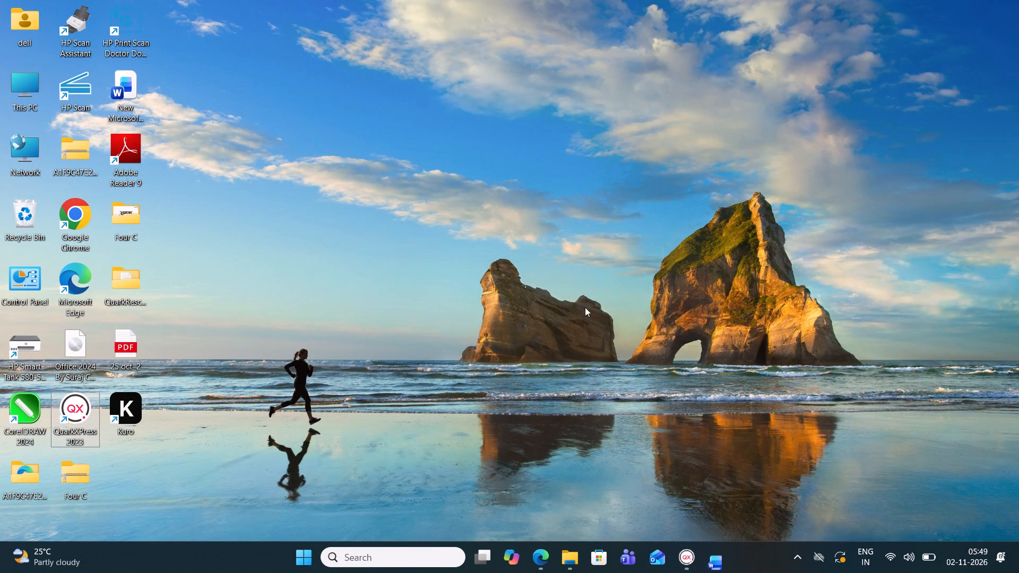
{"action": "key", "text": "alt+F4"}
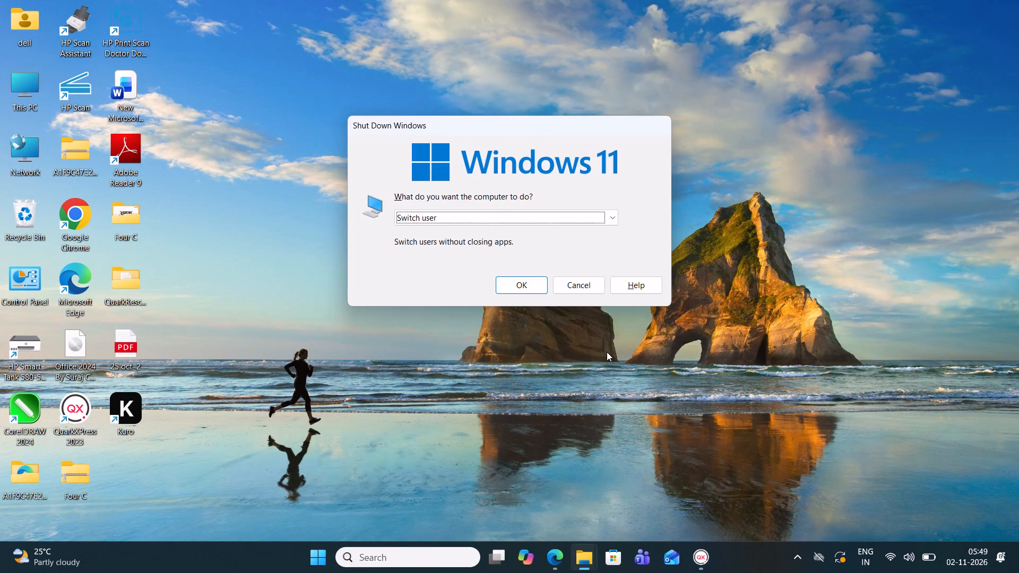
{"action": "key", "text": "alt+Return"}
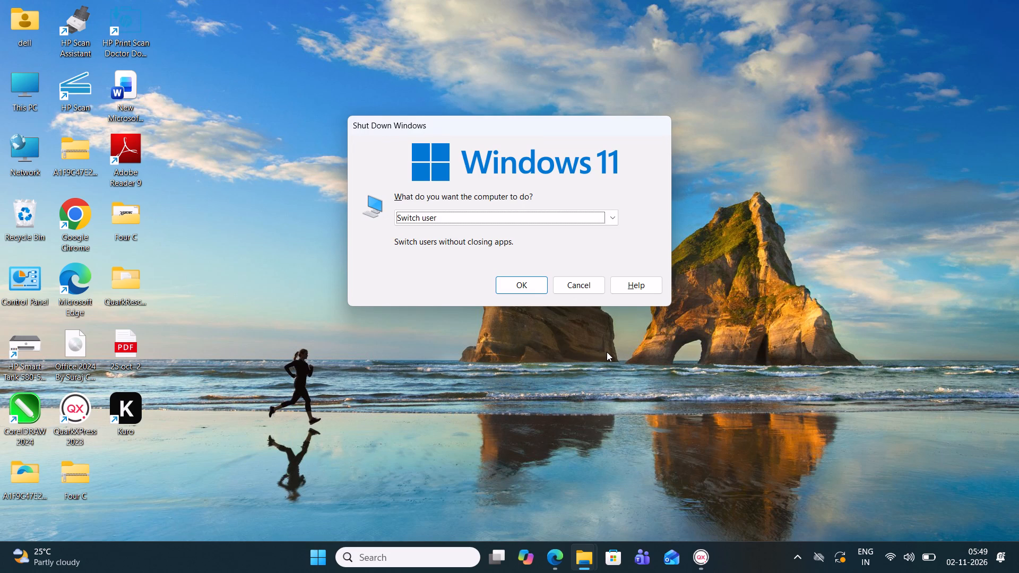